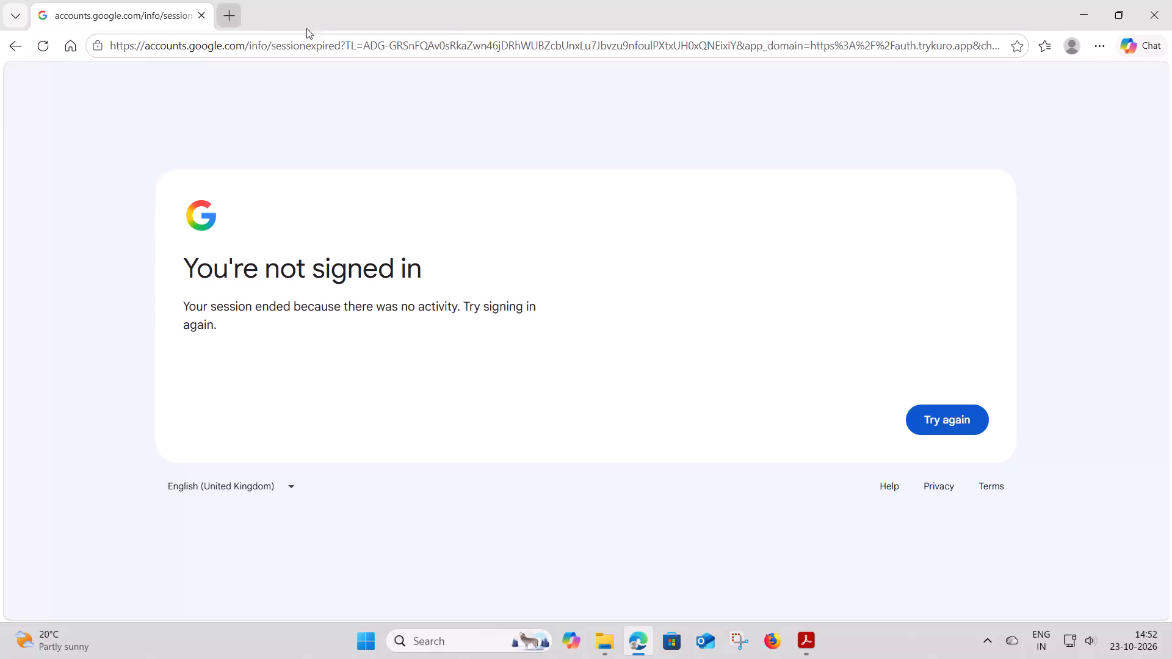
Close the expired browser sign-in window and all open PDF documents.
{"action": "left_click", "coordinate": [1151, 14]}
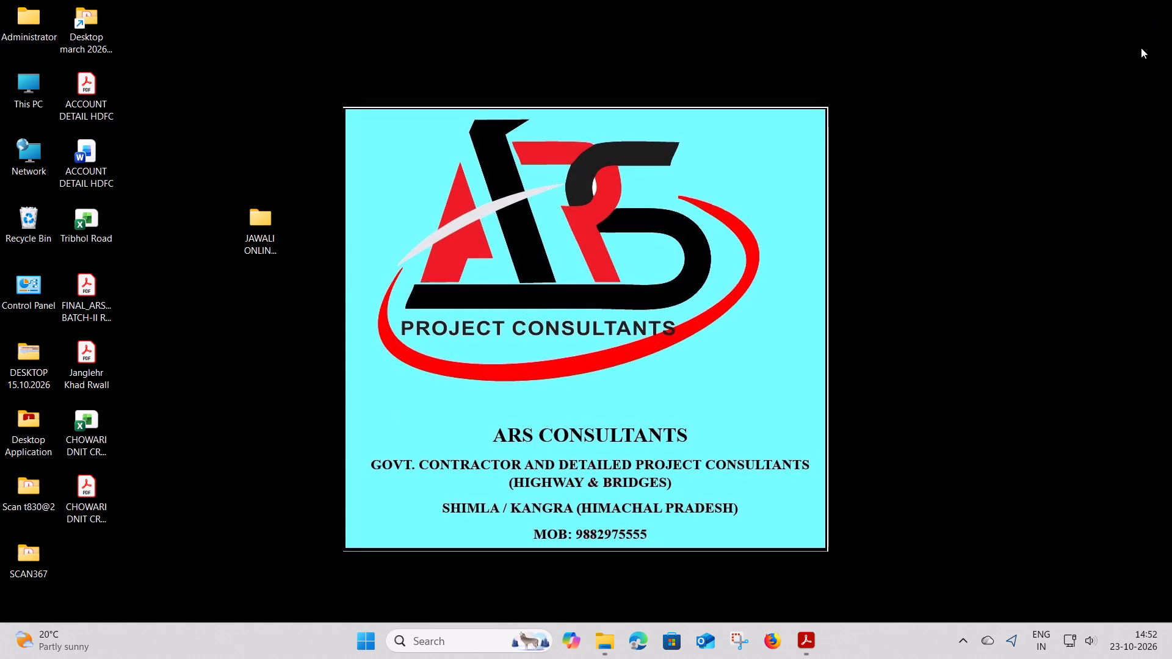
{"action": "left_click", "coordinate": [809, 637]}
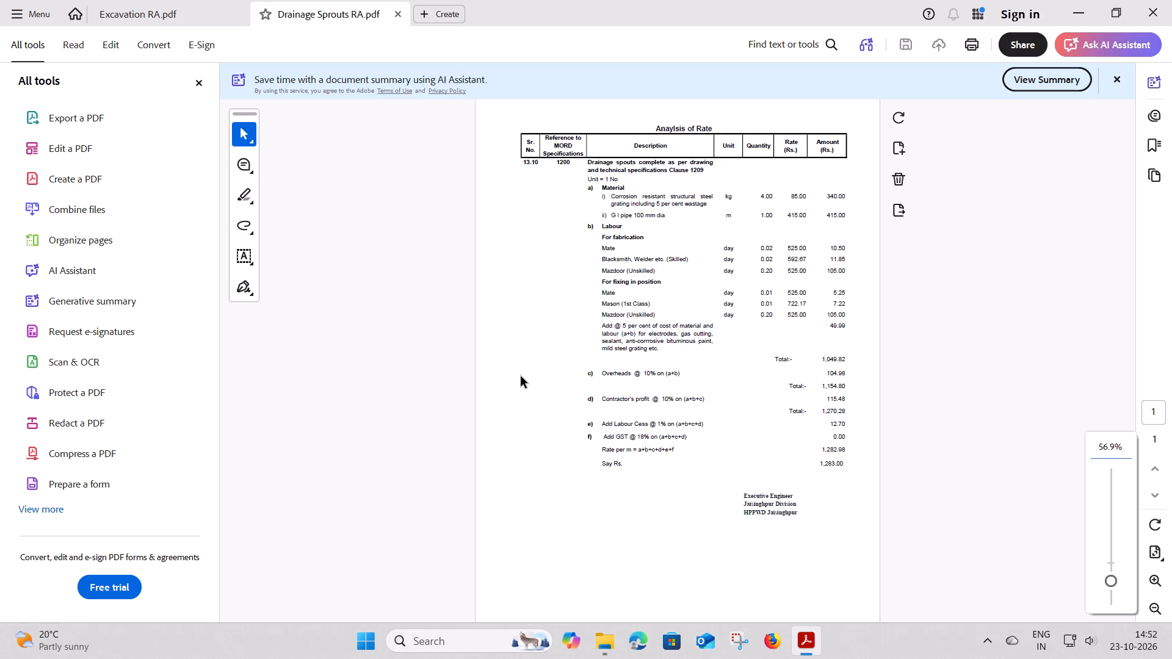
{"action": "left_click", "coordinate": [1162, 17]}
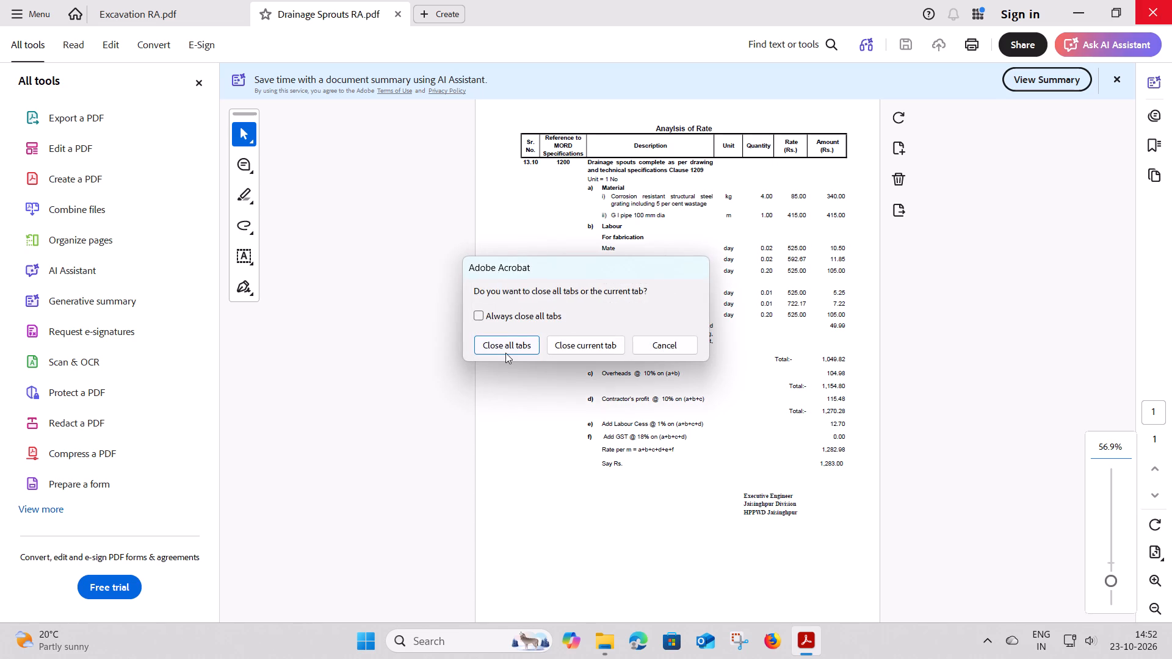
{"action": "left_click", "coordinate": [507, 352]}
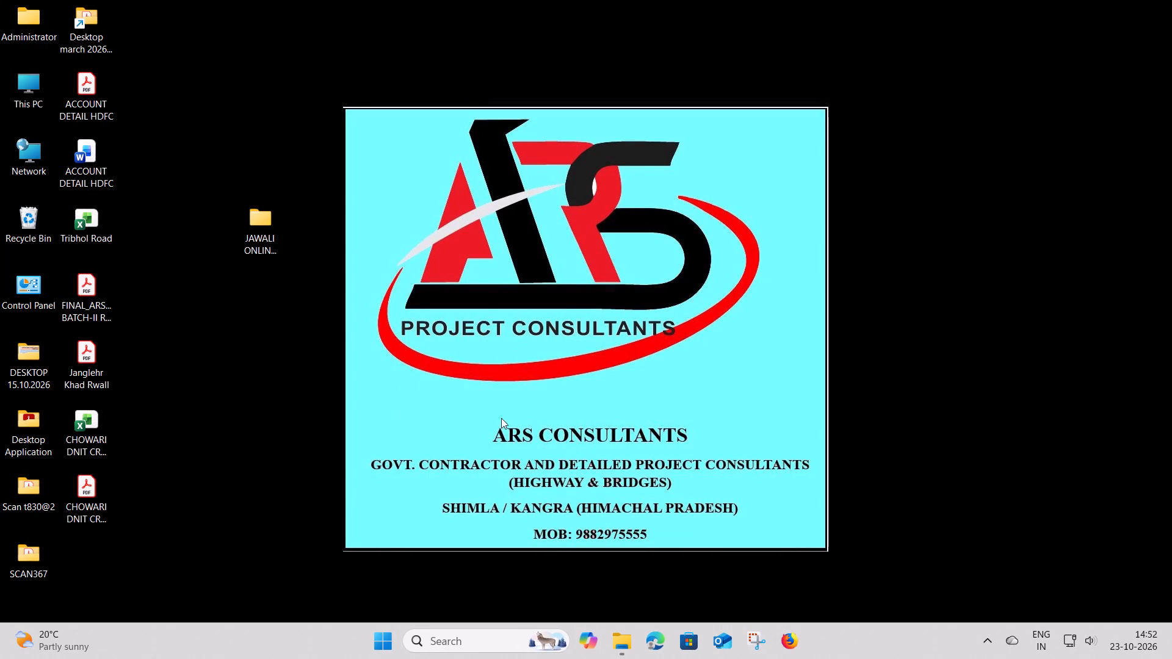
Open the ARS_PMGSY-IV-BATCH-II_2026 folder on drive F:, under 2024 MAIN DATA, ARS_FEB_2024, PMGSY-IV DATA and ARS PMGSY-IV BATCH-II_2026-27.
{"action": "double_click", "coordinate": [23, 87]}
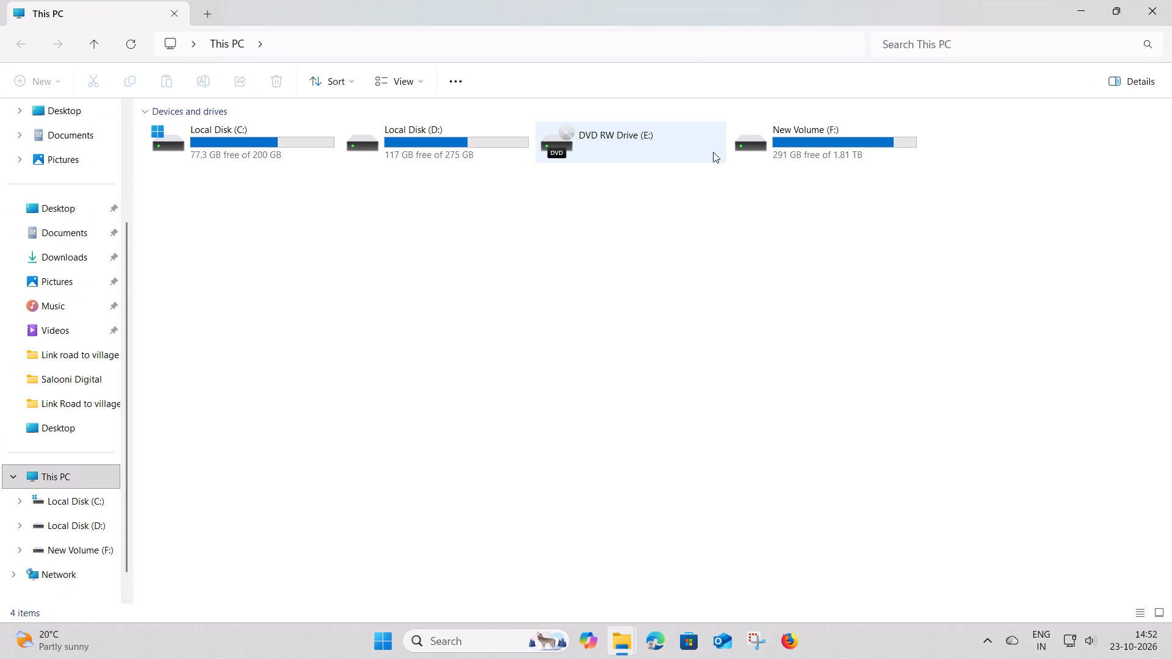
{"action": "double_click", "coordinate": [797, 151]}
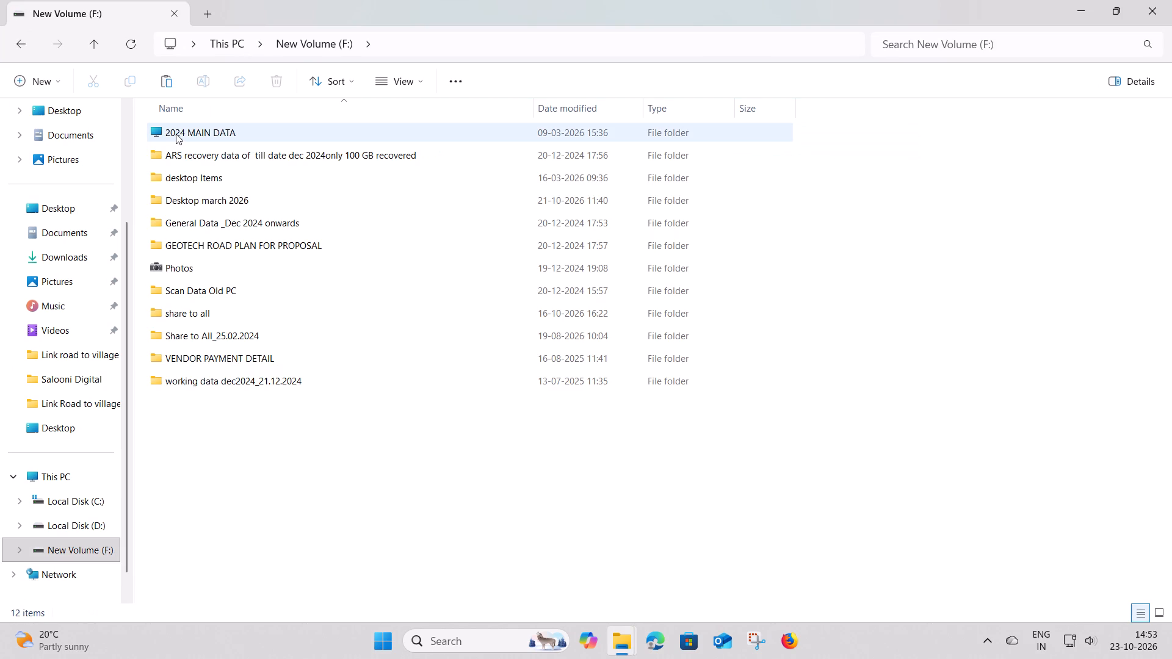
{"action": "double_click", "coordinate": [189, 138]}
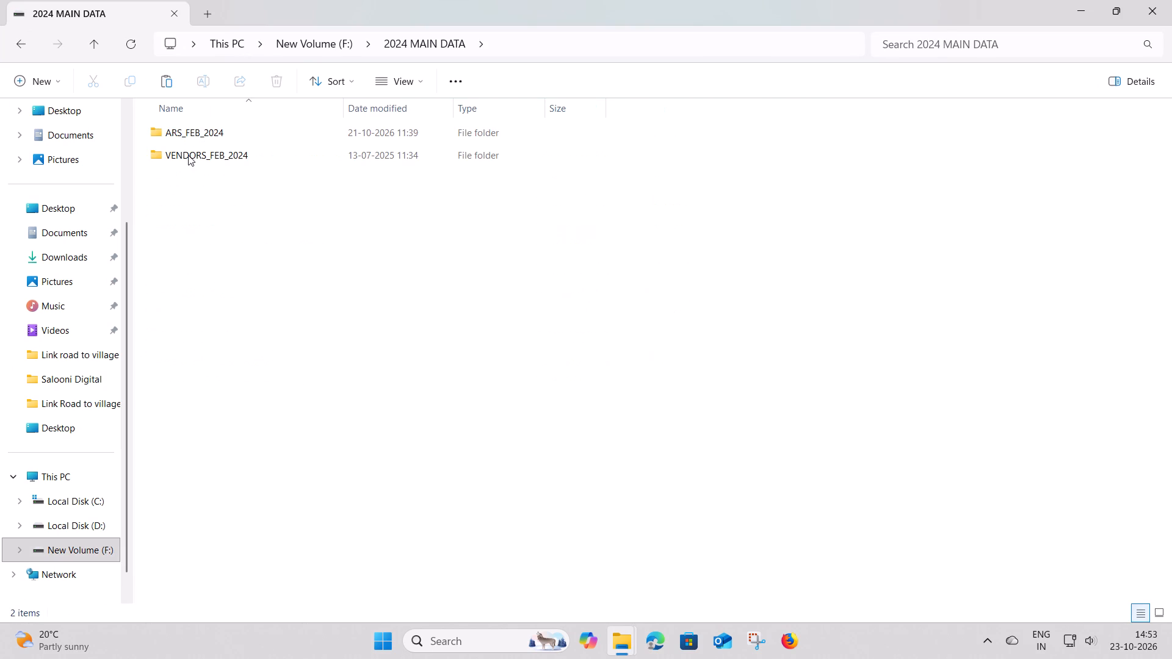
{"action": "double_click", "coordinate": [201, 138]}
{"action": "double_click", "coordinate": [179, 402]}
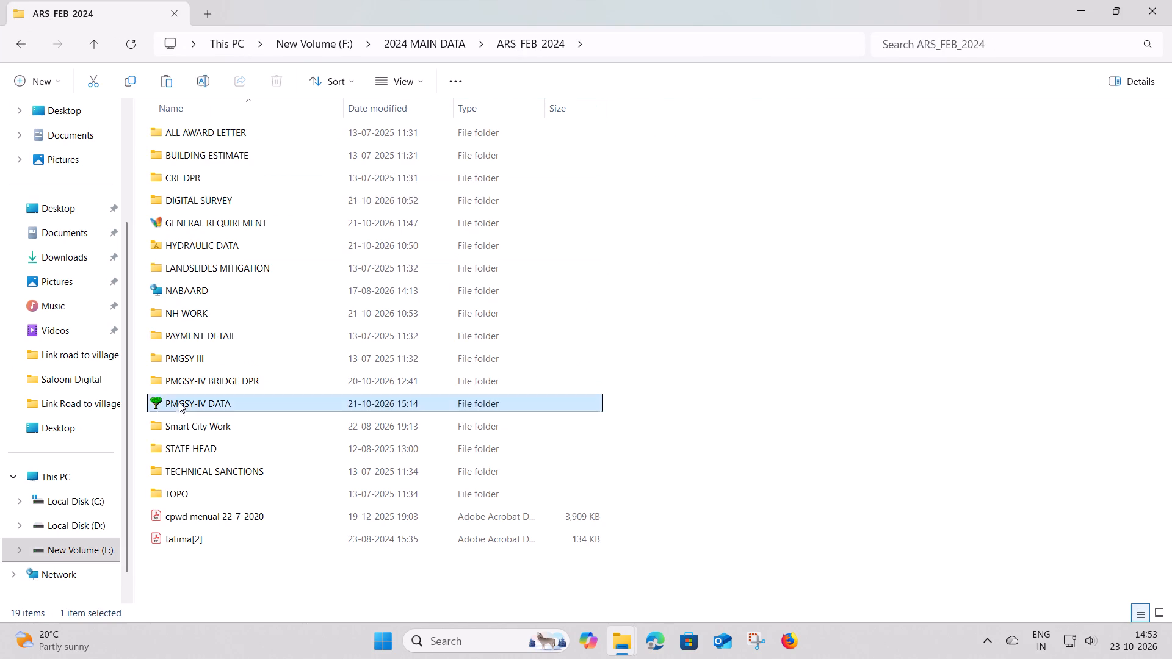
{"action": "double_click", "coordinate": [266, 132]}
{"action": "double_click", "coordinate": [266, 132]}
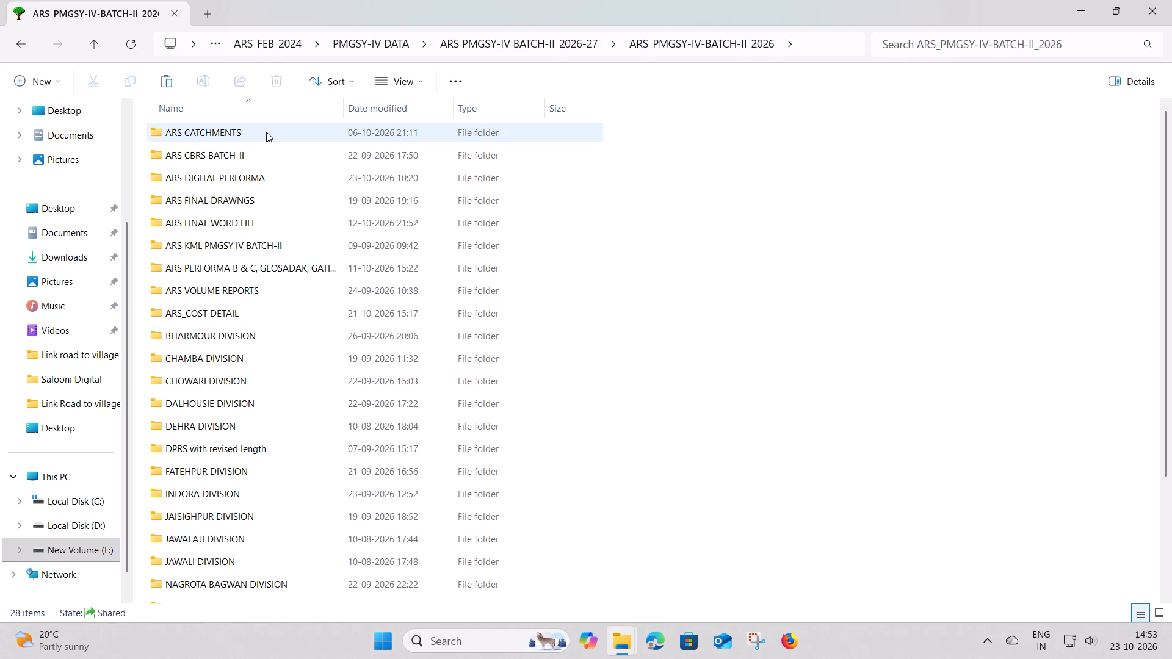
Open the folder Link road from Tikroo to Gahal_2.450km_18.09.2026 D under SALOONI DIVISION, DPR, and widen the Name column to fit the file names.
{"action": "scroll", "coordinate": [257, 411], "scroll_direction": "down", "scroll_amount": 5}
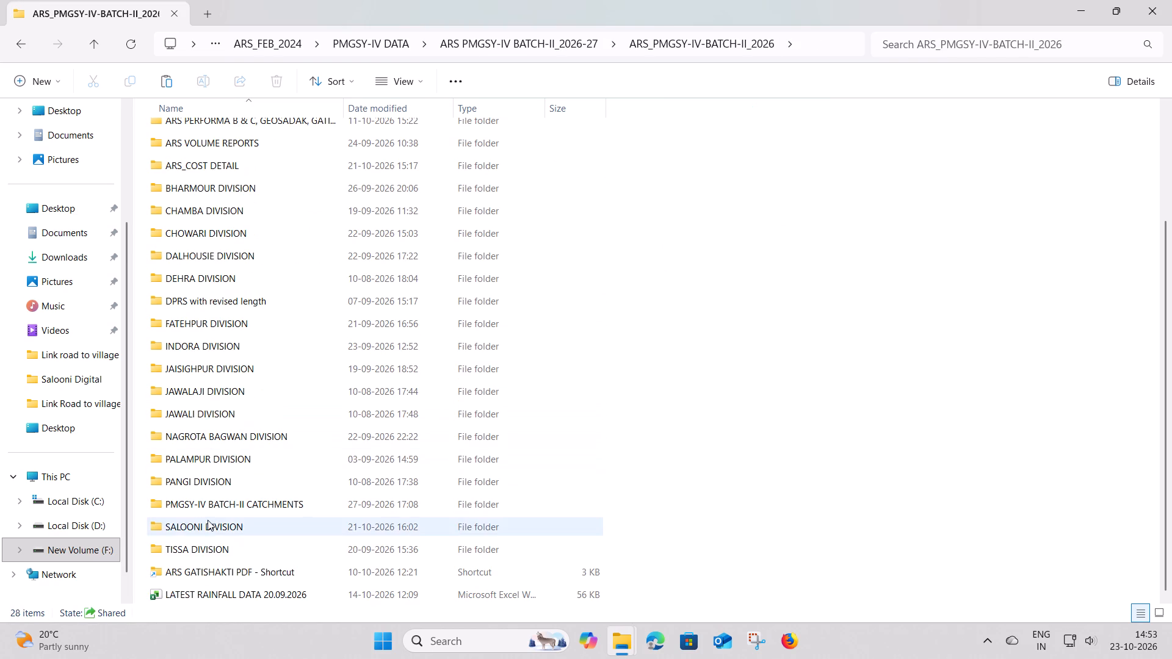
{"action": "double_click", "coordinate": [205, 524]}
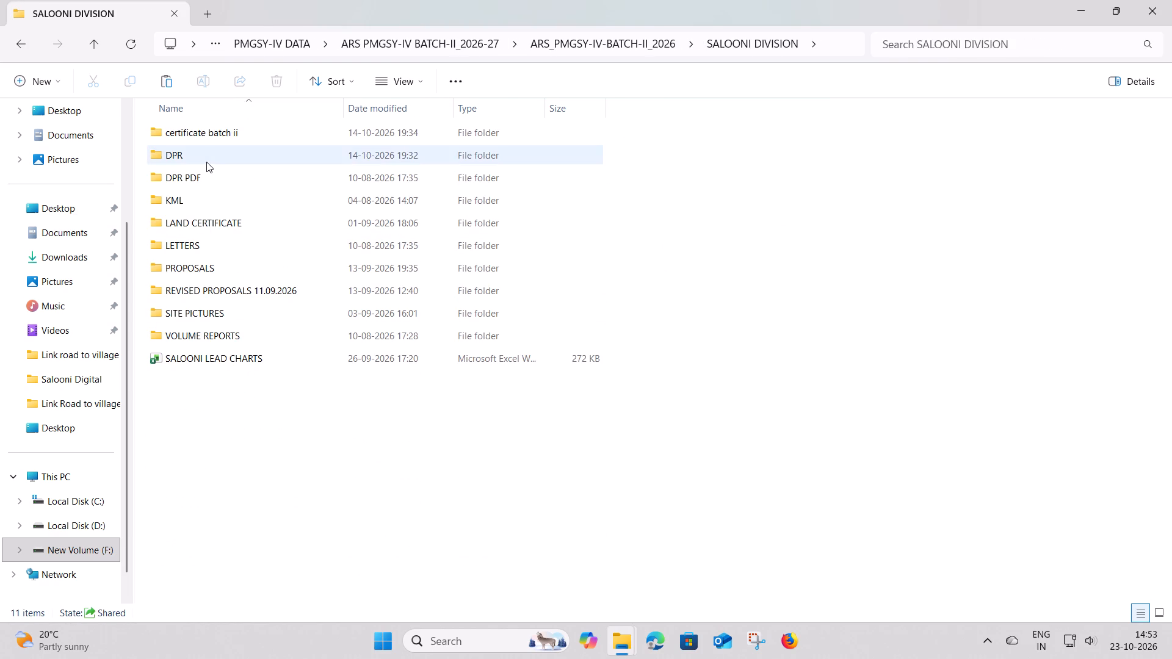
{"action": "double_click", "coordinate": [206, 162]}
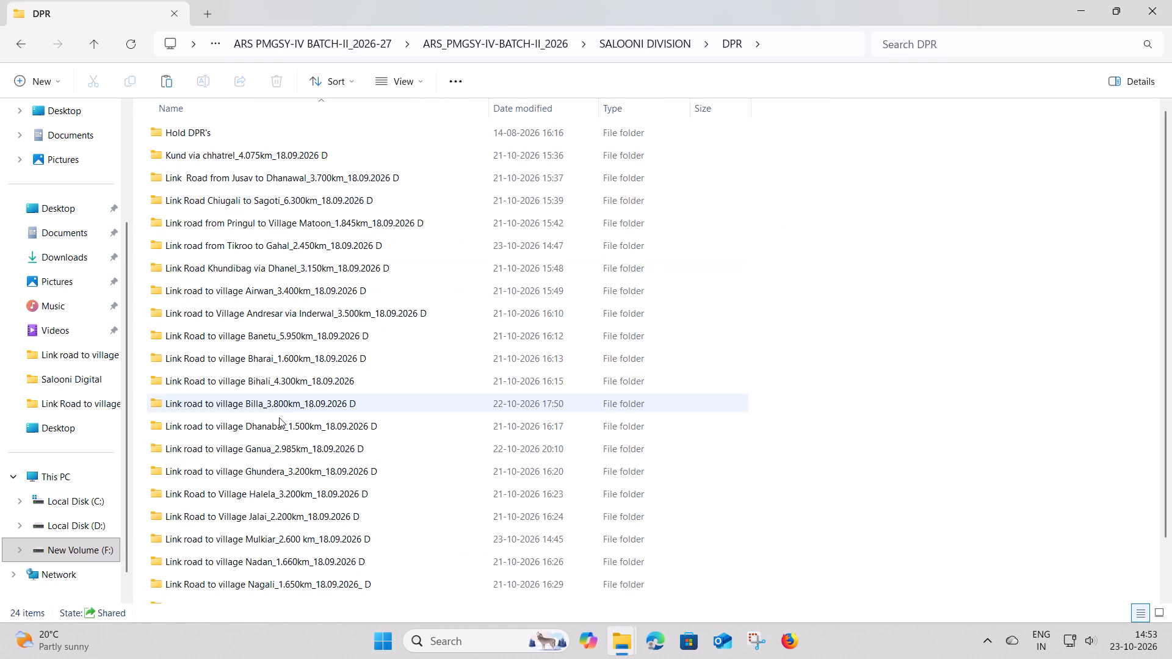
{"action": "scroll", "coordinate": [305, 481], "scroll_direction": "down", "scroll_amount": 2}
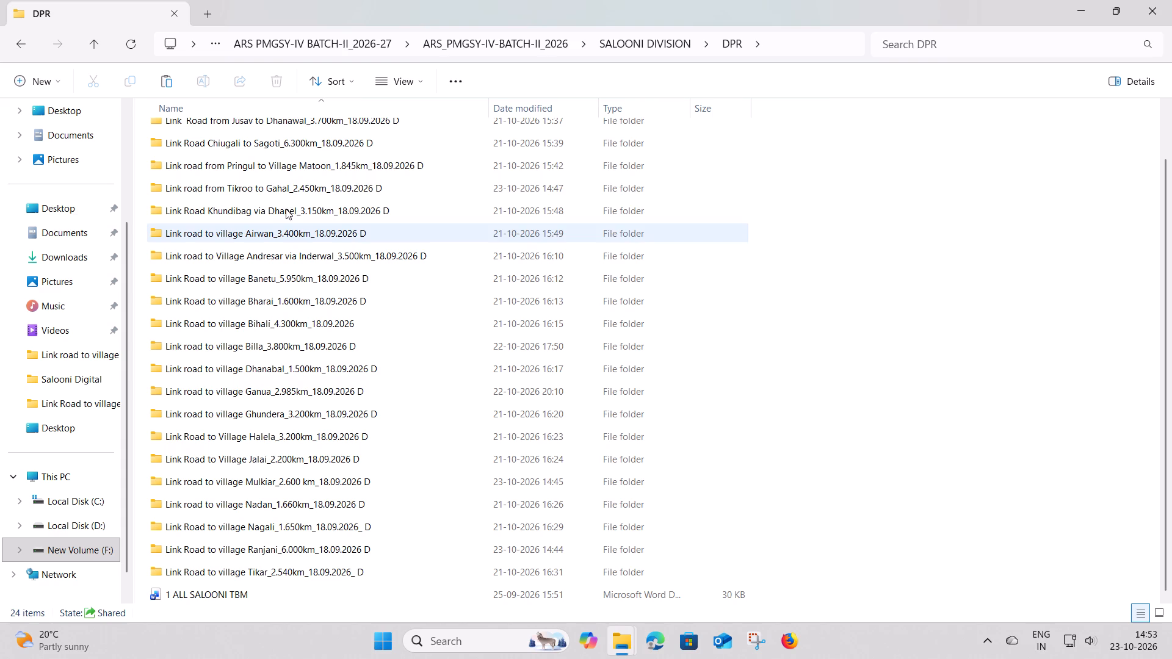
{"action": "double_click", "coordinate": [295, 185]}
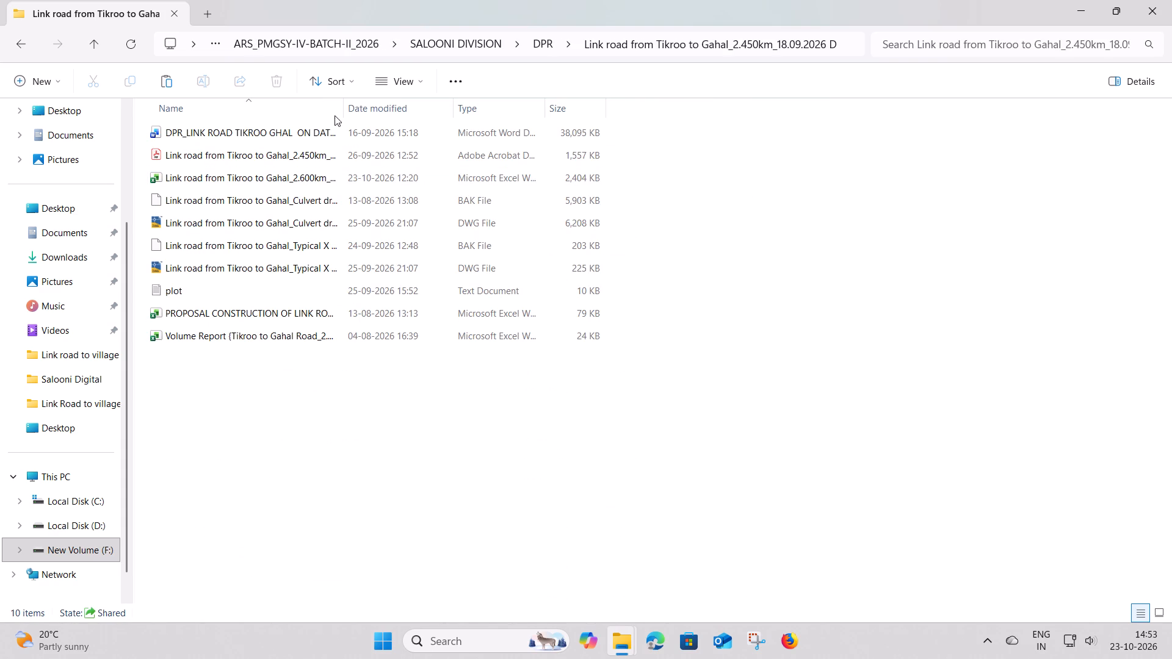
{"action": "left_click_drag", "start_coordinate": [344, 103], "coordinate": [440, 110]}
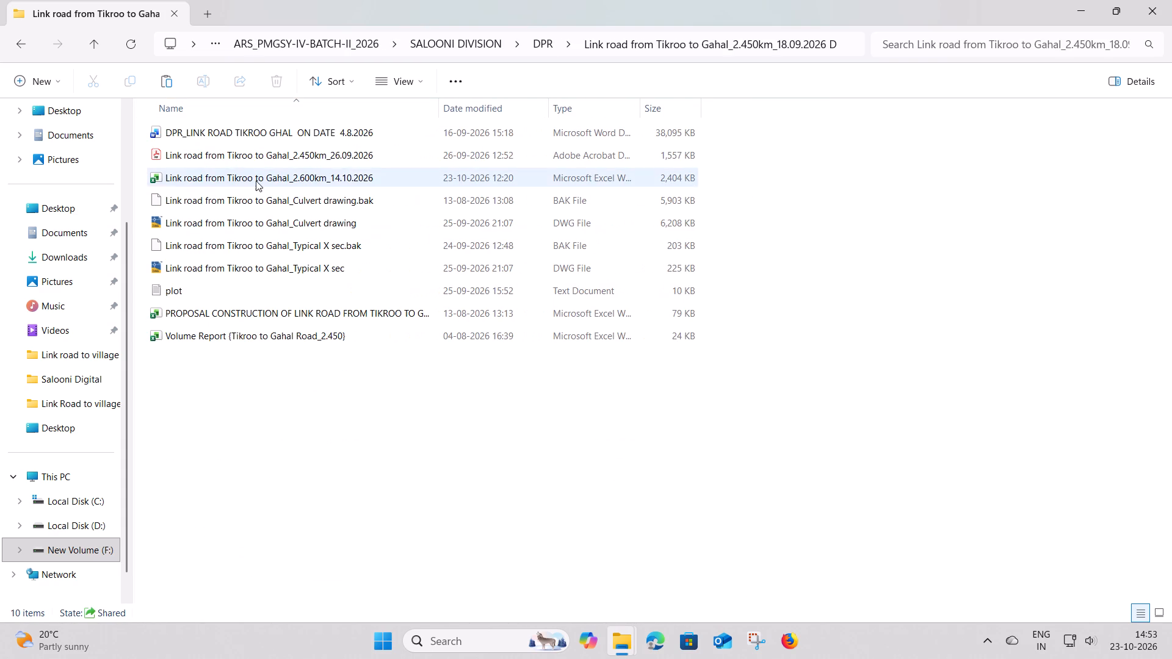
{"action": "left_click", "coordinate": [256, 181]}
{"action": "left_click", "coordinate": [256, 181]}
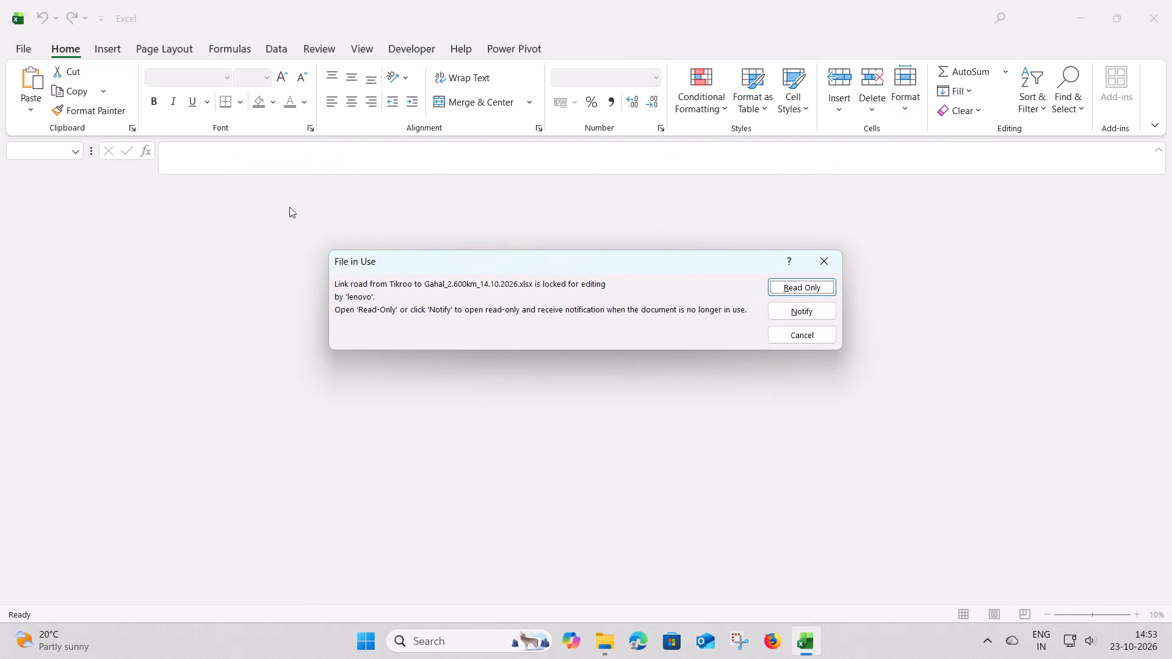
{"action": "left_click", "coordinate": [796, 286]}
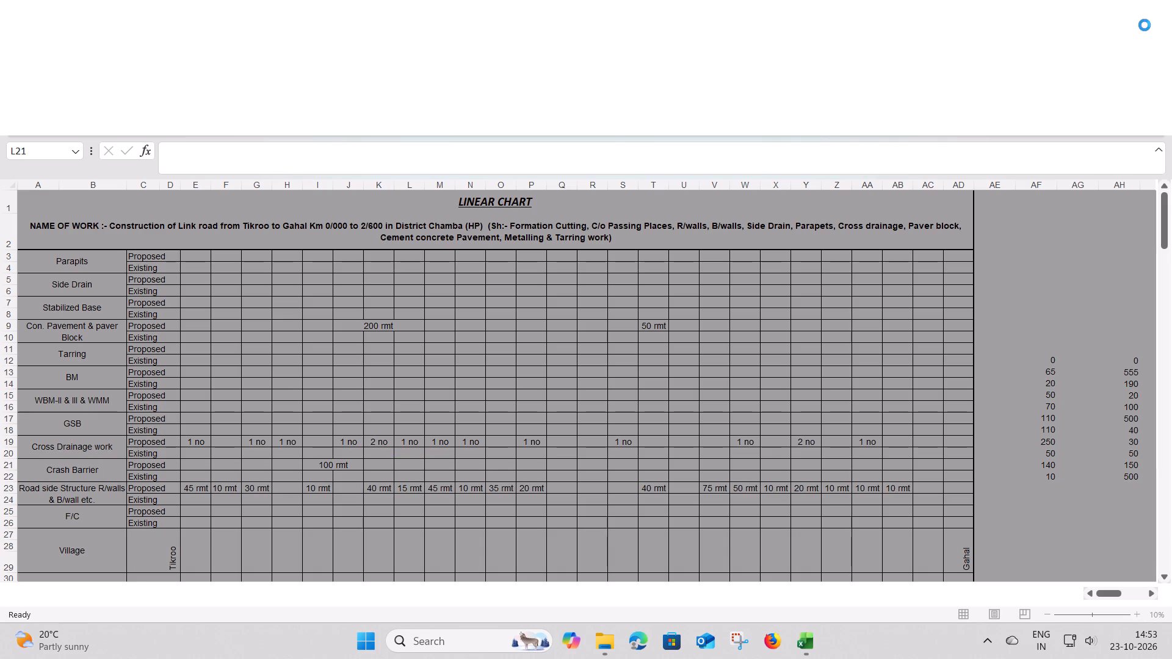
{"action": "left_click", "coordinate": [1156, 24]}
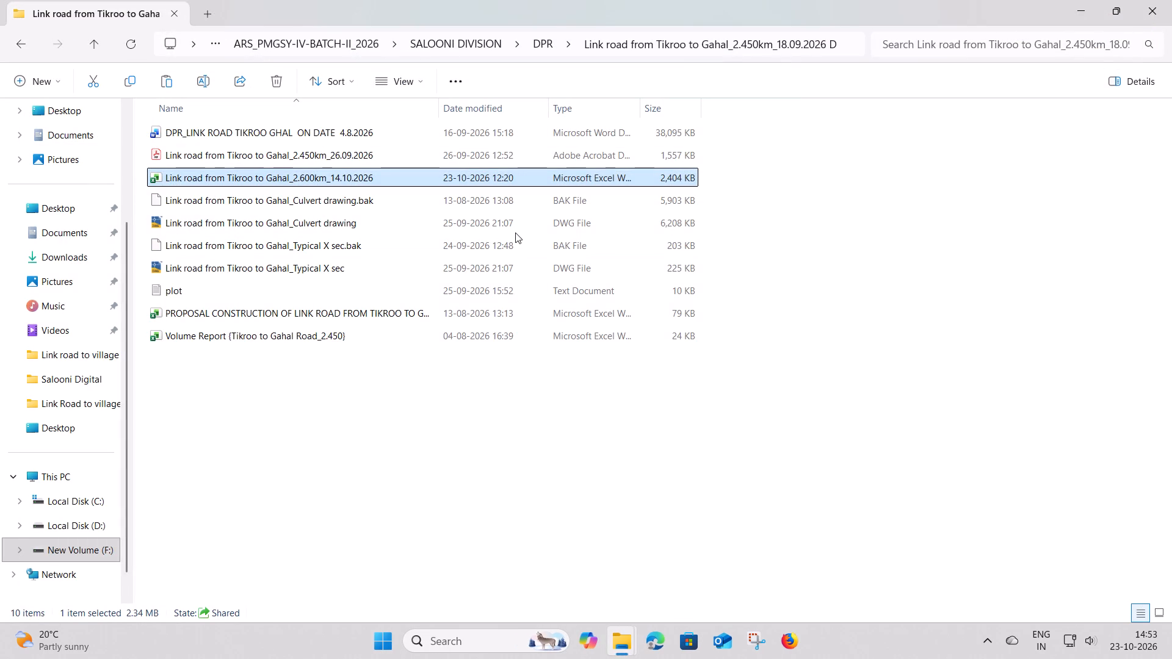
Open the workbook Link road from Tikroo to Gahal_2.600km_14.10.2026 for editing.
{"action": "double_click", "coordinate": [317, 176]}
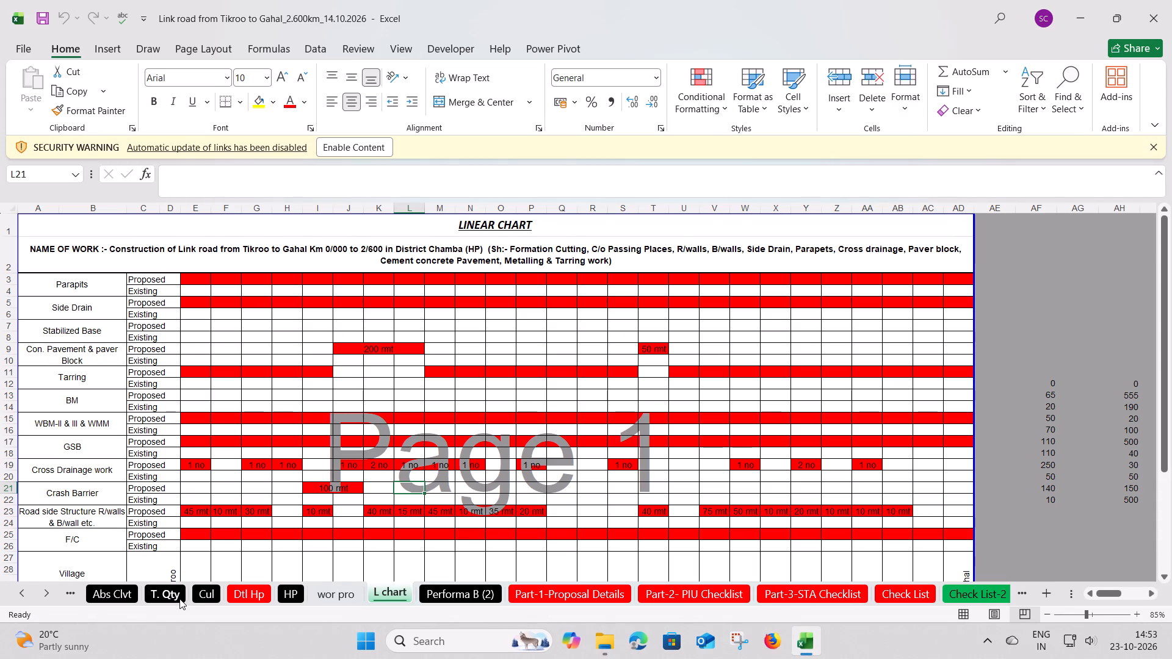
Compare the paver block measurements on the Dtl Pav sheet with the cement concrete pavement measurements on Dtl CC Pav.
{"action": "triple_click", "coordinate": [27, 595]}
{"action": "triple_click", "coordinate": [27, 595]}
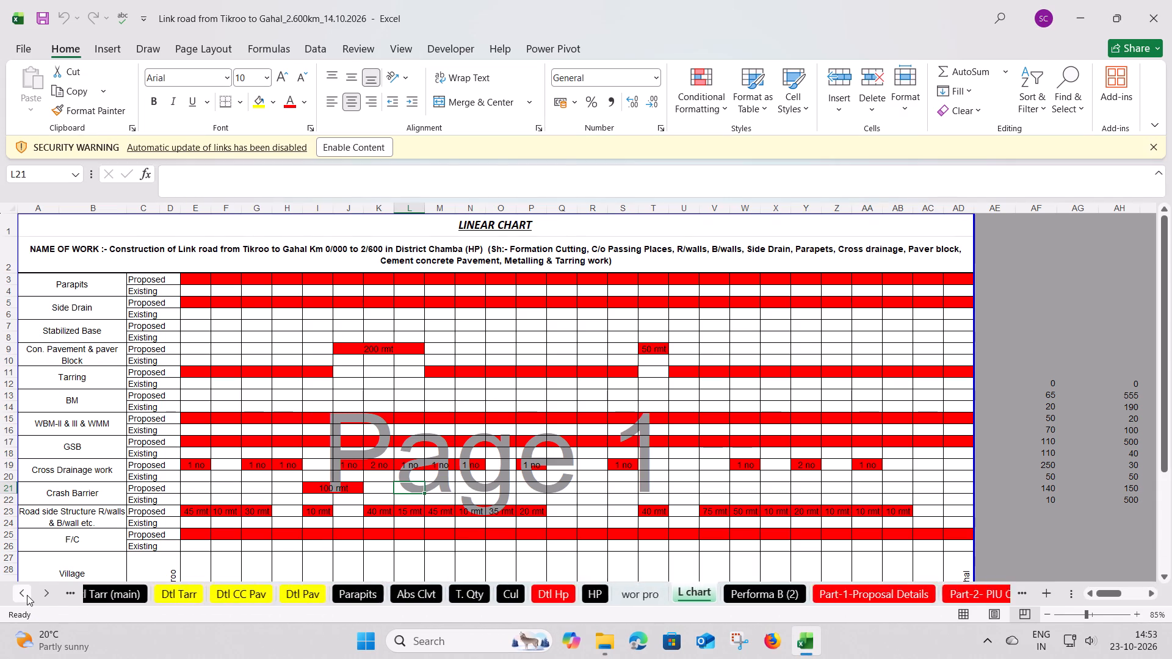
{"action": "triple_click", "coordinate": [27, 595]}
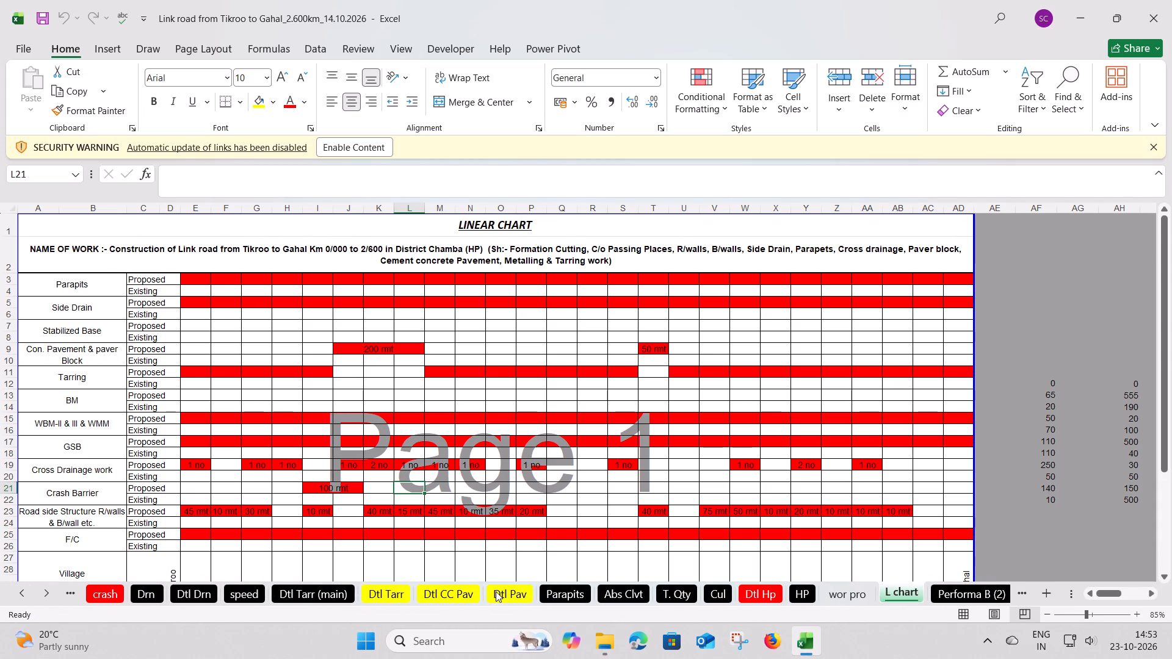
{"action": "left_click", "coordinate": [496, 591]}
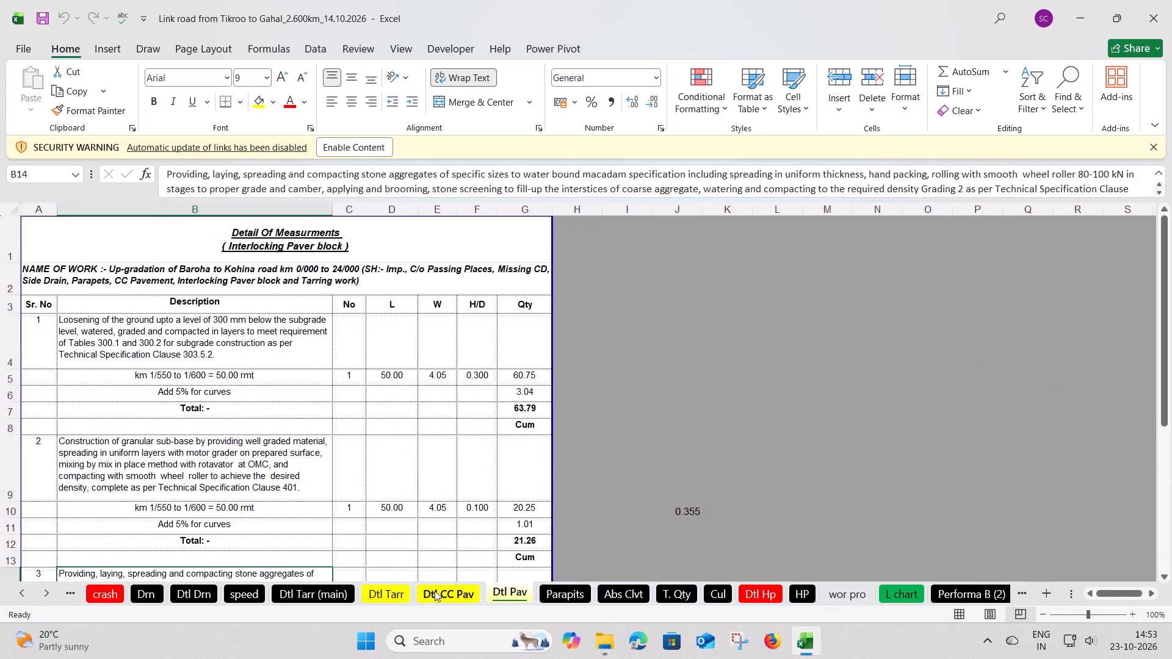
{"action": "left_click", "coordinate": [438, 590]}
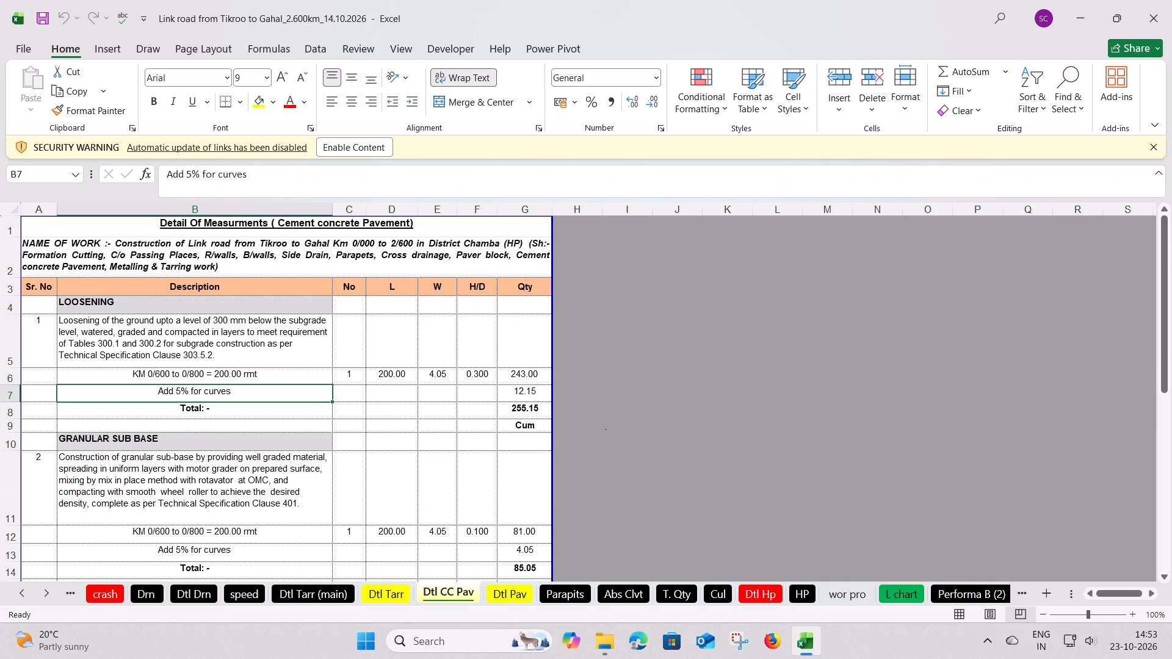
{"action": "left_click", "coordinate": [506, 595]}
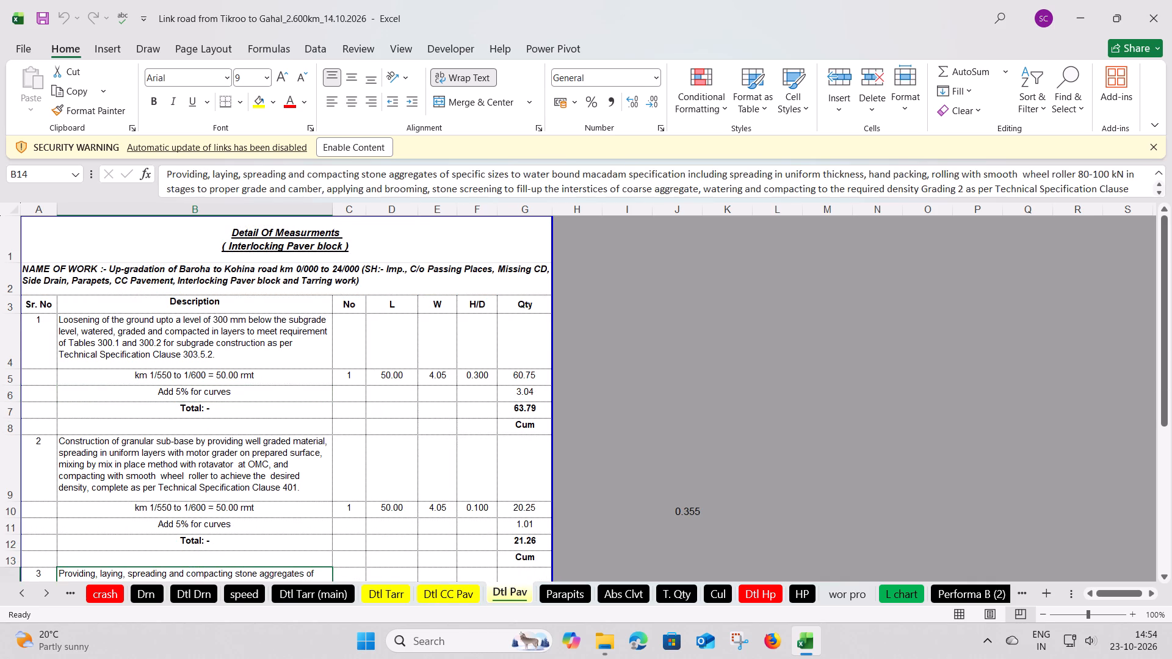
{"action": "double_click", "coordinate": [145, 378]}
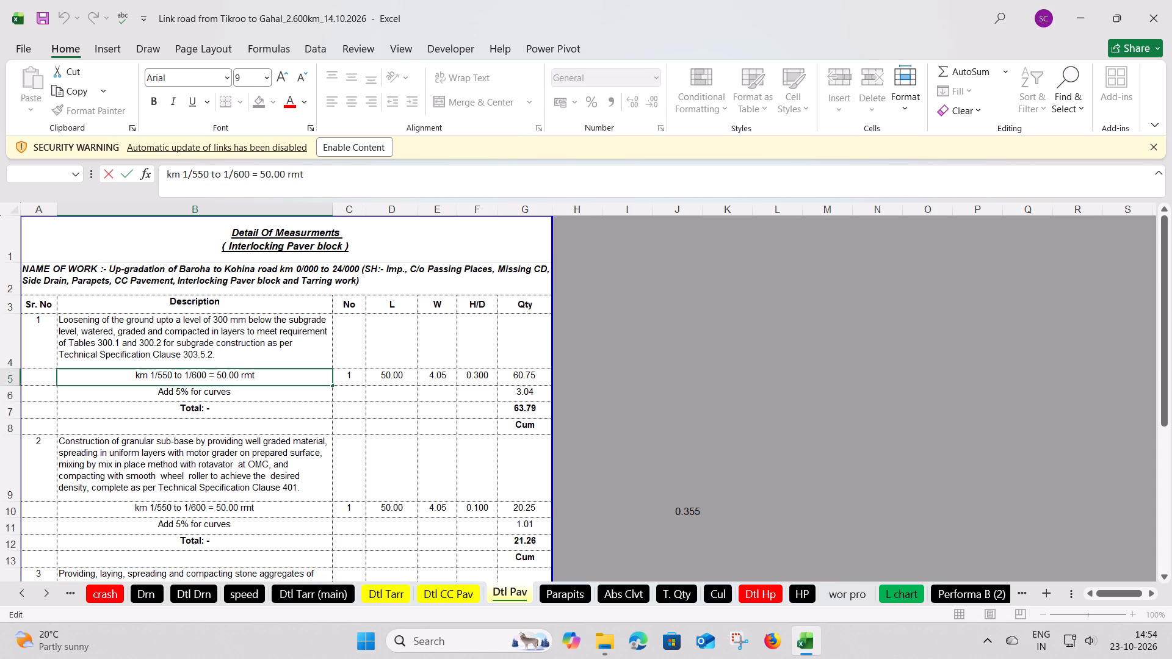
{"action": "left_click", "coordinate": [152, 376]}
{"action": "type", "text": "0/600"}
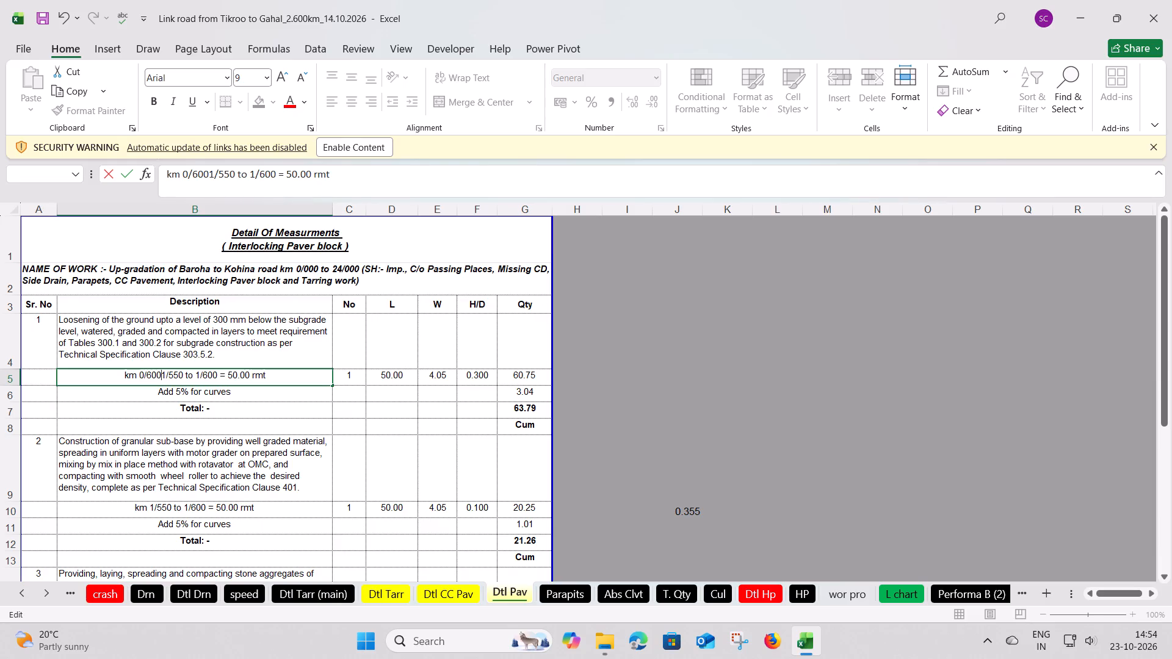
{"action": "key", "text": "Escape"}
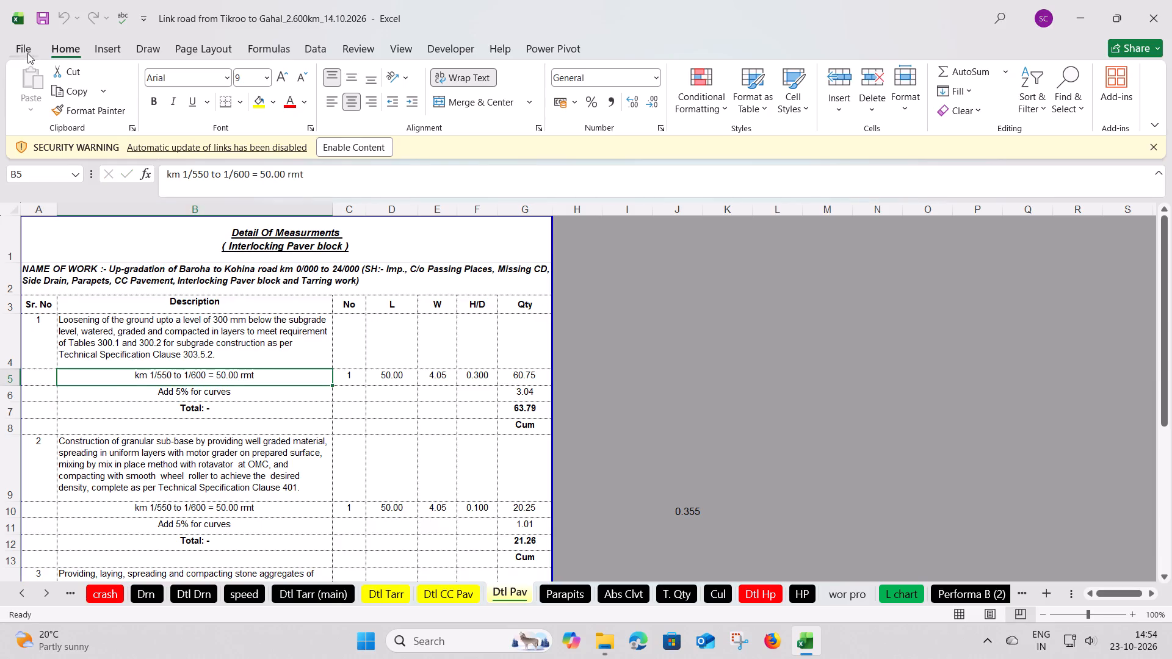
Save a copy of the workbook in the same folder as Link road from Tikroo to Gahal_2.600km_23.10.2026.
{"action": "left_click", "coordinate": [27, 53]}
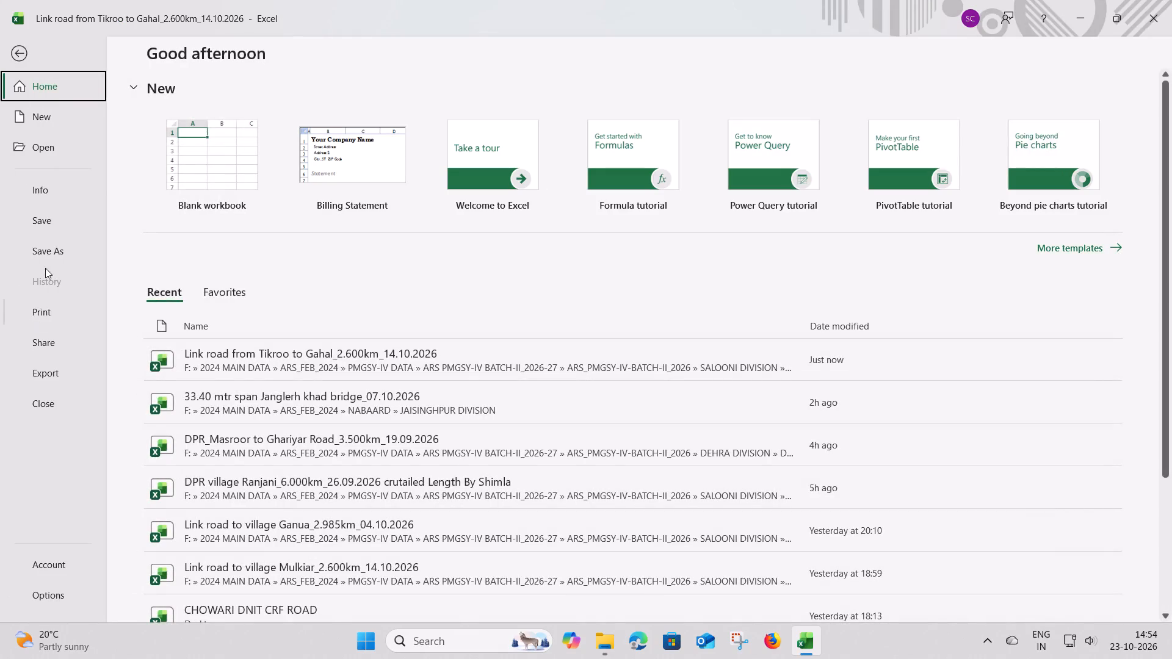
{"action": "left_click", "coordinate": [40, 254]}
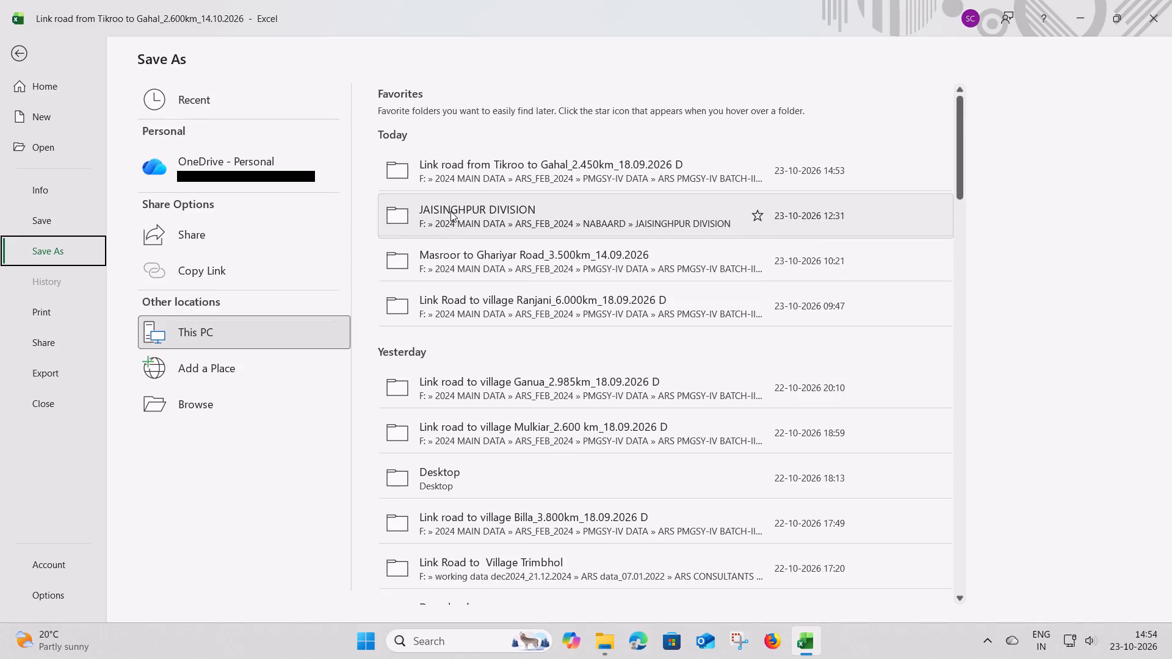
{"action": "left_click", "coordinate": [479, 178]}
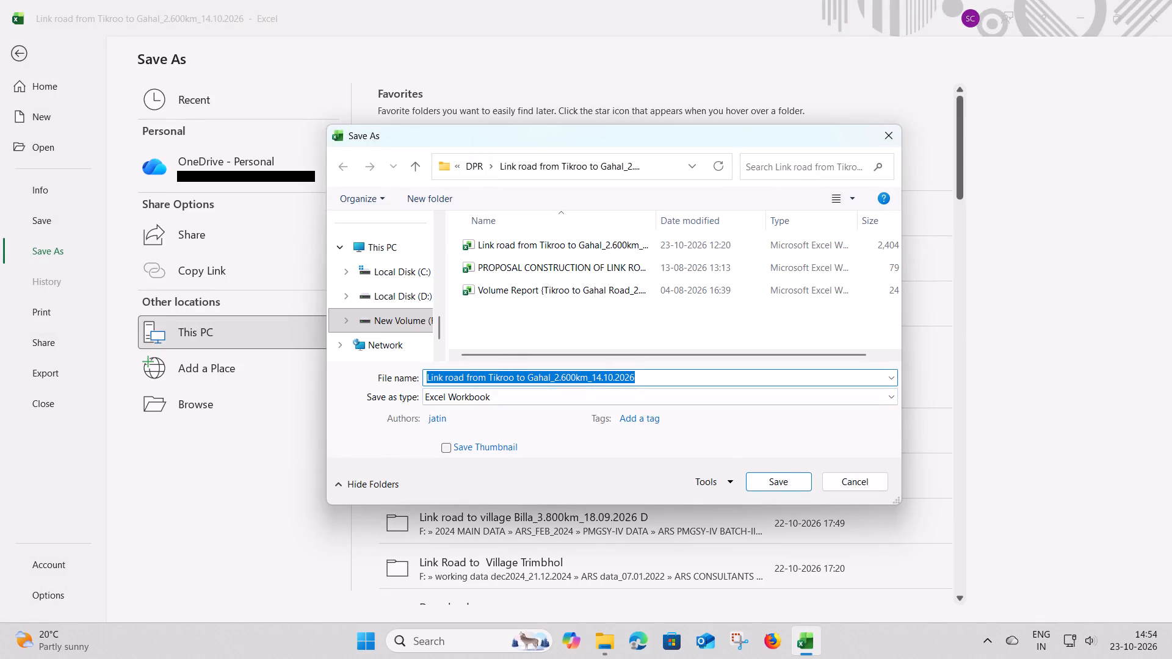
{"action": "left_click_drag", "start_coordinate": [599, 380], "coordinate": [598, 380]}
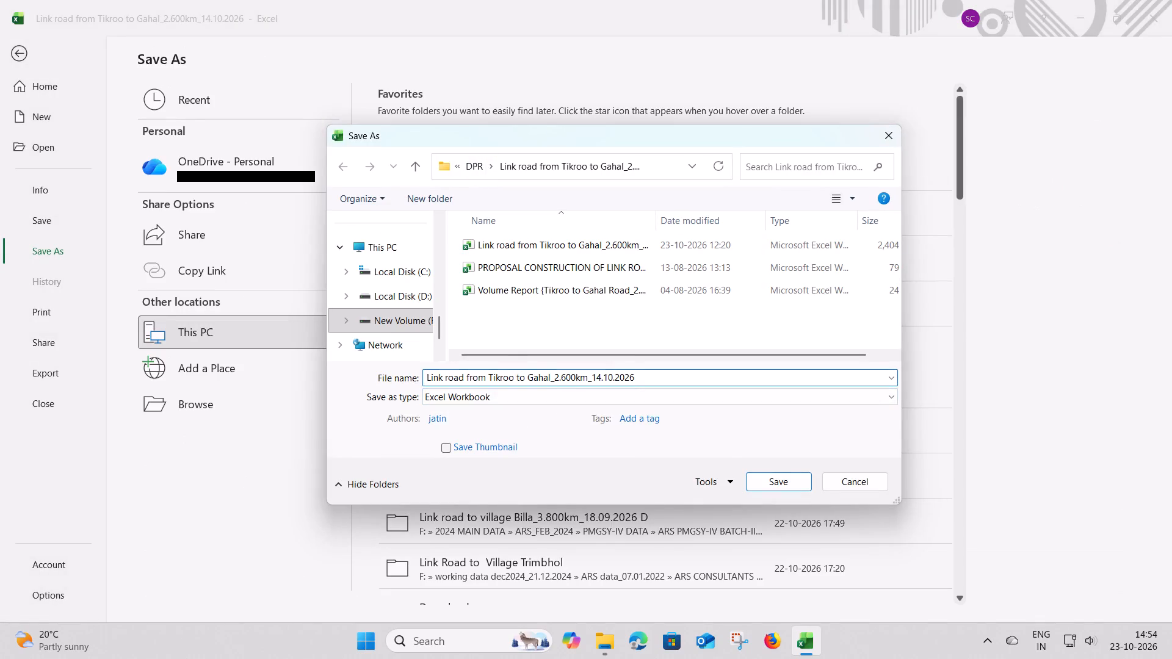
{"action": "left_click_drag", "start_coordinate": [598, 380], "coordinate": [591, 380]}
{"action": "type", "text": "23"}
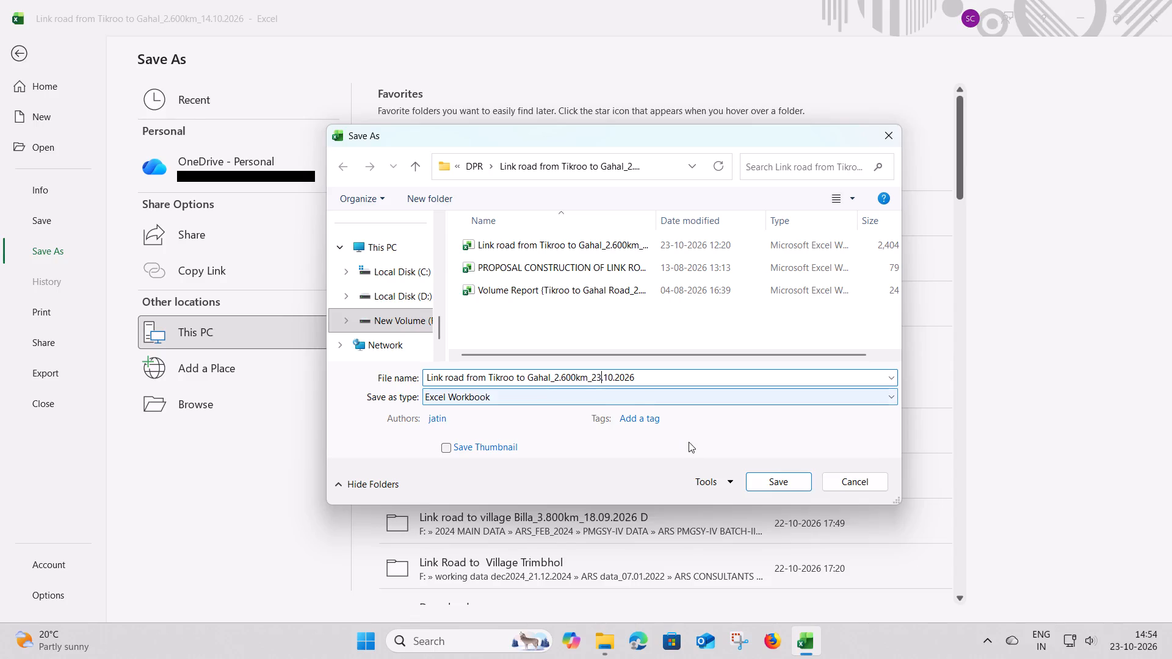
{"action": "left_click", "coordinate": [769, 485]}
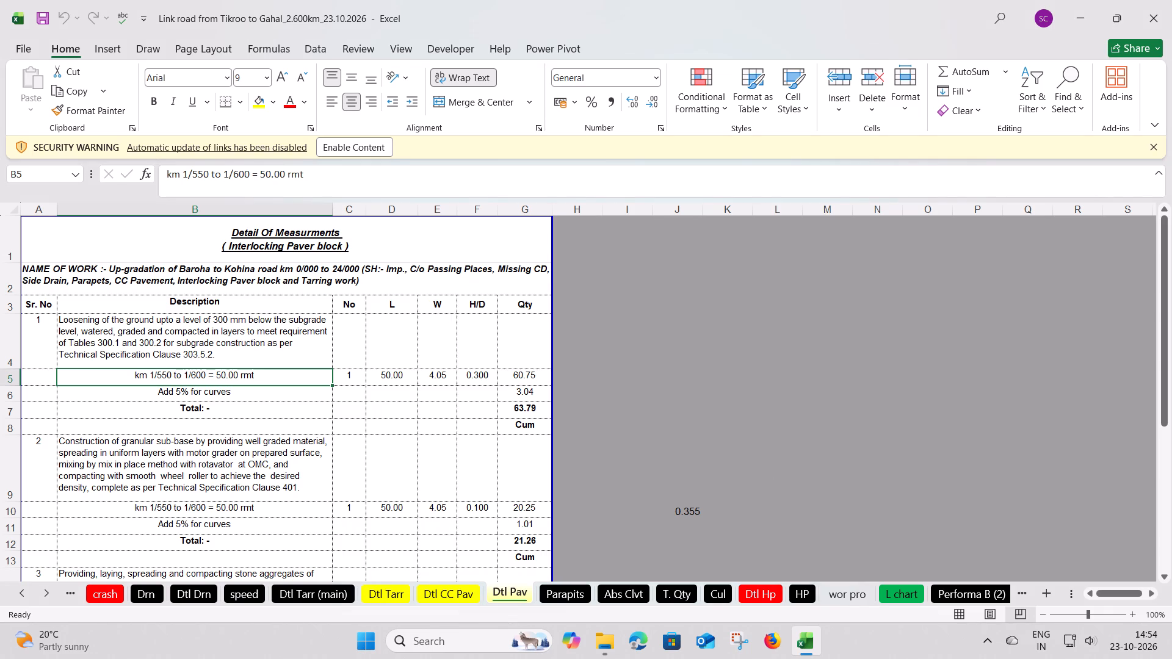
Change the loosening item's chainage description on Dtl Pav to "km 0/600 to 0/800 & 1/550 to 1/600 = 250.00 rmt", checking it against Dtl CC Pav.
{"action": "left_click", "coordinate": [449, 594]}
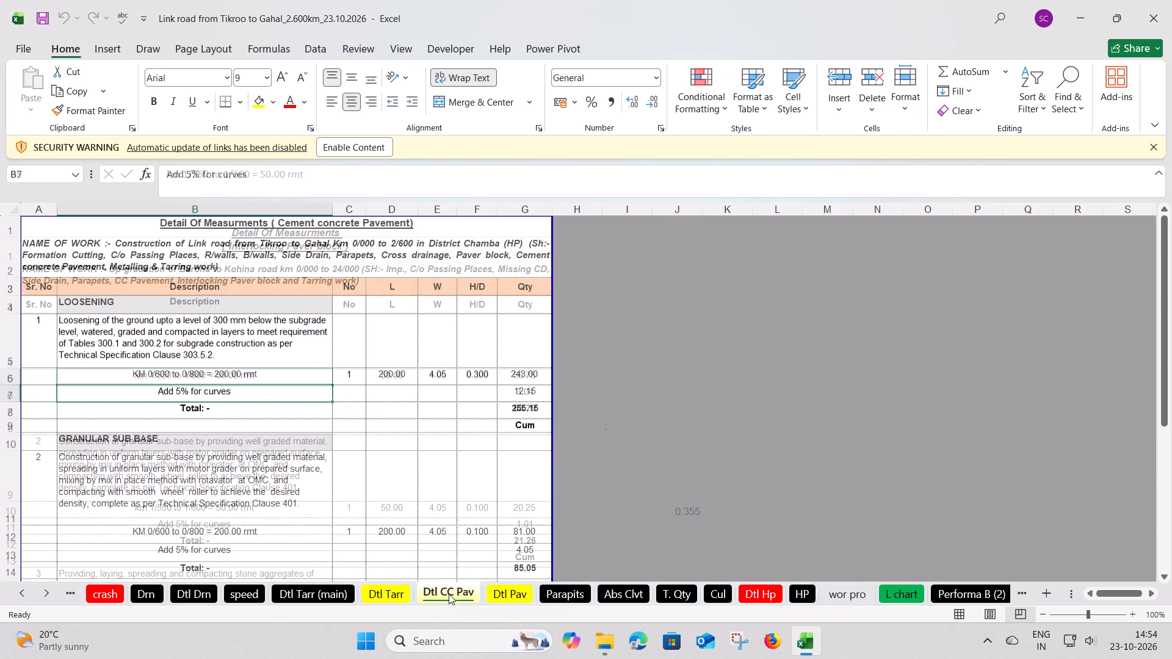
{"action": "left_click", "coordinate": [505, 600]}
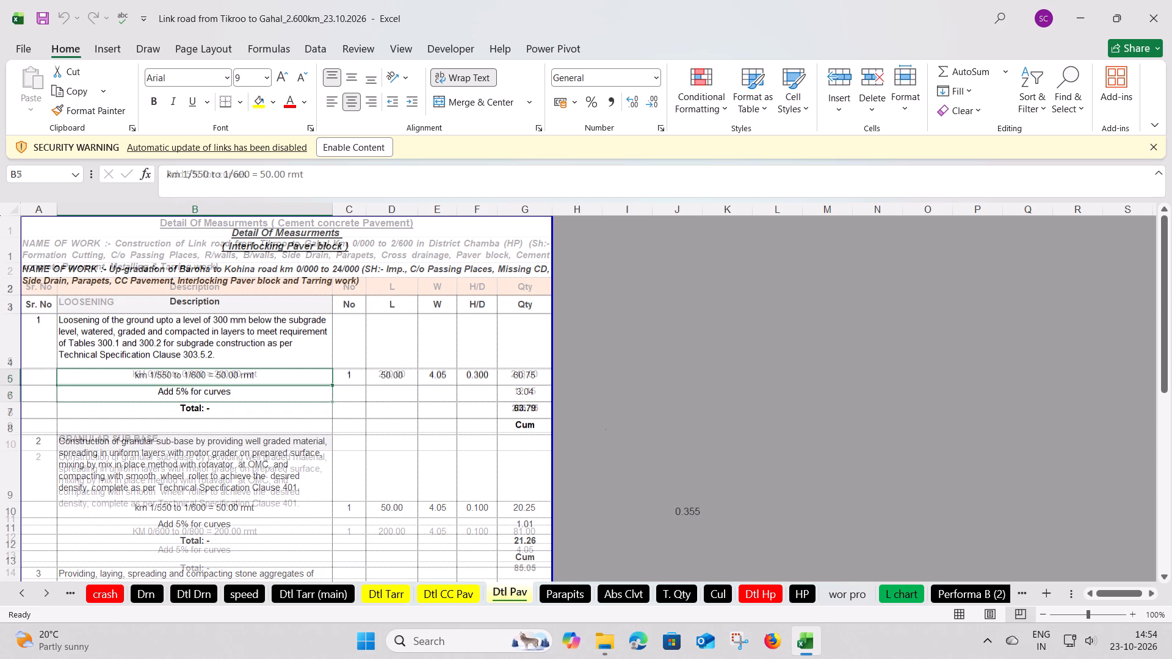
{"action": "double_click", "coordinate": [150, 375]}
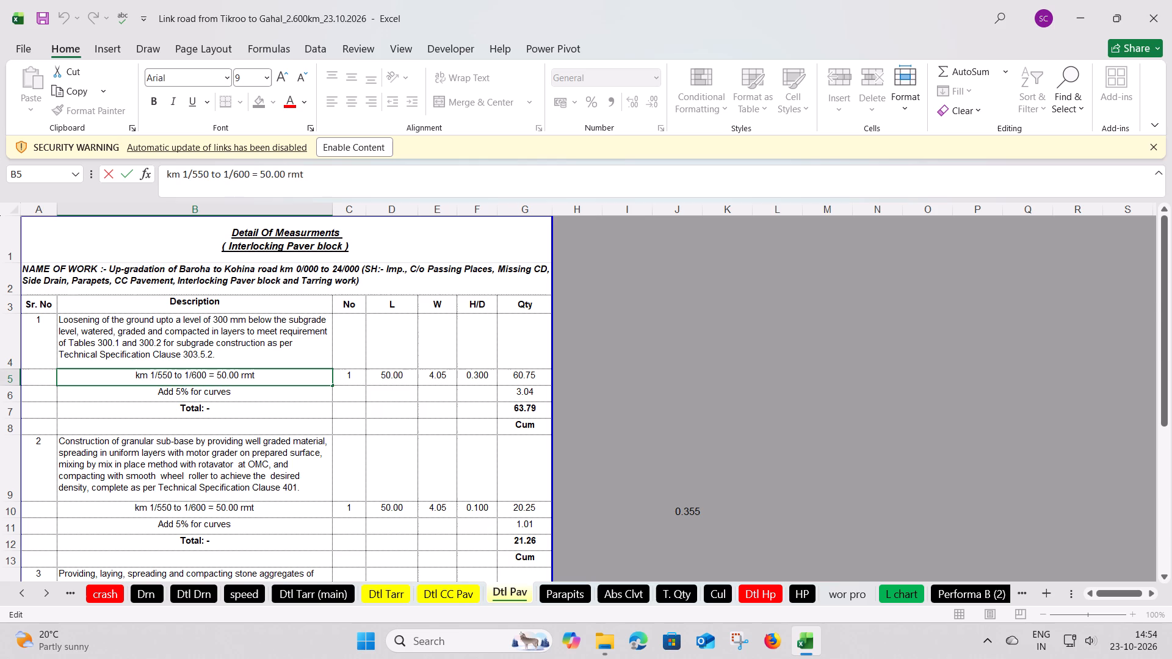
{"action": "type", "text": "0/"}
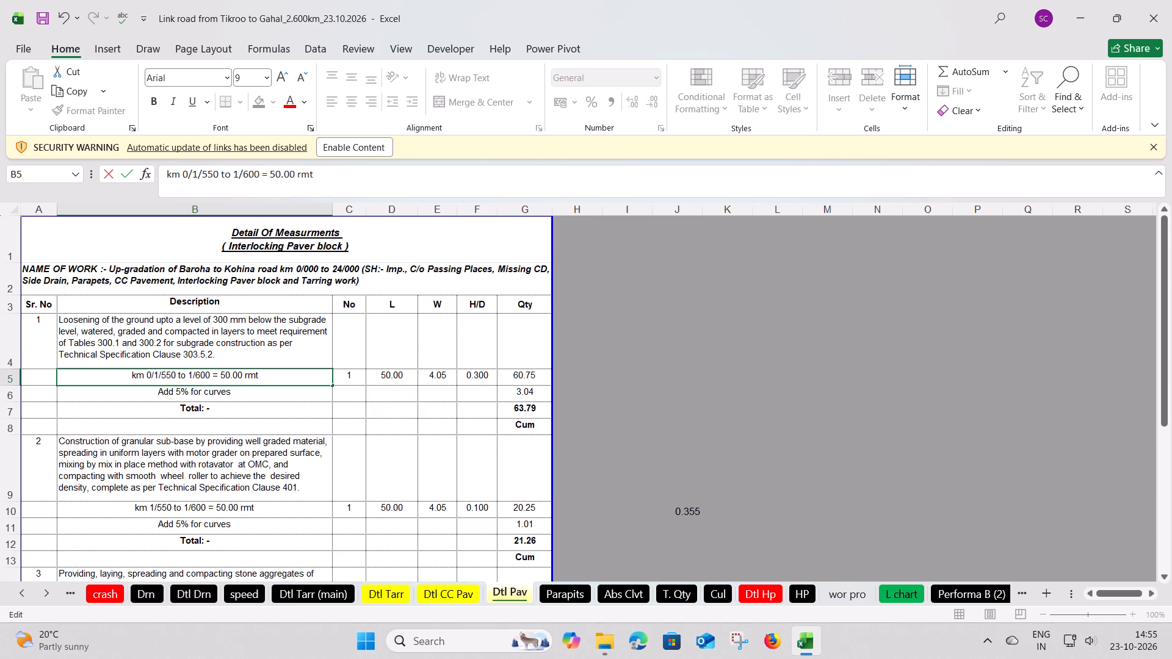
{"action": "type", "text": "600"}
{"action": "key", "text": "space"}
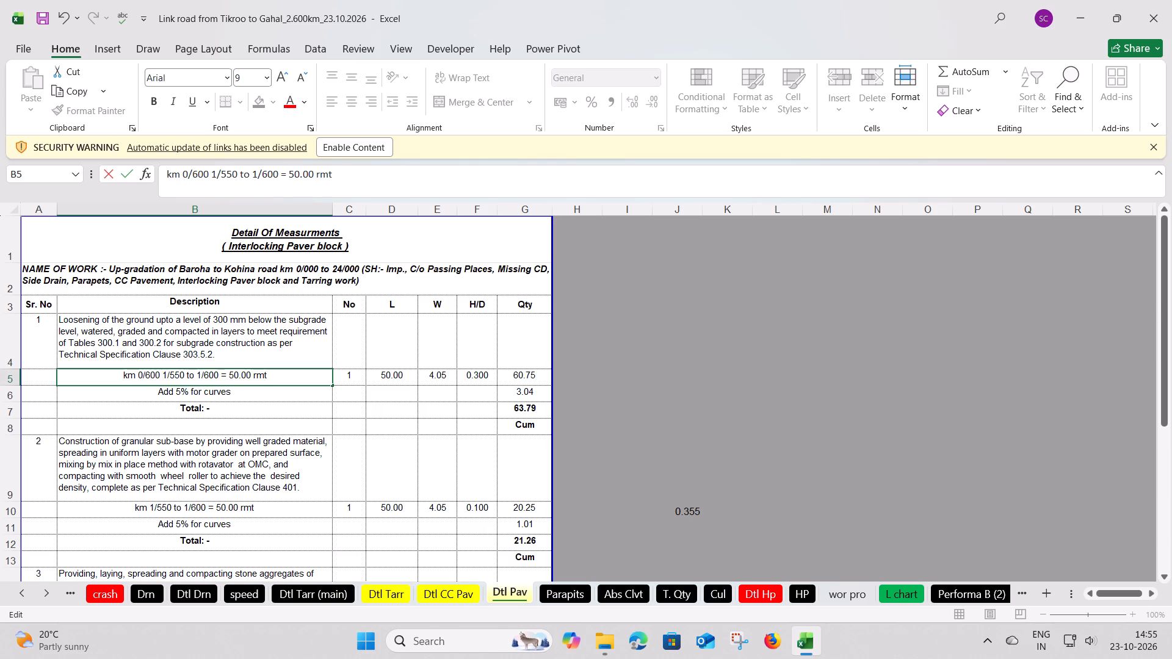
{"action": "type", "text": "to"}
{"action": "key", "text": "space"}
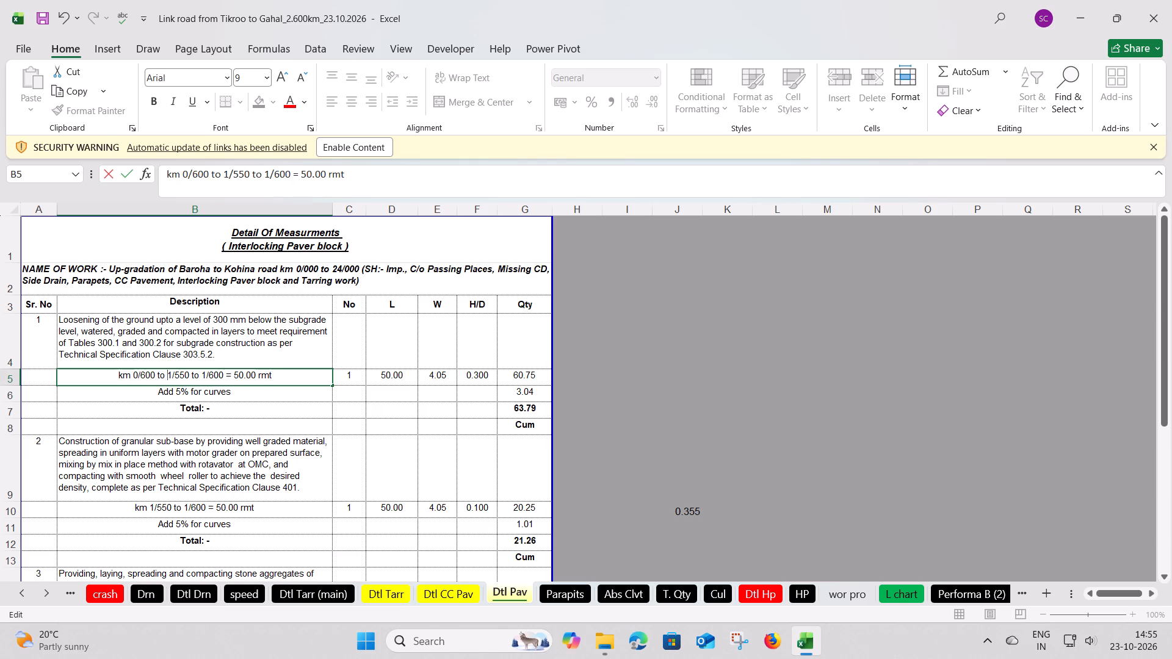
{"action": "type", "text": "0/800"}
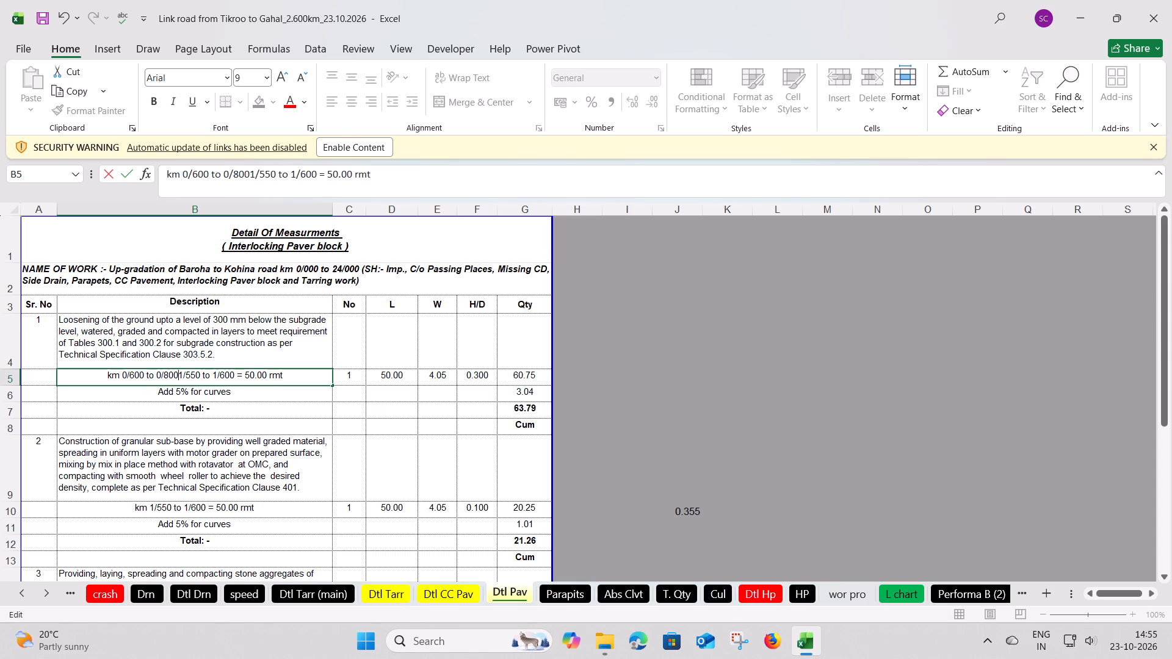
{"action": "key", "text": "space"}
{"action": "key", "text": "shift+ampersand"}
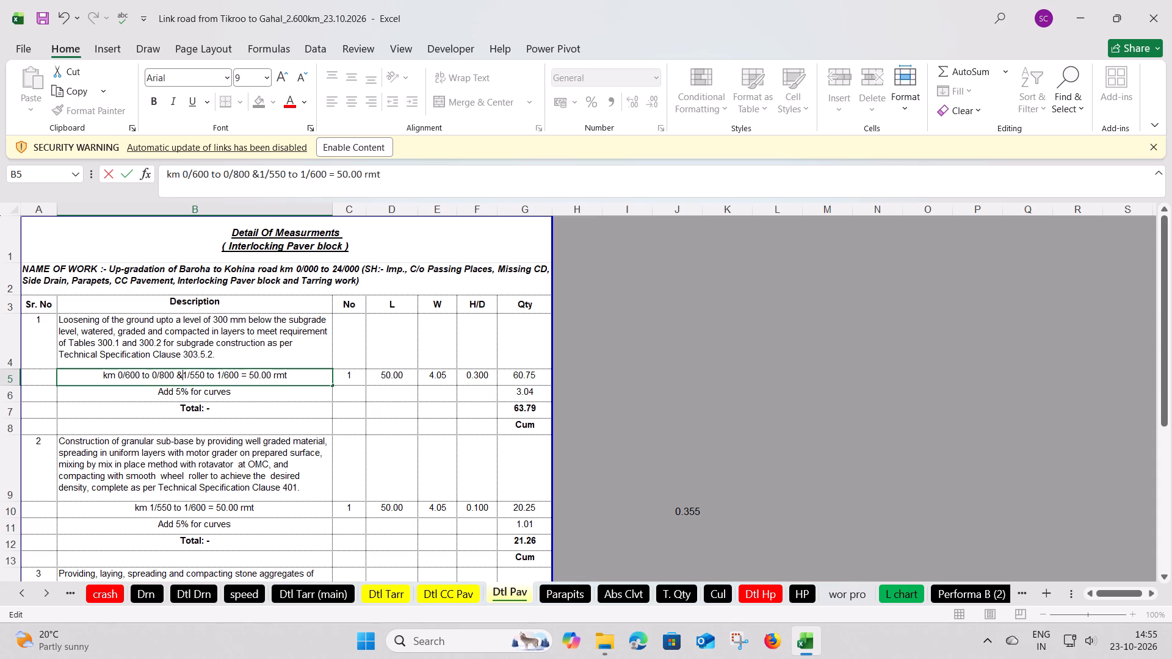
{"action": "key", "text": "space"}
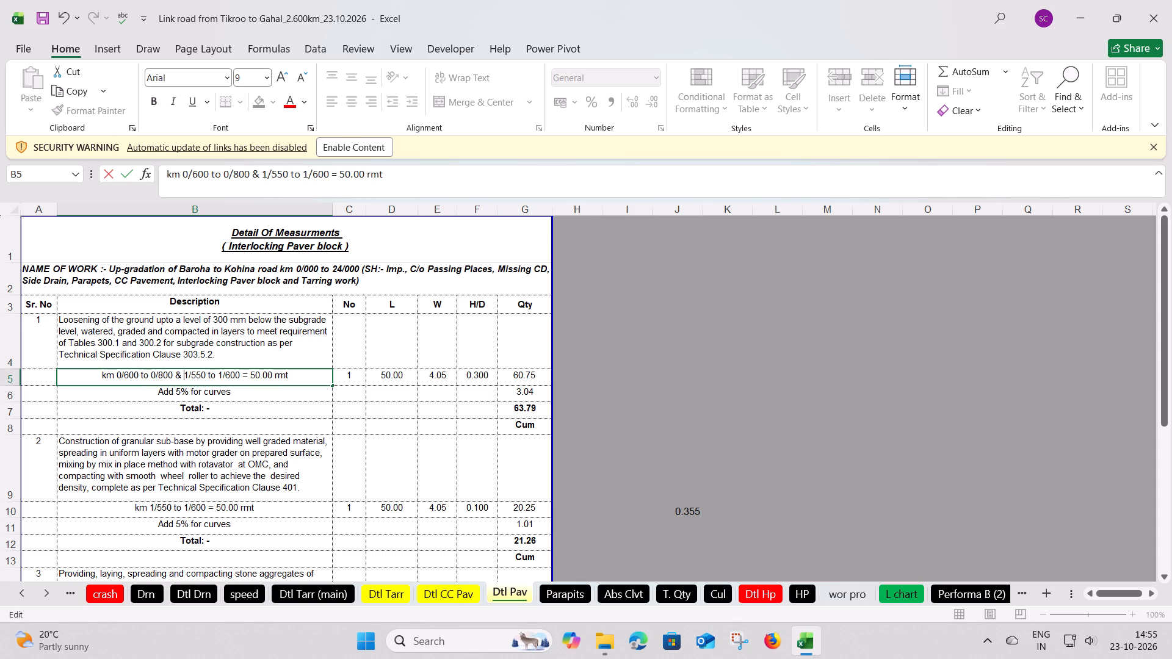
{"action": "left_click", "coordinate": [249, 372]}
{"action": "key", "text": "space"}
{"action": "type", "text": "2"}
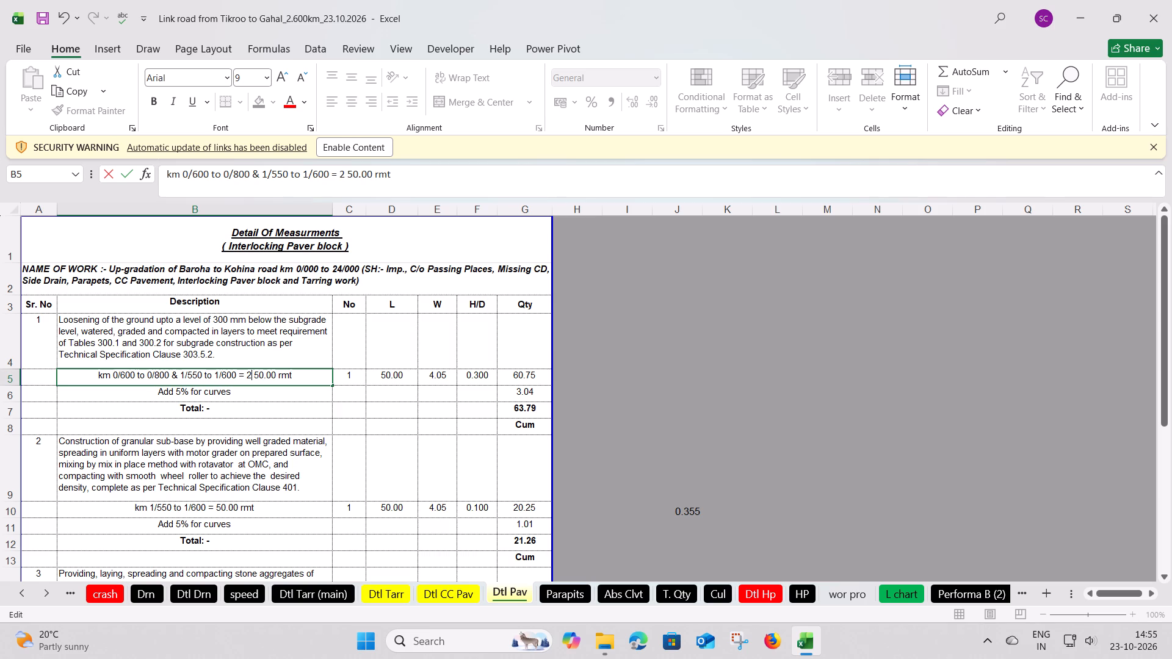
{"action": "key", "text": "Delete"}
{"action": "left_click", "coordinate": [385, 421]}
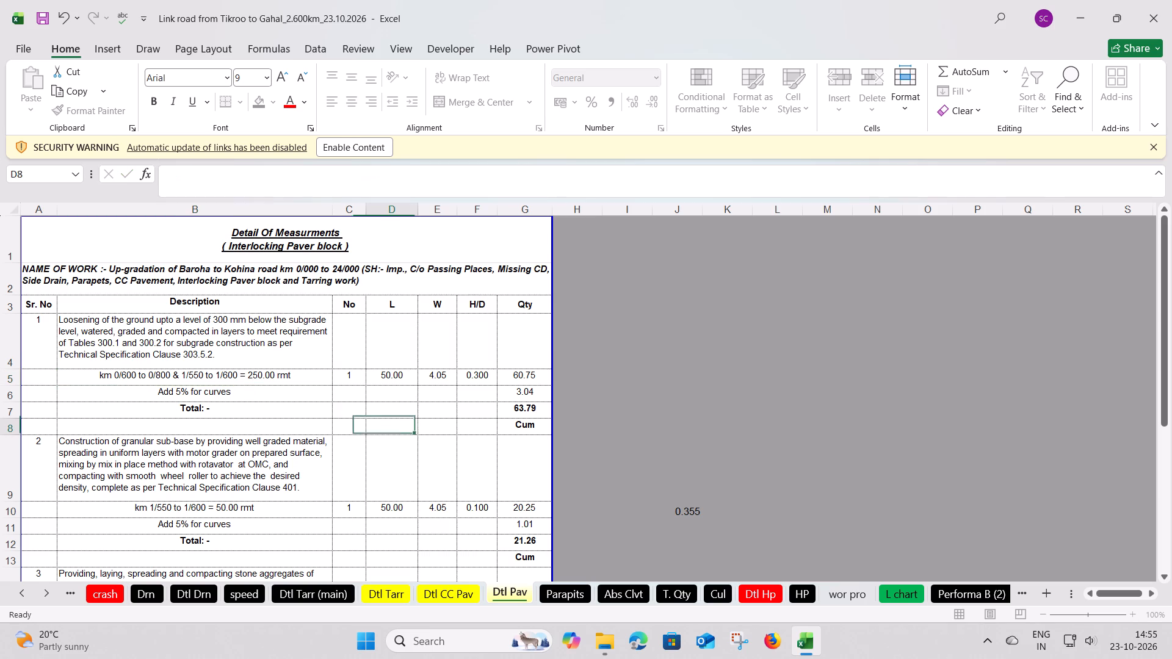
Set the length of the loosening measurement in cell D5 of Dtl Pav to 250.
{"action": "left_click", "coordinate": [387, 376]}
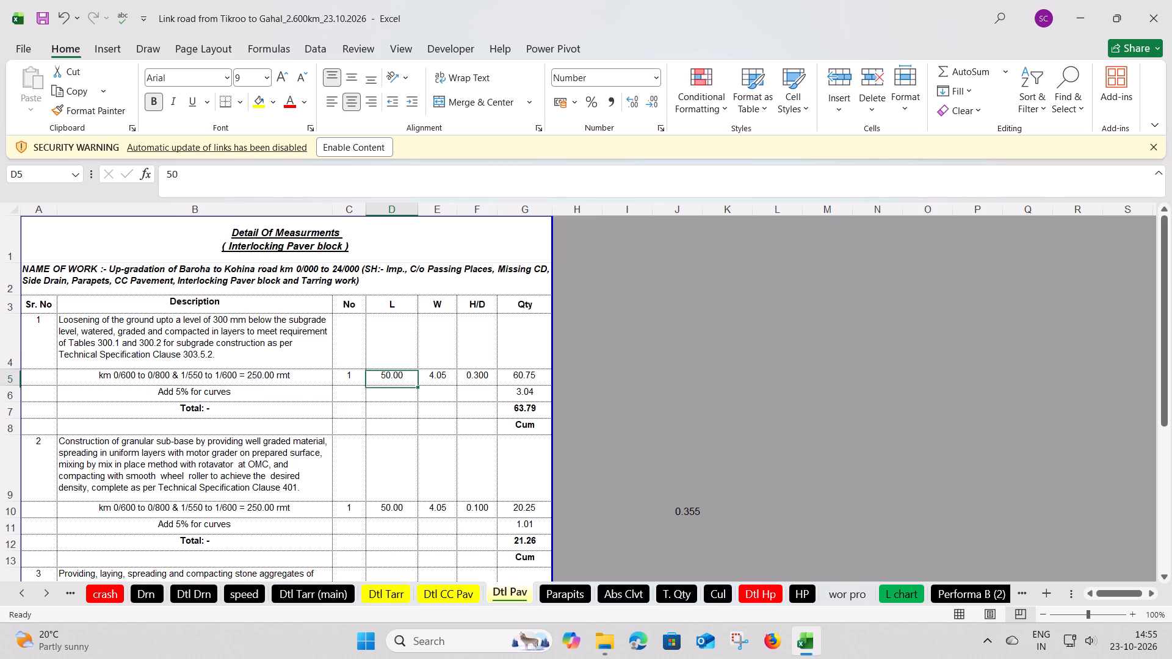
{"action": "type", "text": "250"}
{"action": "key", "text": "Return"}
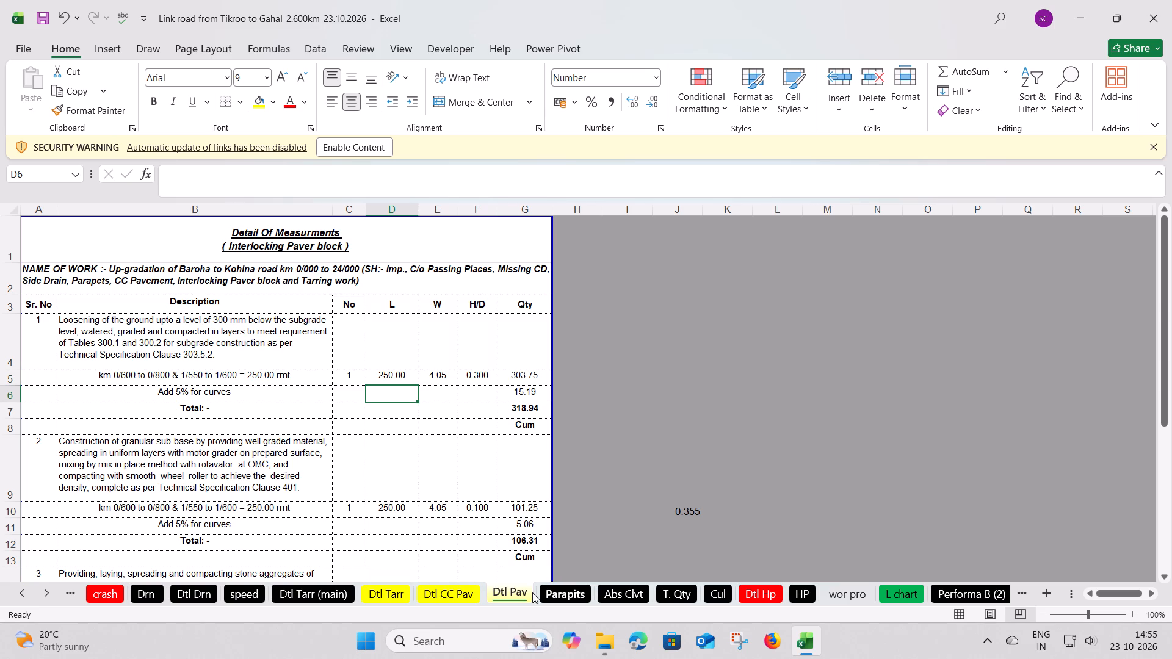
Clear the length of the KM 0/600 to 0/800 loosening measurement in cell D6 of Dtl CC Pav.
{"action": "left_click", "coordinate": [441, 597]}
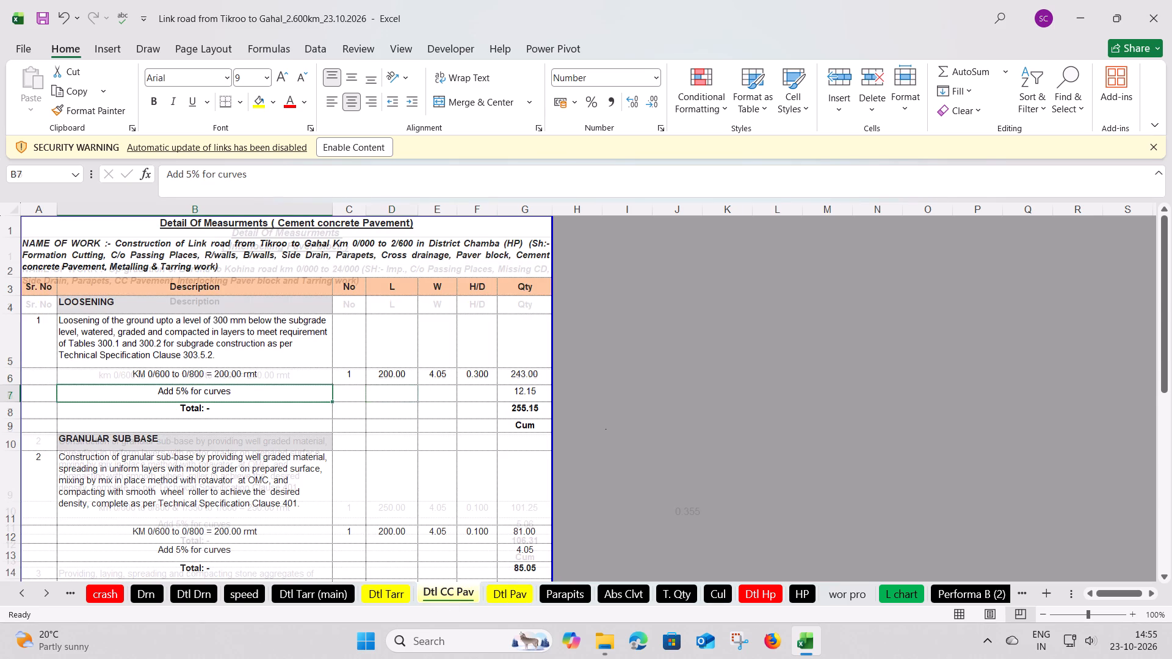
{"action": "left_click", "coordinate": [381, 378]}
{"action": "key", "text": "Delete"}
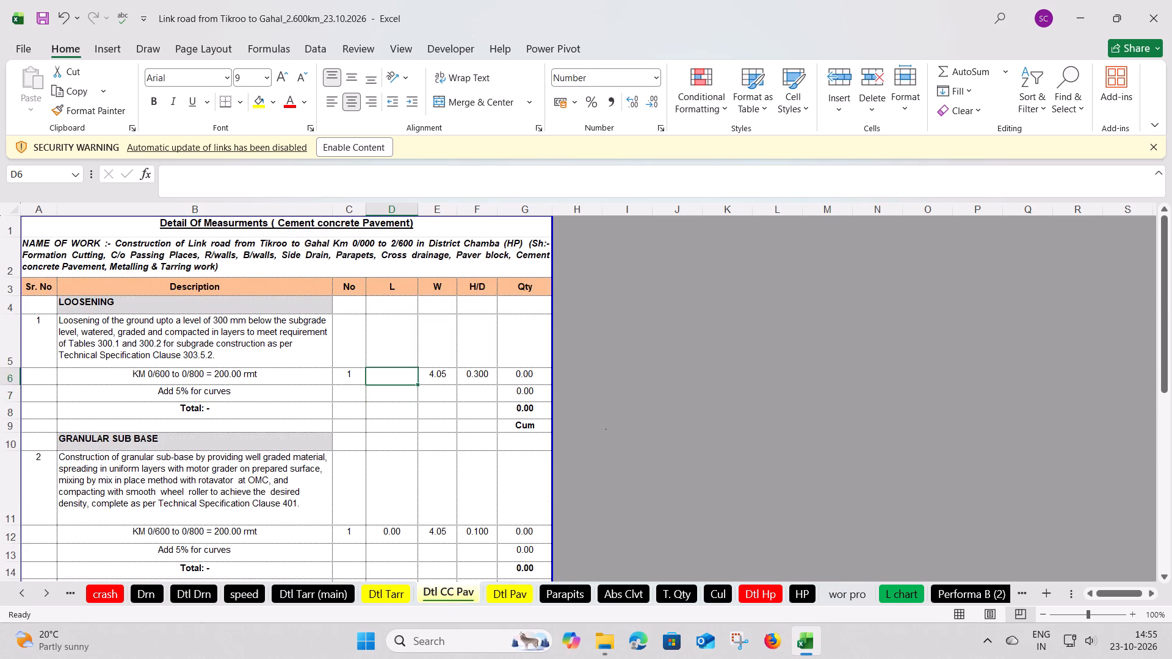
{"action": "left_click", "coordinate": [683, 370]}
{"action": "scroll", "coordinate": [476, 436], "scroll_direction": "down", "scroll_amount": 6}
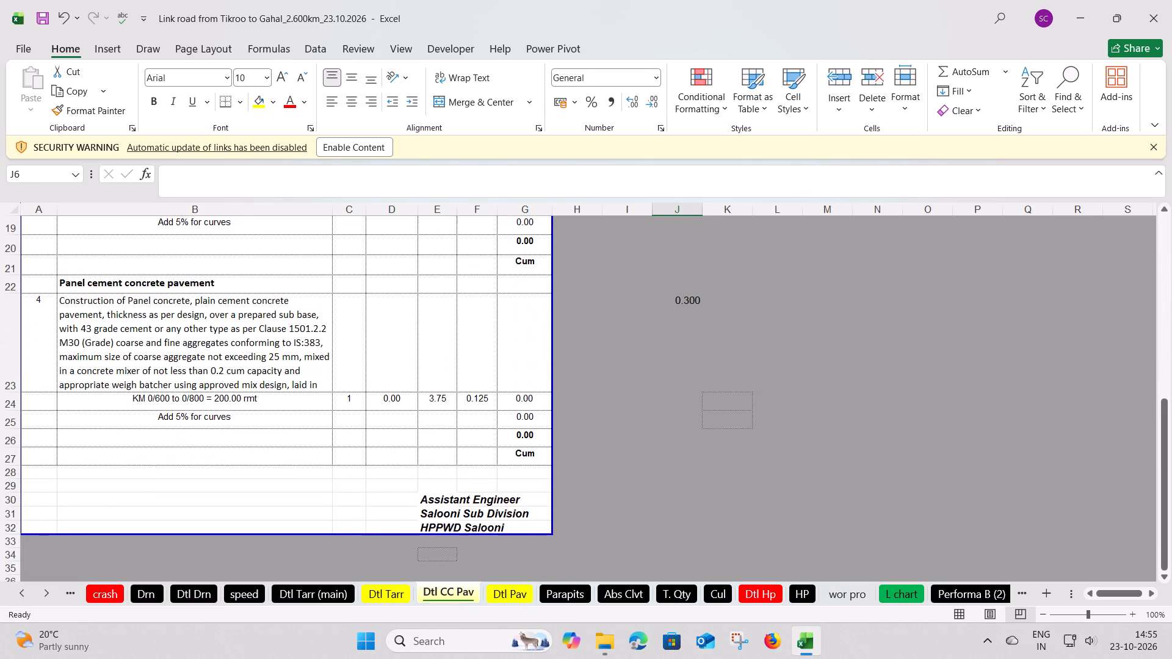
Hide the Dtl CC Pav sheet.
{"action": "right_click", "coordinate": [441, 590]}
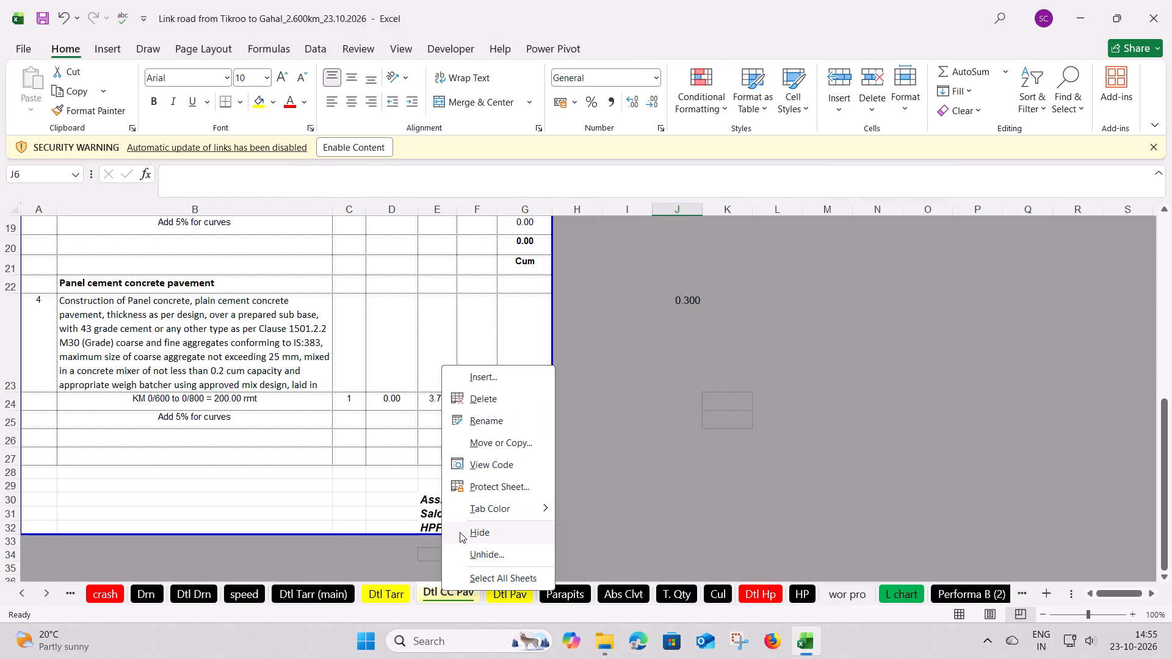
{"action": "left_click", "coordinate": [465, 530]}
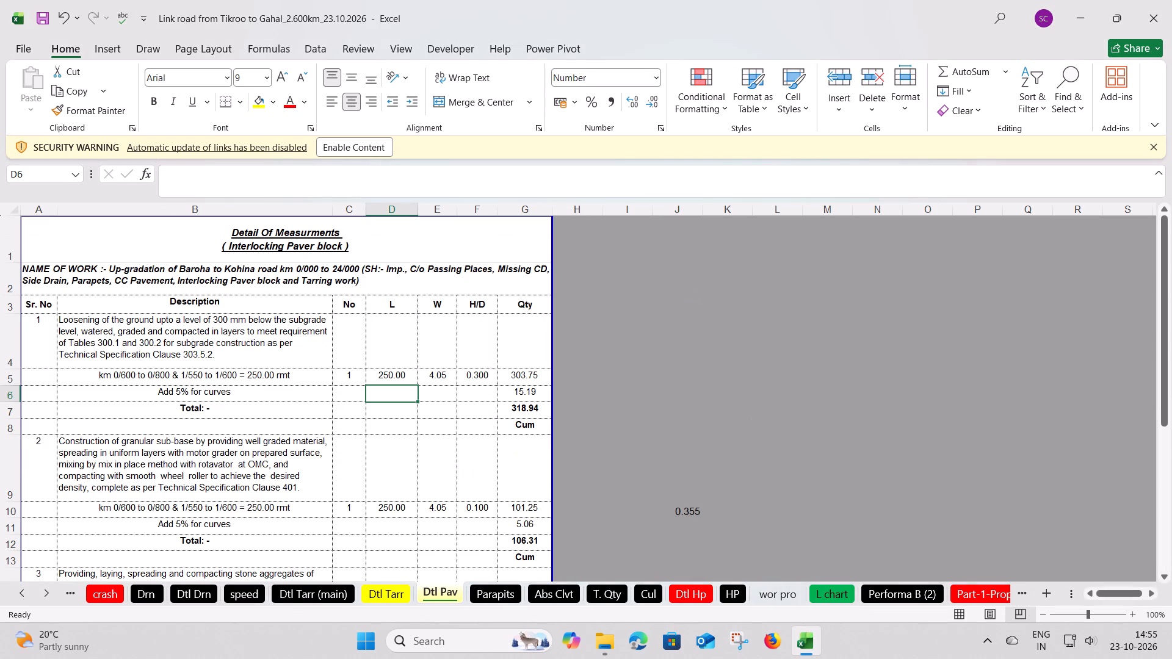
Check the proposed CC length and its formula on the Performa B (2) sheet against the paver block length.
{"action": "left_click", "coordinate": [399, 374]}
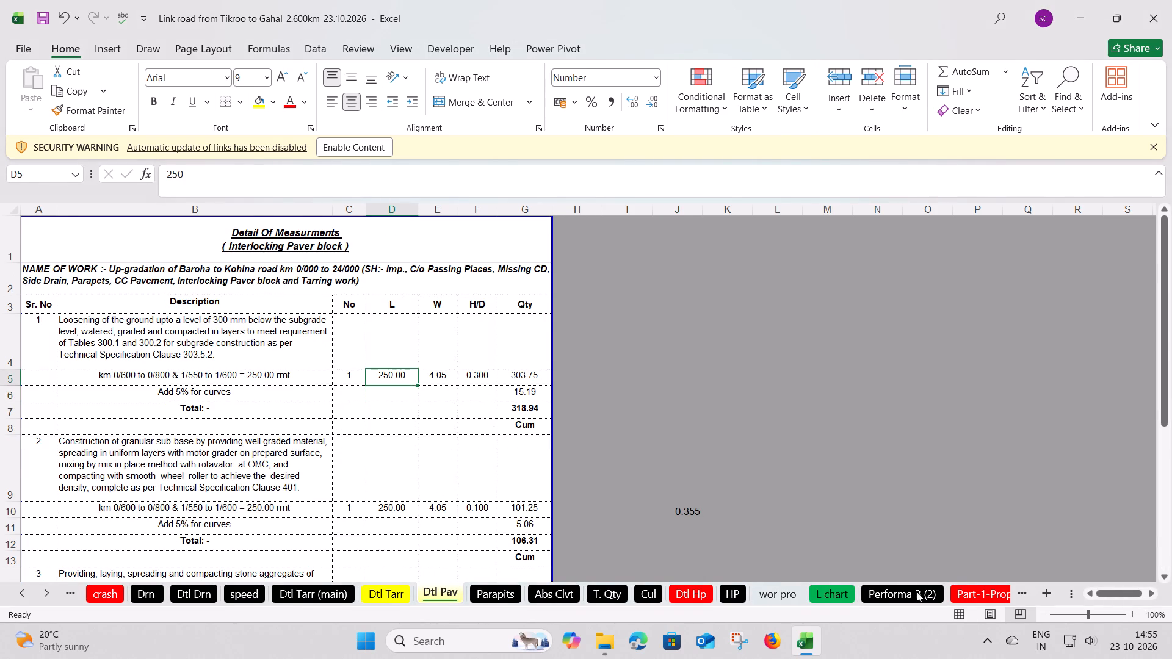
{"action": "left_click", "coordinate": [916, 591]}
{"action": "left_click", "coordinate": [378, 323]}
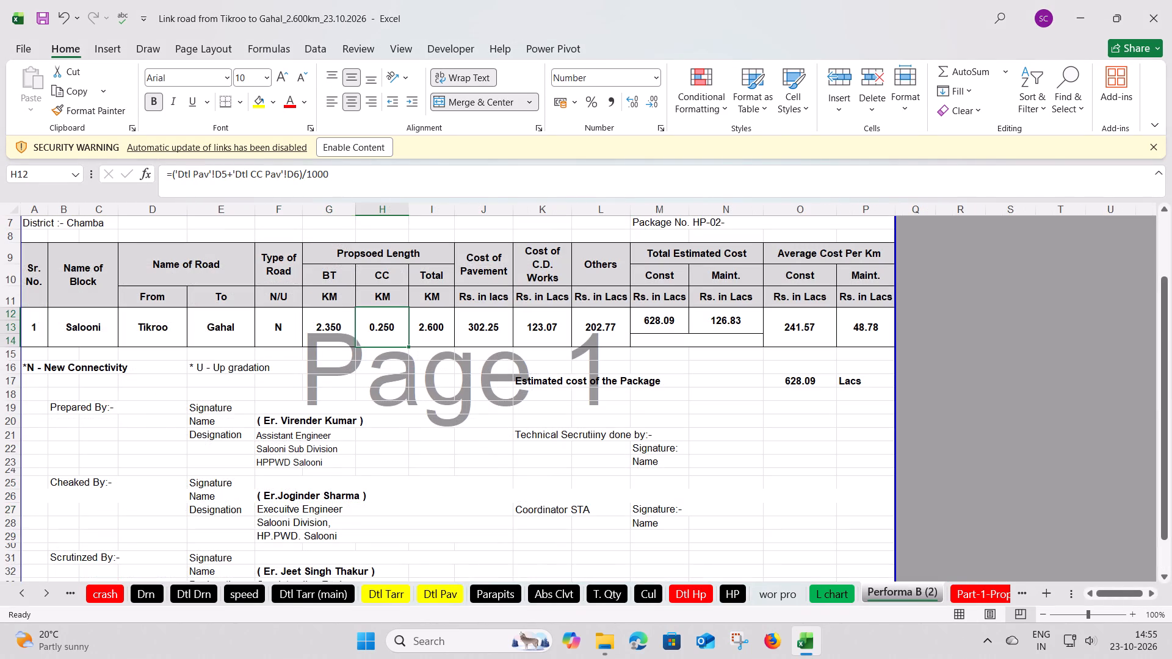
Set the granular sub-base thickness in cell F10 of Dtl Pav to 0.125.
{"action": "left_click", "coordinate": [430, 594]}
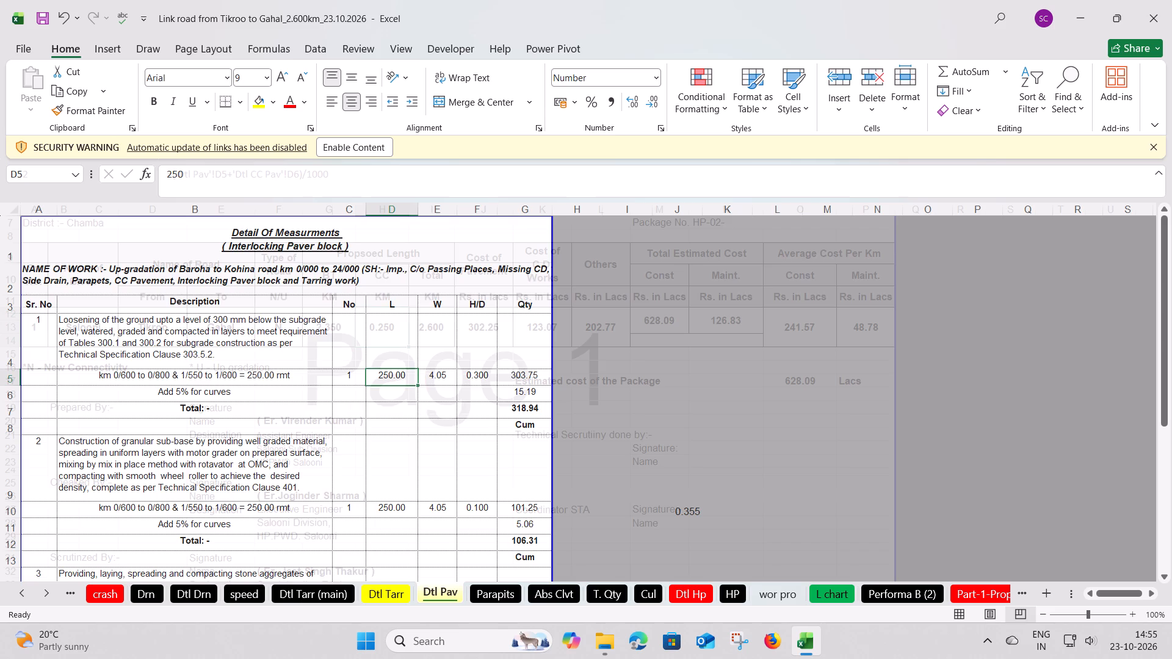
{"action": "scroll", "coordinate": [341, 468], "scroll_direction": "down", "scroll_amount": 2}
{"action": "left_click", "coordinate": [481, 324]}
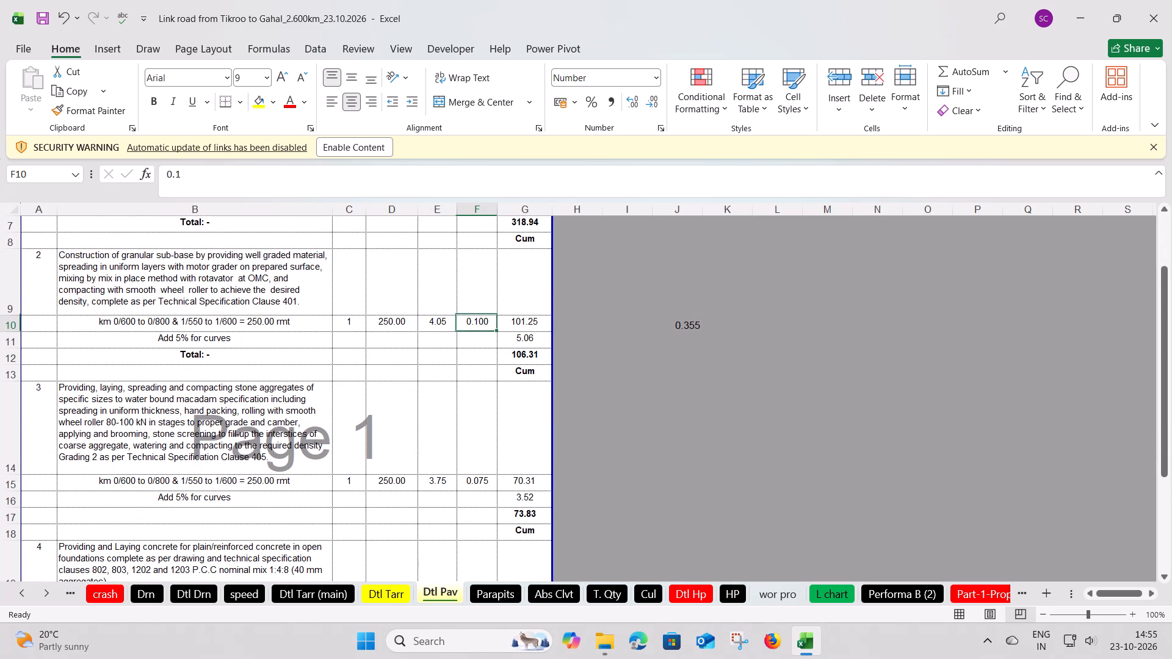
{"action": "type", "text": "0.125"}
{"action": "key", "text": "Return"}
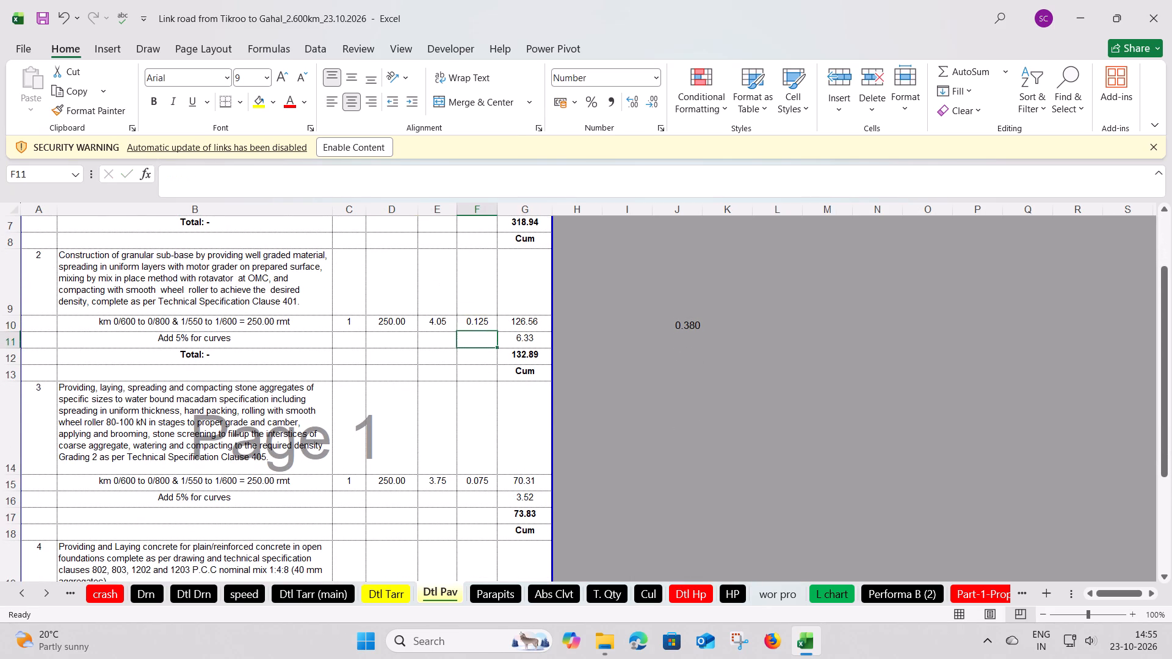
{"action": "left_click", "coordinate": [481, 324]}
Move the water bound macadam item 3, rows 14 to 18, out of the table to below the Assistant Engineer signature block.
{"action": "scroll", "coordinate": [422, 444], "scroll_direction": "down", "scroll_amount": 2}
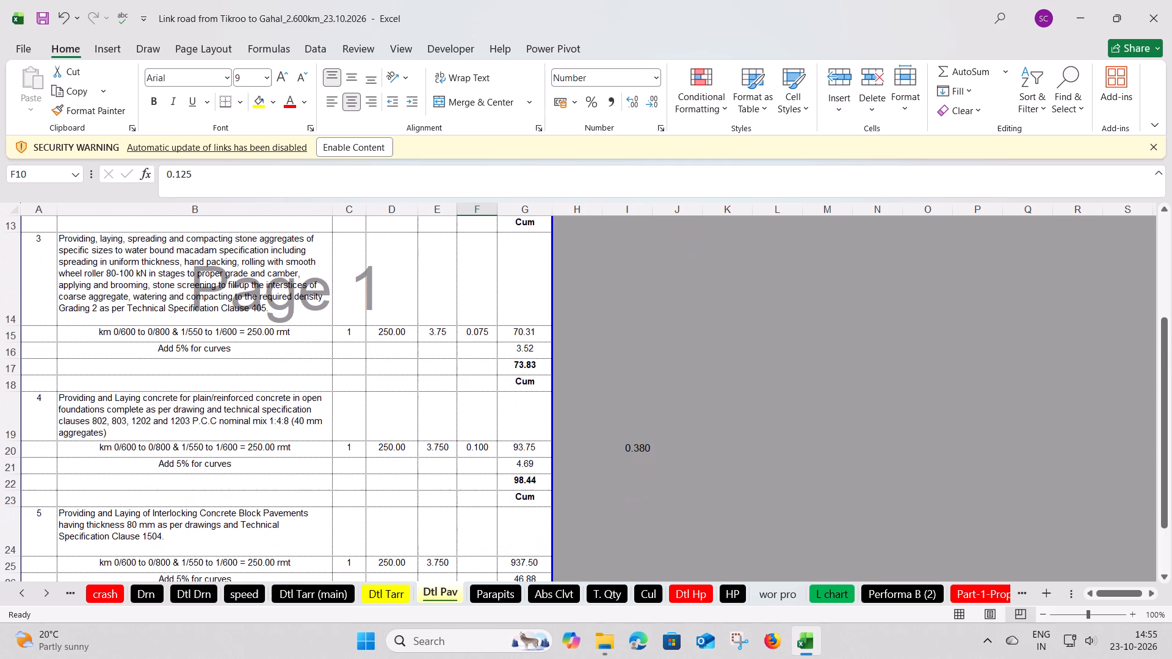
{"action": "scroll", "coordinate": [422, 444], "scroll_direction": "up", "scroll_amount": 1}
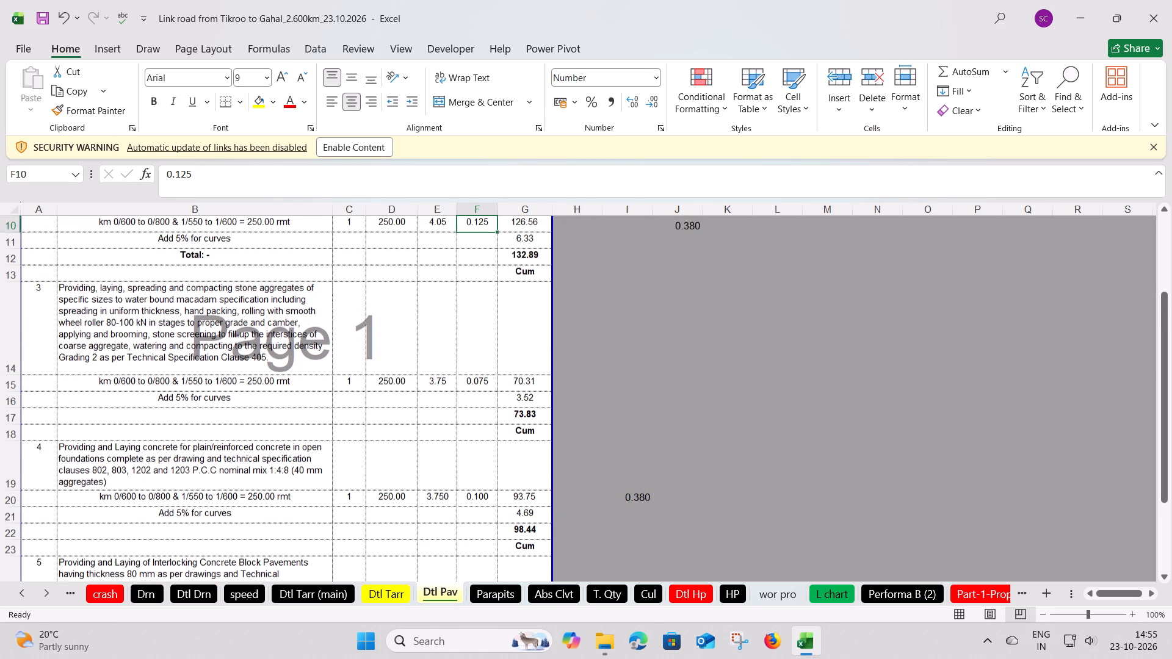
{"action": "left_click_drag", "start_coordinate": [0, 331], "coordinate": [30, 427]}
{"action": "key", "text": "ctrl+x"}
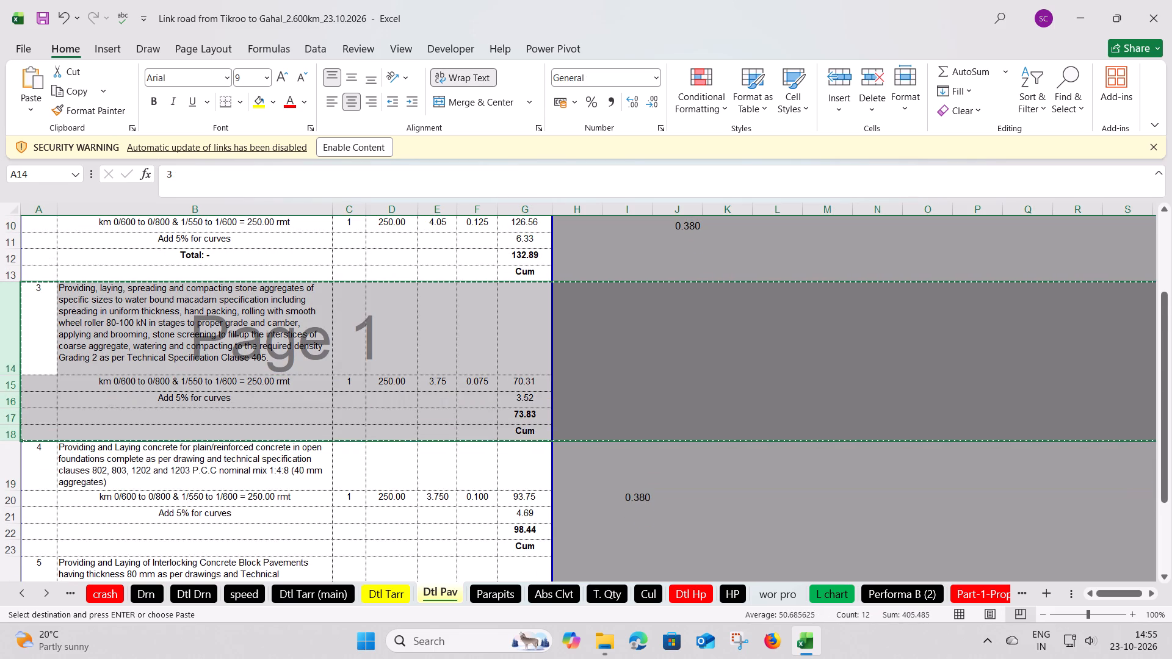
{"action": "scroll", "coordinate": [170, 461], "scroll_direction": "down", "scroll_amount": 5}
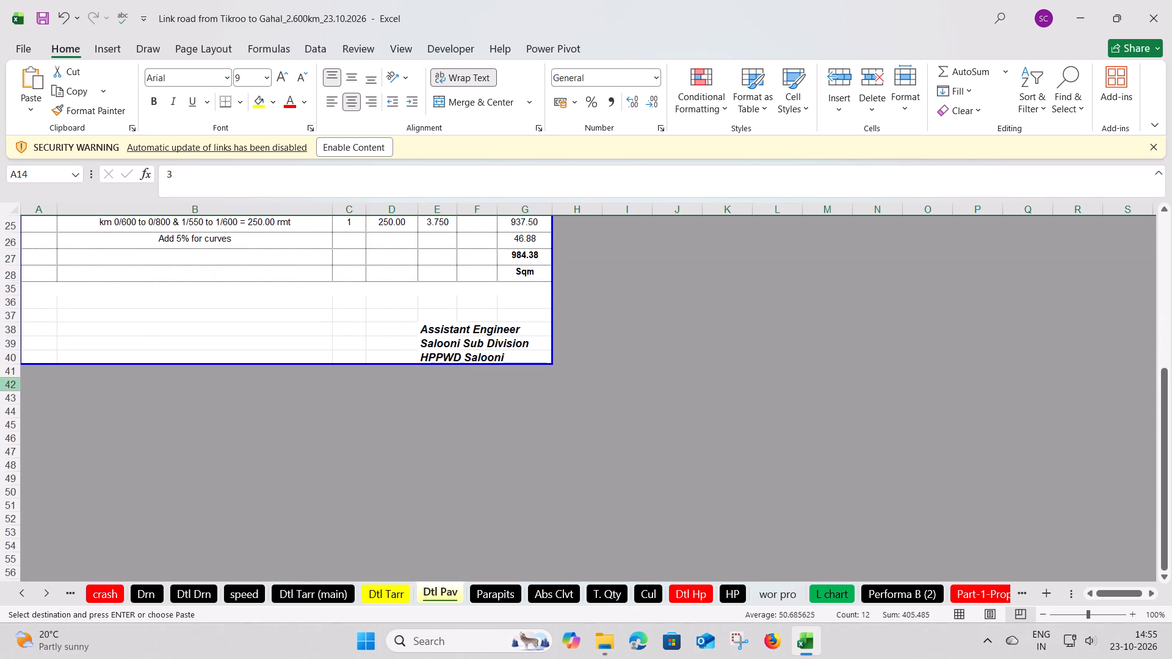
{"action": "left_click", "coordinate": [12, 383]}
{"action": "right_click", "coordinate": [12, 383]}
{"action": "left_click", "coordinate": [85, 340]}
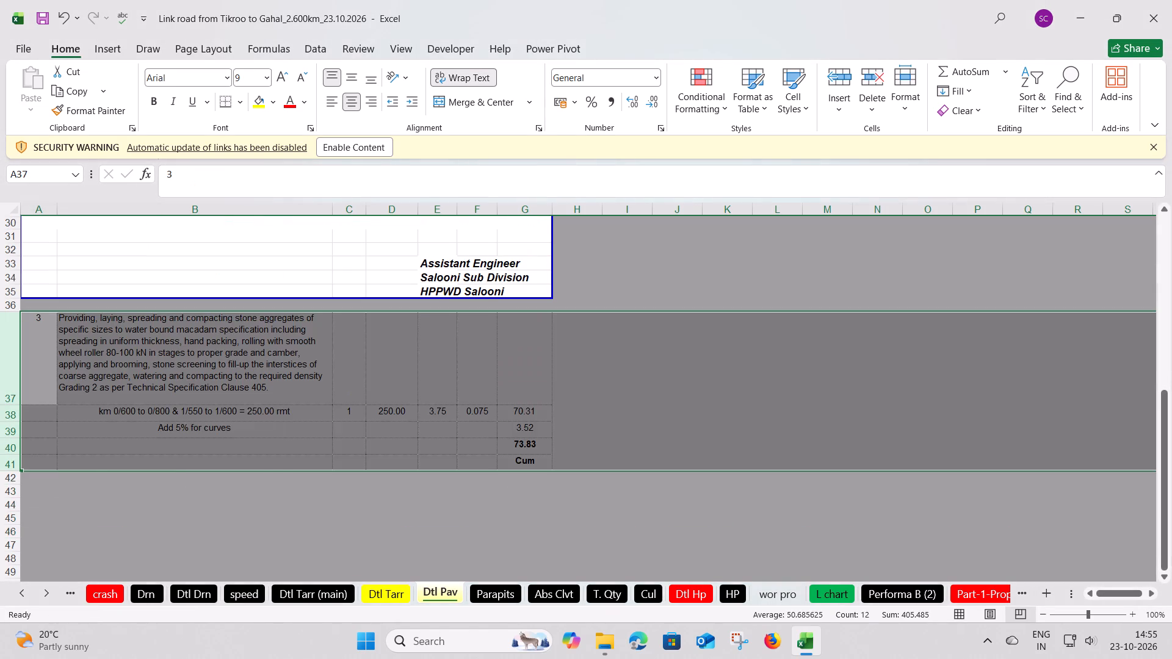
{"action": "left_click", "coordinate": [198, 421]}
Set the thickness of the P.C.C. 1:4:8 concrete measurement in cell F15 to 0.075.
{"action": "scroll", "coordinate": [198, 421], "scroll_direction": "up", "scroll_amount": 6}
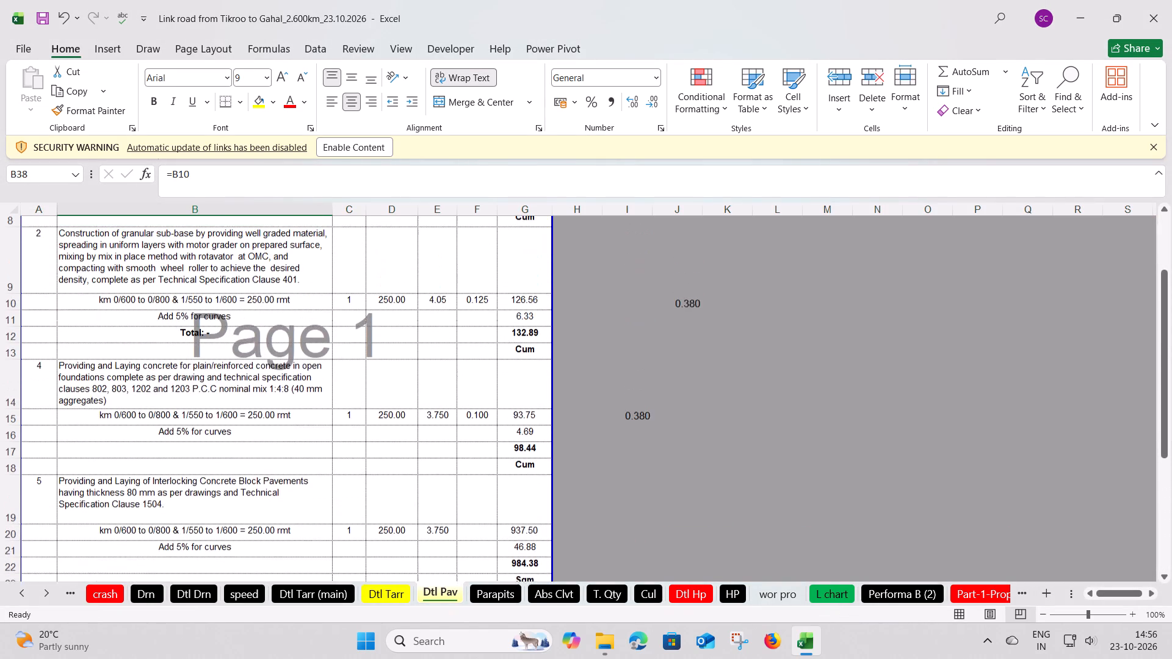
{"action": "scroll", "coordinate": [198, 421], "scroll_direction": "up", "scroll_amount": 1}
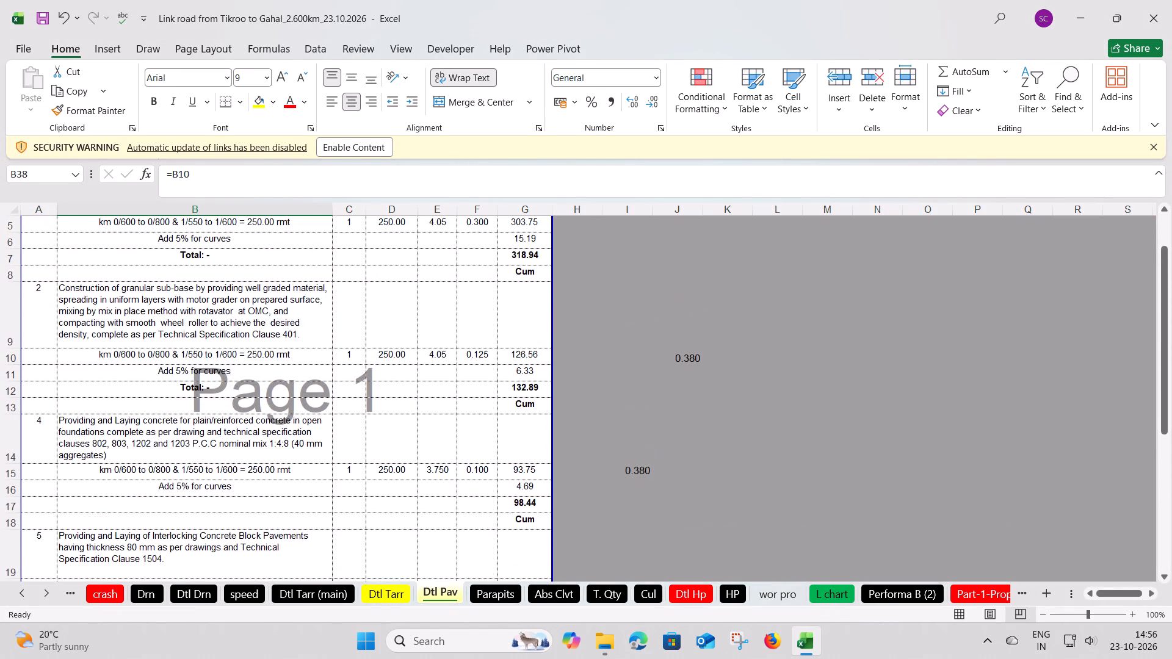
{"action": "scroll", "coordinate": [316, 438], "scroll_direction": "down", "scroll_amount": 3}
{"action": "scroll", "coordinate": [316, 438], "scroll_direction": "up", "scroll_amount": 1}
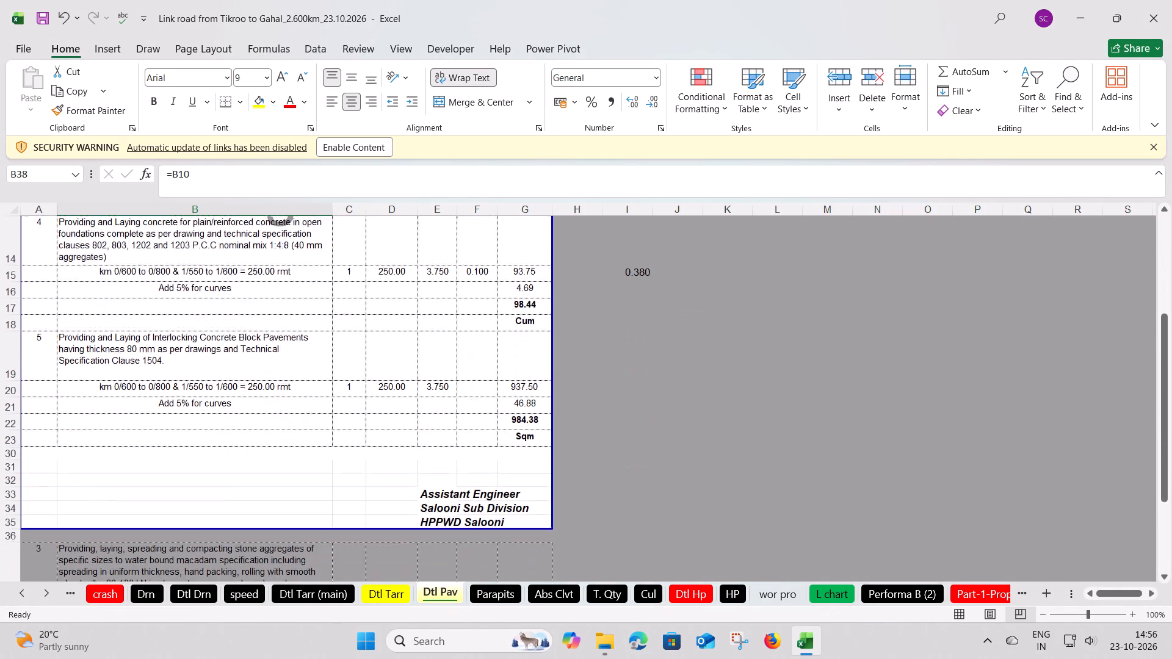
{"action": "scroll", "coordinate": [316, 438], "scroll_direction": "up", "scroll_amount": 1}
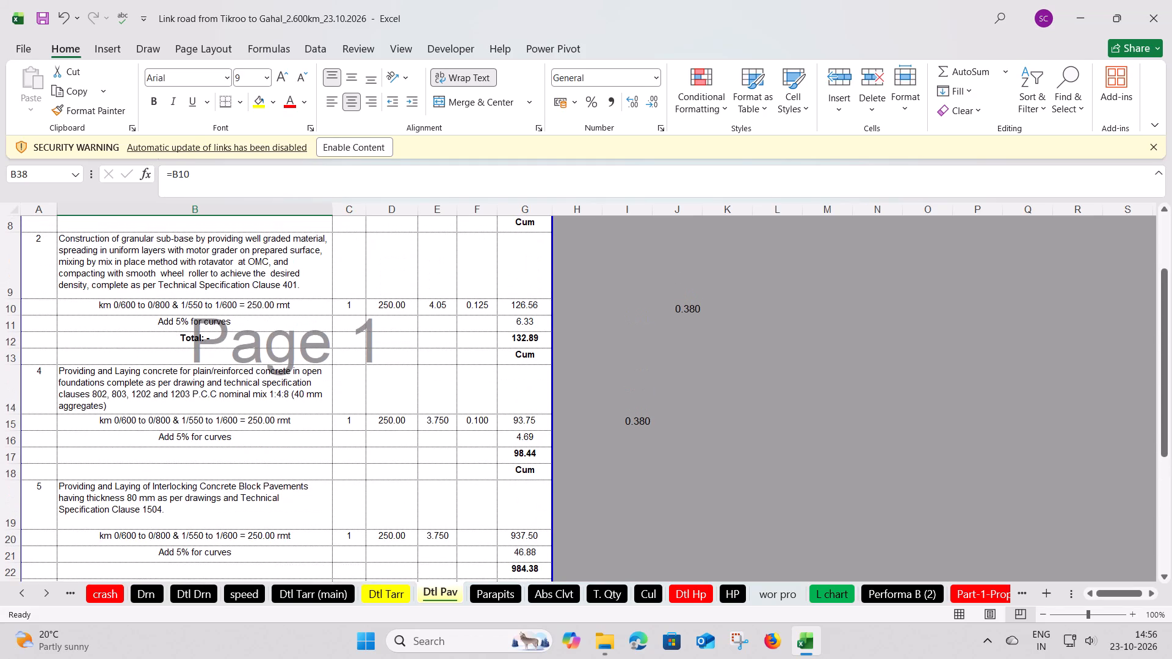
{"action": "left_click", "coordinate": [465, 422]}
{"action": "type", "text": "0.075"}
{"action": "key", "text": "Return"}
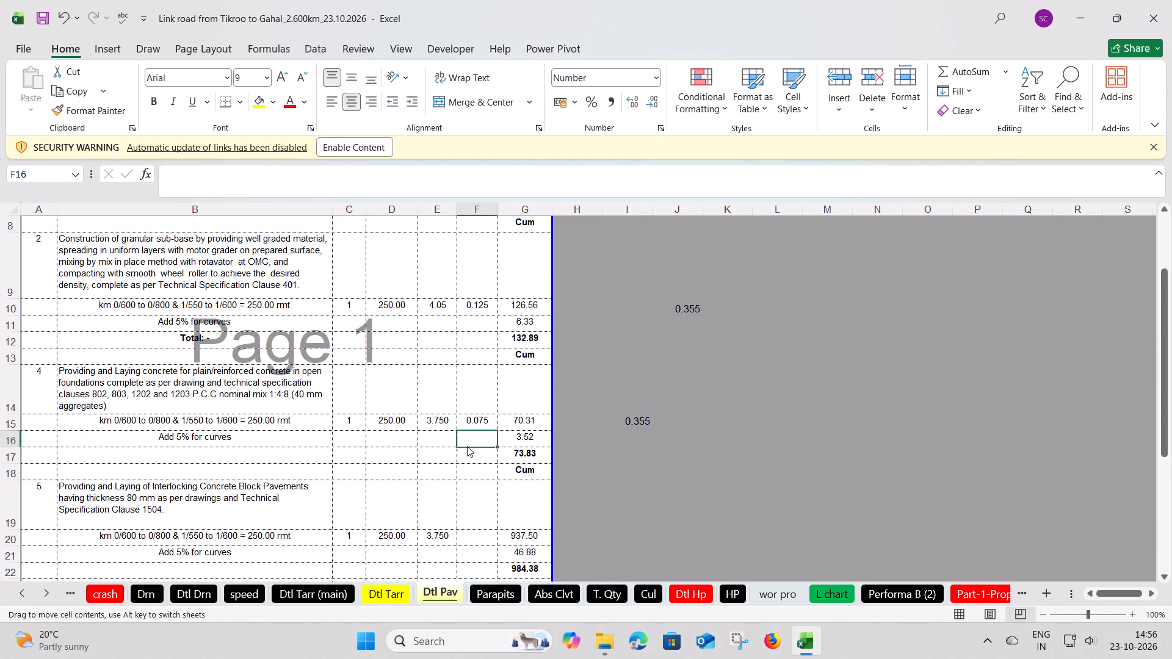
{"action": "left_click", "coordinate": [467, 446]}
{"action": "left_click", "coordinate": [480, 417]}
Check the width formula of the interlocking concrete block pavement measurement in cell E20.
{"action": "scroll", "coordinate": [416, 503], "scroll_direction": "down", "scroll_amount": 1}
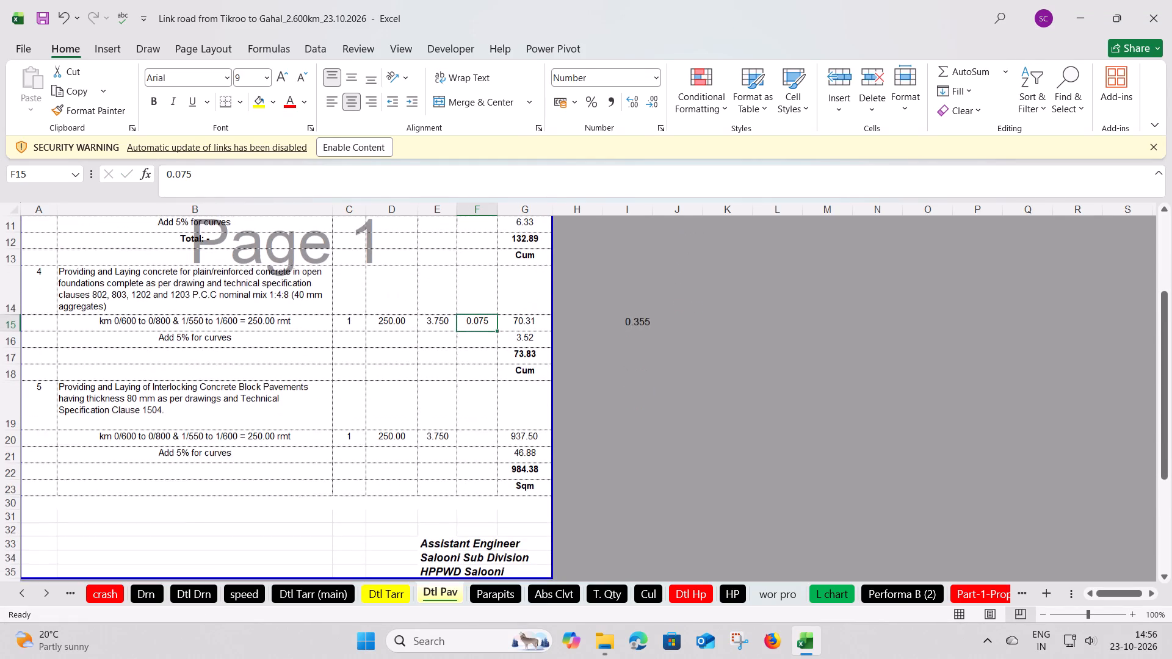
{"action": "scroll", "coordinate": [416, 503], "scroll_direction": "down", "scroll_amount": 1}
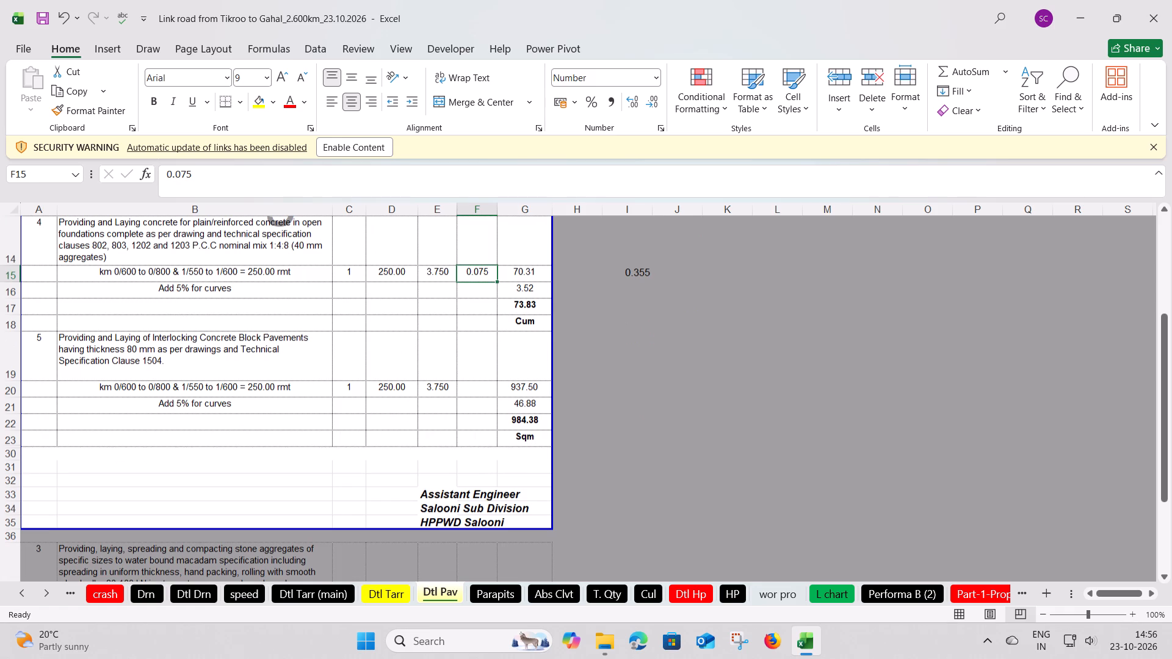
{"action": "left_click", "coordinate": [434, 390]}
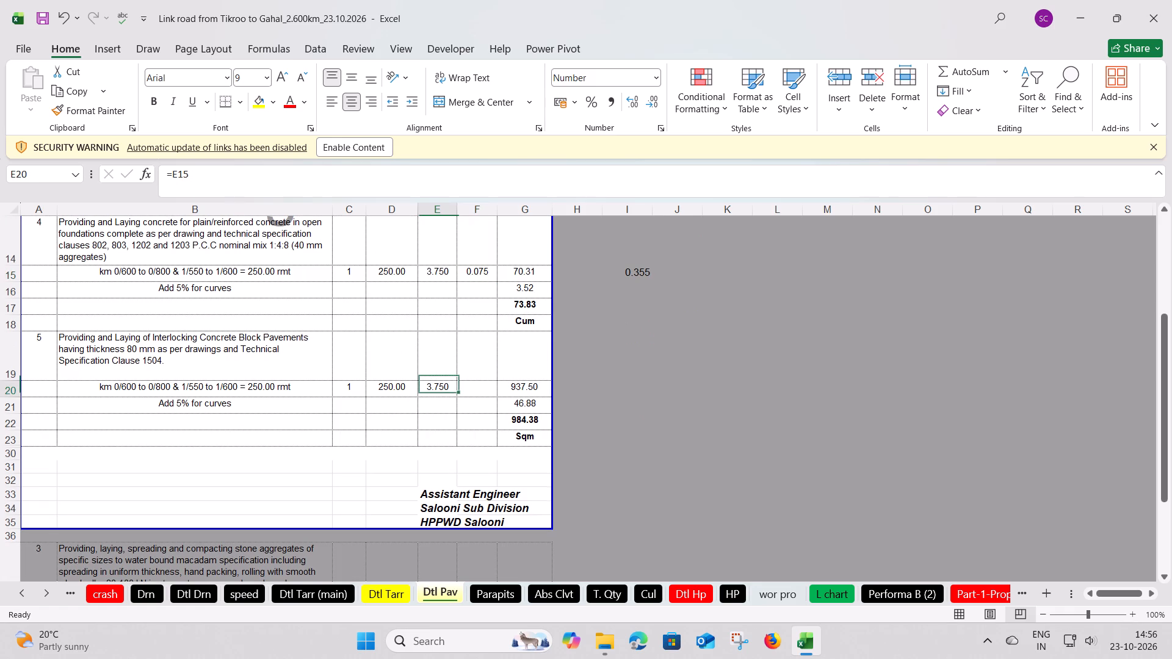
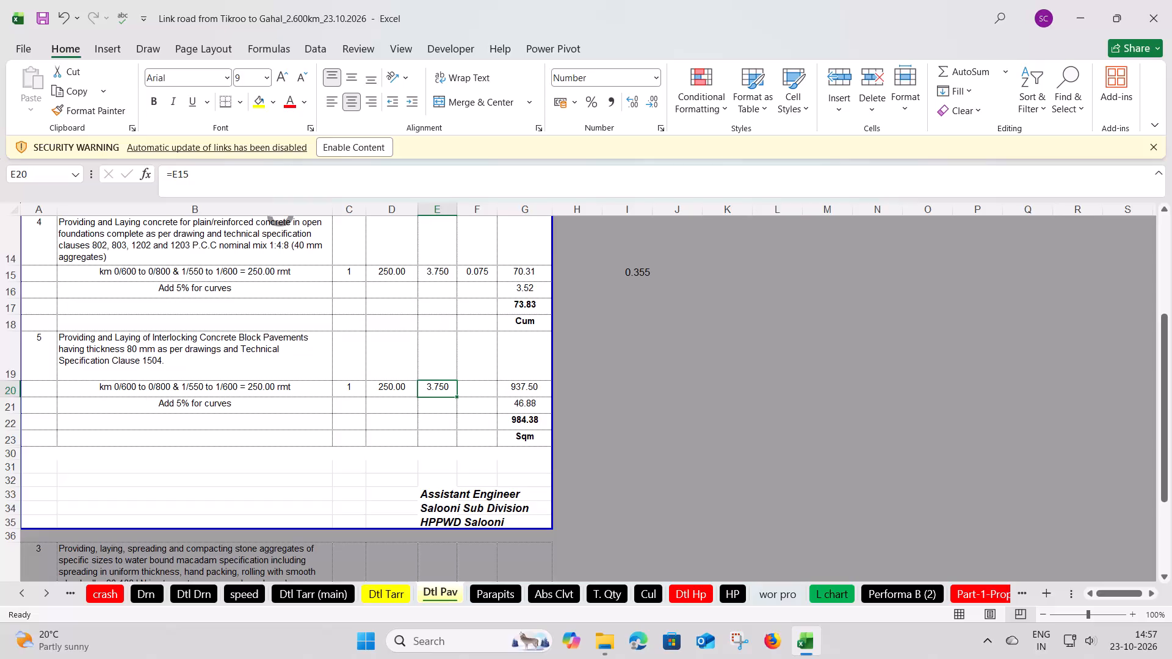
Append "(Single Layer Pressed)" to the interlocking concrete block pavement description in cell B19 of Dtl Pav.
{"action": "double_click", "coordinate": [174, 360]}
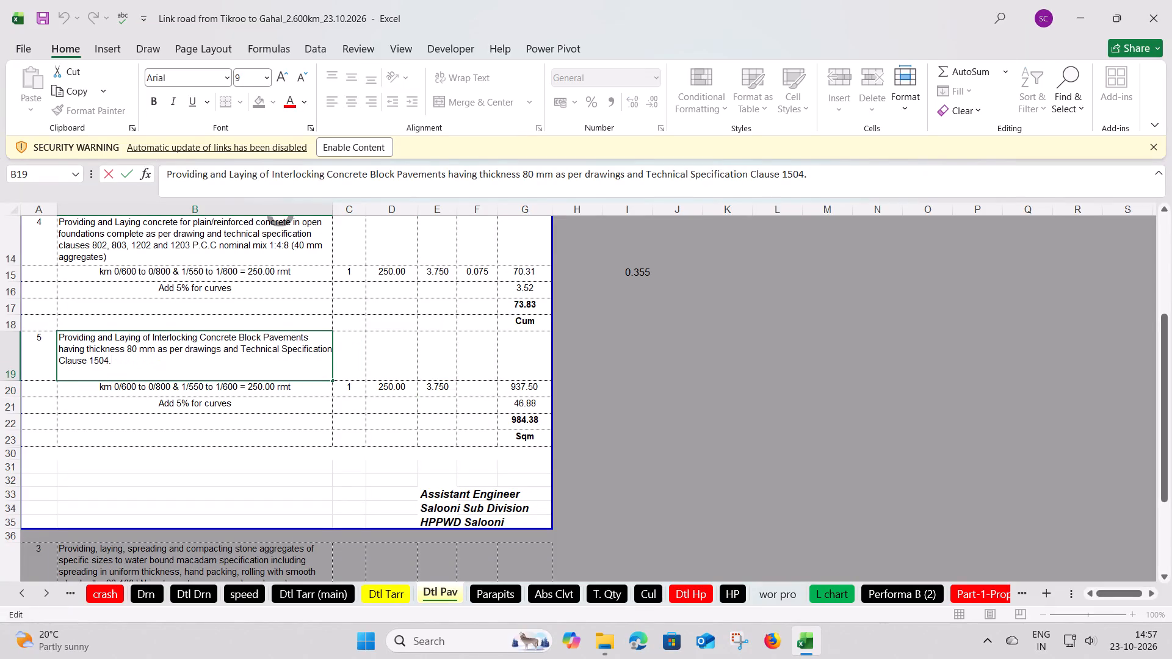
{"action": "key", "text": "space"}
{"action": "key", "text": "shift+parenleft"}
{"action": "type", "text": "Single"}
{"action": "key", "text": "space"}
{"action": "type", "text": "Layer"}
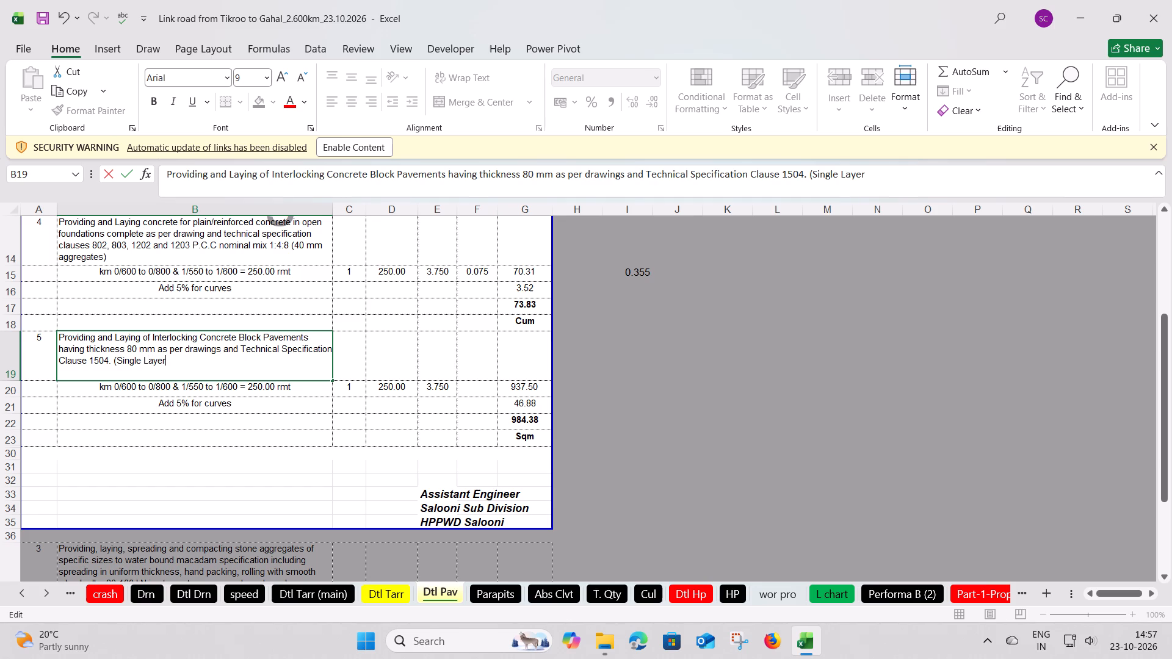
{"action": "key", "text": "space"}
{"action": "type", "text": "Pre"}
{"action": "type", "text": "ssed"}
{"action": "key", "text": "shift+parenright"}
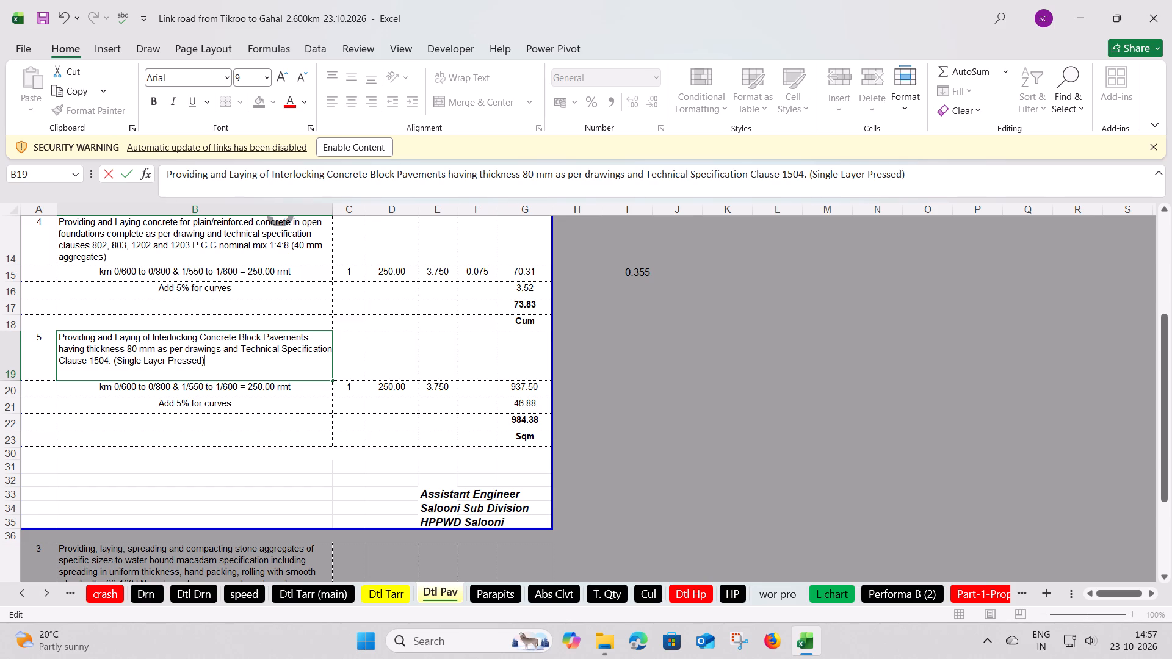
Make the "(Single Layer Pressed)" note in cell B19 bold and copy its text.
{"action": "left_click_drag", "start_coordinate": [217, 363], "coordinate": [120, 365]}
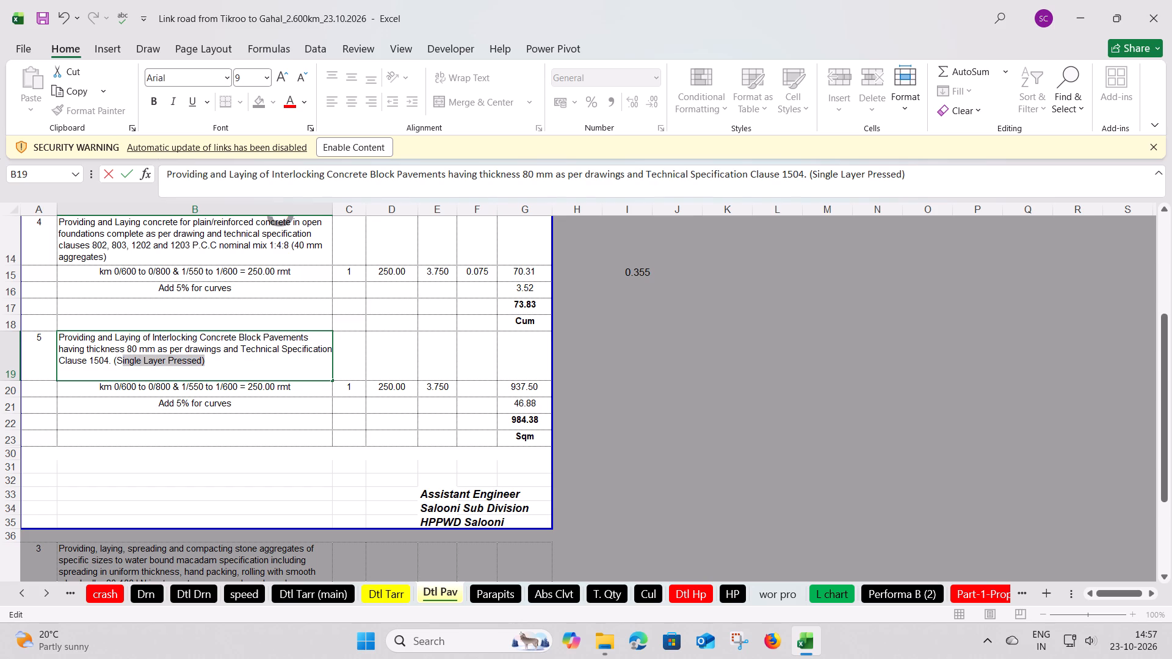
{"action": "left_click_drag", "start_coordinate": [120, 365], "coordinate": [114, 366]}
{"action": "left_click", "coordinate": [153, 99]}
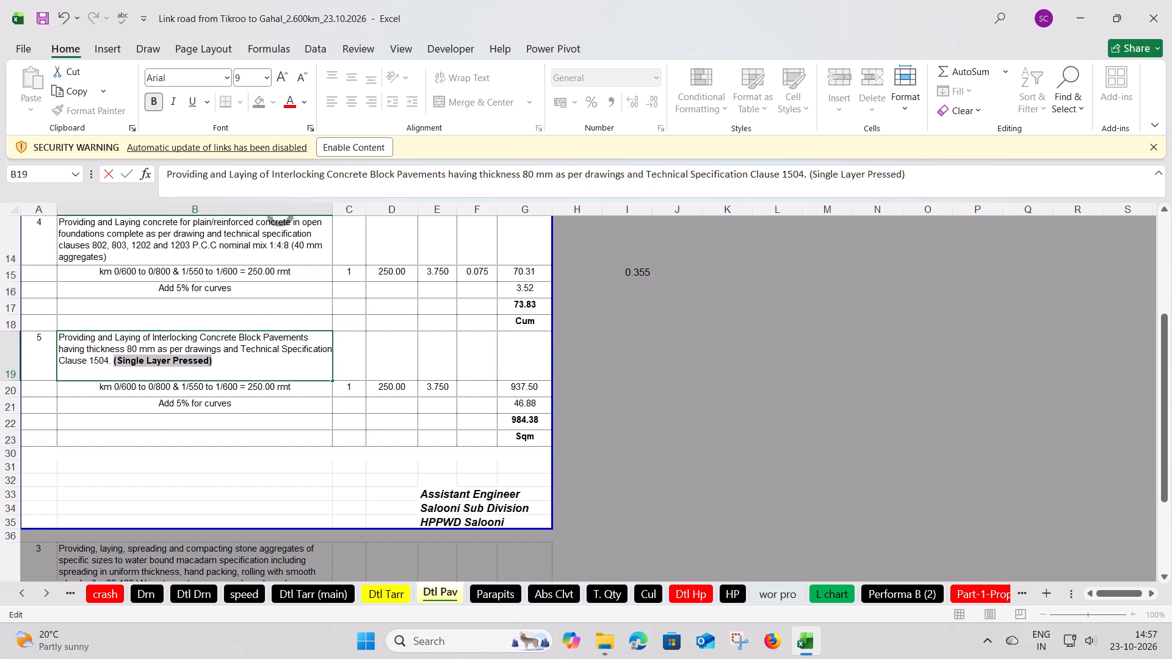
{"action": "key", "text": "ctrl+c"}
{"action": "left_click", "coordinate": [192, 447]}
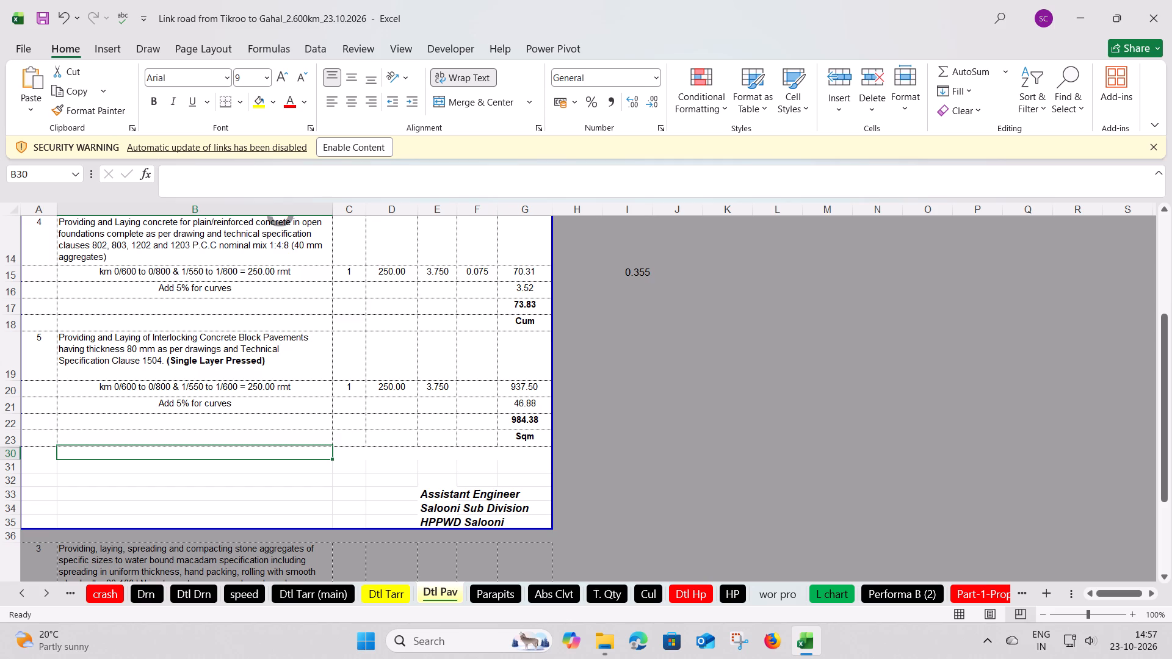
Paste "(Single Layer Pressed)" at the end of the interlocking block pavement item 5 description, cell B160 of the Abs All sheet.
{"action": "left_click", "coordinate": [23, 593]}
{"action": "triple_click", "coordinate": [23, 593]}
{"action": "triple_click", "coordinate": [23, 593]}
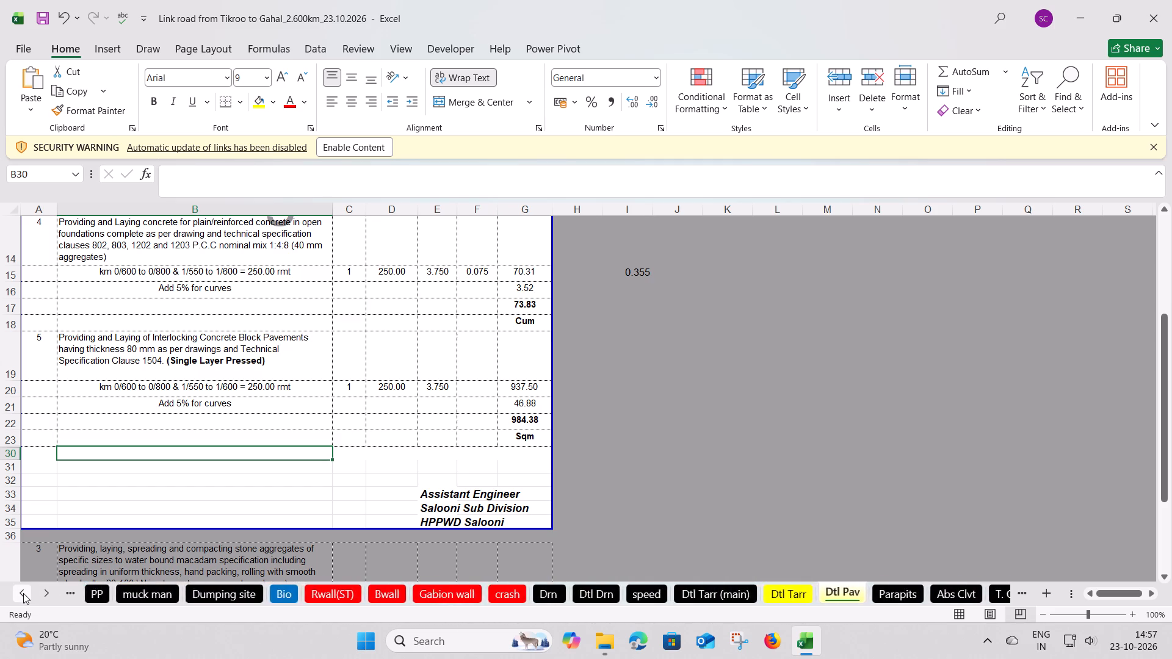
{"action": "triple_click", "coordinate": [23, 593]}
{"action": "left_click", "coordinate": [187, 592]}
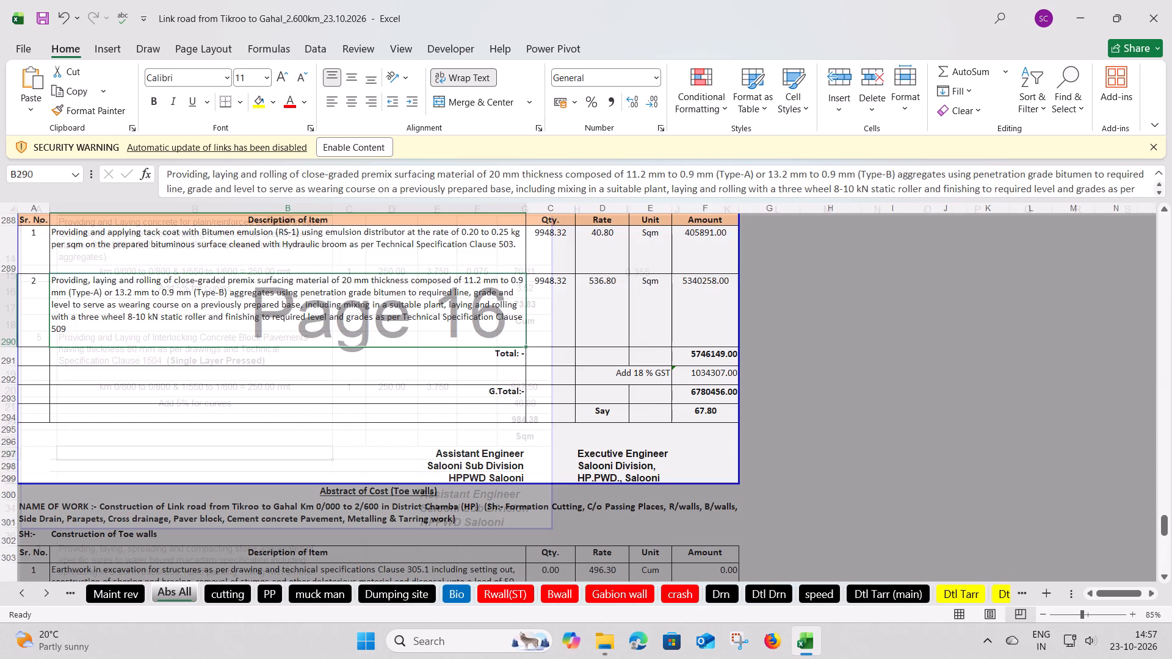
{"action": "scroll", "coordinate": [300, 397], "scroll_direction": "up", "scroll_amount": 16}
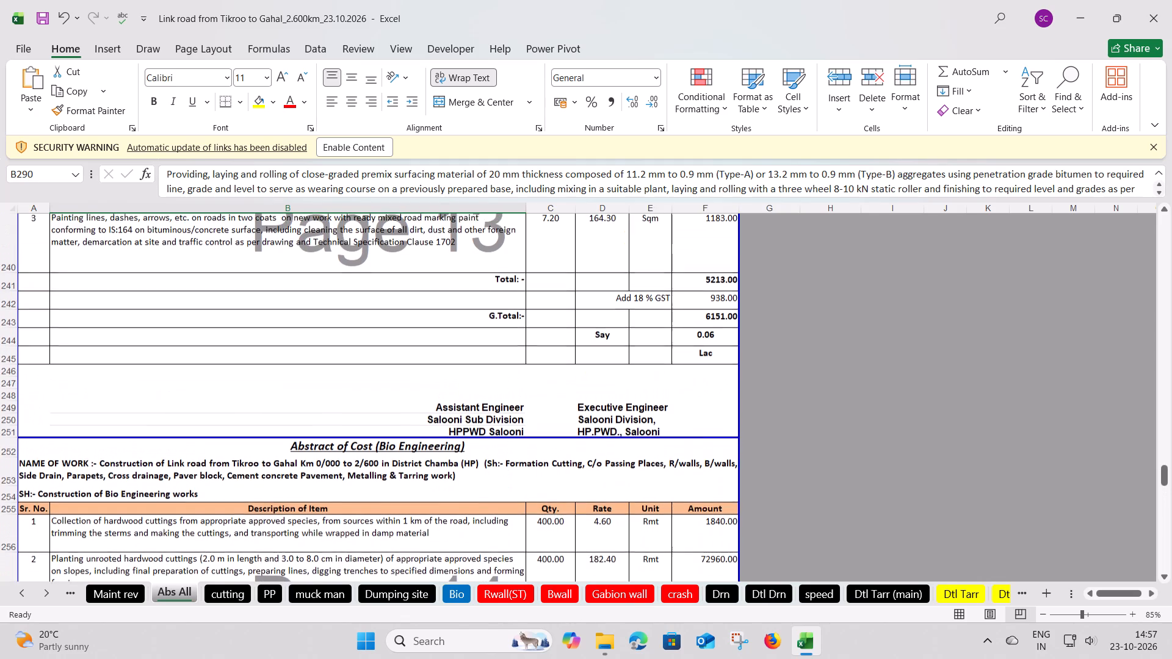
{"action": "scroll", "coordinate": [300, 397], "scroll_direction": "up", "scroll_amount": 9}
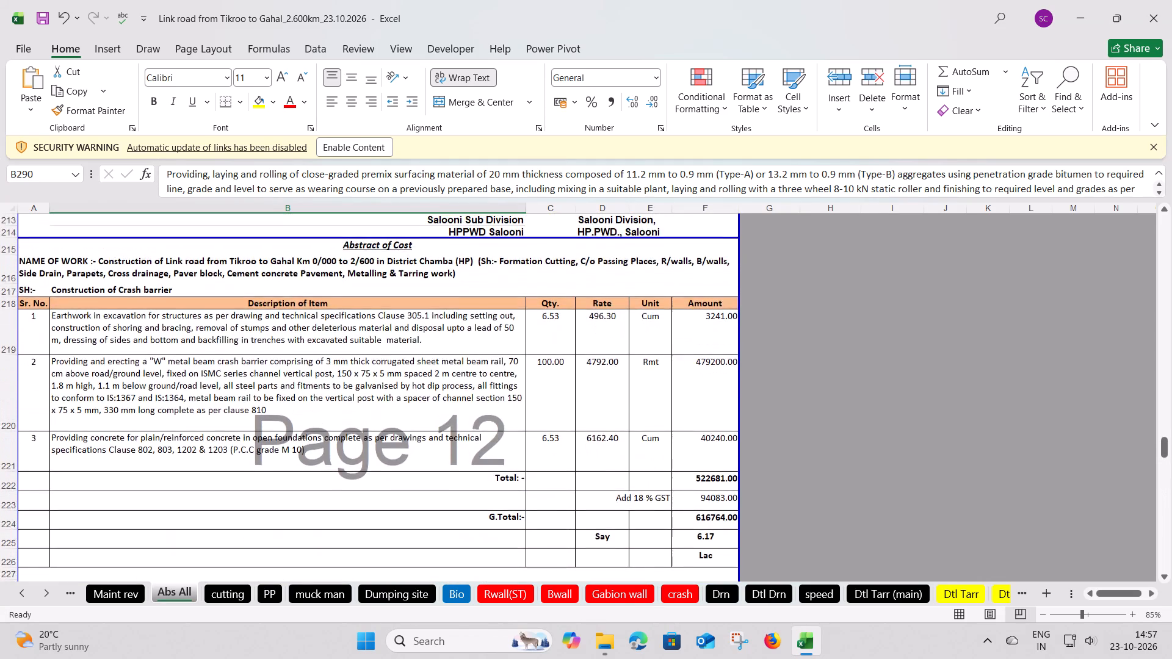
{"action": "scroll", "coordinate": [300, 397], "scroll_direction": "up", "scroll_amount": 8}
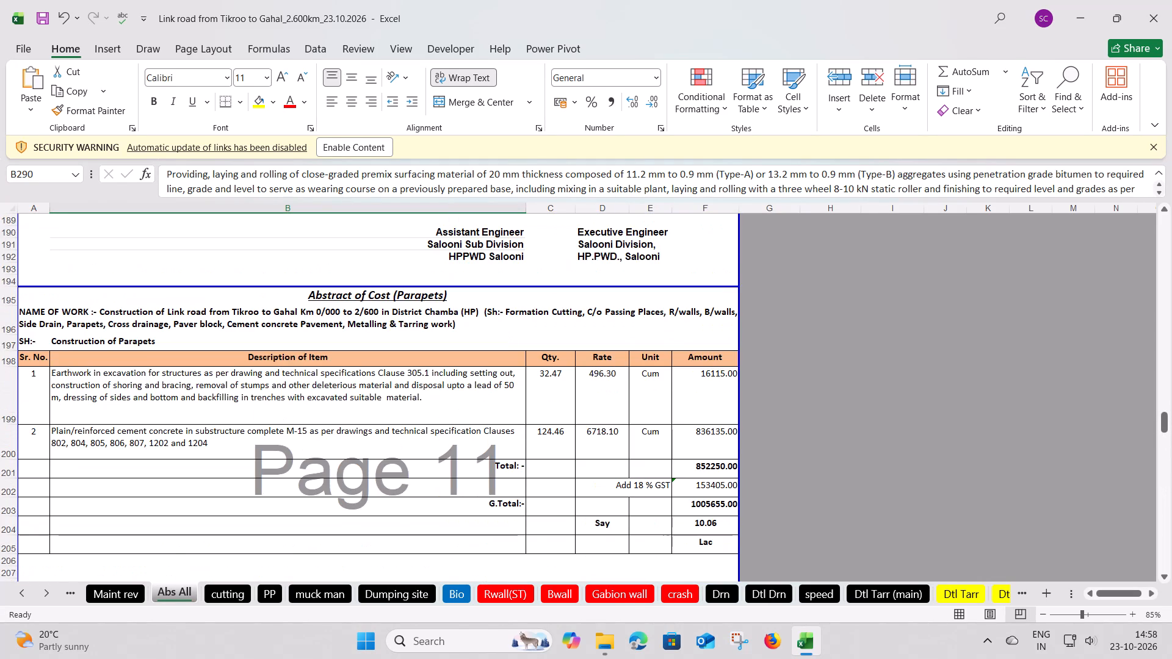
{"action": "scroll", "coordinate": [300, 397], "scroll_direction": "up", "scroll_amount": 12}
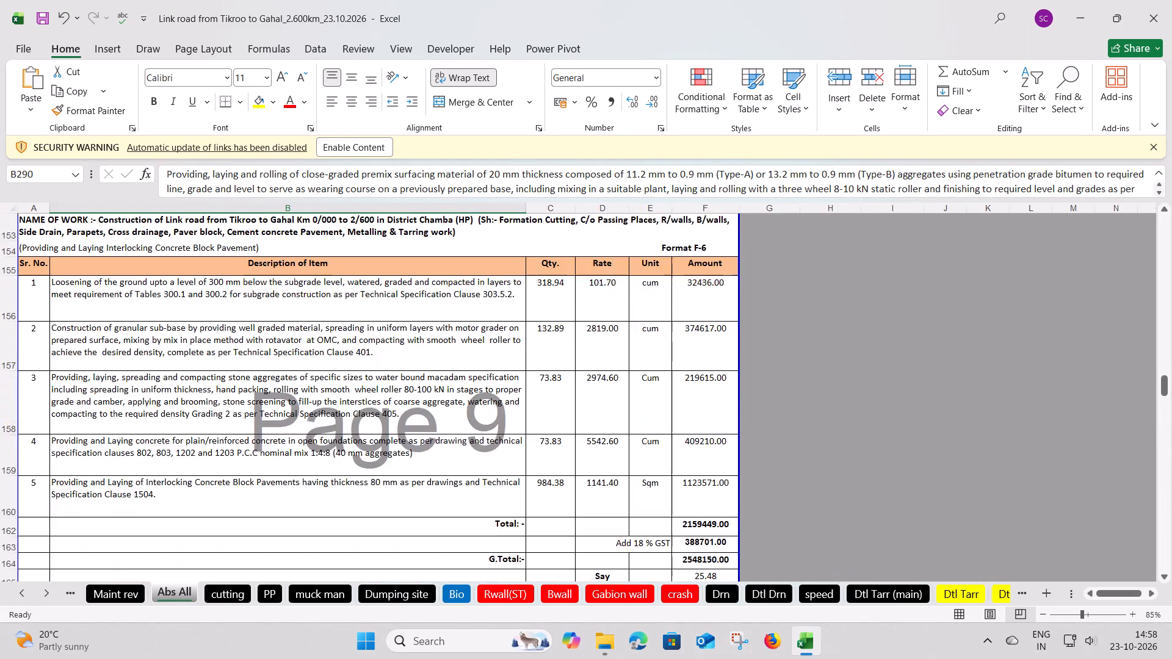
{"action": "scroll", "coordinate": [300, 397], "scroll_direction": "up", "scroll_amount": 1}
{"action": "scroll", "coordinate": [300, 397], "scroll_direction": "down", "scroll_amount": 2}
{"action": "double_click", "coordinate": [194, 441]}
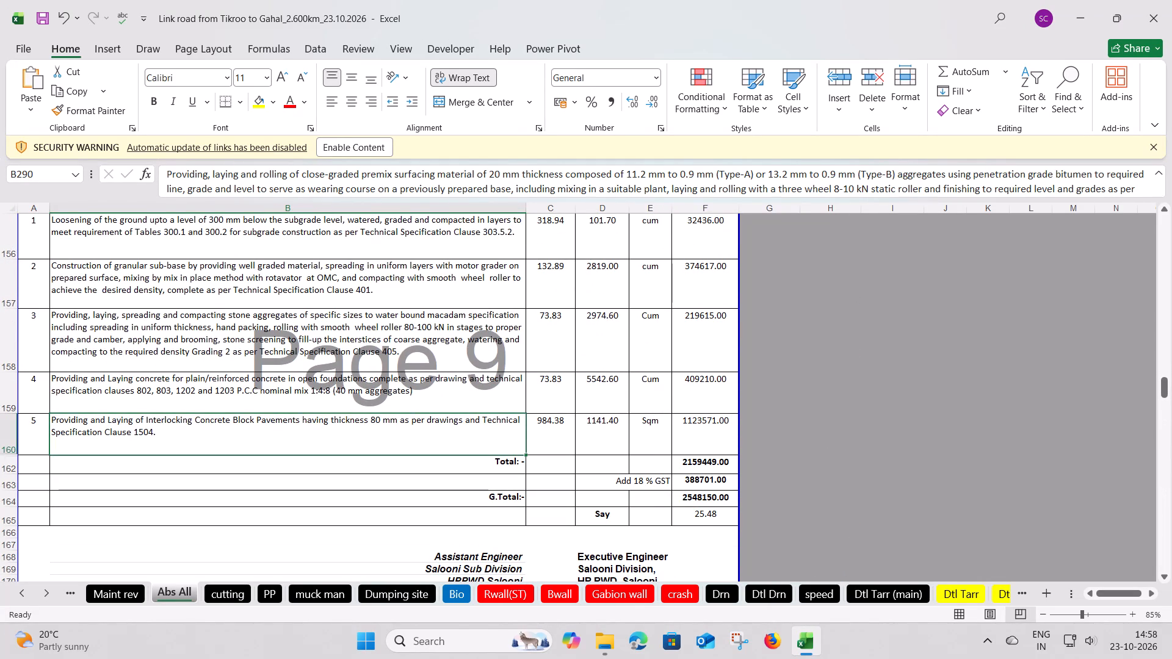
{"action": "key", "text": "space"}
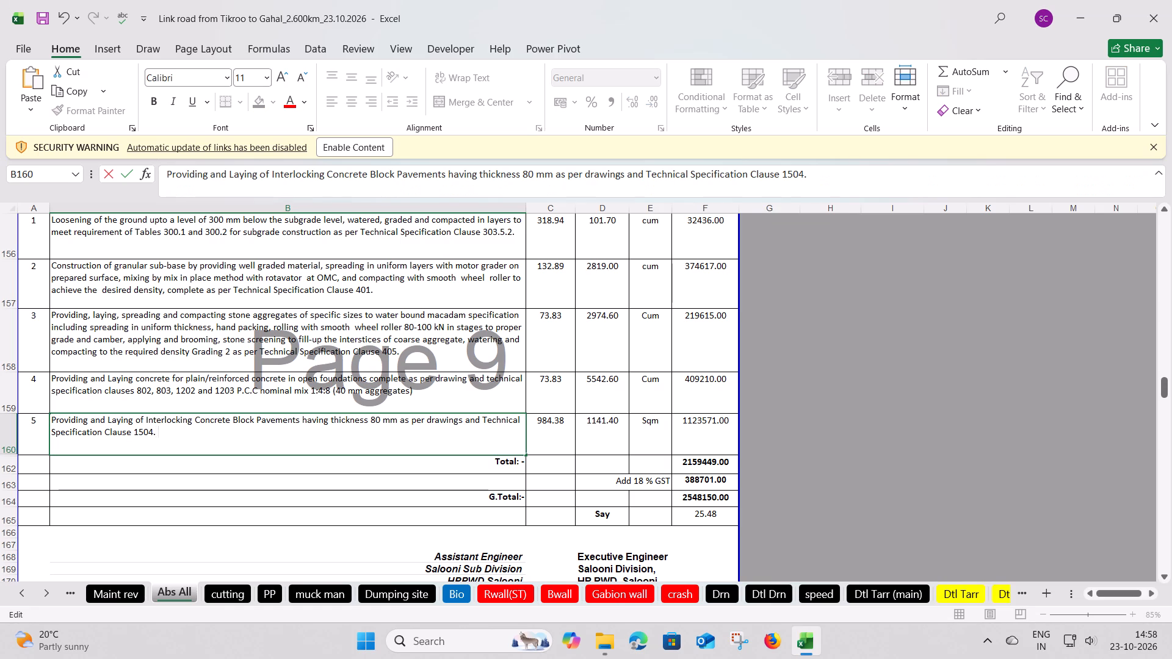
{"action": "key", "text": "ctrl+v"}
Make the pasted "(Single Layer Pressed)" note in cell B160 bold.
{"action": "left_click_drag", "start_coordinate": [253, 433], "coordinate": [209, 433]}
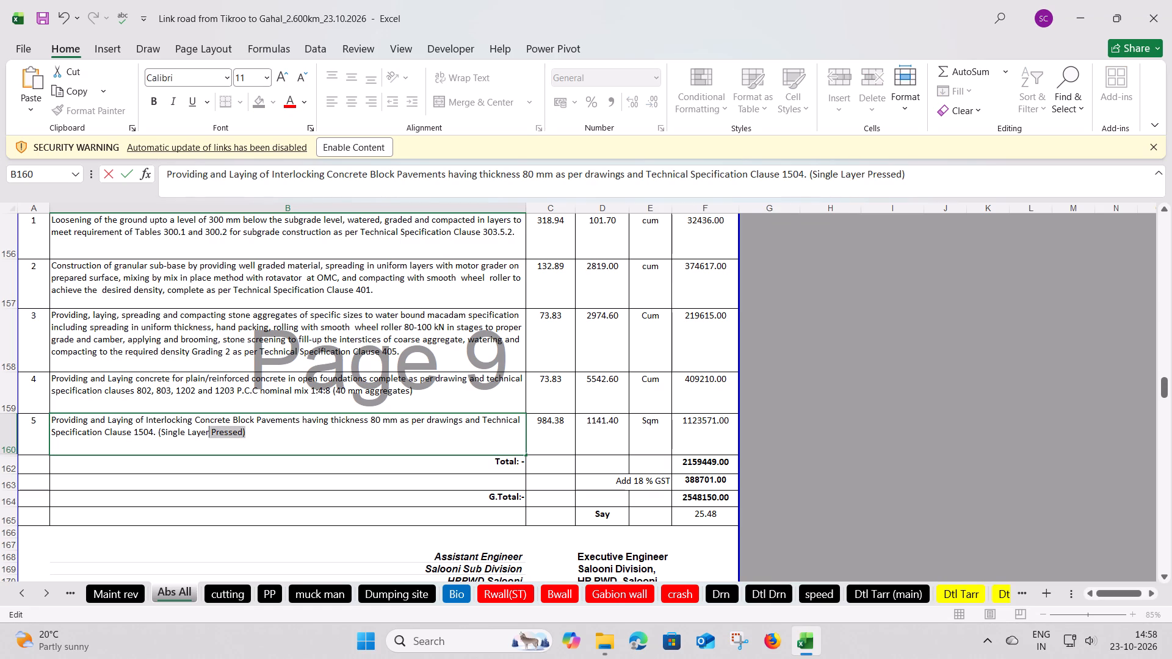
{"action": "left_click_drag", "start_coordinate": [209, 433], "coordinate": [159, 430]}
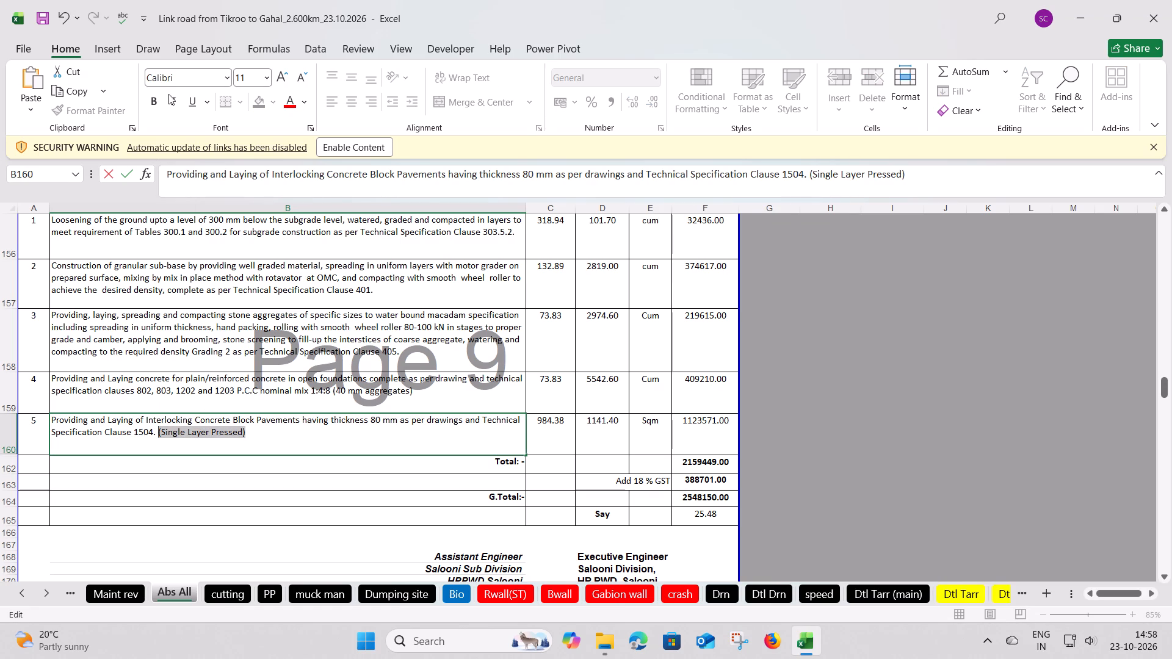
{"action": "left_click", "coordinate": [156, 100]}
{"action": "left_click", "coordinate": [244, 382]}
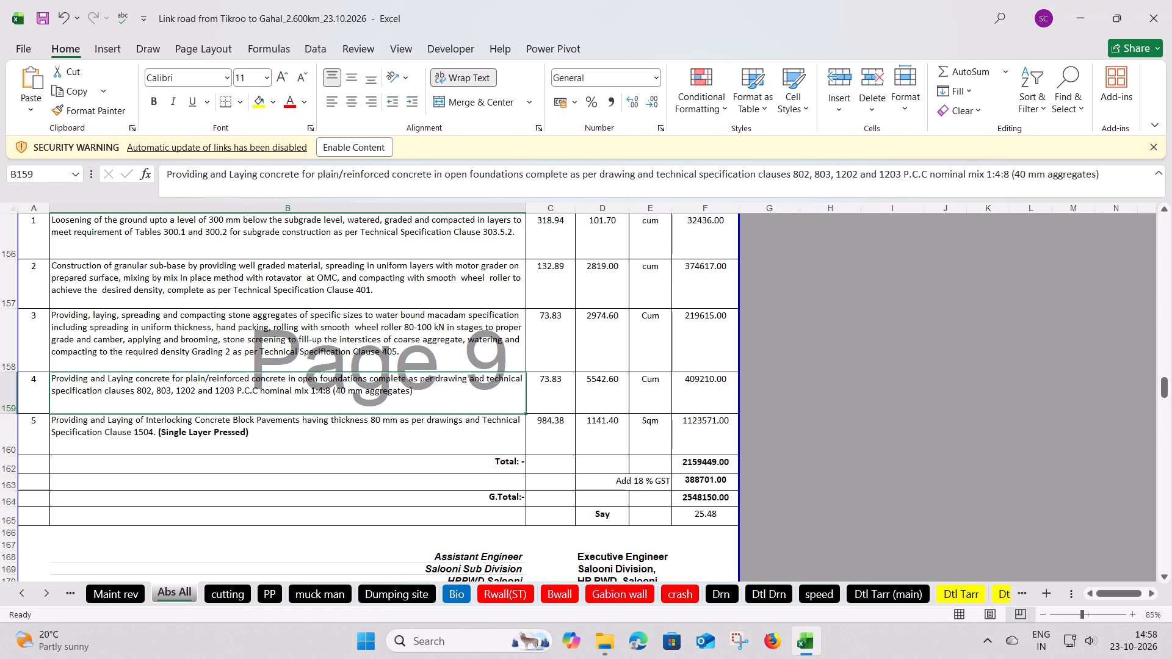
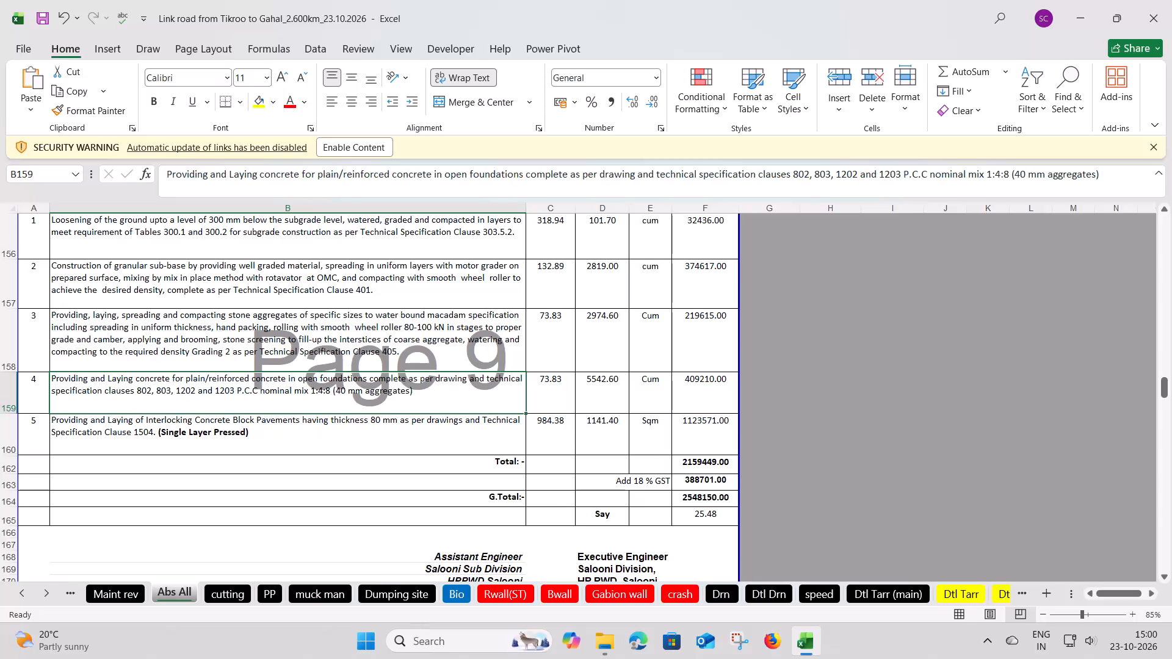
Cut row 158, the Grading 2 water bound macadam item, out of the pavement abstract to move it far down the Abs All sheet.
{"action": "left_click", "coordinate": [588, 444]}
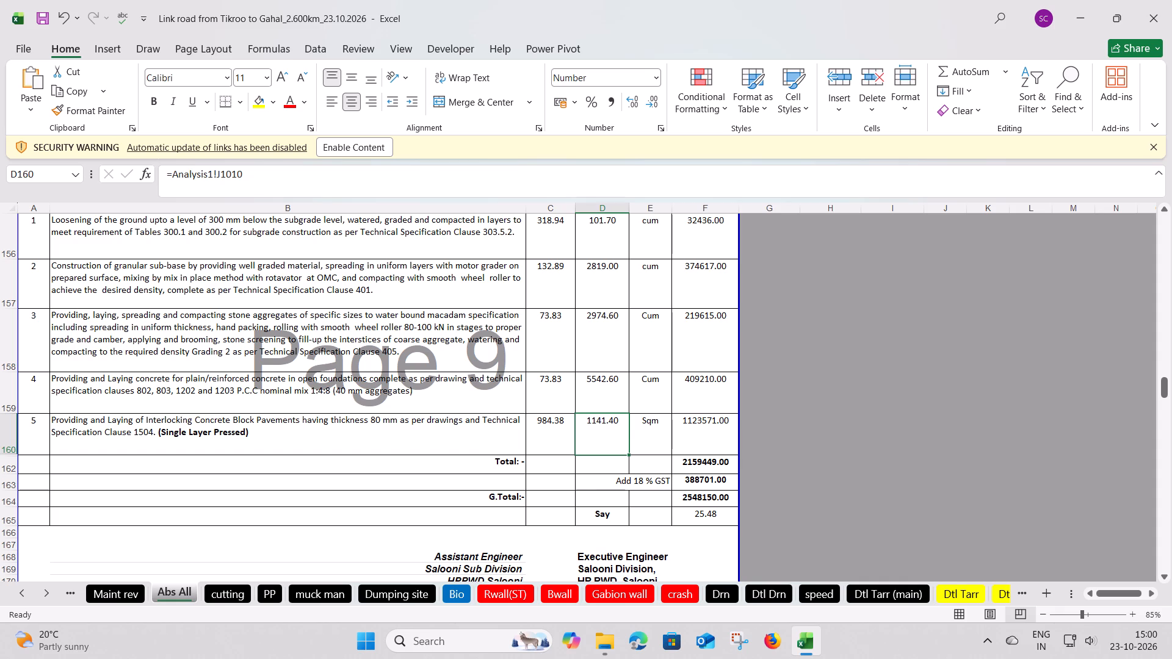
{"action": "left_click", "coordinate": [5, 329]}
{"action": "right_click", "coordinate": [5, 329]}
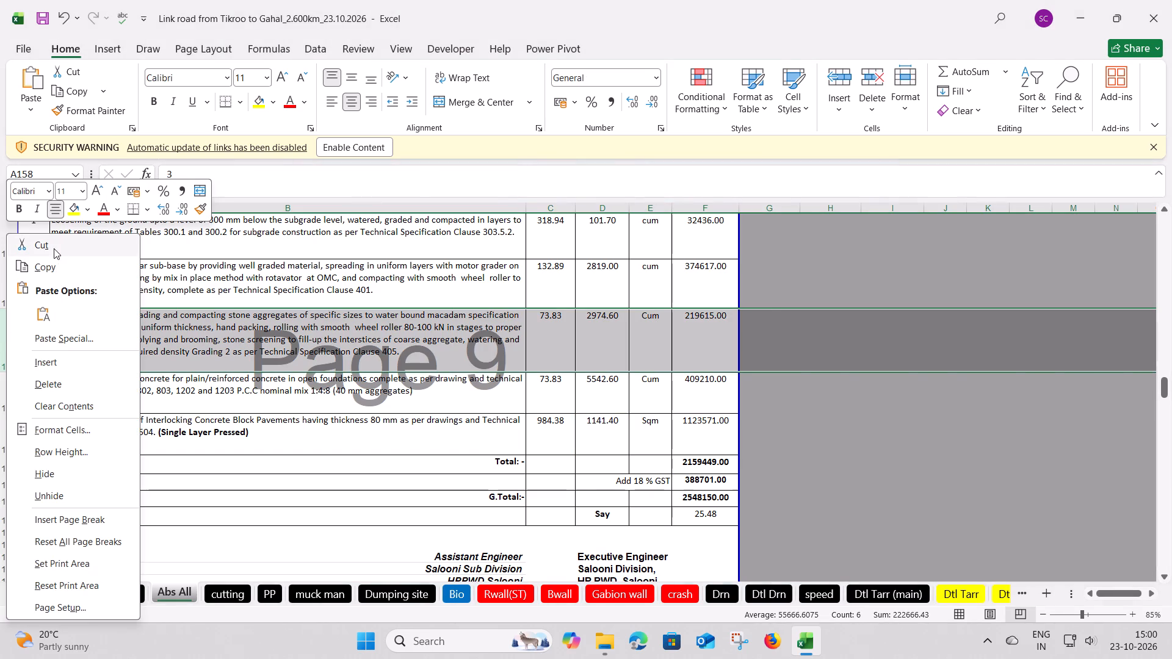
{"action": "left_click", "coordinate": [54, 248]}
{"action": "scroll", "coordinate": [214, 464], "scroll_direction": "down", "scroll_amount": 20}
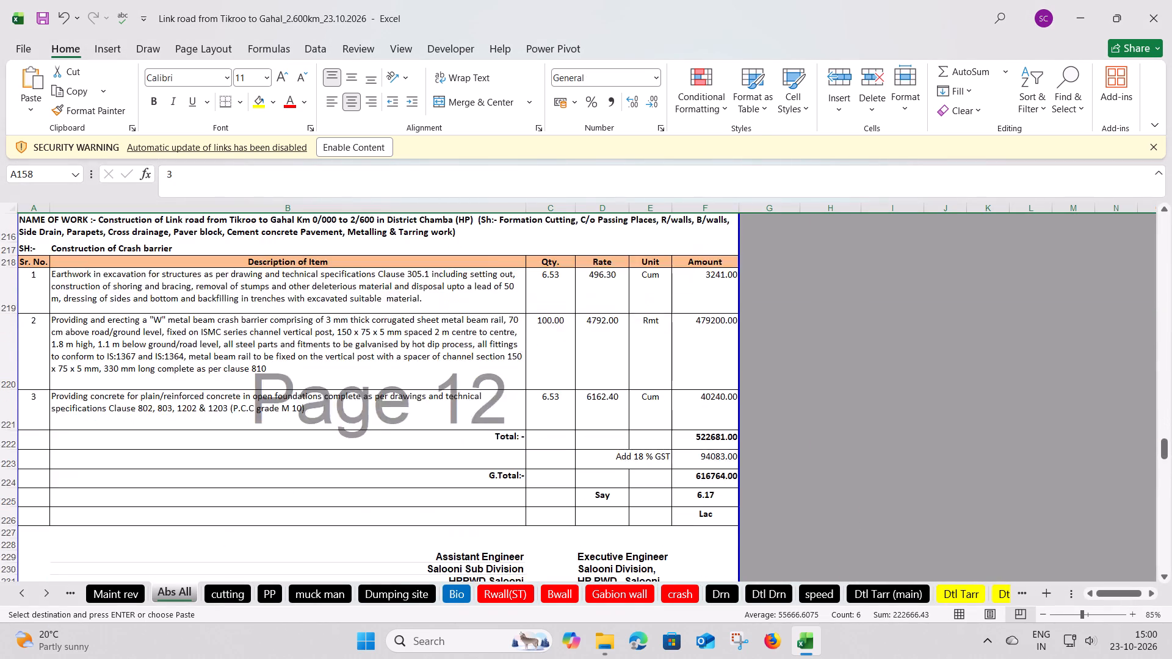
{"action": "scroll", "coordinate": [204, 448], "scroll_direction": "down", "scroll_amount": 19}
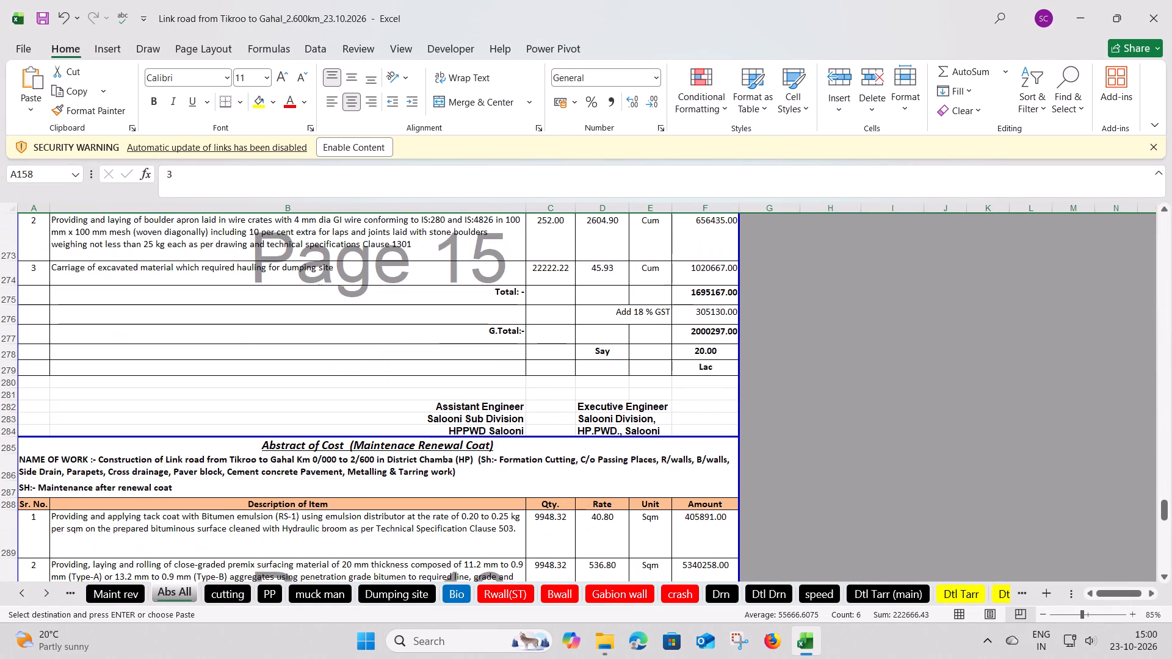
{"action": "scroll", "coordinate": [190, 439], "scroll_direction": "down", "scroll_amount": 8}
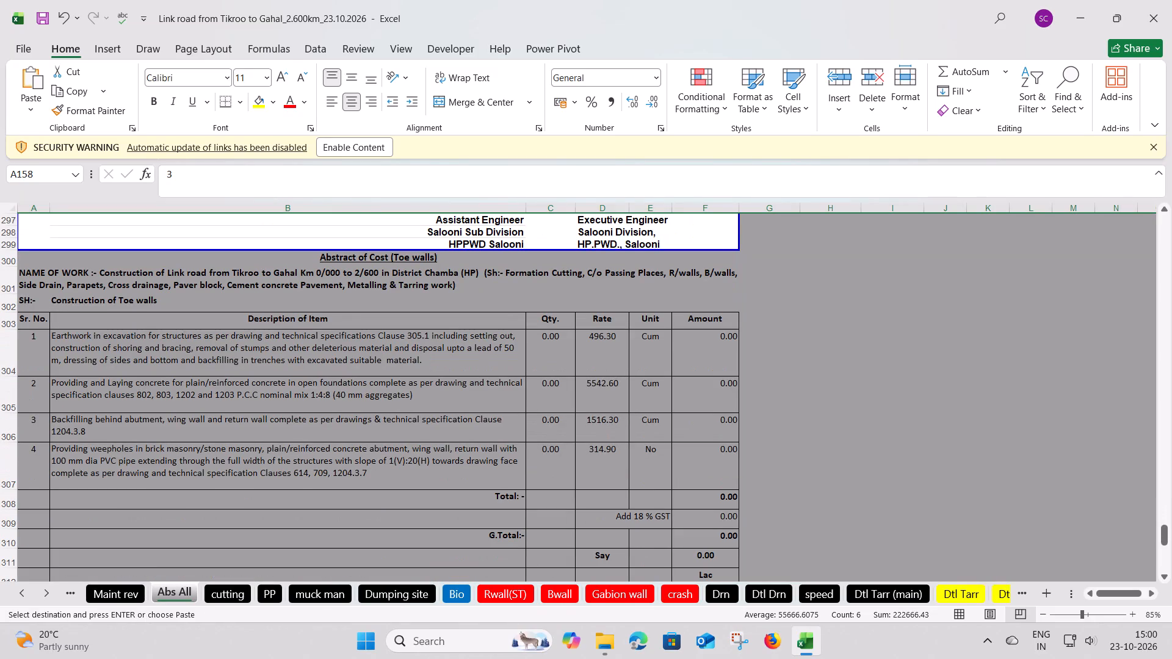
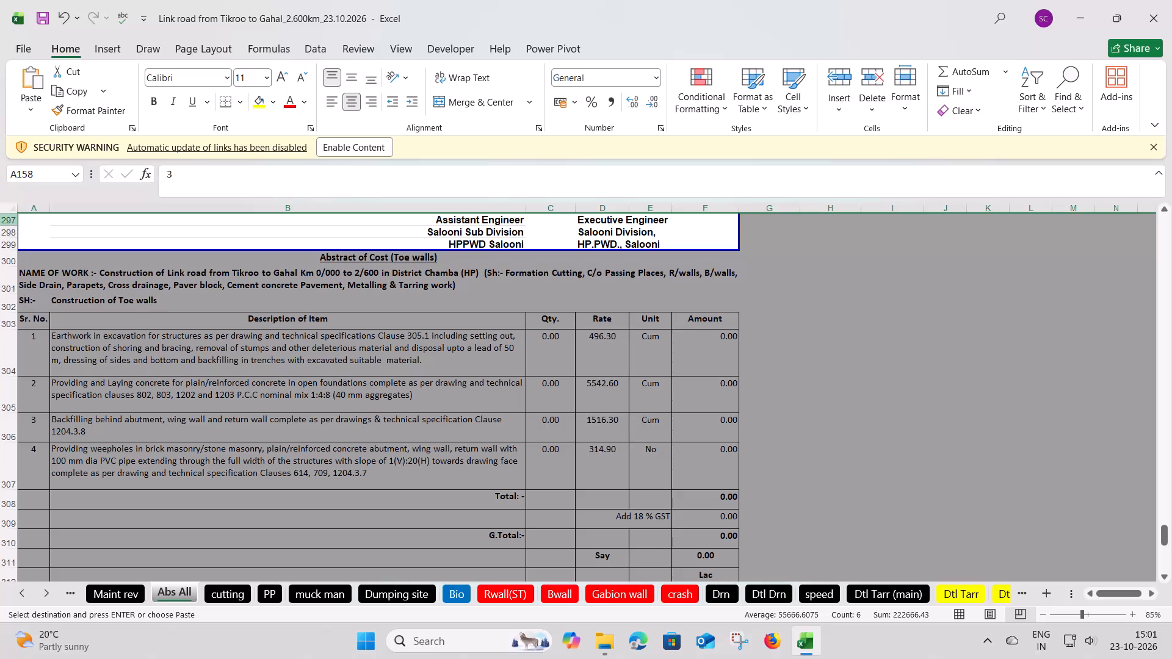
Insert the cut Grading 2 macadam row directly above the Abstract of Cost (Toe walls) heading at row 300.
{"action": "left_click", "coordinate": [12, 257]}
{"action": "right_click", "coordinate": [12, 257]}
{"action": "left_click", "coordinate": [98, 344]}
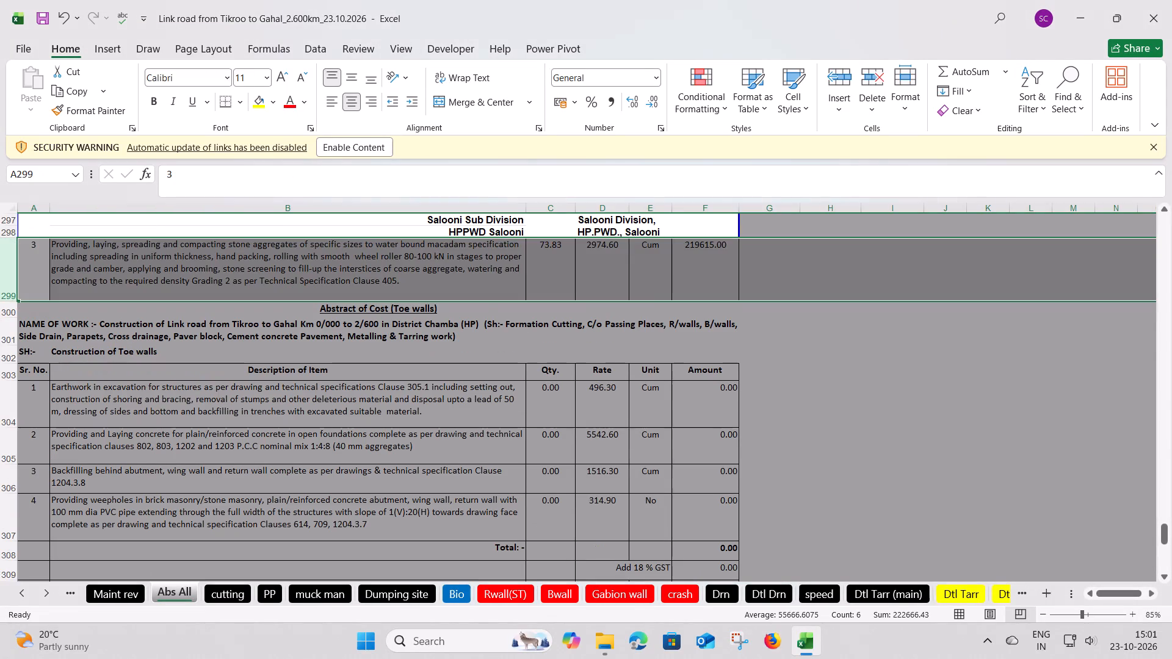
{"action": "left_click", "coordinate": [258, 384]}
Renumber the P.C.C 1:4:8 and interlocking block items in the Rigid Pavement abstract as 3 and 4.
{"action": "scroll", "coordinate": [258, 384], "scroll_direction": "up", "scroll_amount": 11}
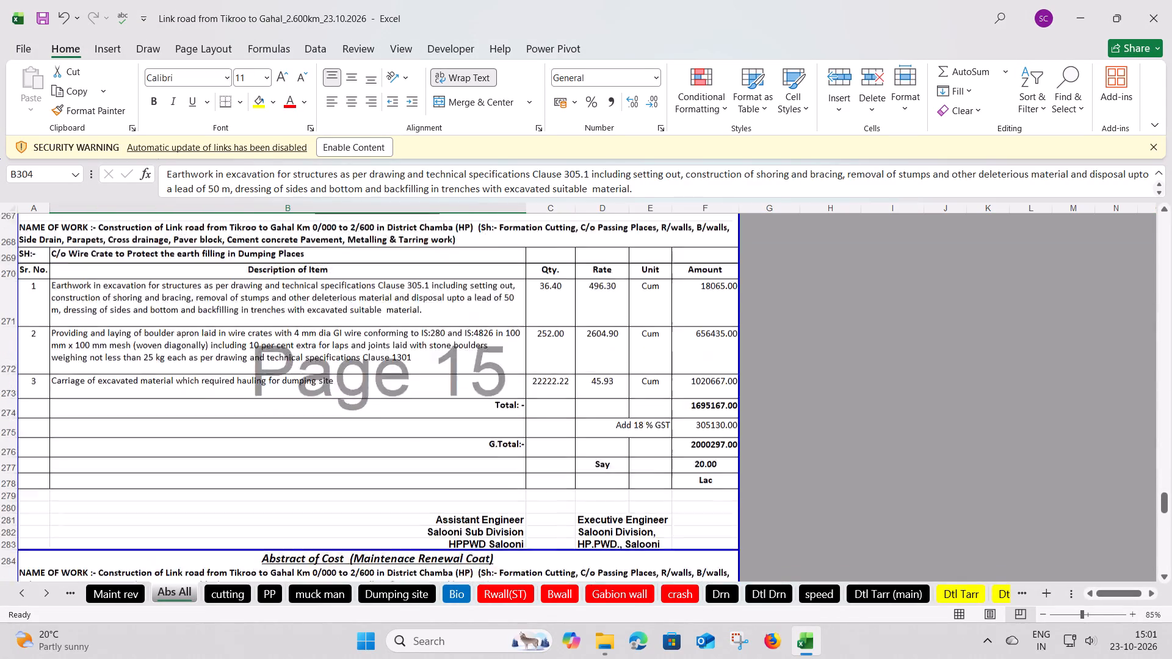
{"action": "scroll", "coordinate": [258, 384], "scroll_direction": "up", "scroll_amount": 13}
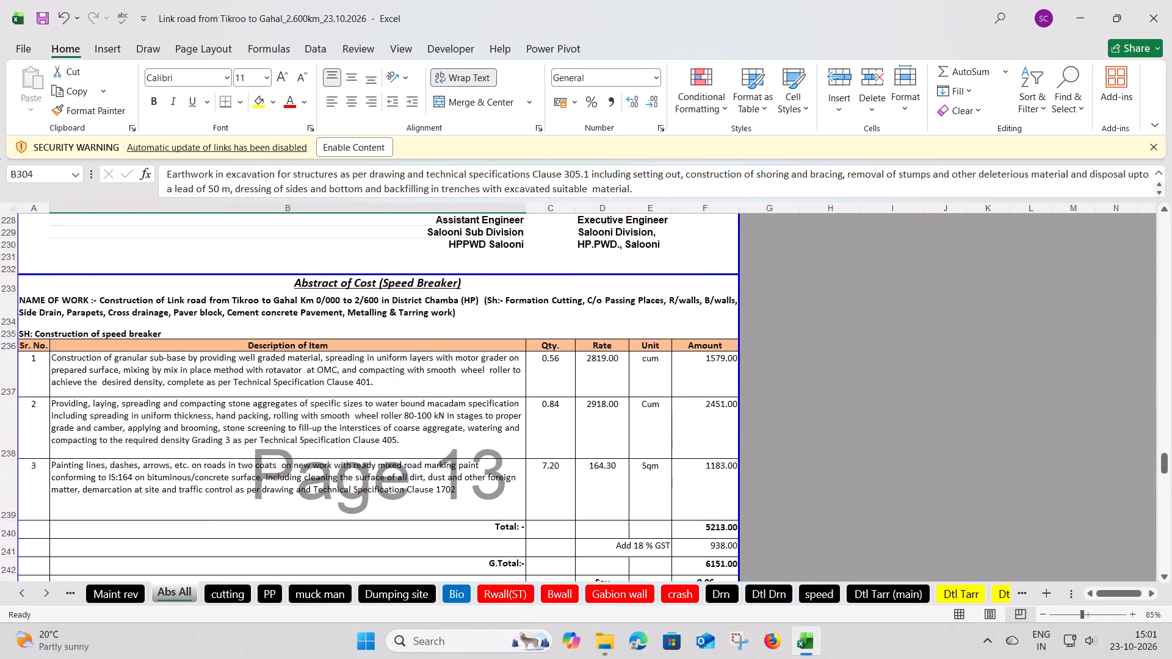
{"action": "scroll", "coordinate": [258, 384], "scroll_direction": "up", "scroll_amount": 11}
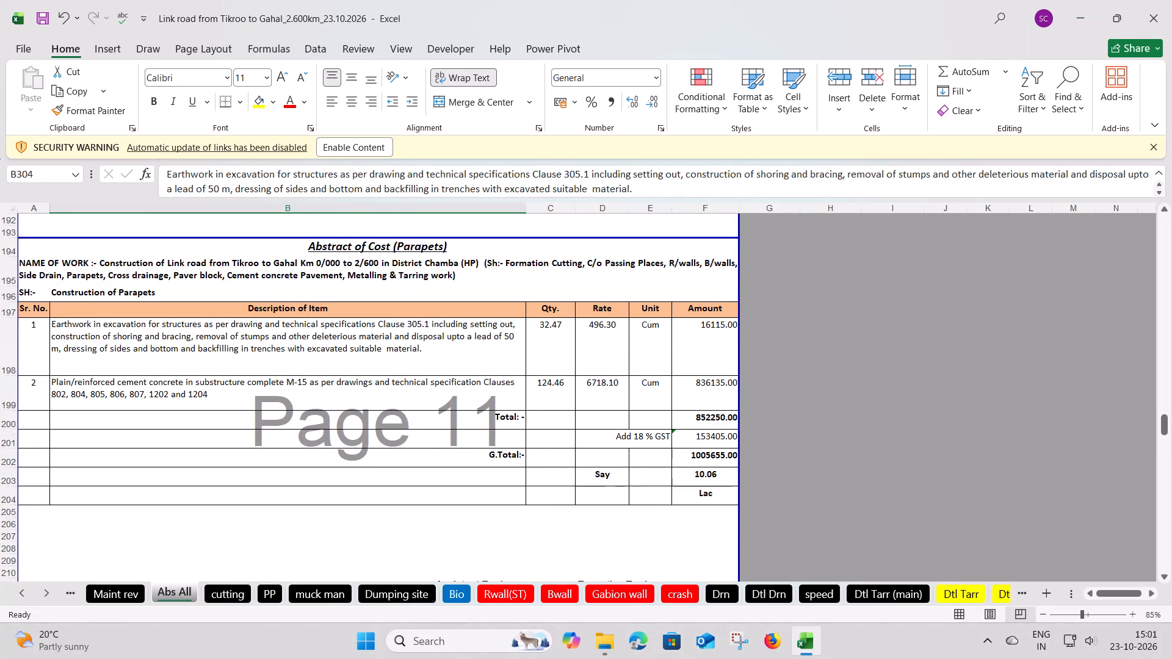
{"action": "scroll", "coordinate": [258, 384], "scroll_direction": "up", "scroll_amount": 8}
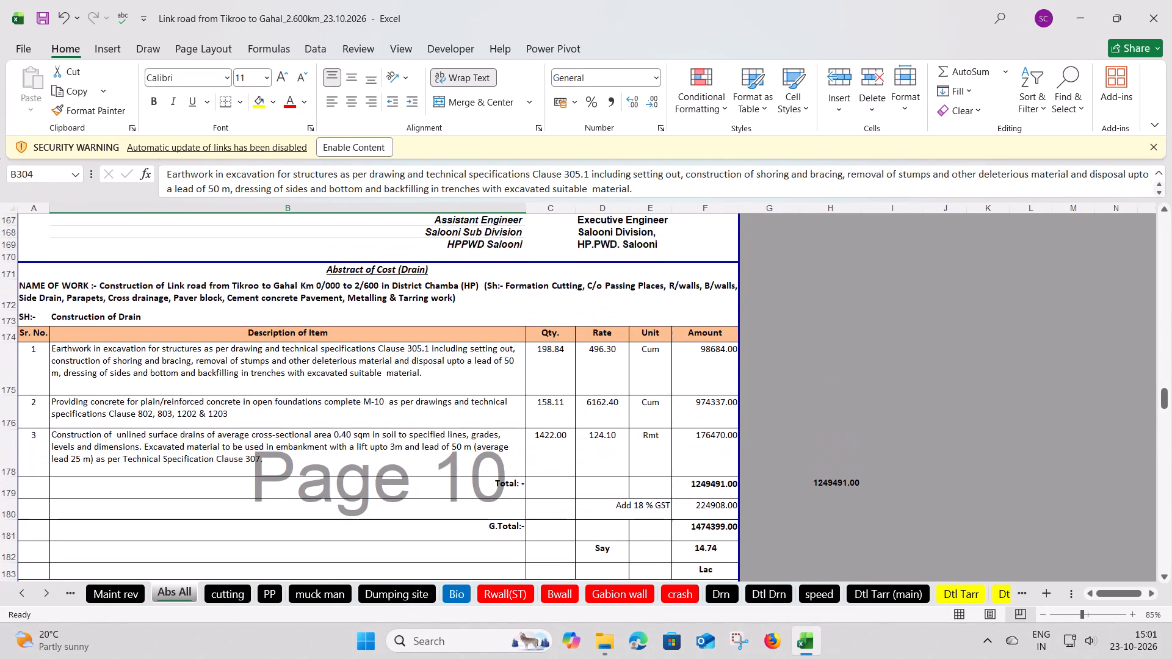
{"action": "scroll", "coordinate": [258, 384], "scroll_direction": "up", "scroll_amount": 5}
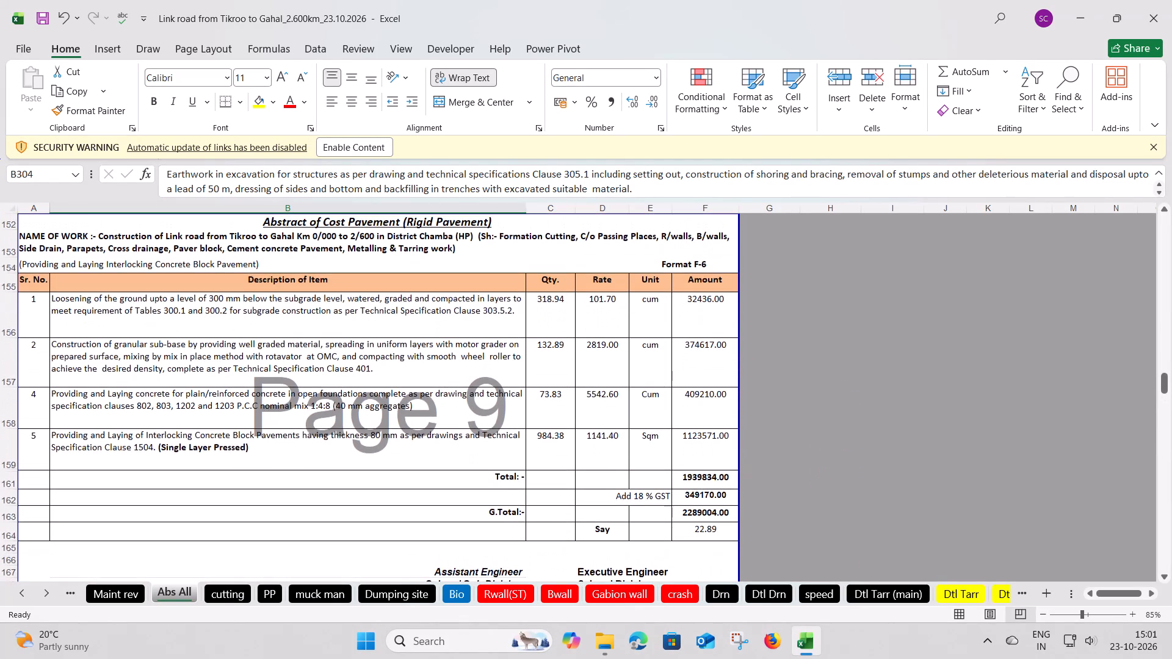
{"action": "left_click", "coordinate": [30, 401]}
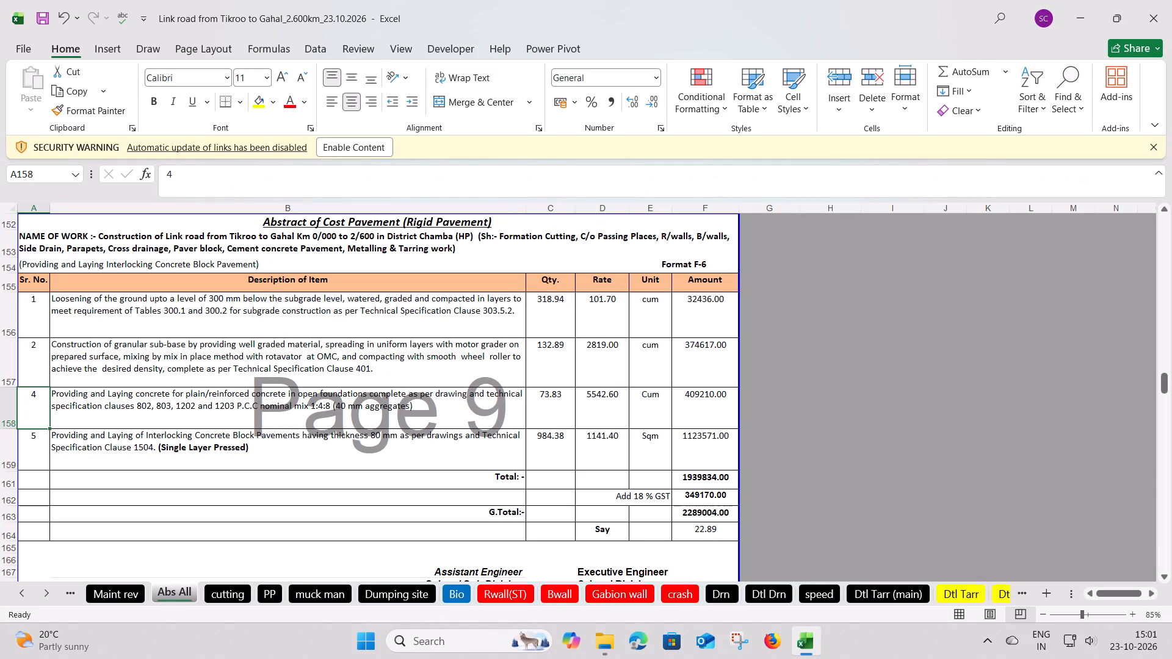
{"action": "key", "text": "3"}
{"action": "key", "text": "Return"}
{"action": "key", "text": "4"}
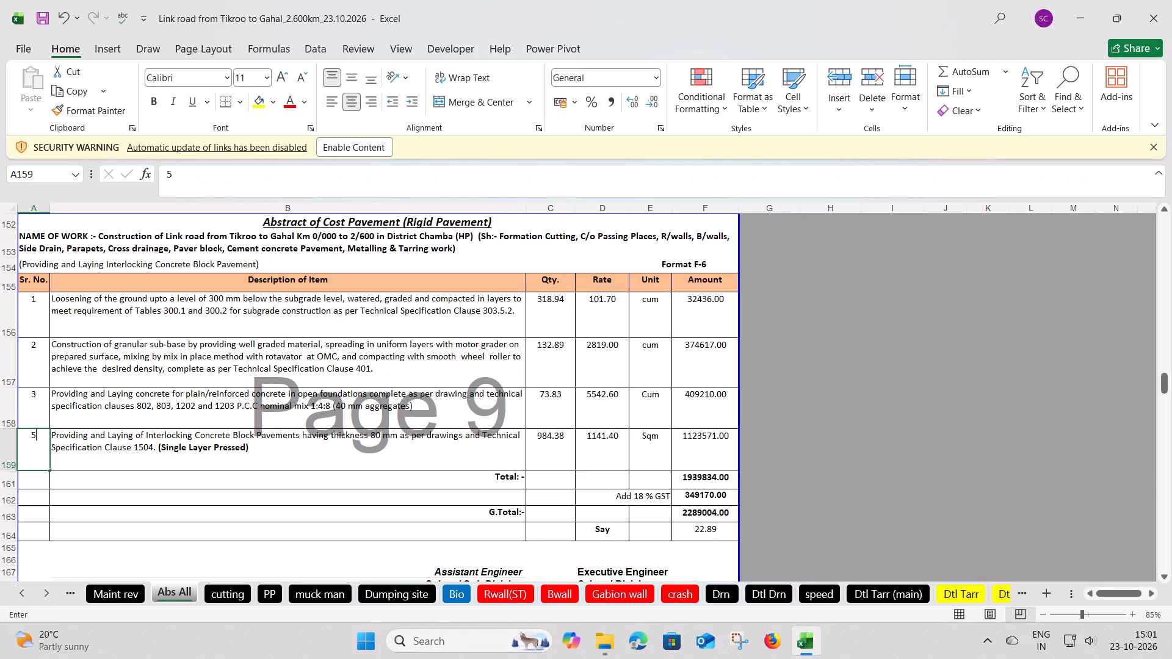
{"action": "key", "text": "Return"}
{"action": "left_click", "coordinate": [377, 514]}
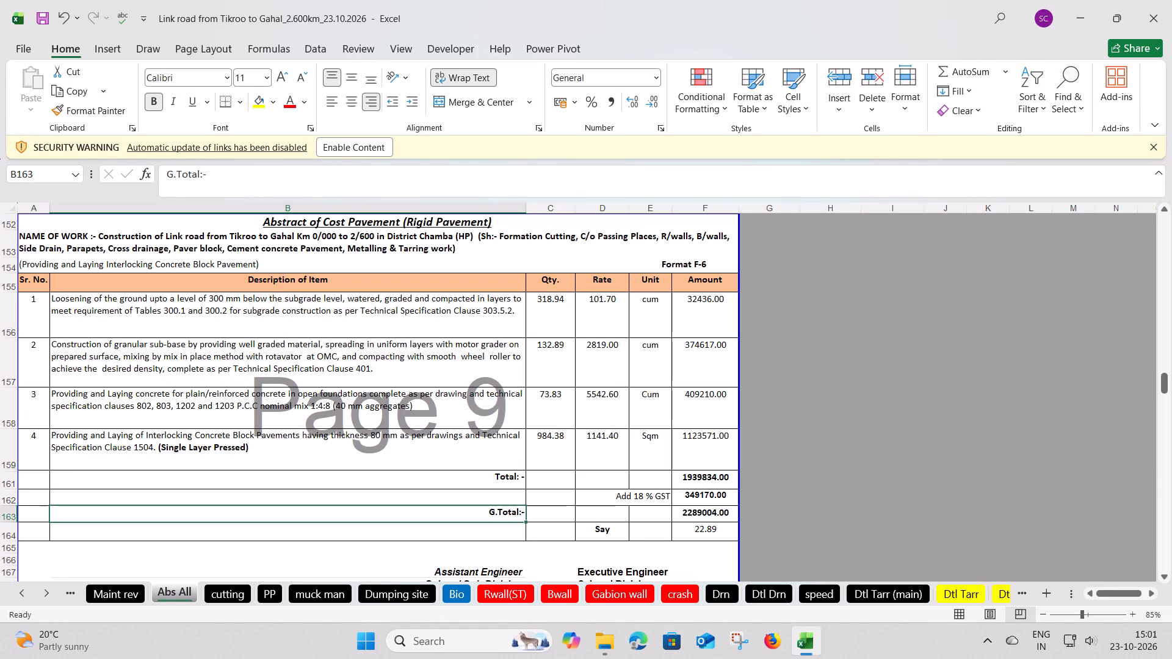
Trace the interlocking block rate in the Rigid Pavement abstract to its Analysis1 source and examine the labour and material inputs.
{"action": "scroll", "coordinate": [271, 479], "scroll_direction": "down", "scroll_amount": 1}
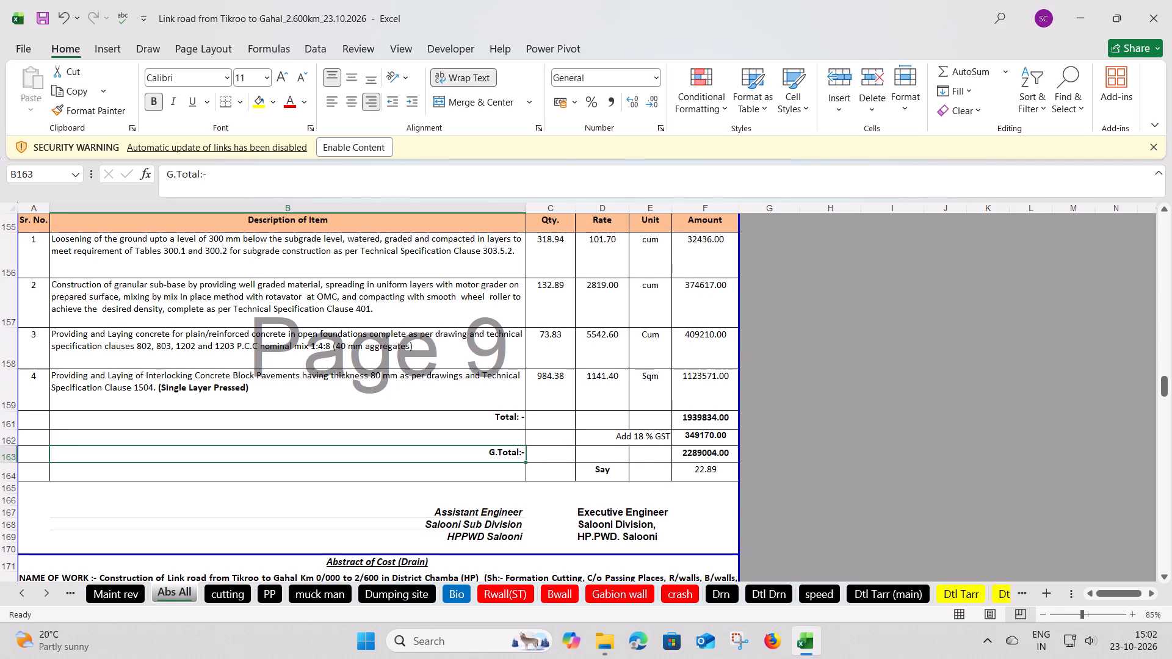
{"action": "left_click", "coordinate": [111, 433]}
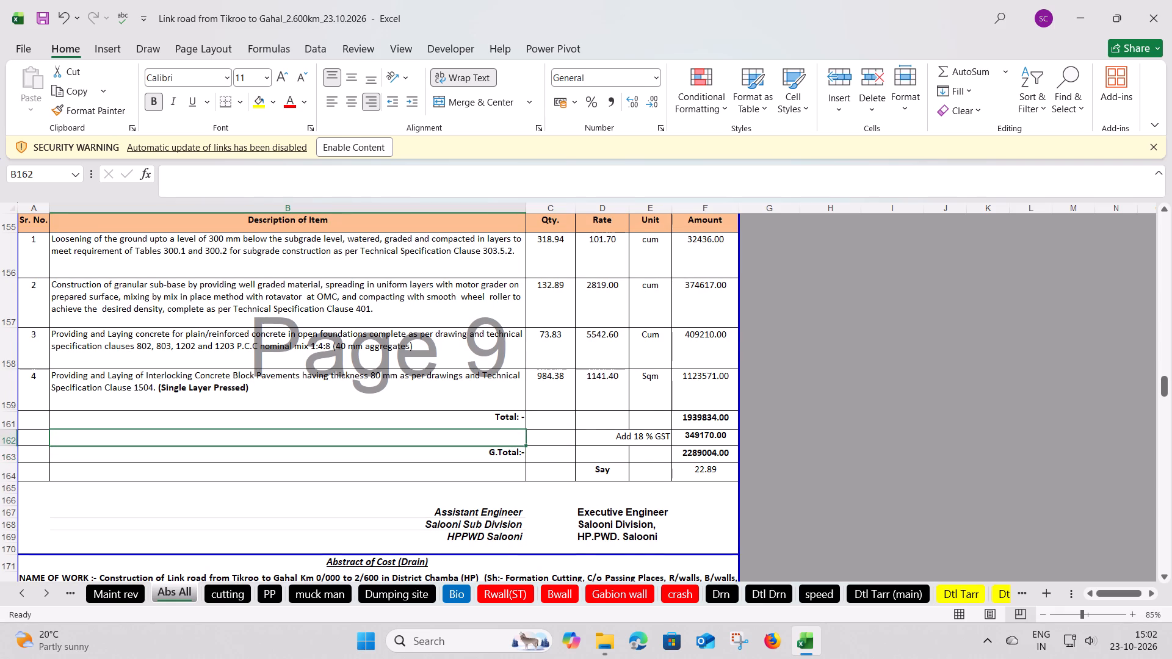
{"action": "scroll", "coordinate": [111, 433], "scroll_direction": "up", "scroll_amount": 1}
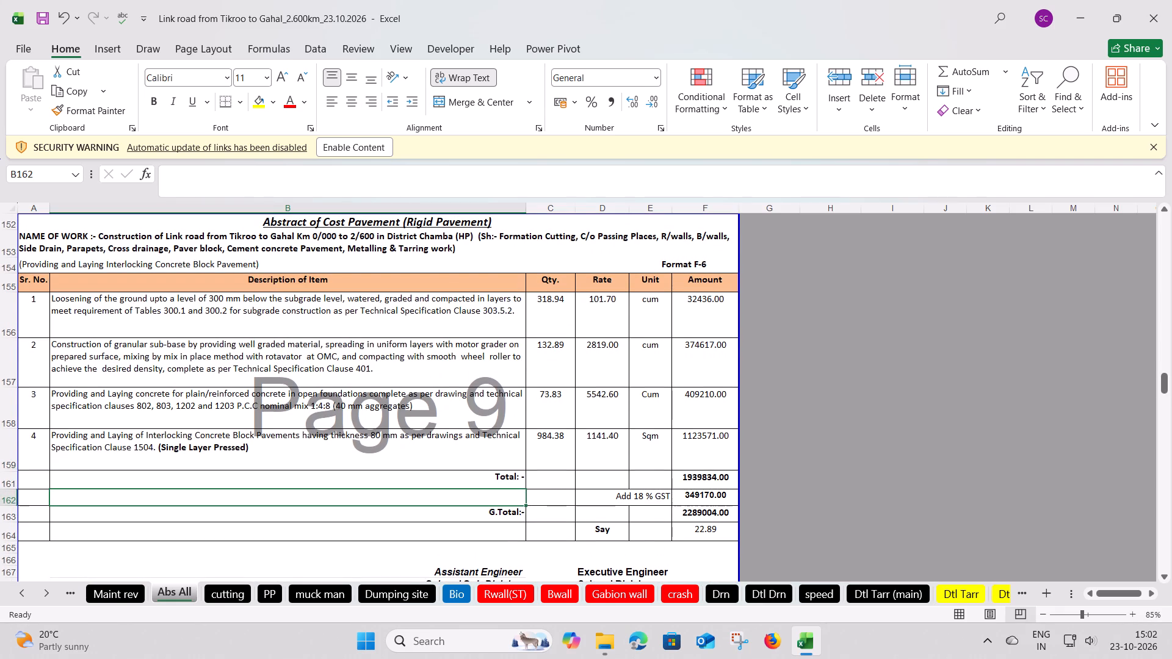
{"action": "left_click", "coordinate": [604, 458]}
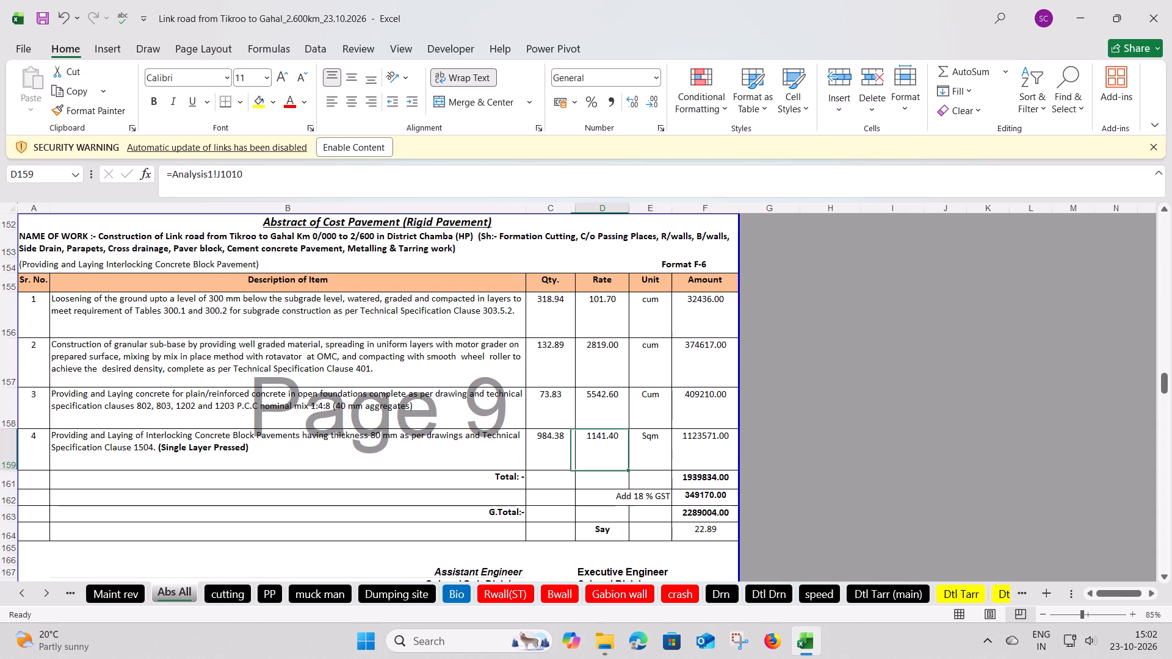
{"action": "key", "text": "ctrl+bracketleft"}
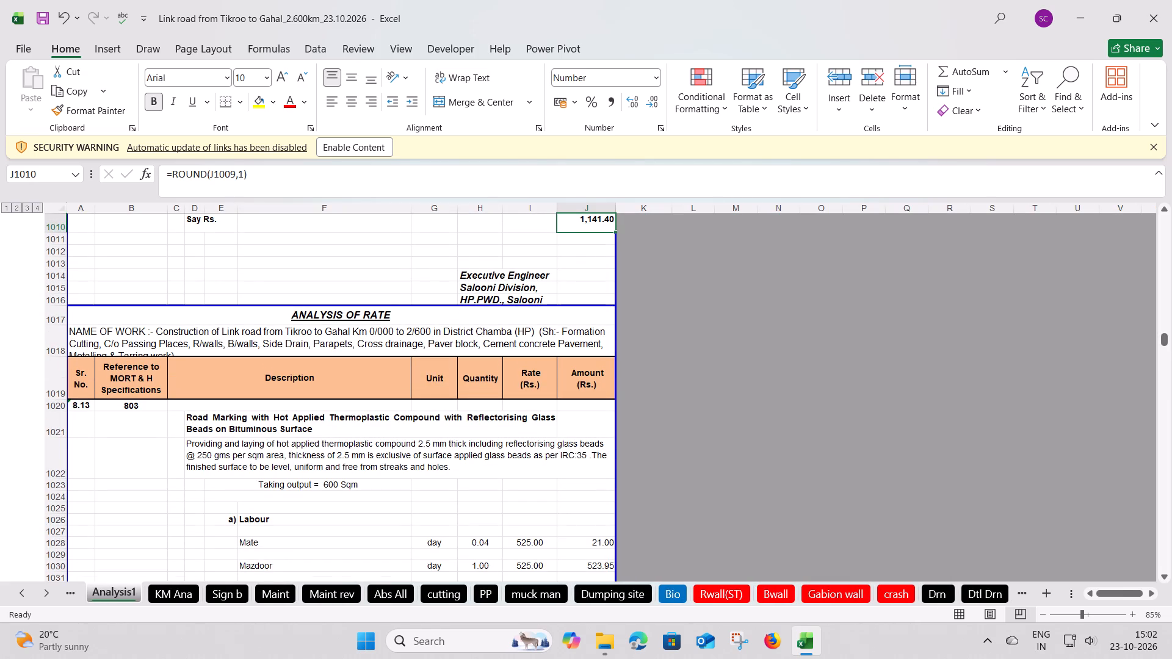
{"action": "scroll", "coordinate": [330, 372], "scroll_direction": "up", "scroll_amount": 6}
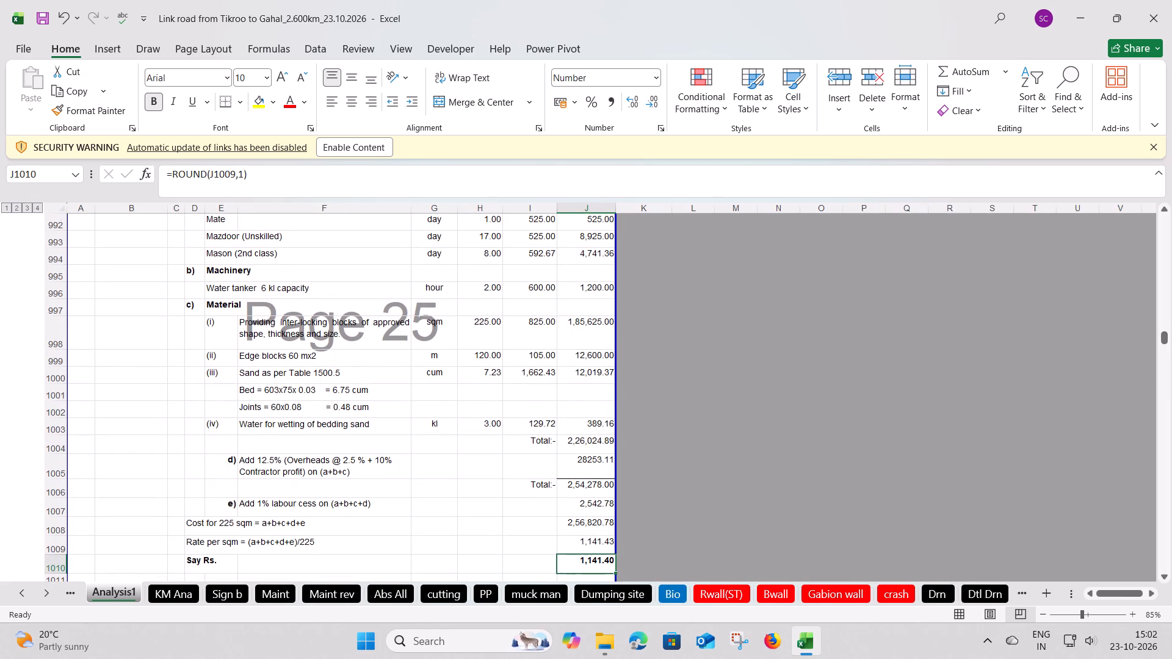
{"action": "left_click", "coordinate": [436, 333]}
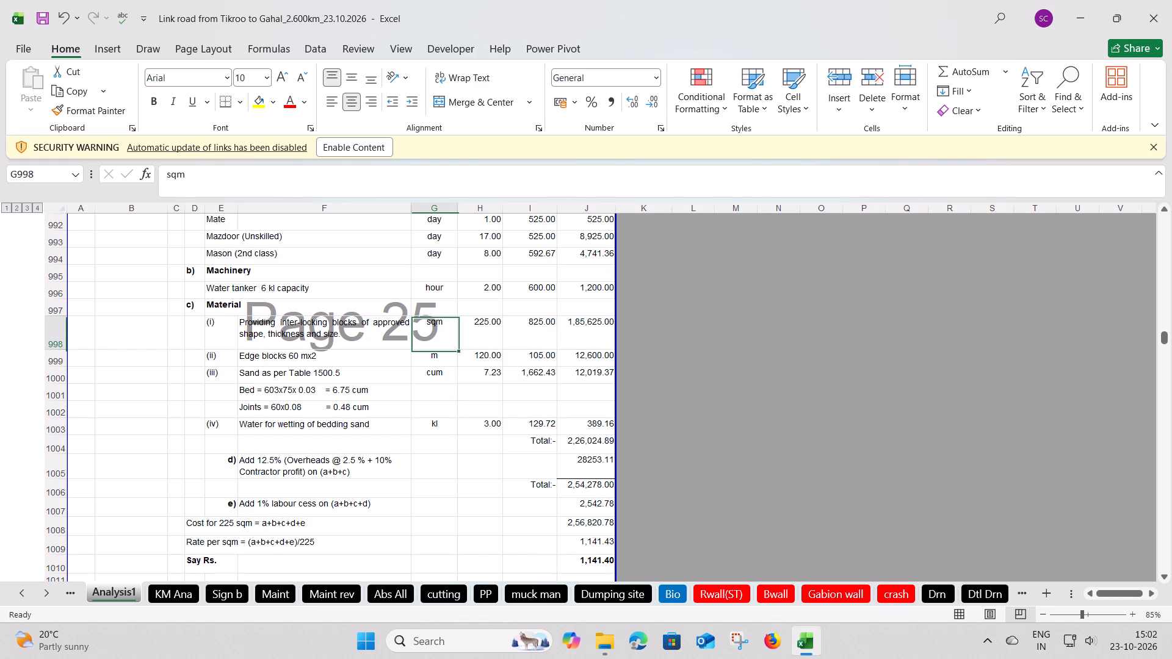
{"action": "left_click", "coordinate": [288, 336]}
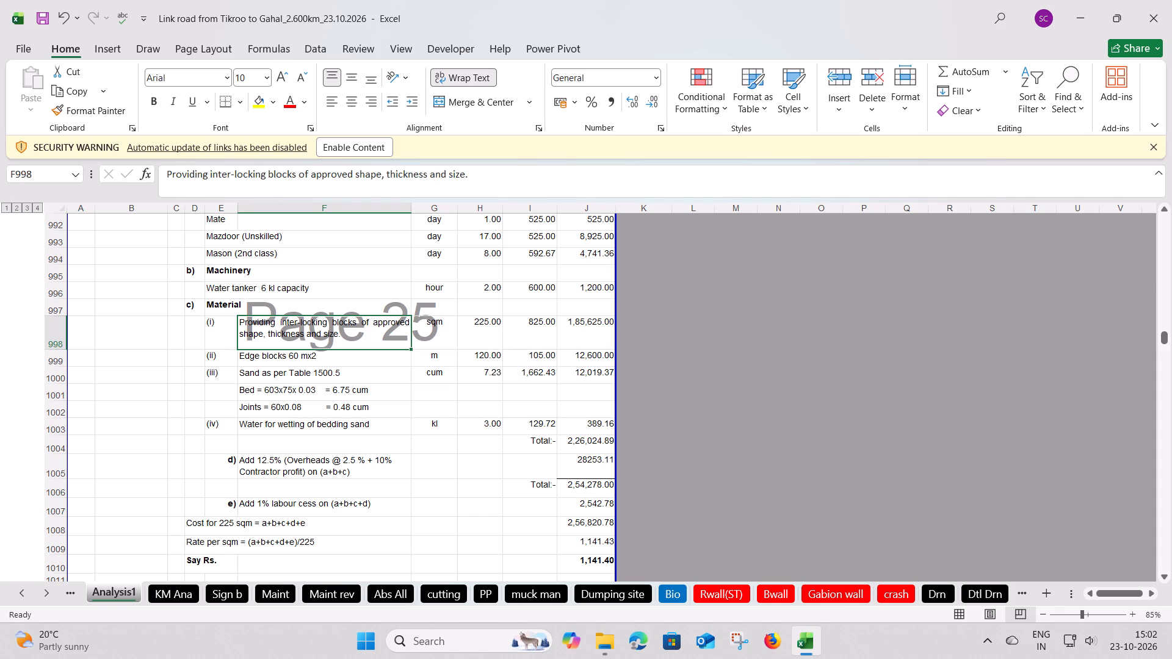
{"action": "left_click", "coordinate": [534, 361]}
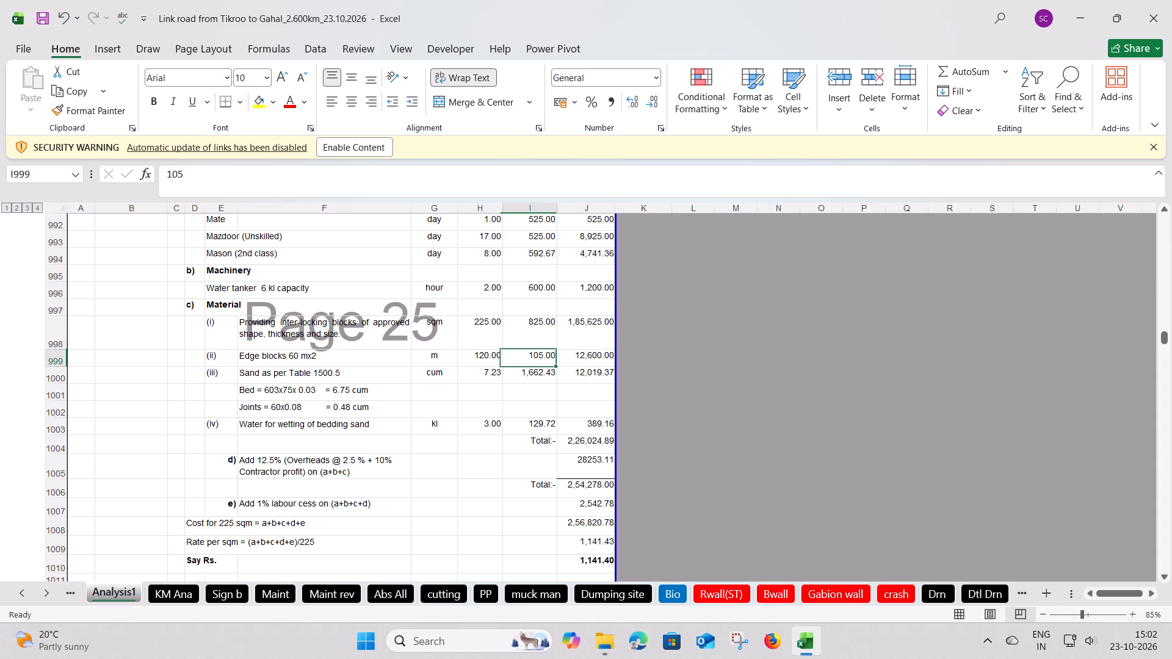
{"action": "left_click", "coordinate": [482, 363]}
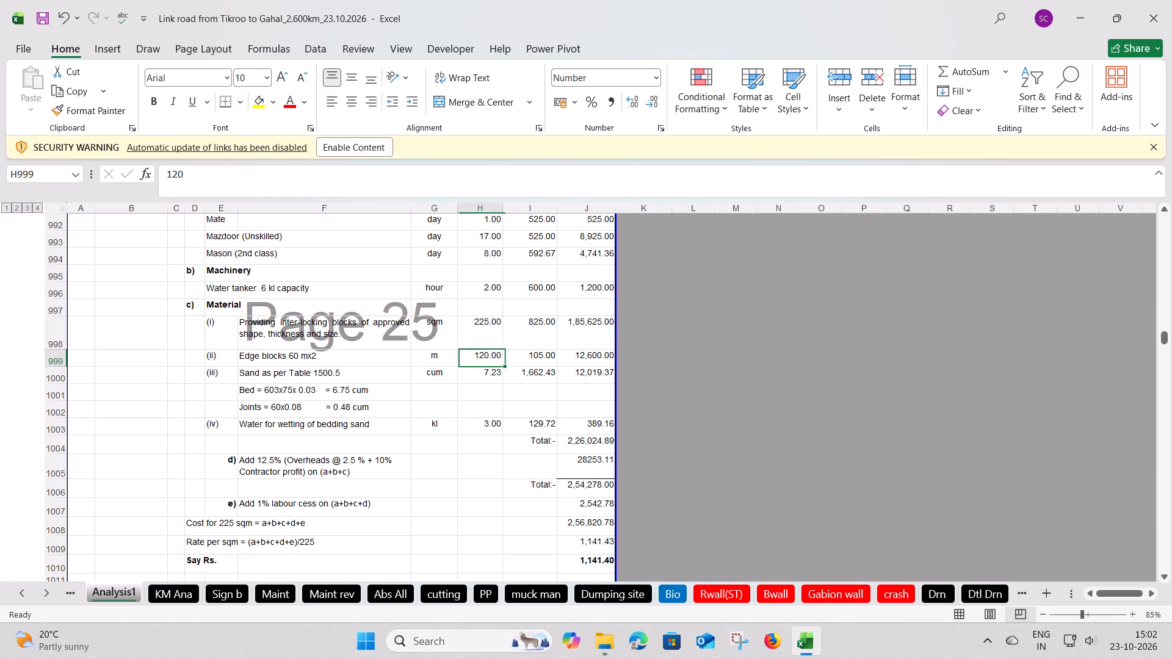
{"action": "left_click", "coordinate": [534, 333]}
{"action": "scroll", "coordinate": [311, 357], "scroll_direction": "up", "scroll_amount": 2}
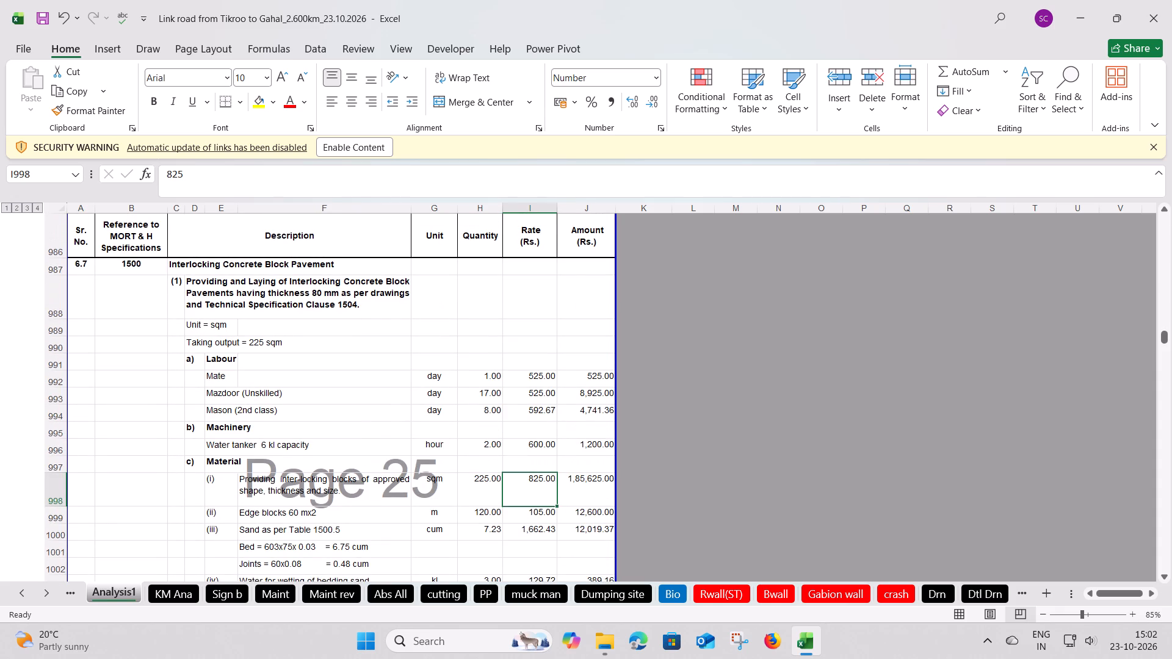
Trace the backfilling rate in the Gabion walls abstract of Abs All to Analysis1 and examine its rate build-up.
{"action": "left_click", "coordinate": [392, 595]}
{"action": "scroll", "coordinate": [400, 455], "scroll_direction": "up", "scroll_amount": 5}
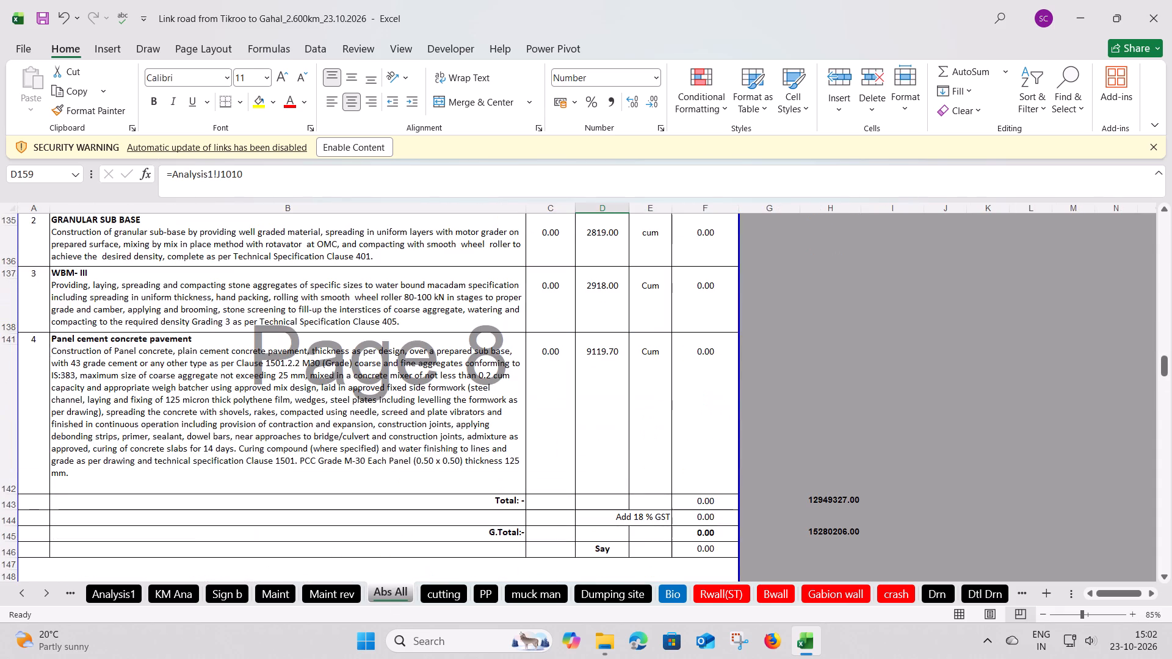
{"action": "scroll", "coordinate": [400, 455], "scroll_direction": "up", "scroll_amount": 1}
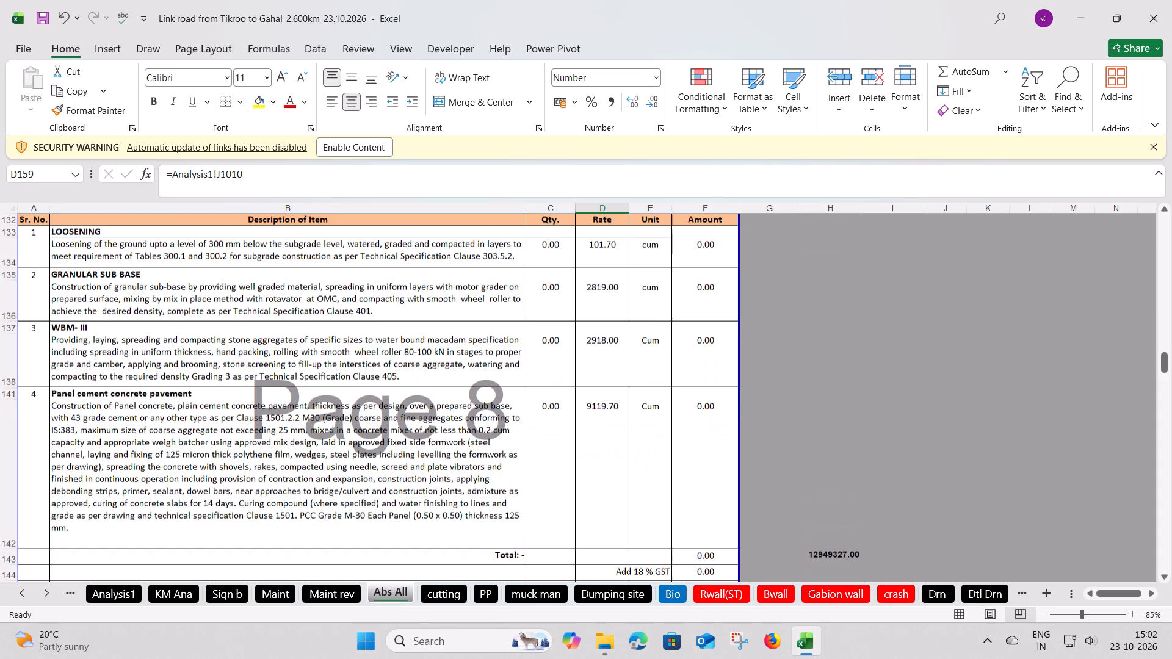
{"action": "scroll", "coordinate": [400, 455], "scroll_direction": "up", "scroll_amount": 7}
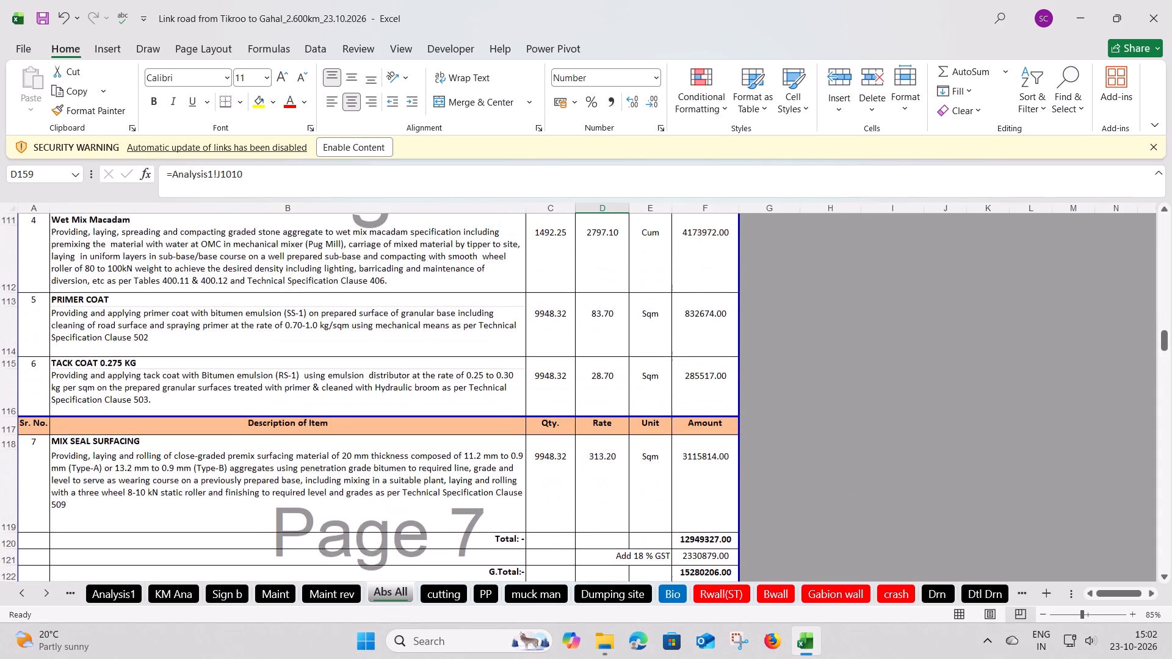
{"action": "scroll", "coordinate": [400, 455], "scroll_direction": "up", "scroll_amount": 7}
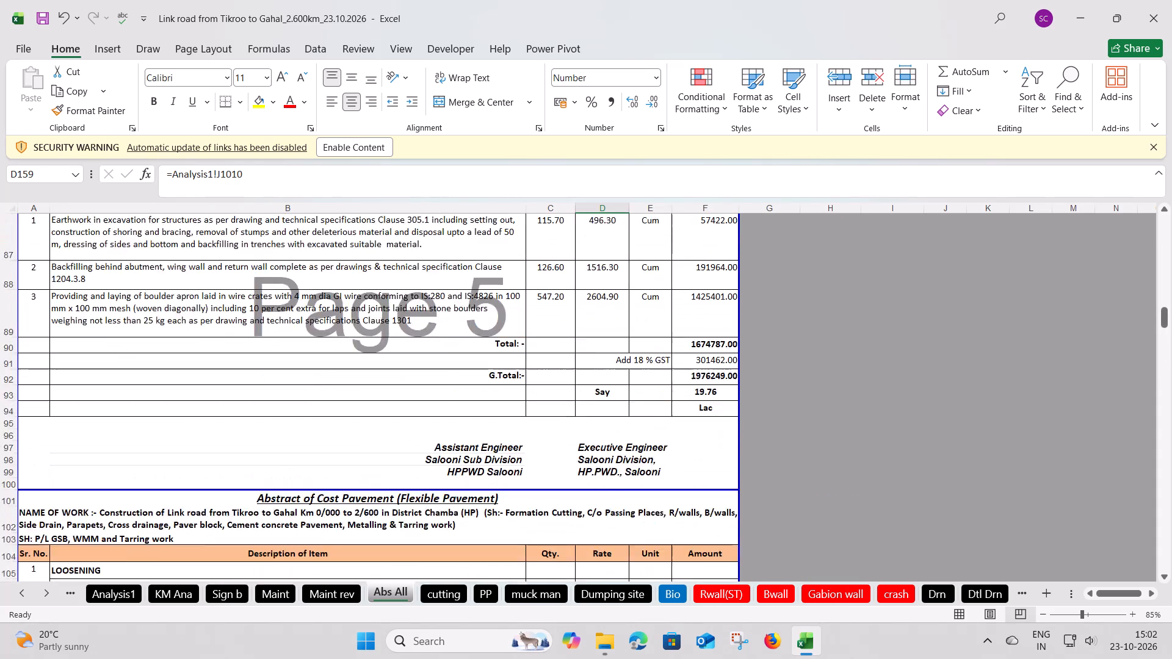
{"action": "scroll", "coordinate": [400, 455], "scroll_direction": "up", "scroll_amount": 4}
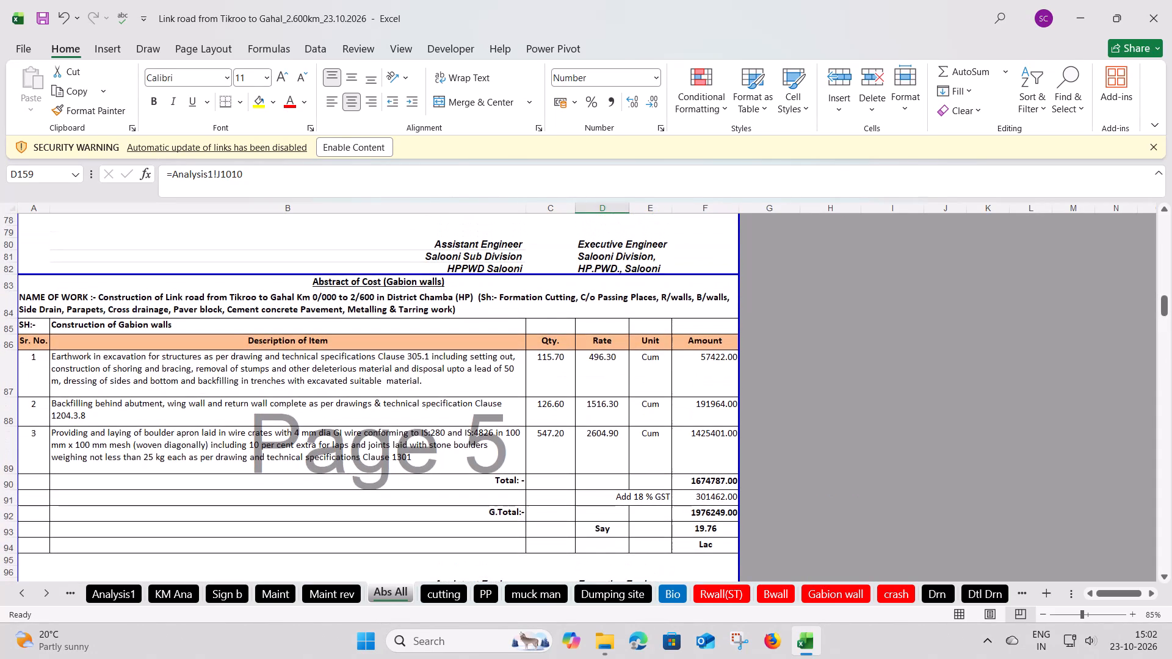
{"action": "left_click", "coordinate": [600, 416]}
{"action": "key", "text": "ctrl+bracketleft"}
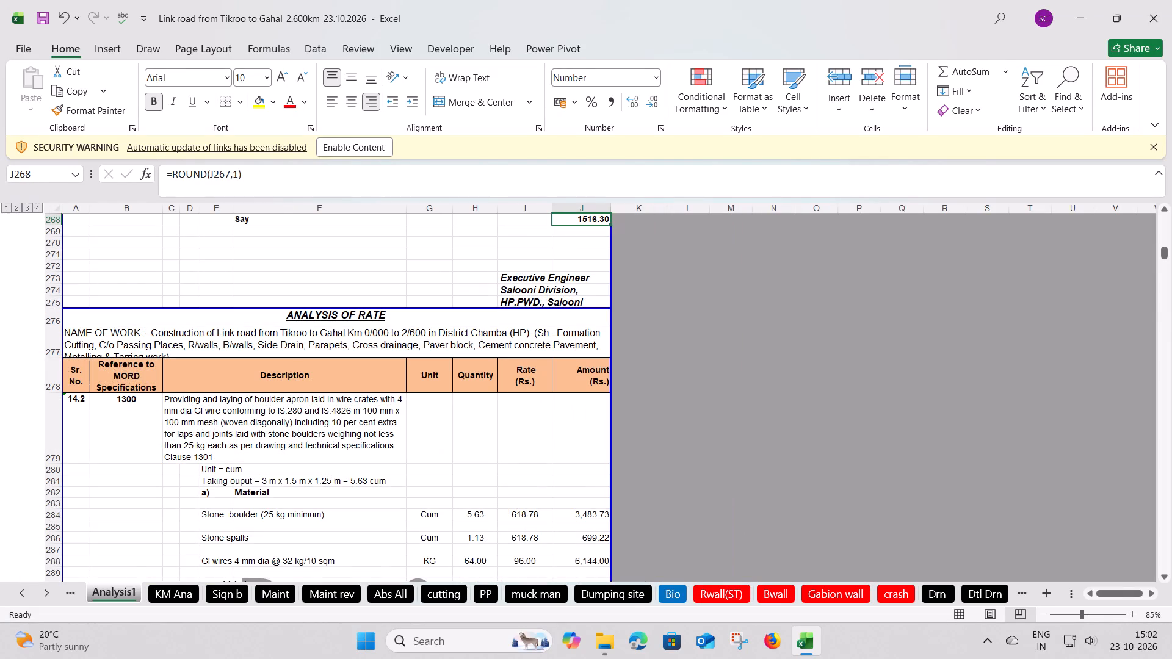
{"action": "scroll", "coordinate": [446, 401], "scroll_direction": "up", "scroll_amount": 5}
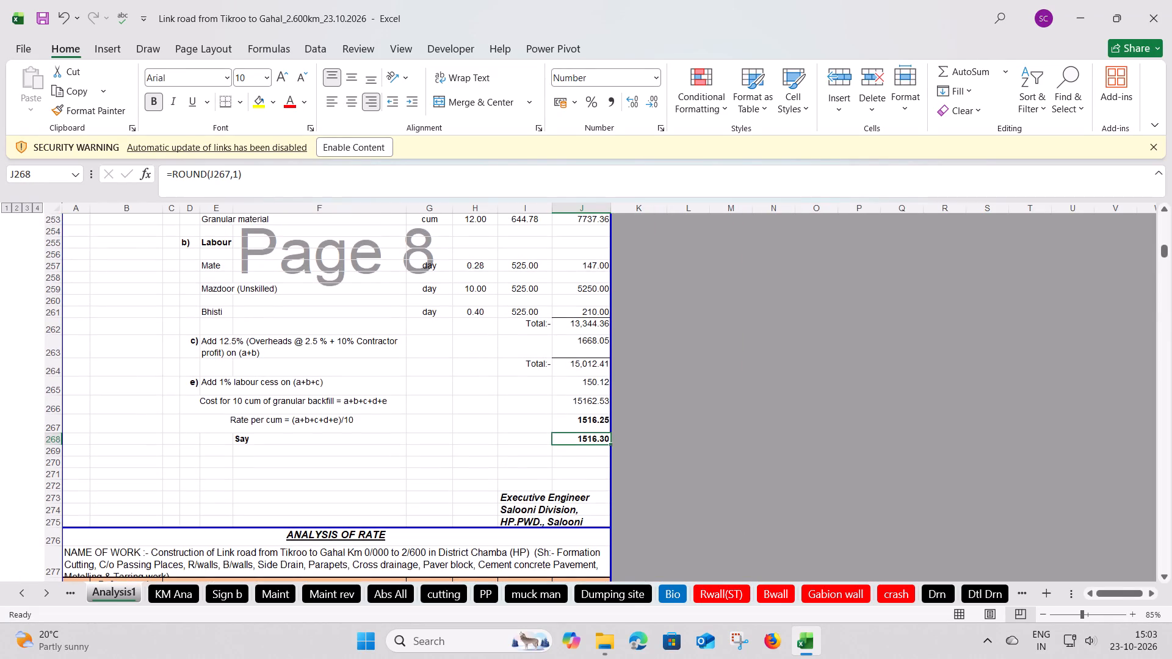
{"action": "scroll", "coordinate": [446, 401], "scroll_direction": "up", "scroll_amount": 4}
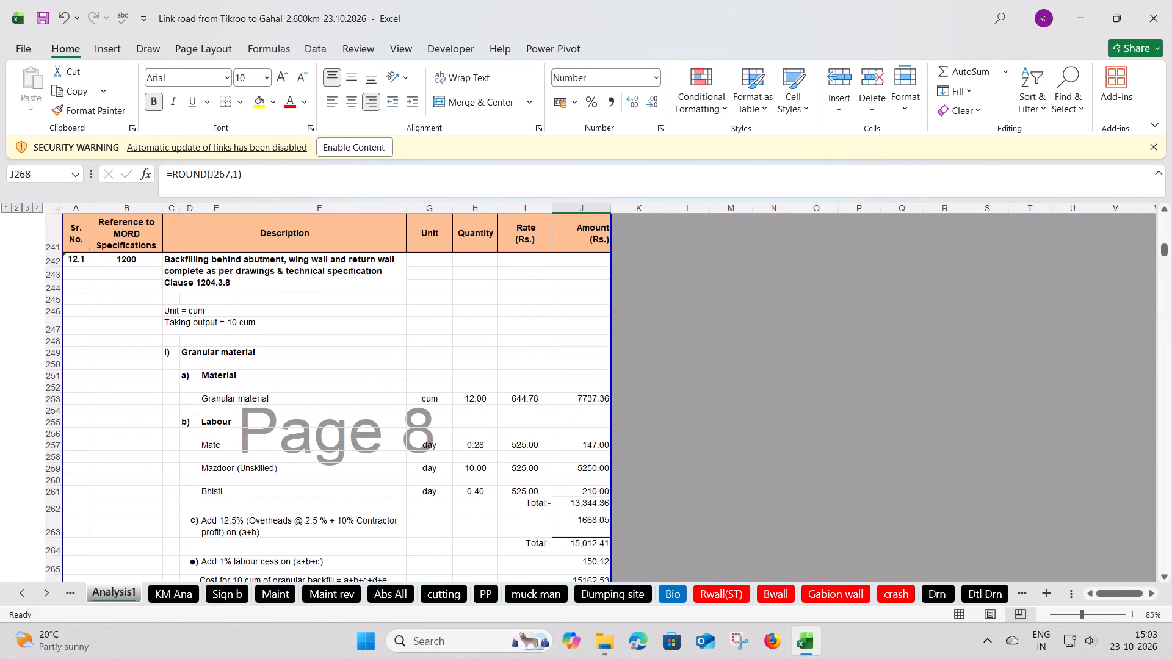
{"action": "scroll", "coordinate": [403, 406], "scroll_direction": "down", "scroll_amount": 1}
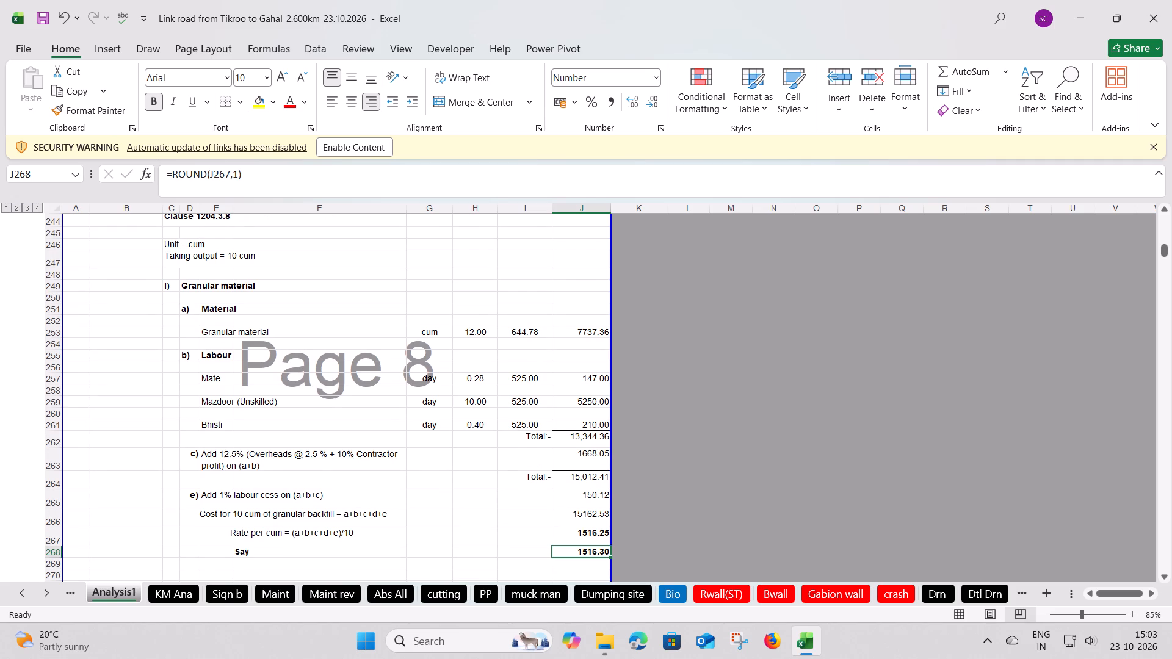
{"action": "scroll", "coordinate": [358, 402], "scroll_direction": "down", "scroll_amount": 1}
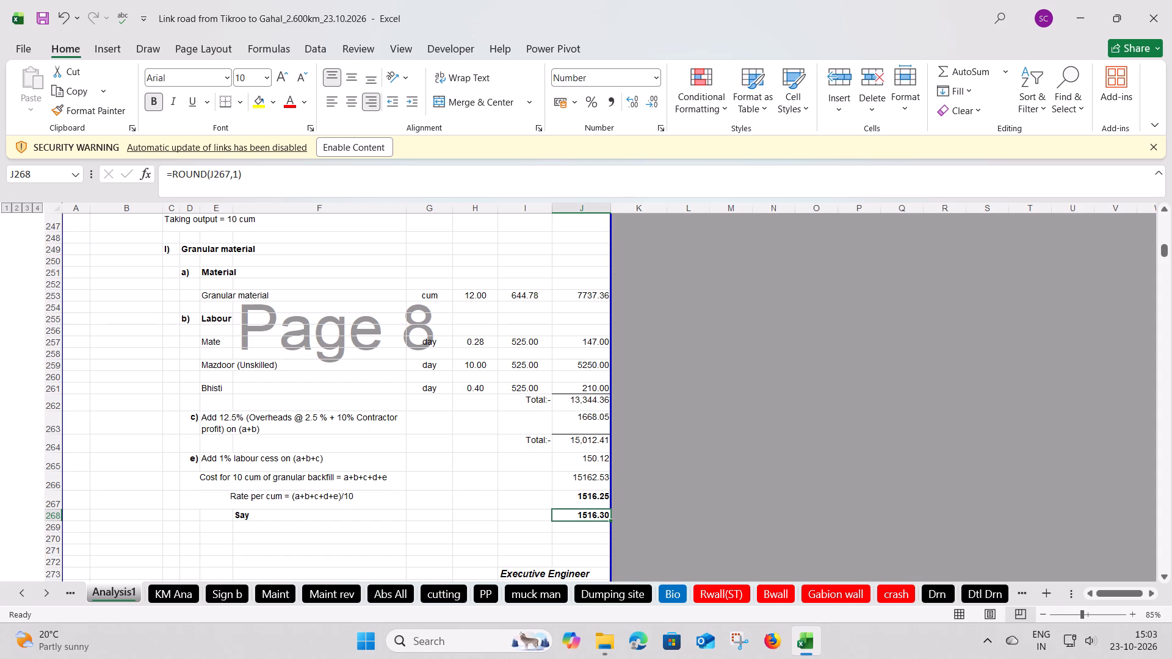
Examine the Formation Cutting abstract in Abs All, checking the ordinary rock quantity and the 1/6 of SBW credit formula.
{"action": "left_click", "coordinate": [398, 598]}
{"action": "scroll", "coordinate": [365, 459], "scroll_direction": "up", "scroll_amount": 10}
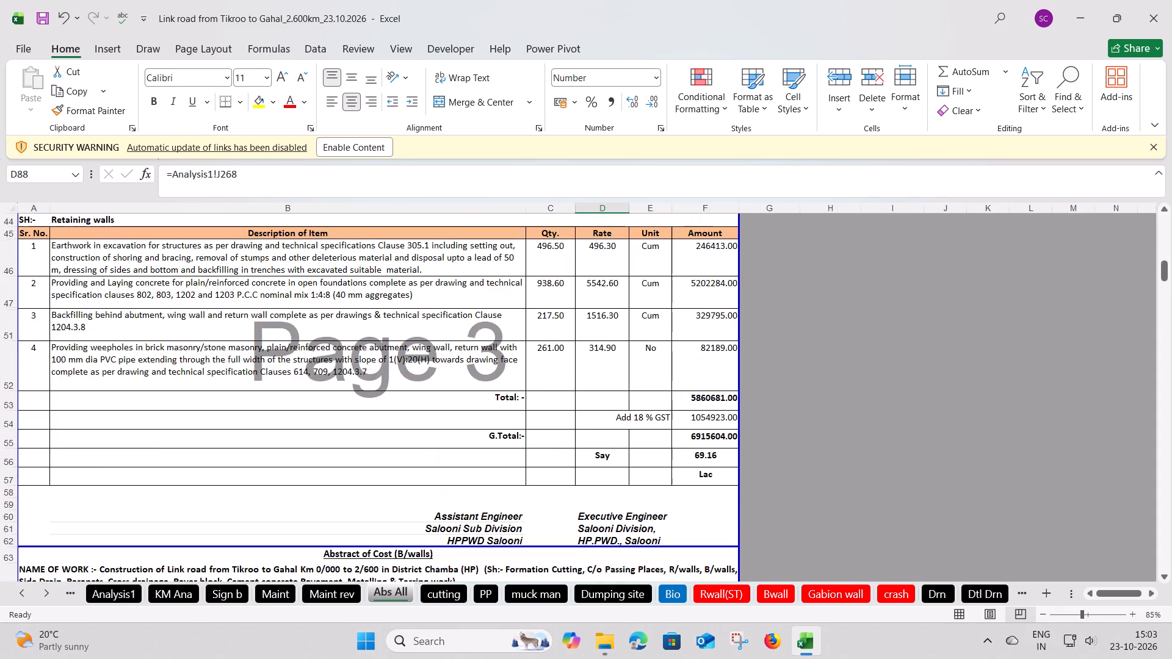
{"action": "scroll", "coordinate": [365, 459], "scroll_direction": "up", "scroll_amount": 16}
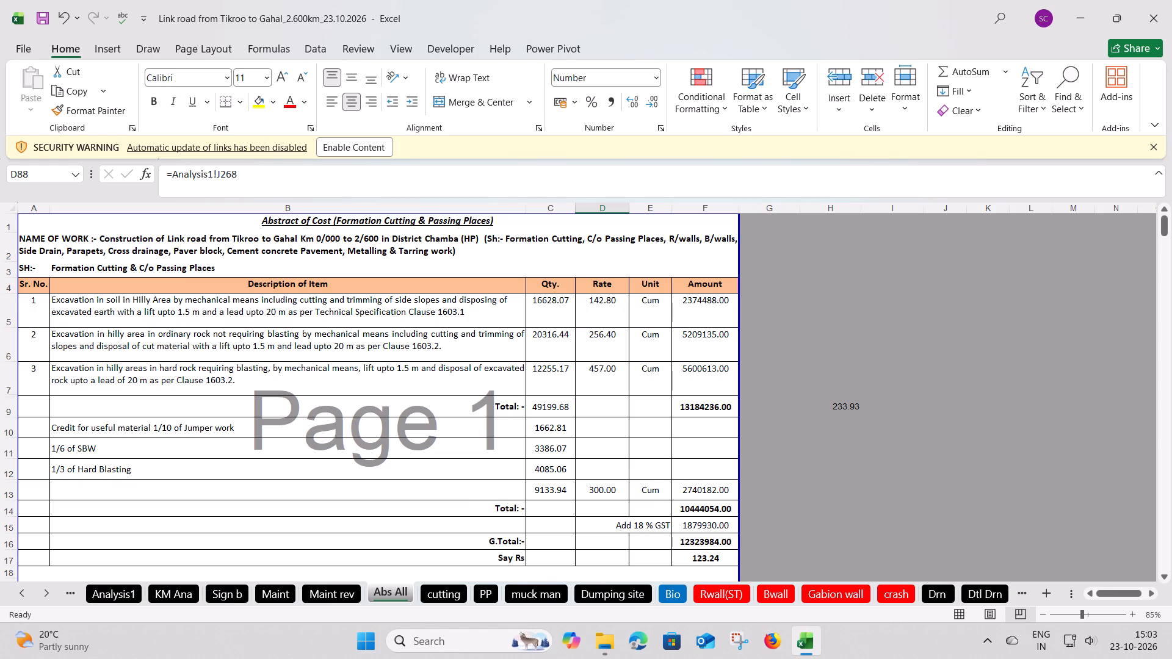
{"action": "left_click", "coordinate": [540, 342]}
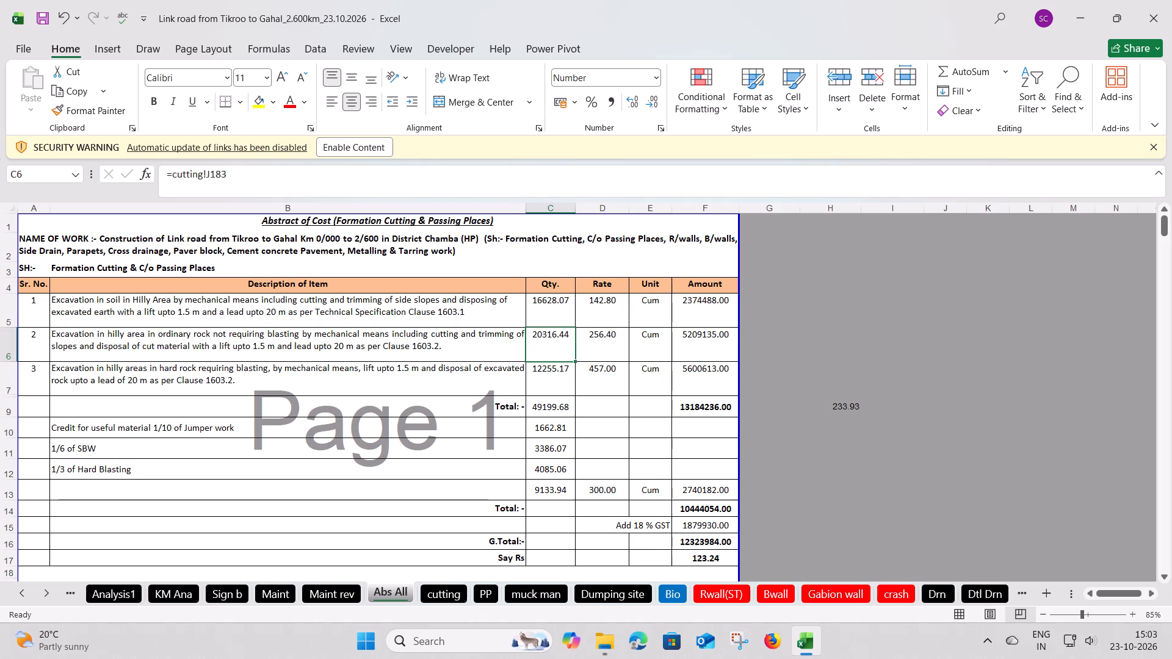
{"action": "left_click", "coordinate": [170, 458]}
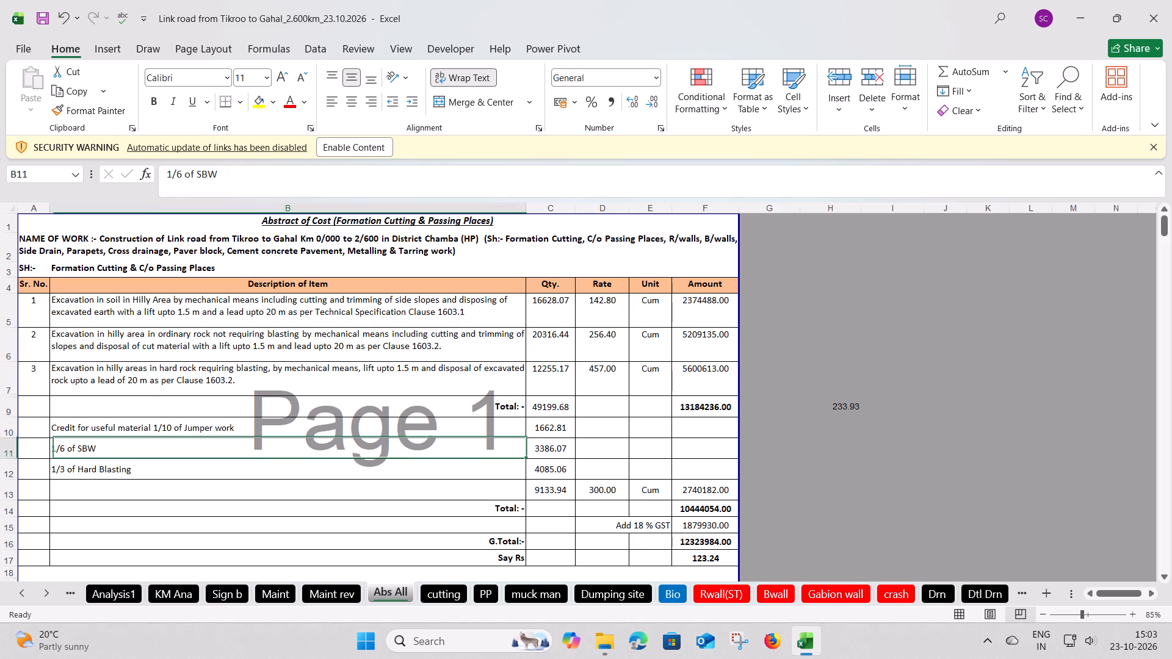
{"action": "left_click", "coordinate": [545, 455]}
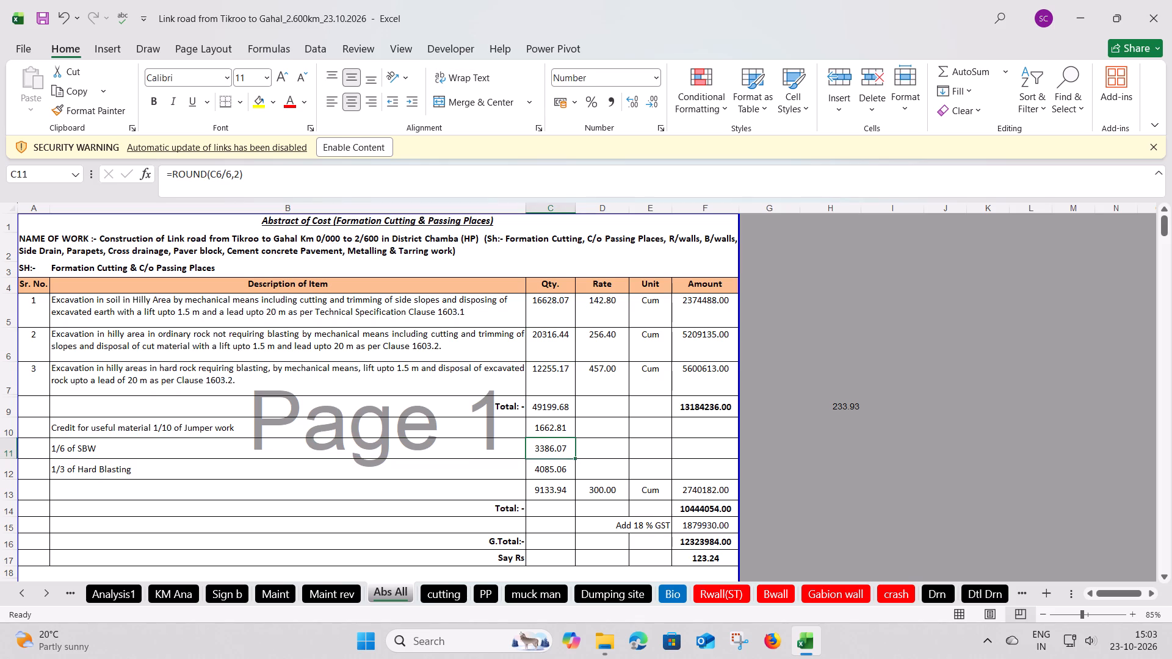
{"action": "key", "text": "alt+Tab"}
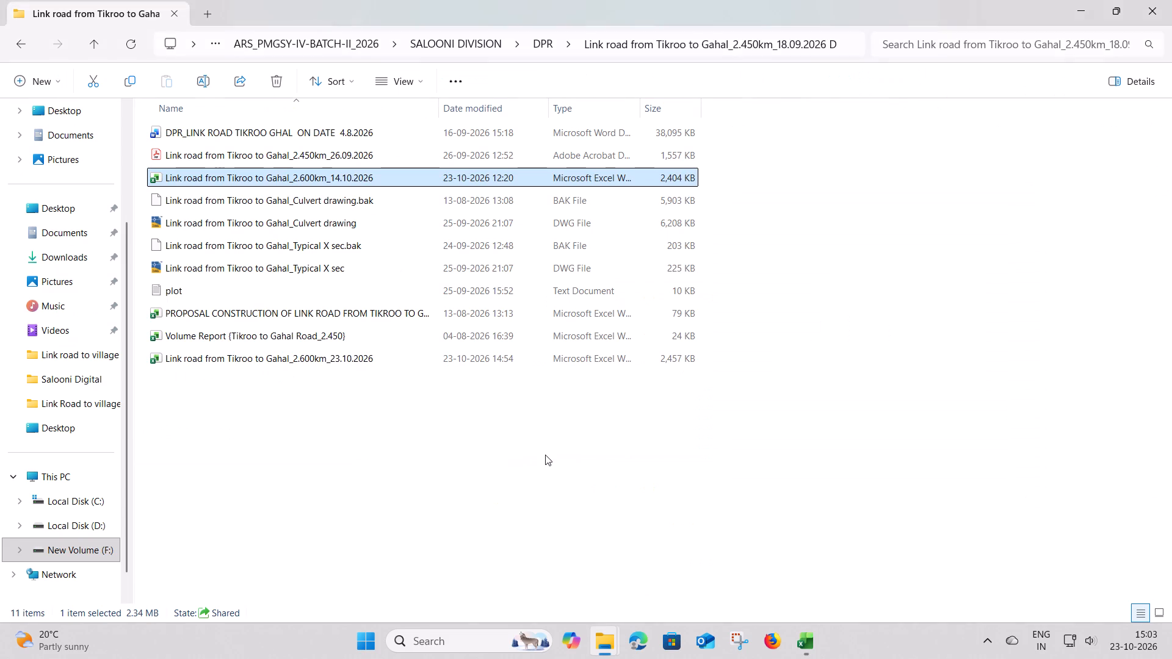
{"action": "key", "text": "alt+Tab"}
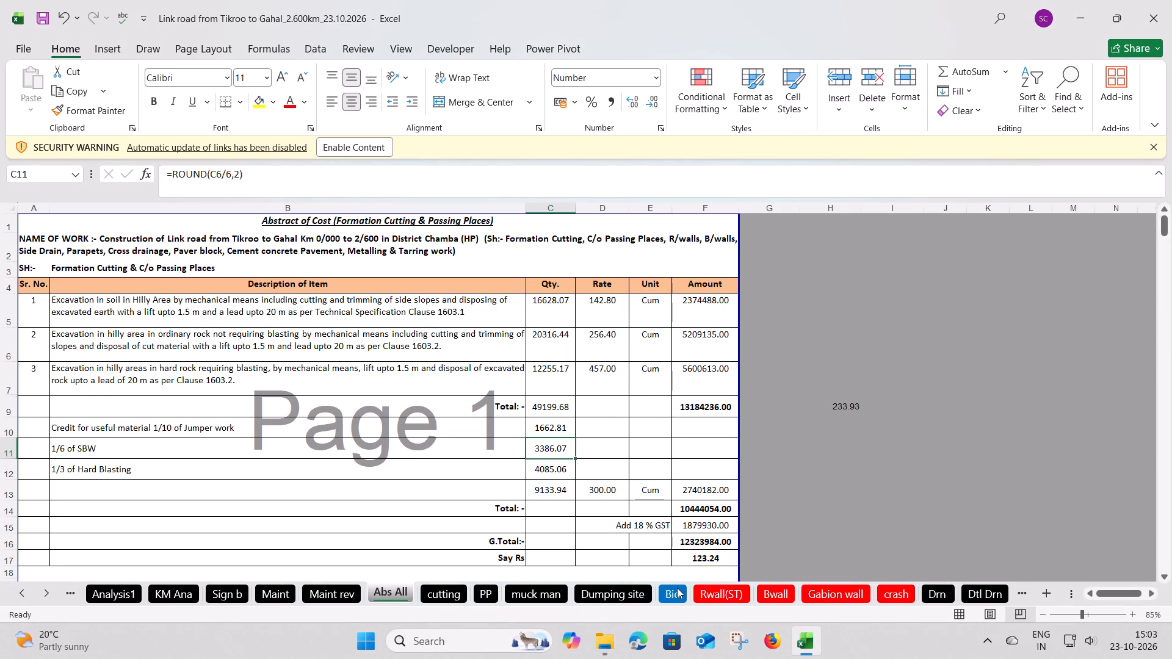
Examine the retaining, breast and gabion wall detail sheets, checking their wall dimensions and excavation, concrete, backfill and crate quantities.
{"action": "left_click", "coordinate": [719, 597]}
{"action": "scroll", "coordinate": [413, 506], "scroll_direction": "down", "scroll_amount": 1}
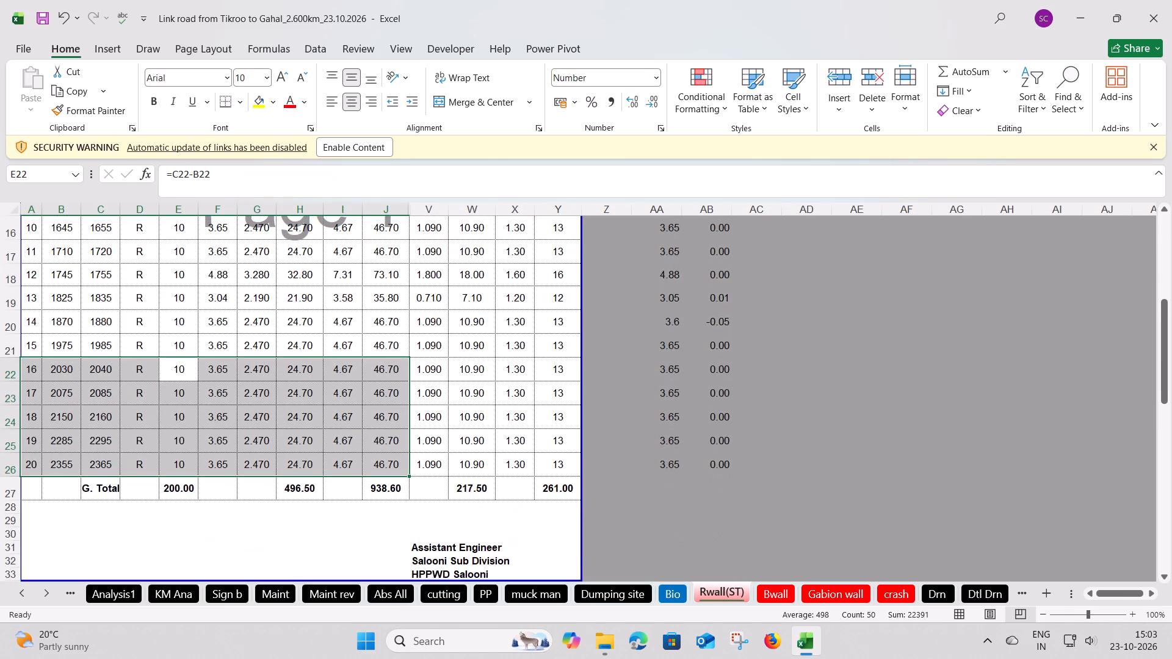
{"action": "scroll", "coordinate": [413, 506], "scroll_direction": "up", "scroll_amount": 5}
{"action": "scroll", "coordinate": [413, 506], "scroll_direction": "down", "scroll_amount": 6}
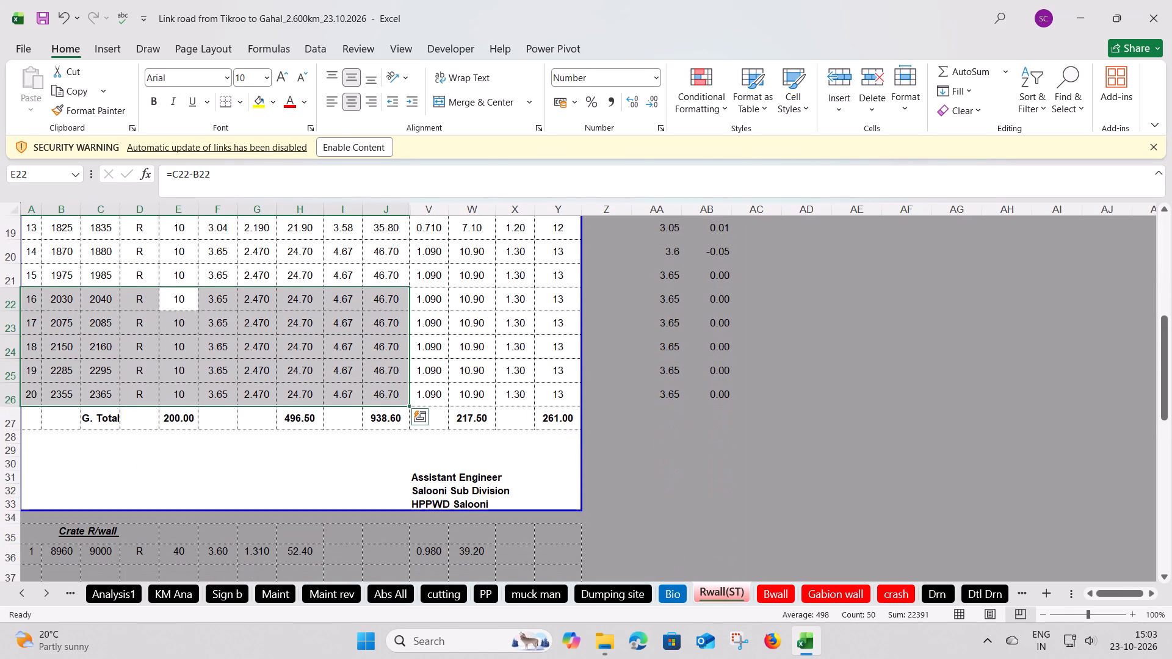
{"action": "left_click", "coordinate": [469, 444]}
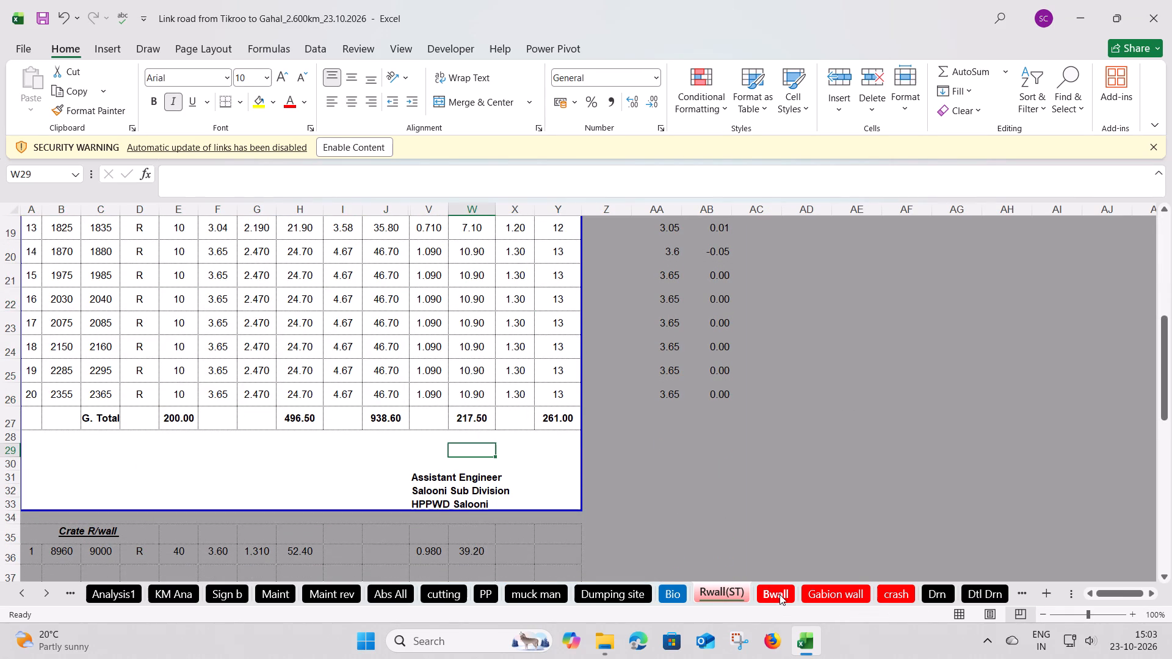
{"action": "left_click", "coordinate": [780, 594]}
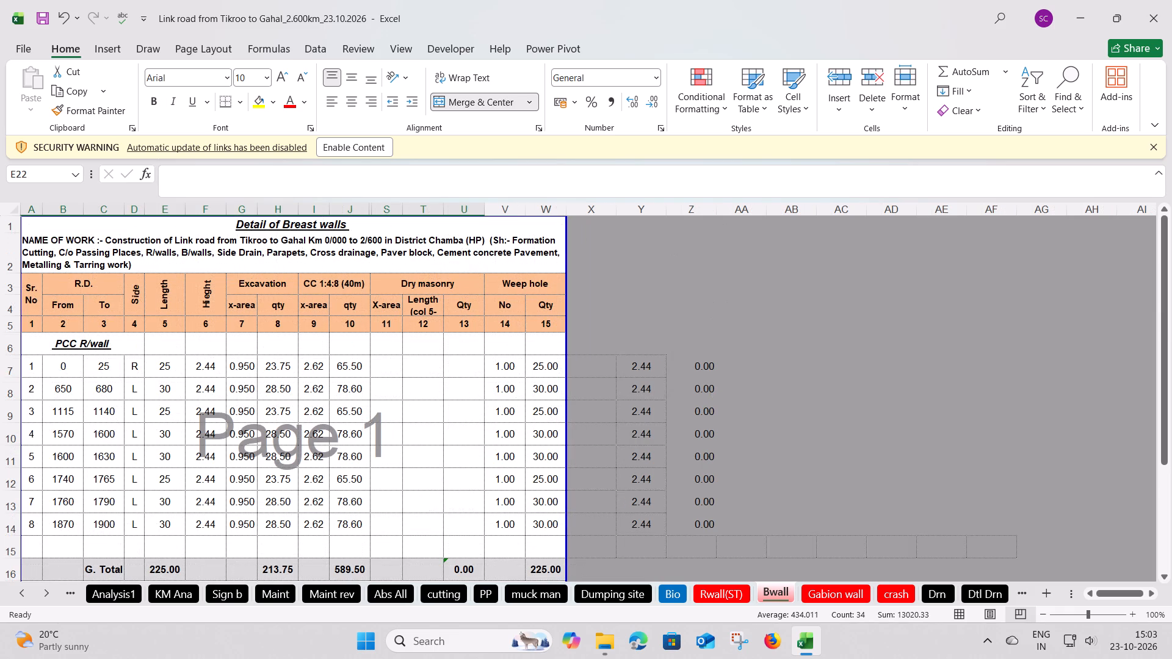
{"action": "left_click", "coordinate": [820, 594]}
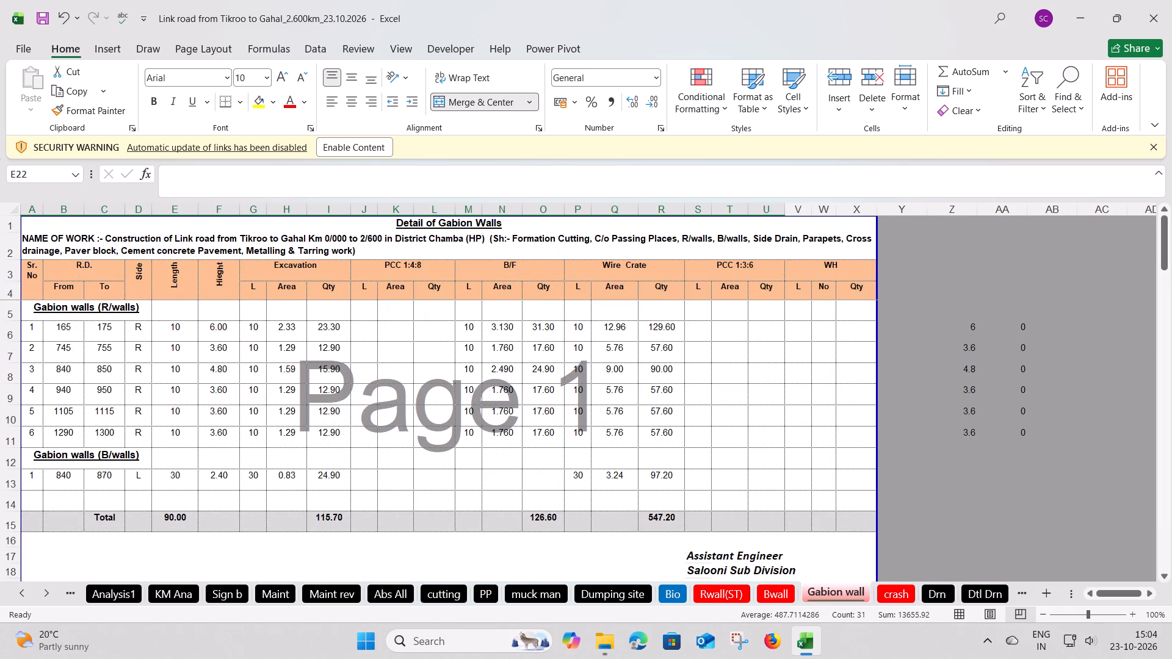
{"action": "scroll", "coordinate": [496, 443], "scroll_direction": "down", "scroll_amount": 1}
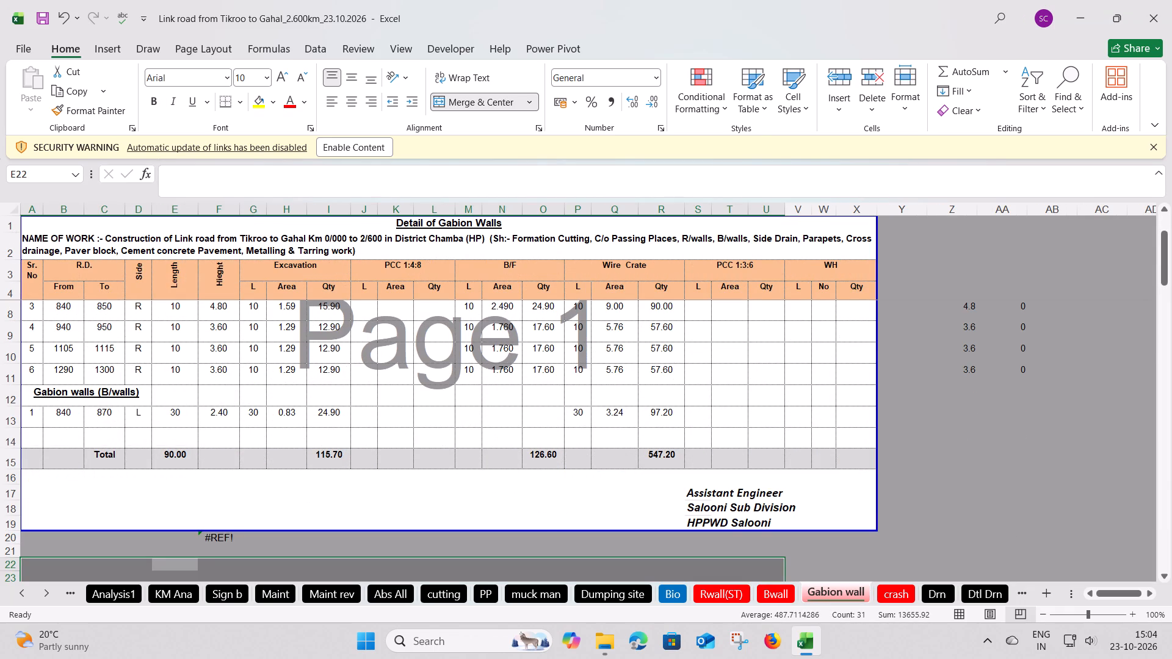
{"action": "left_click", "coordinate": [548, 458]}
In the R/walls abstract of Abs All, start a bracketed note with "(" after Clause 1204.3.8 in the backfilling item's description.
{"action": "left_click", "coordinate": [397, 594]}
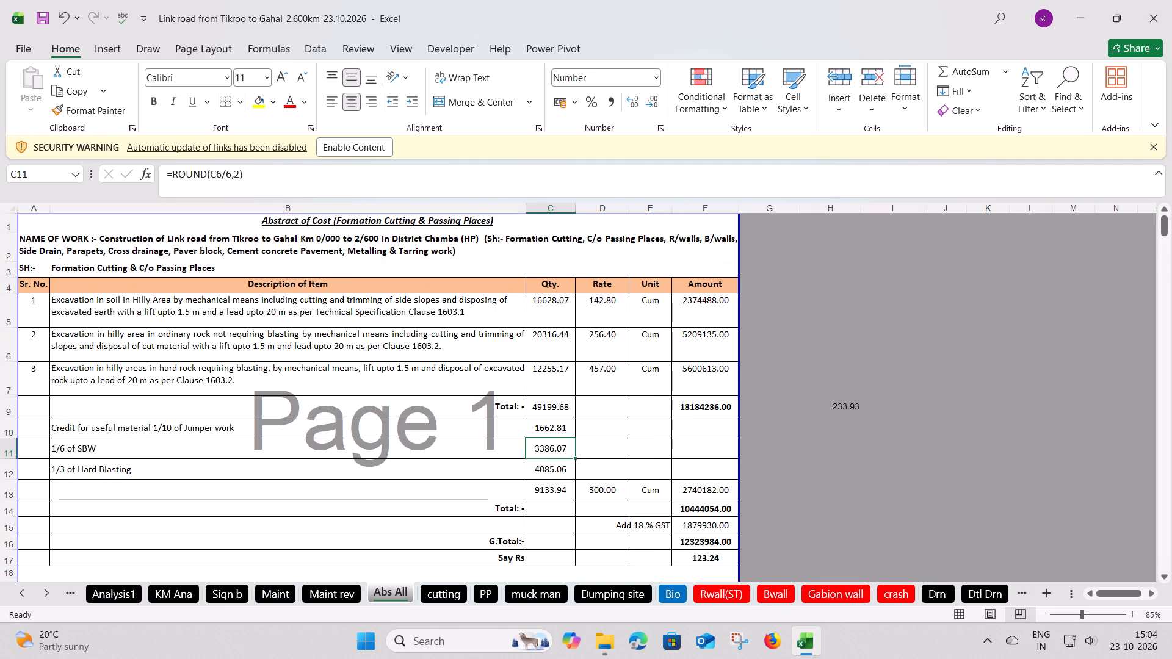
{"action": "scroll", "coordinate": [507, 432], "scroll_direction": "down", "scroll_amount": 5}
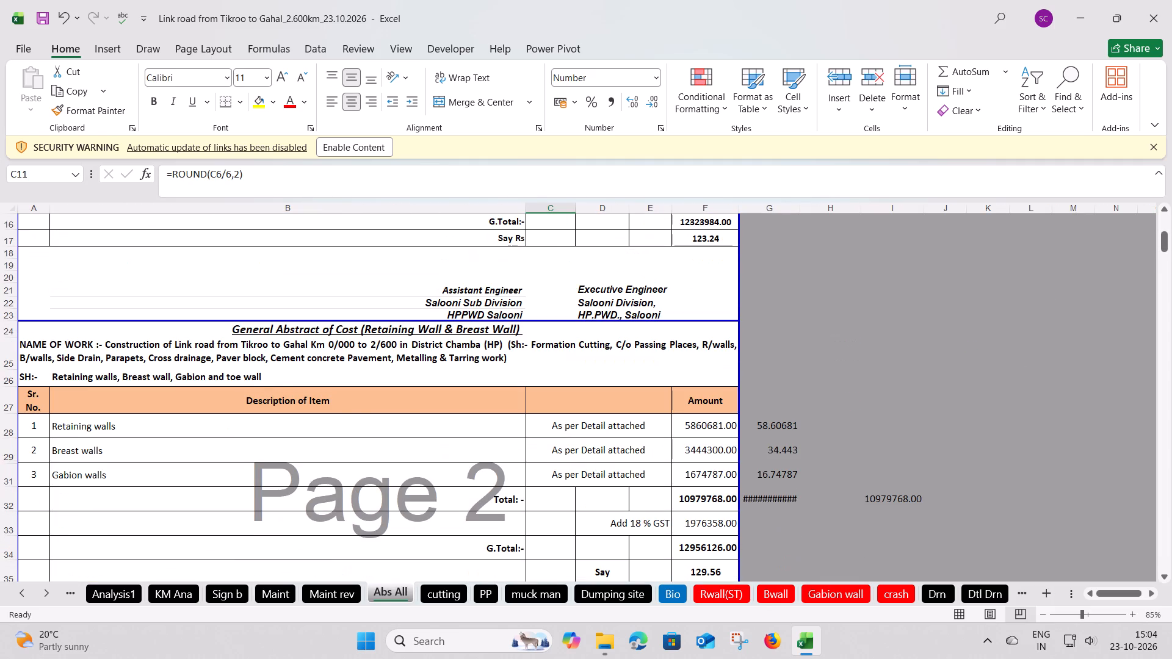
{"action": "scroll", "coordinate": [507, 432], "scroll_direction": "down", "scroll_amount": 8}
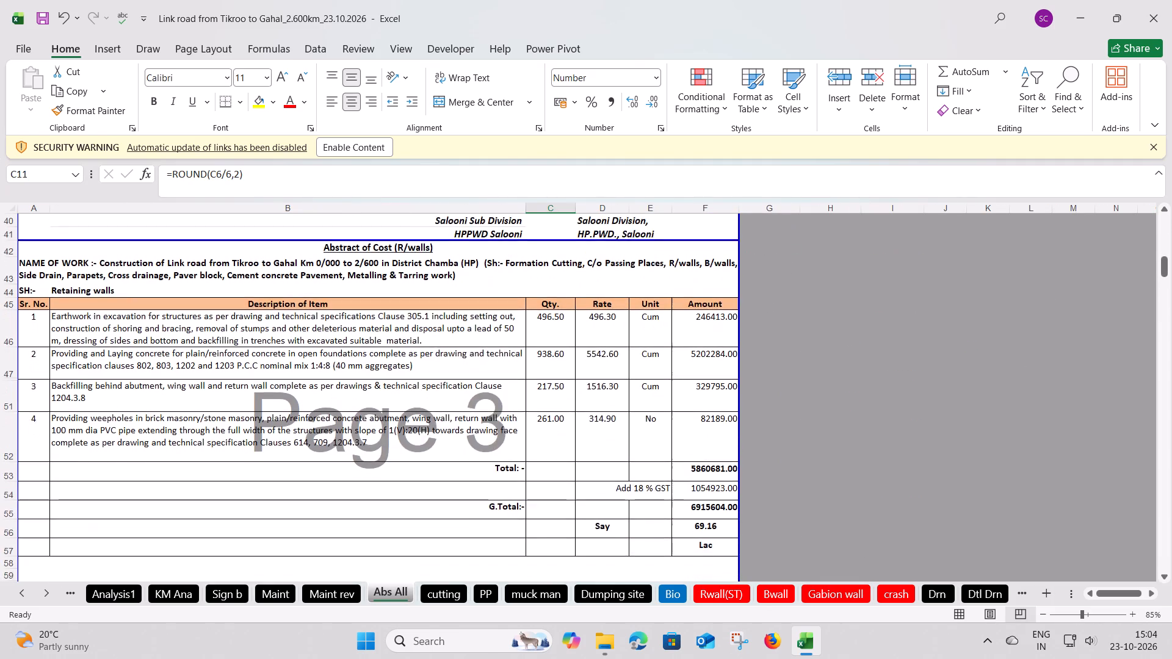
{"action": "scroll", "coordinate": [507, 432], "scroll_direction": "down", "scroll_amount": 1}
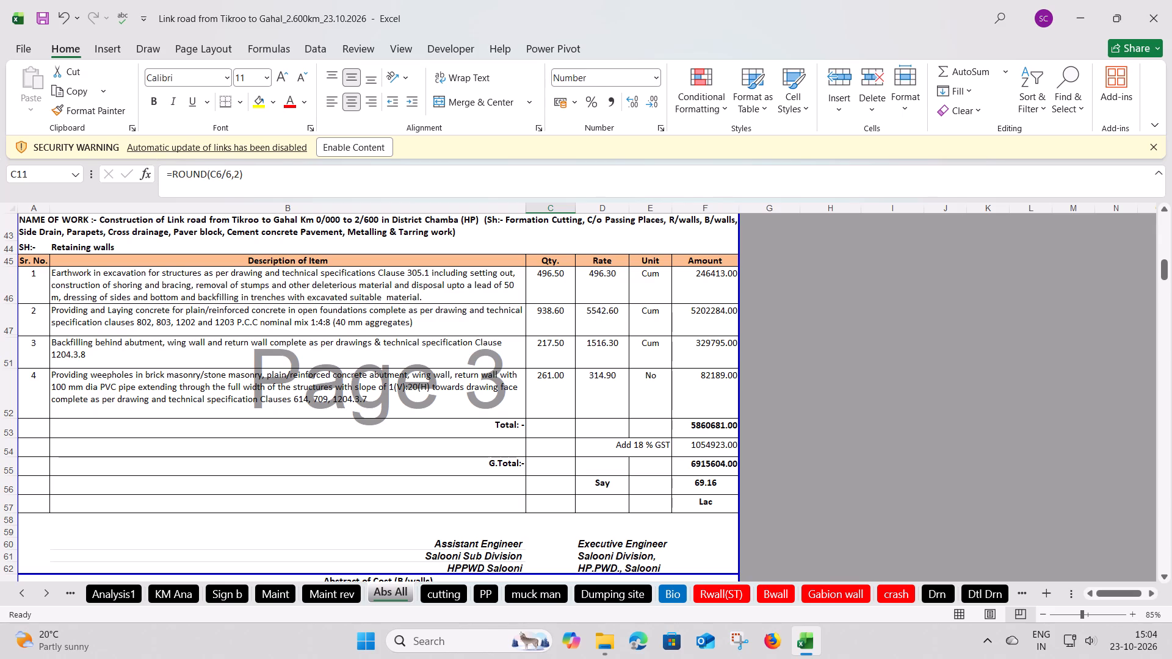
{"action": "double_click", "coordinate": [103, 361]}
{"action": "key", "text": "space"}
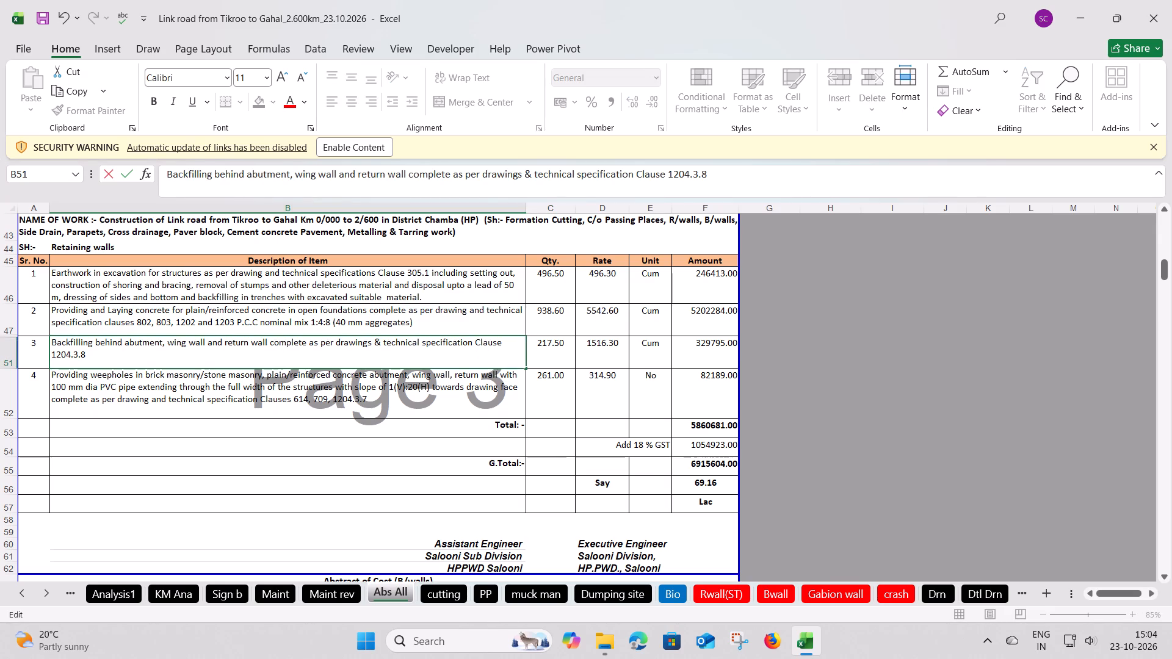
{"action": "key", "text": "shift+parenleft"}
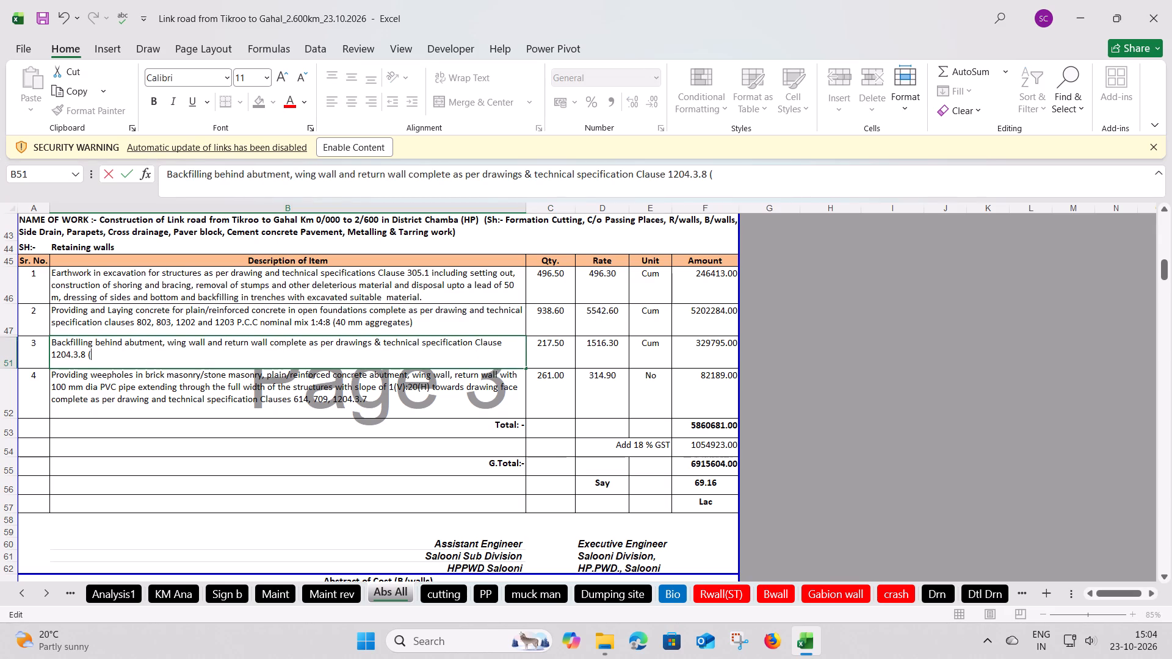
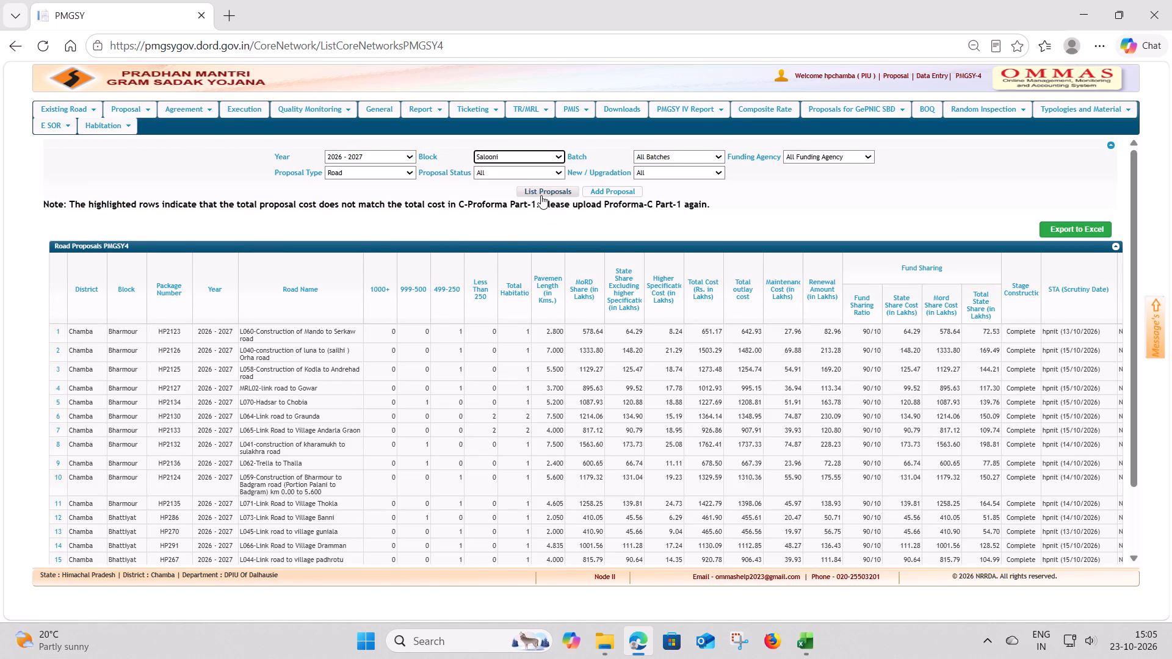
List the 2026 - 2027 road proposals for Salooni block in PMGSY and examine both pages, including the Tikroo to Gahal road.
{"action": "left_click", "coordinate": [541, 195]}
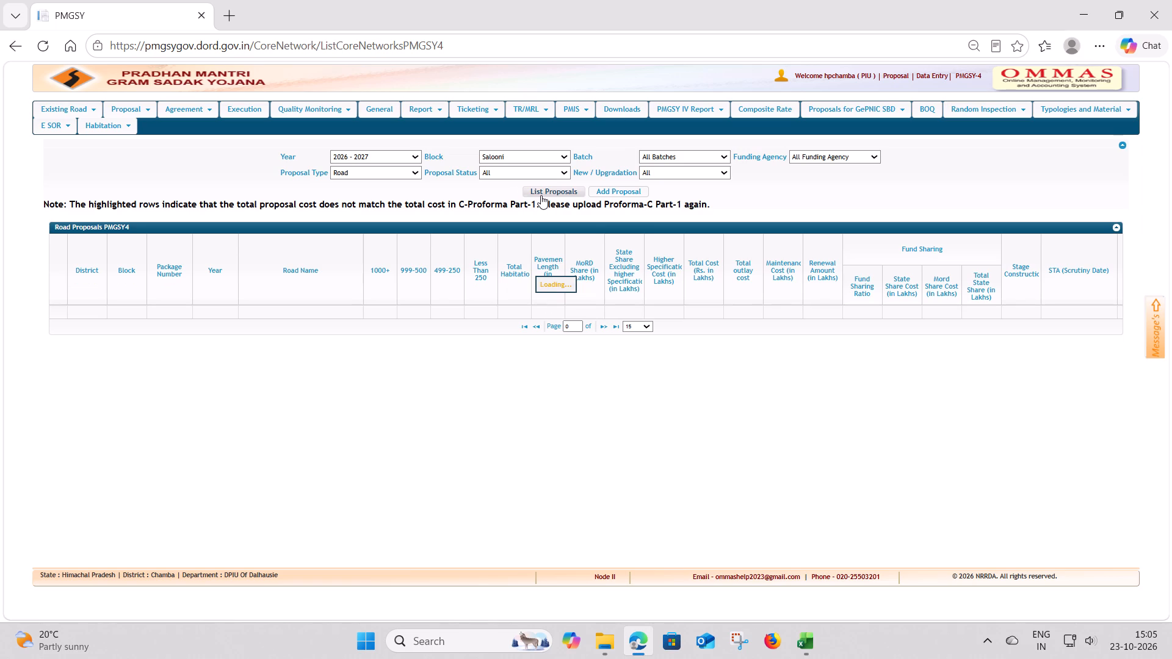
{"action": "scroll", "coordinate": [614, 338], "scroll_direction": "down", "scroll_amount": 2}
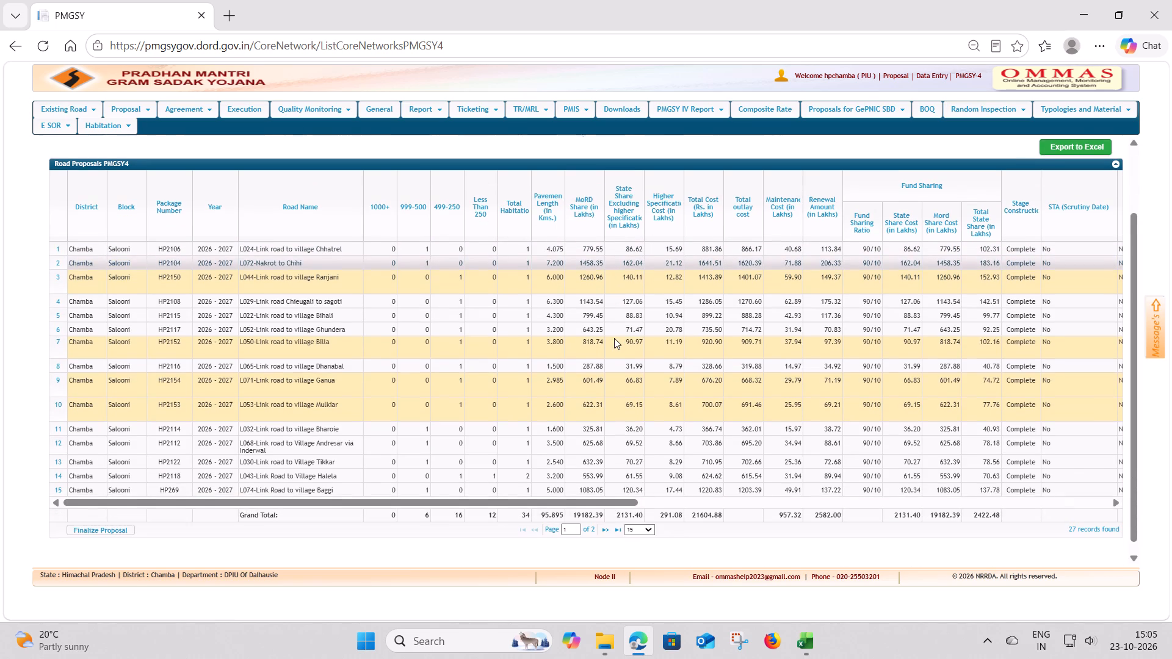
{"action": "scroll", "coordinate": [614, 338], "scroll_direction": "down", "scroll_amount": 2}
{"action": "scroll", "coordinate": [614, 338], "scroll_direction": "up", "scroll_amount": 1}
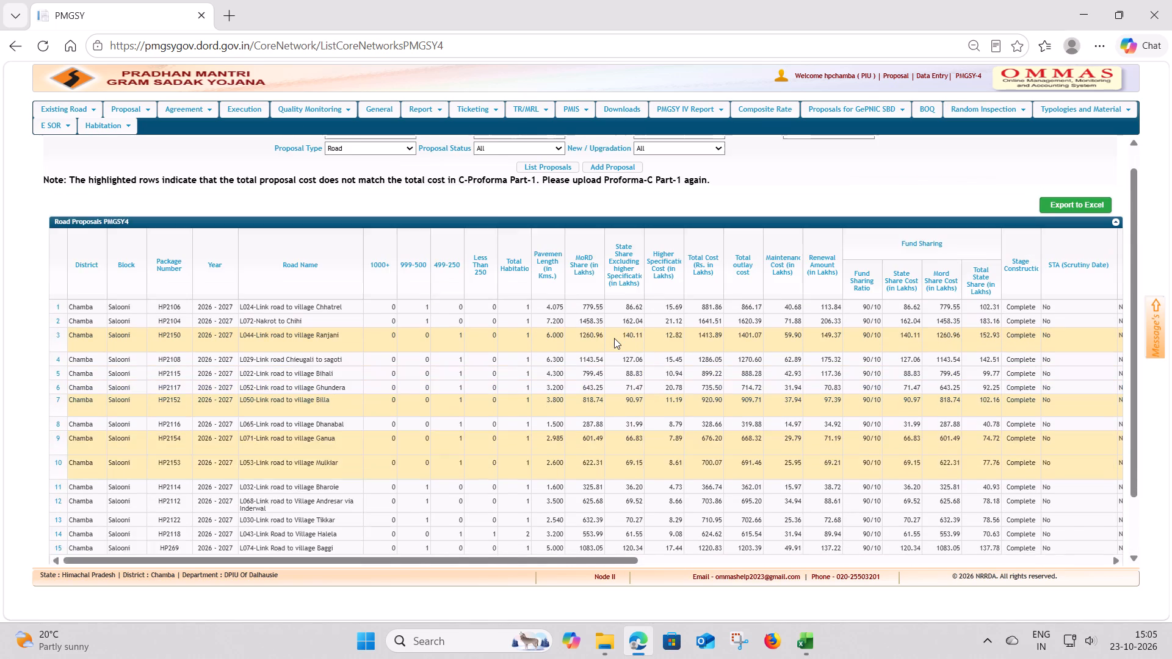
{"action": "scroll", "coordinate": [614, 338], "scroll_direction": "up", "scroll_amount": 1}
{"action": "scroll", "coordinate": [614, 338], "scroll_direction": "down", "scroll_amount": 2}
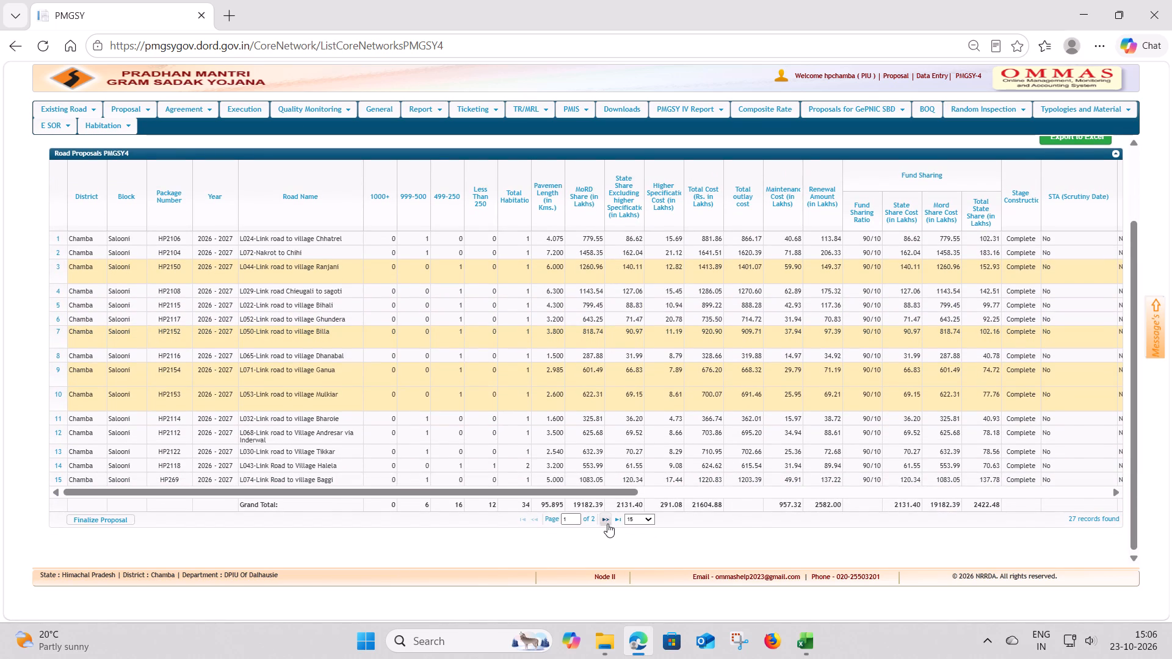
{"action": "left_click", "coordinate": [607, 522]}
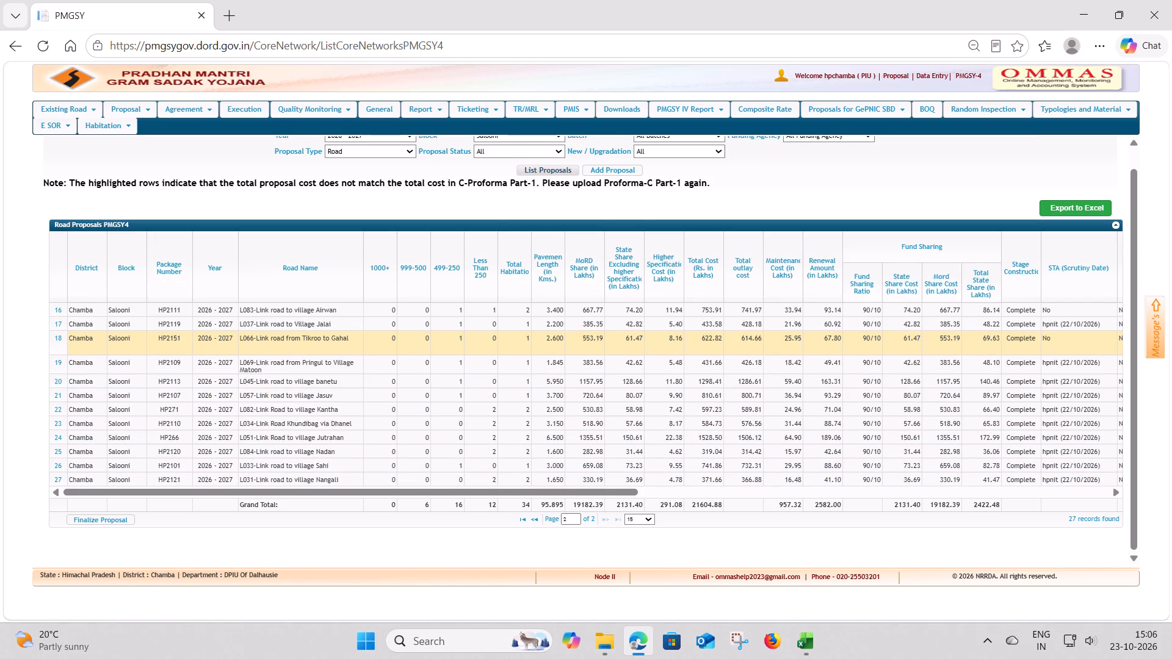
List the 2026 - 2027 road proposals for Pangi block and examine their costs and scrutiny status.
{"action": "scroll", "coordinate": [518, 178], "scroll_direction": "up", "scroll_amount": 5}
{"action": "left_click", "coordinate": [533, 156]}
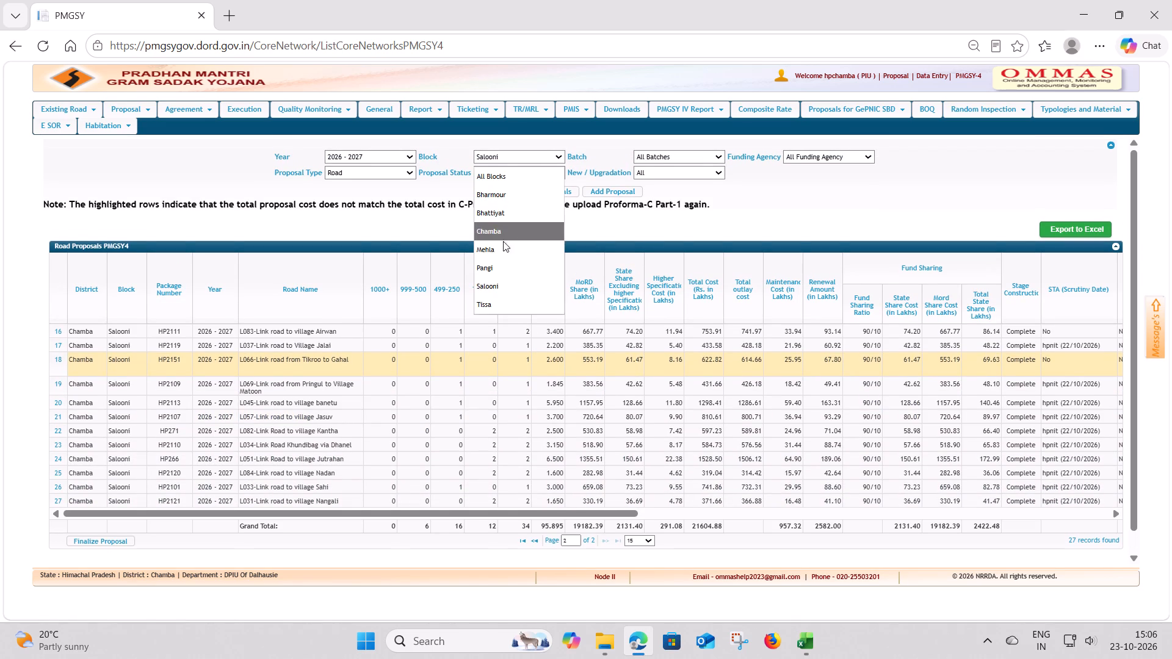
{"action": "left_click", "coordinate": [497, 265]}
{"action": "left_click", "coordinate": [546, 195]}
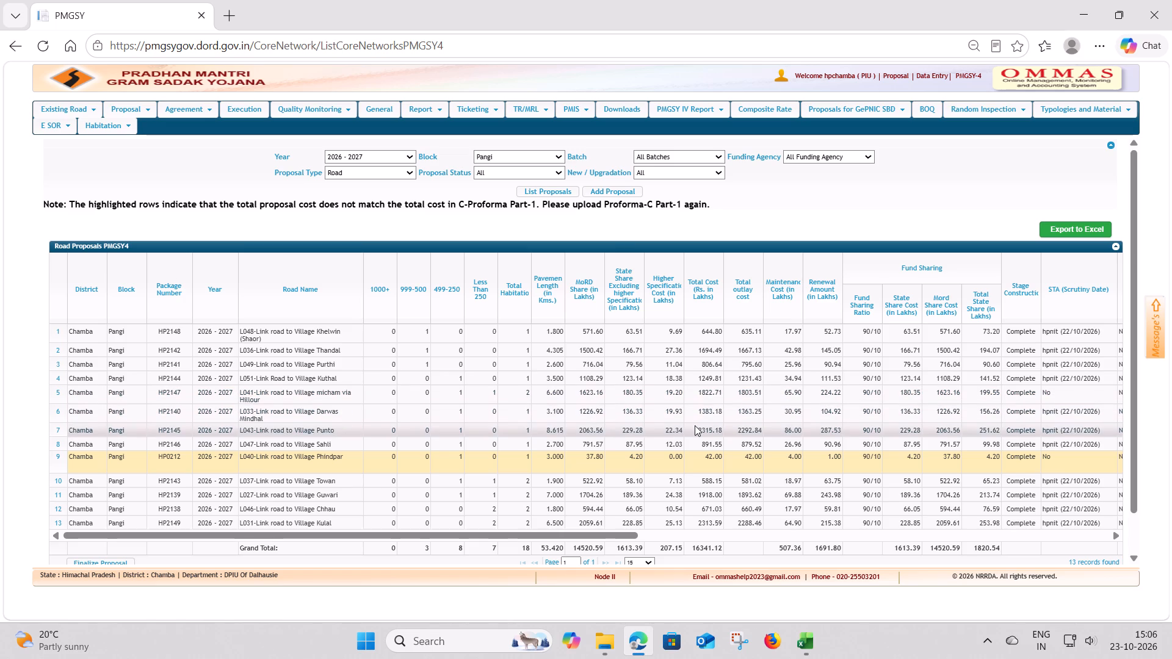
Open a blank browser tab and return to the Tikroo to Gahal estimate workbook in Excel.
{"action": "left_click", "coordinate": [237, 18]}
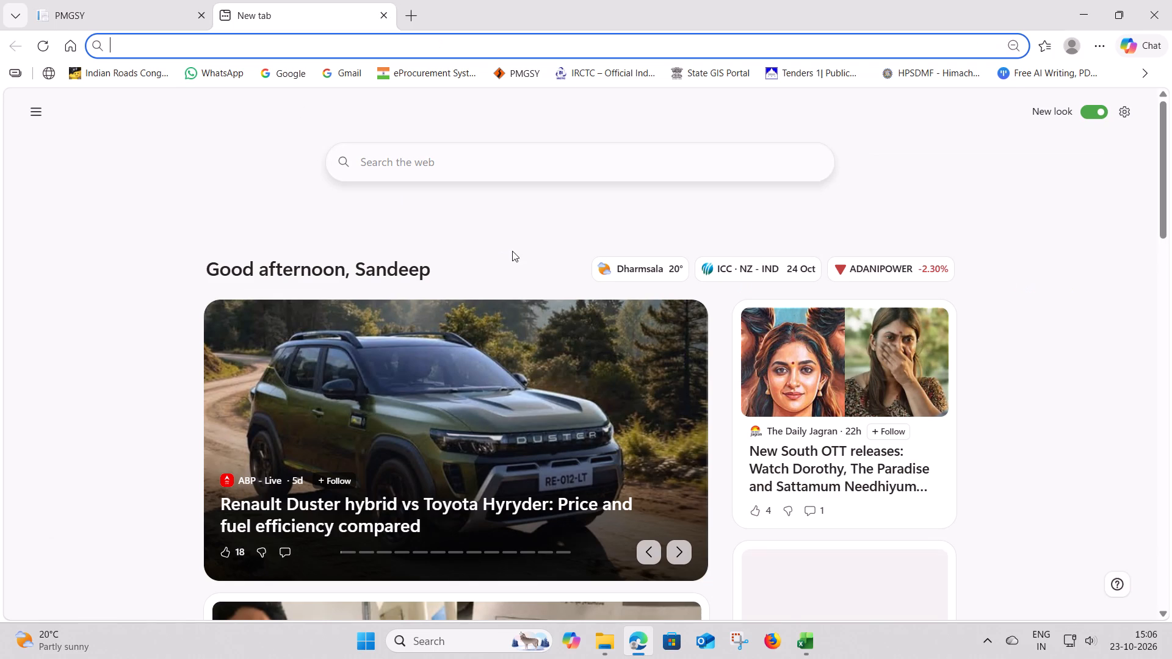
{"action": "left_click", "coordinate": [803, 649]}
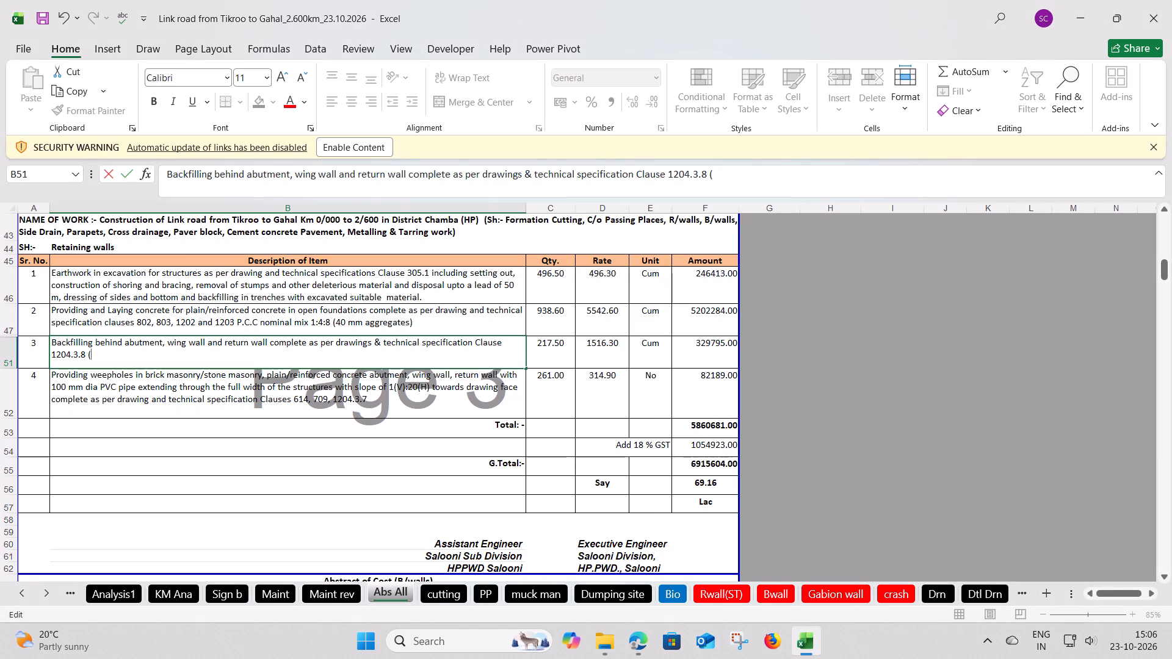
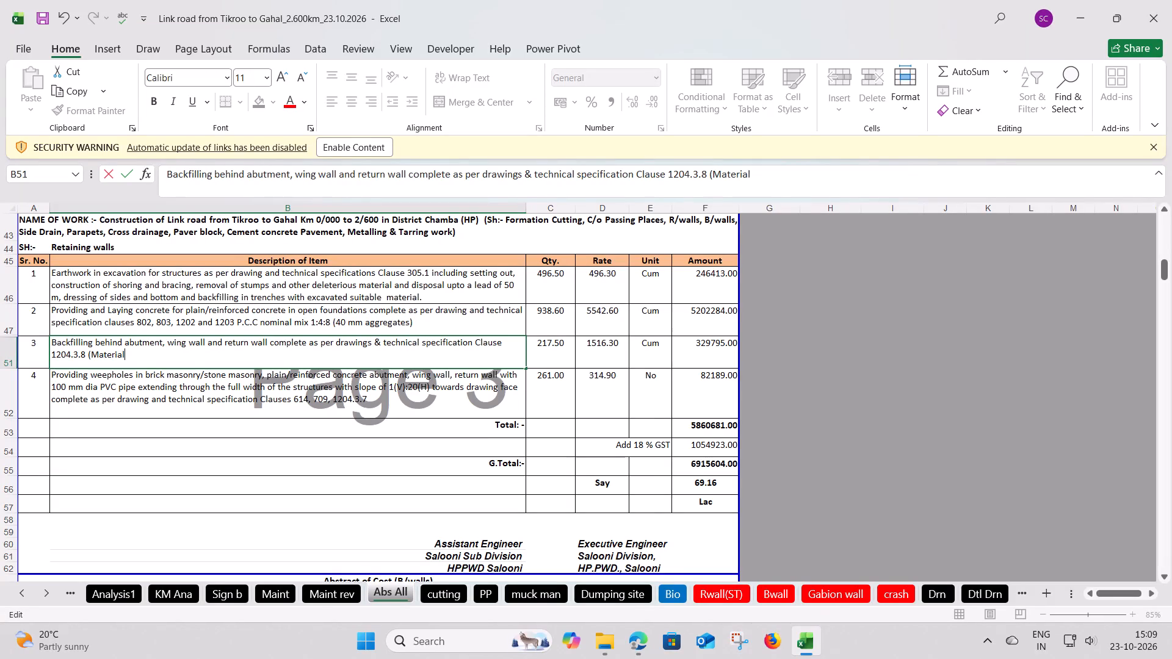
Complete the note in the retaining-wall backfilling description as "(Material obtain from roadway cutting shallbe used in backfilling of R/Wall and Cross drainage)".
{"action": "key", "text": "space"}
{"action": "type", "text": "obtain"}
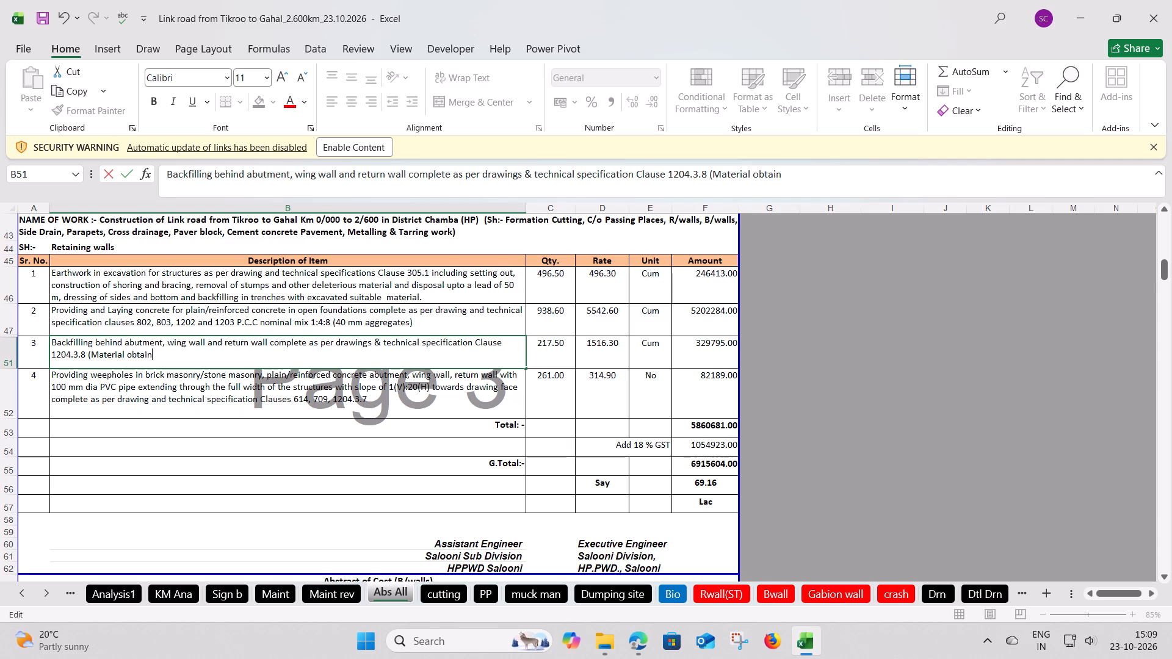
{"action": "key", "text": "space"}
{"action": "type", "text": "from"}
{"action": "key", "text": "space"}
{"action": "type", "text": "roadway"}
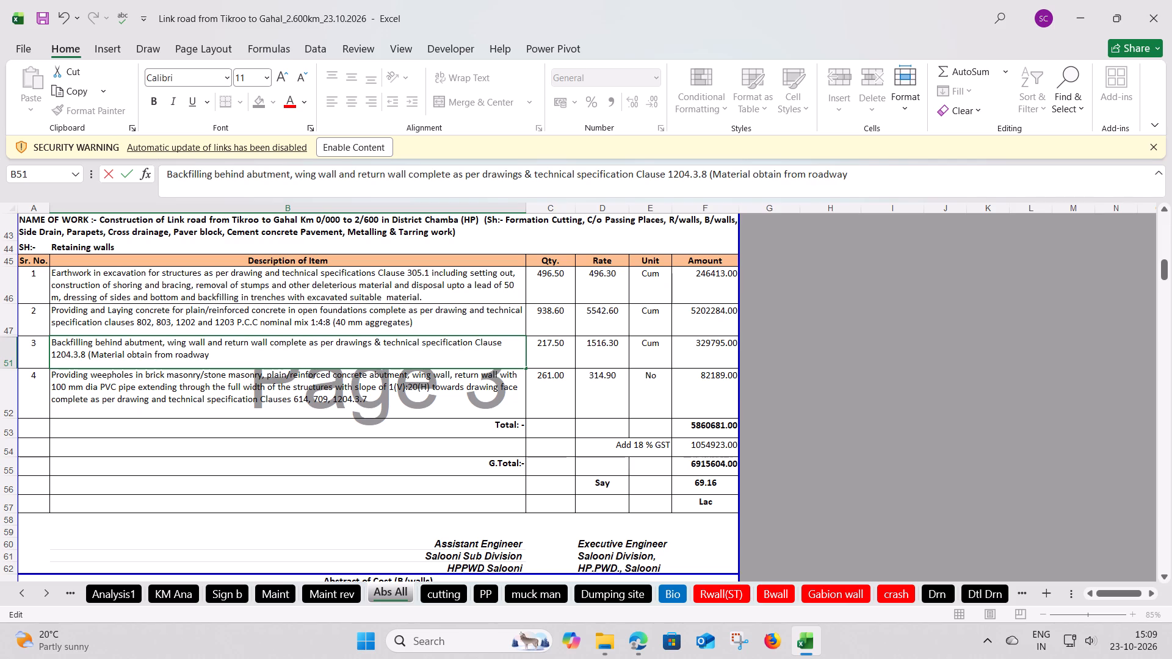
{"action": "key", "text": "space"}
{"action": "type", "text": "cutting"}
{"action": "key", "text": "space"}
{"action": "key", "text": "s"}
{"action": "type", "text": "hall"}
{"action": "key", "text": "b"}
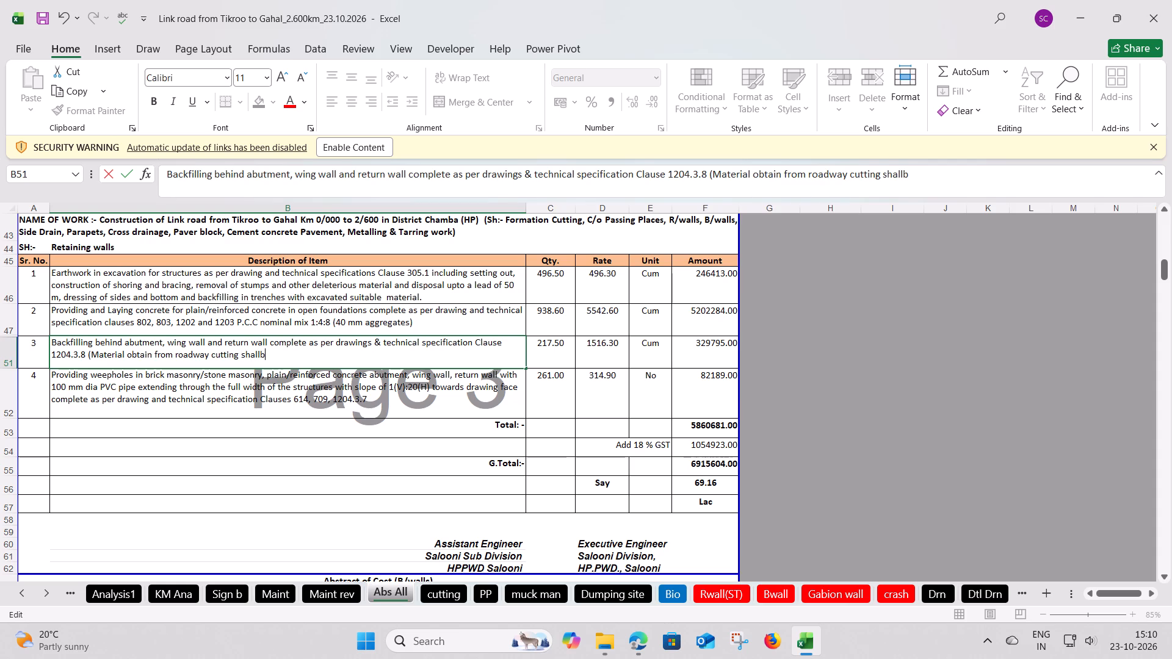
{"action": "type", "text": "e"}
{"action": "key", "text": "space"}
{"action": "type", "text": "used"}
{"action": "key", "text": "space"}
{"action": "type", "text": "in"}
{"action": "key", "text": "space"}
{"action": "type", "text": "bac"}
{"action": "key", "text": "k"}
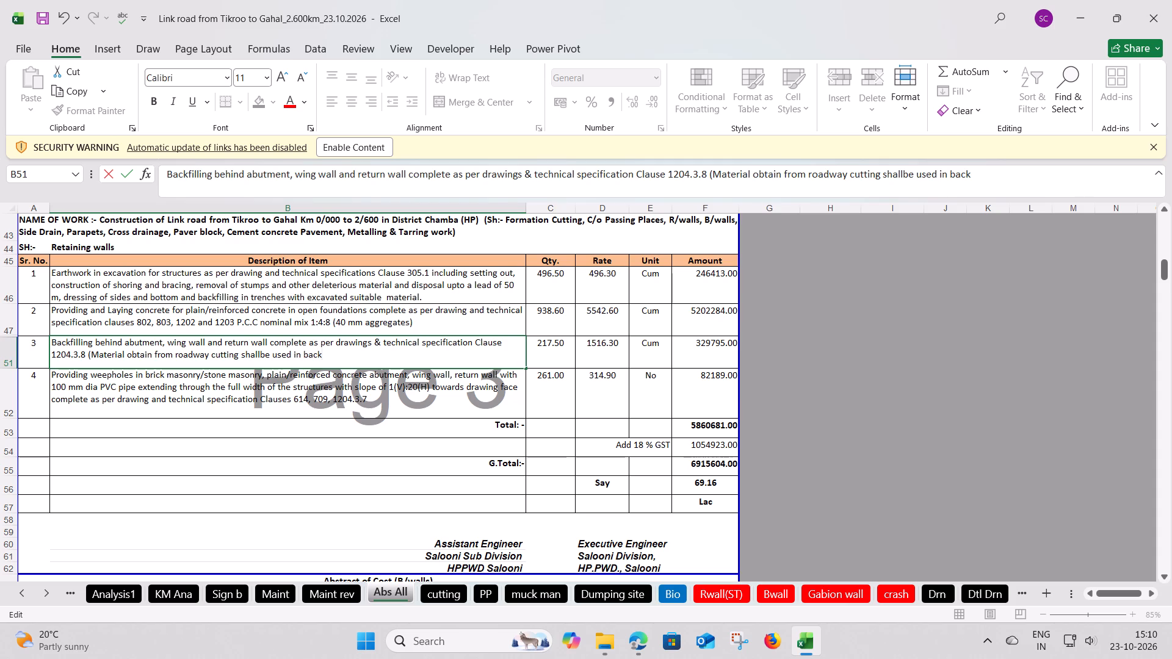
{"action": "type", "text": "filling"}
{"action": "key", "text": "space"}
{"action": "key", "text": "o"}
{"action": "type", "text": "f"}
{"action": "key", "text": "space"}
{"action": "key", "text": "shift+r"}
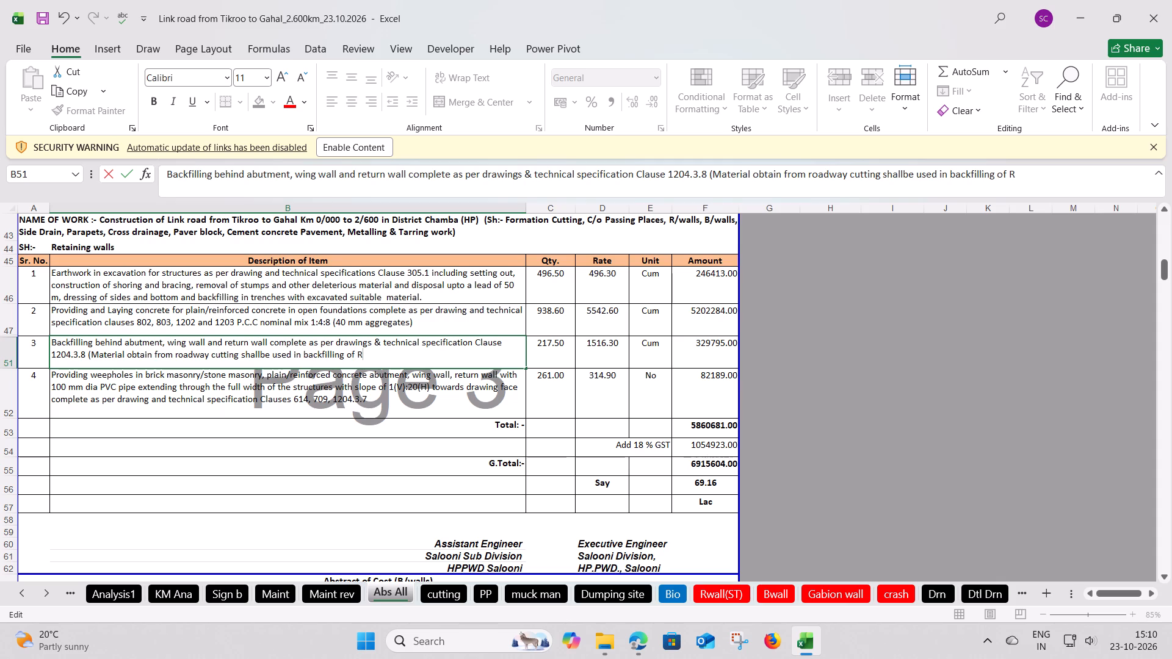
{"action": "key", "text": "slash"}
{"action": "type", "text": "Wall"}
{"action": "key", "text": "space"}
{"action": "type", "text": "an"}
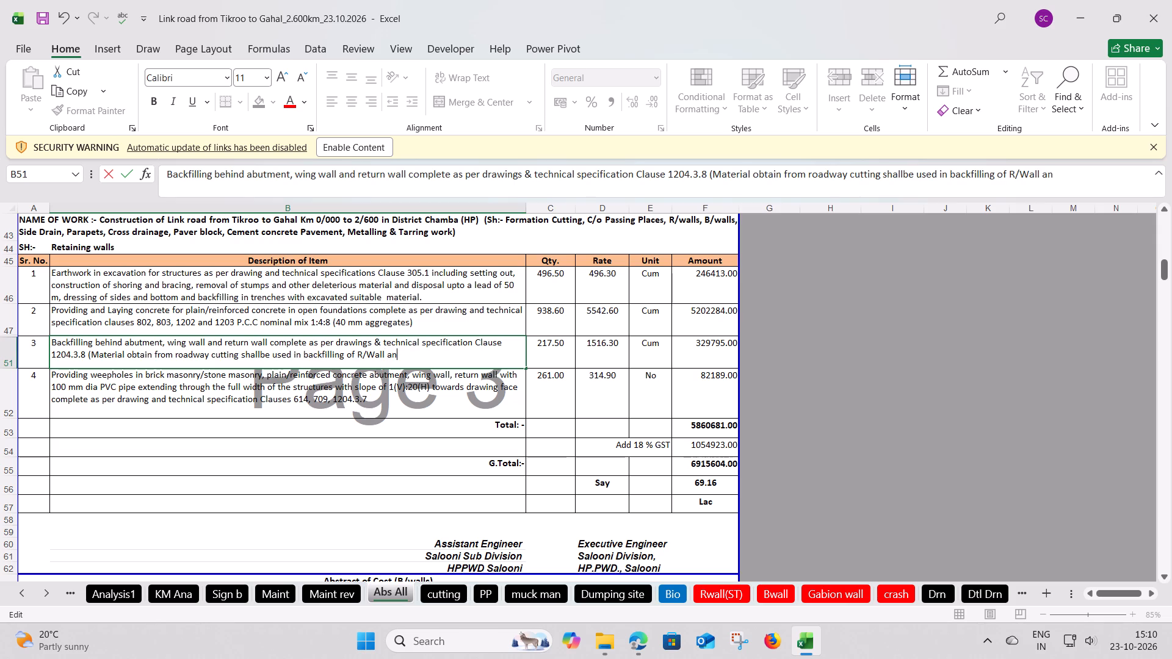
{"action": "key", "text": "d"}
{"action": "key", "text": "space"}
{"action": "type", "text": "Cross drainage"}
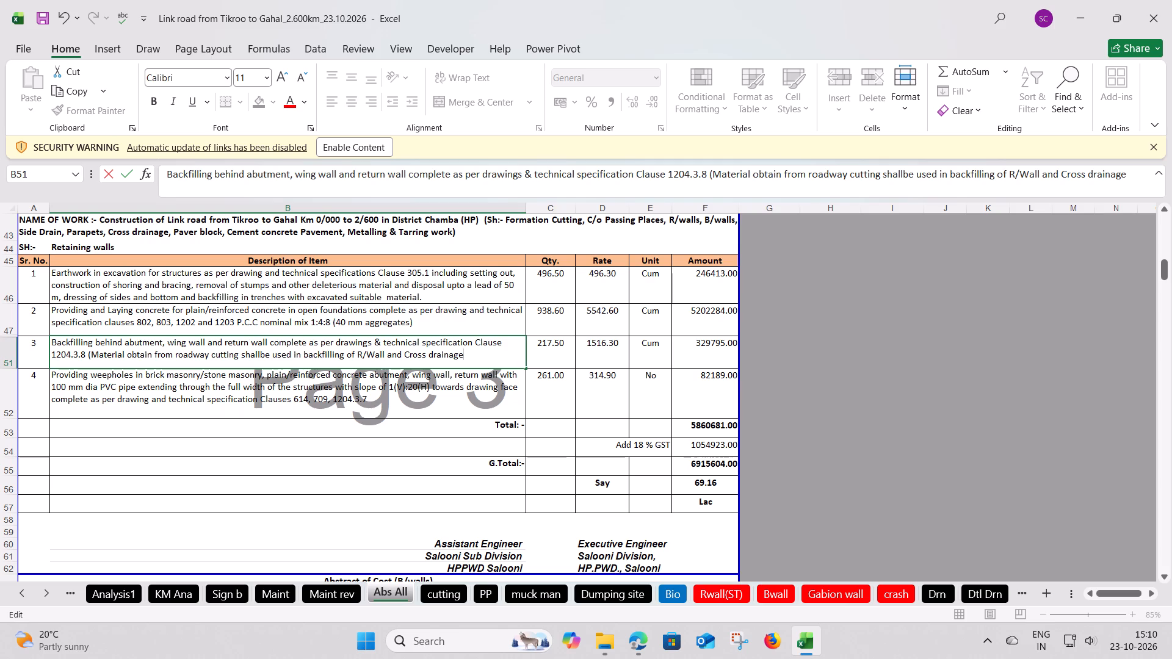
{"action": "key", "text": "shift+parenright"}
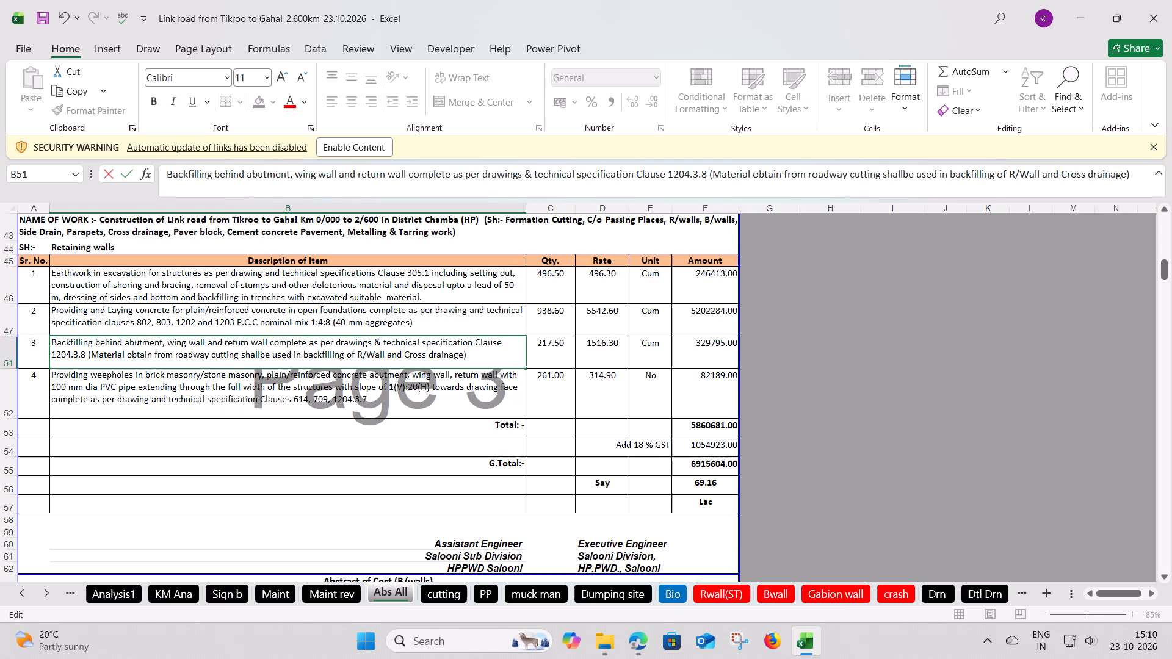
Make only the bracketed material note in the backfilling description bold.
{"action": "left_click_drag", "start_coordinate": [476, 359], "coordinate": [87, 359]}
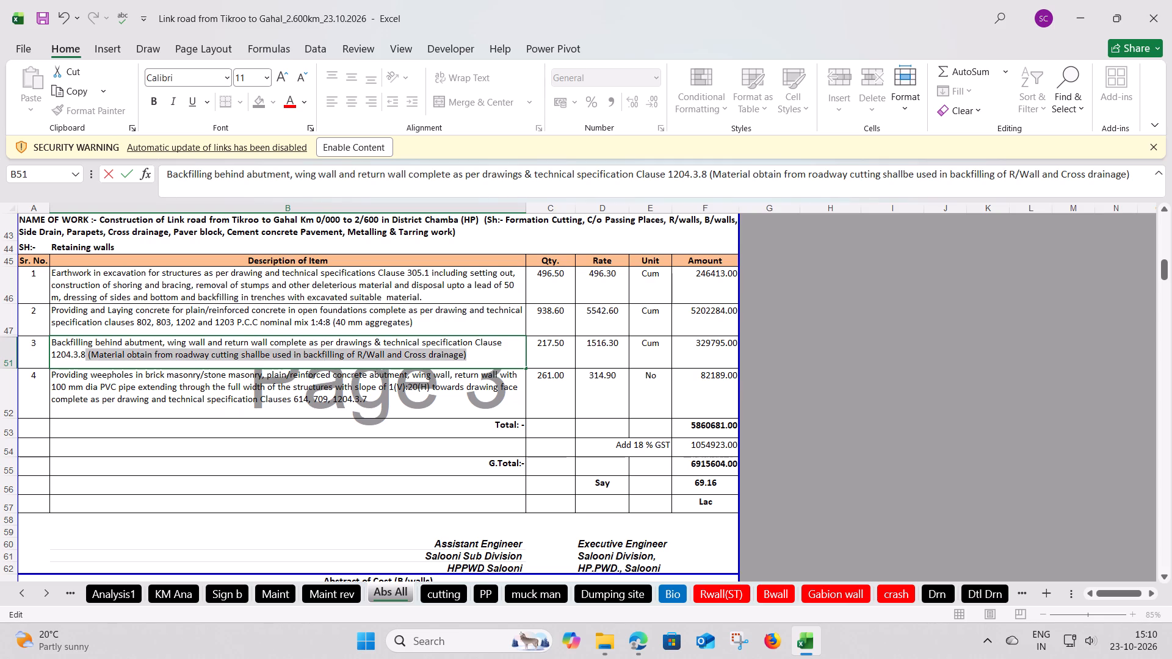
{"action": "left_click_drag", "start_coordinate": [87, 359], "coordinate": [89, 358]}
{"action": "left_click", "coordinate": [161, 106]}
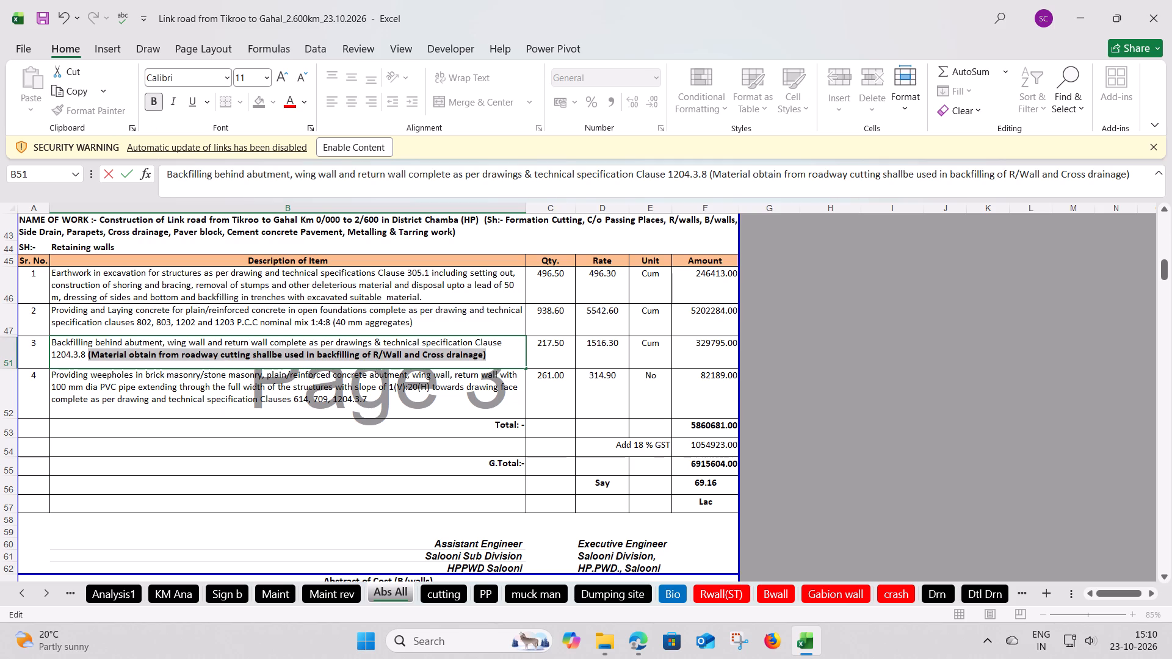
{"action": "left_click", "coordinate": [207, 458]}
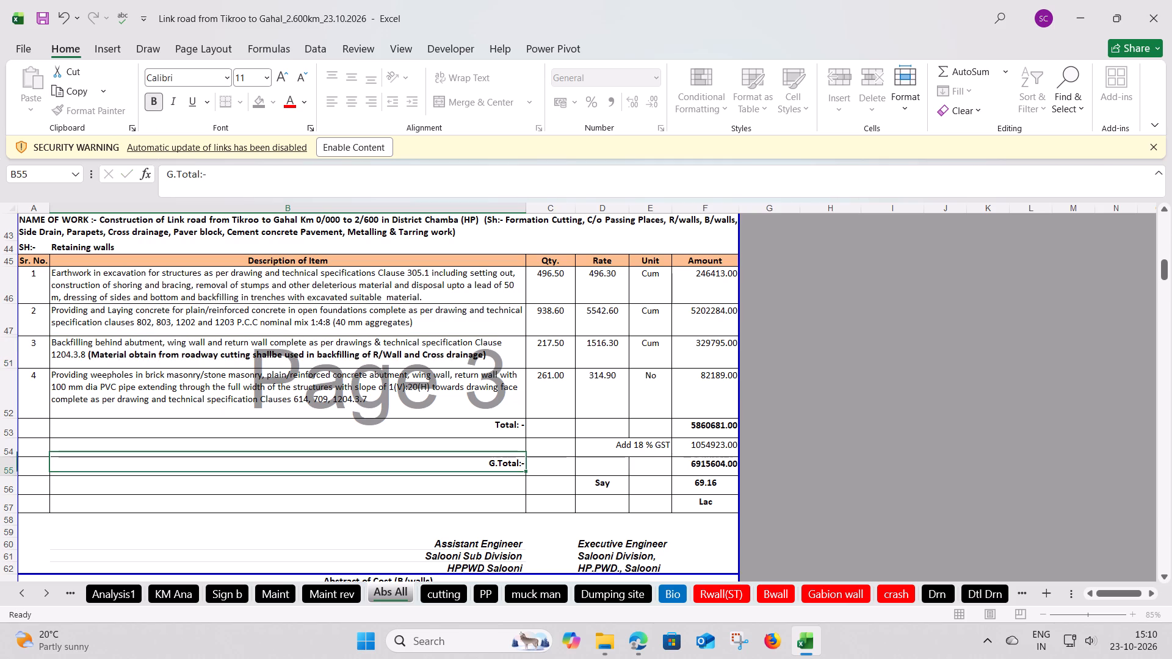
Trace the backfilling item's rate to its source in the Analysis1 sheet, then return to the Abs All sheet.
{"action": "left_click", "coordinate": [597, 351]}
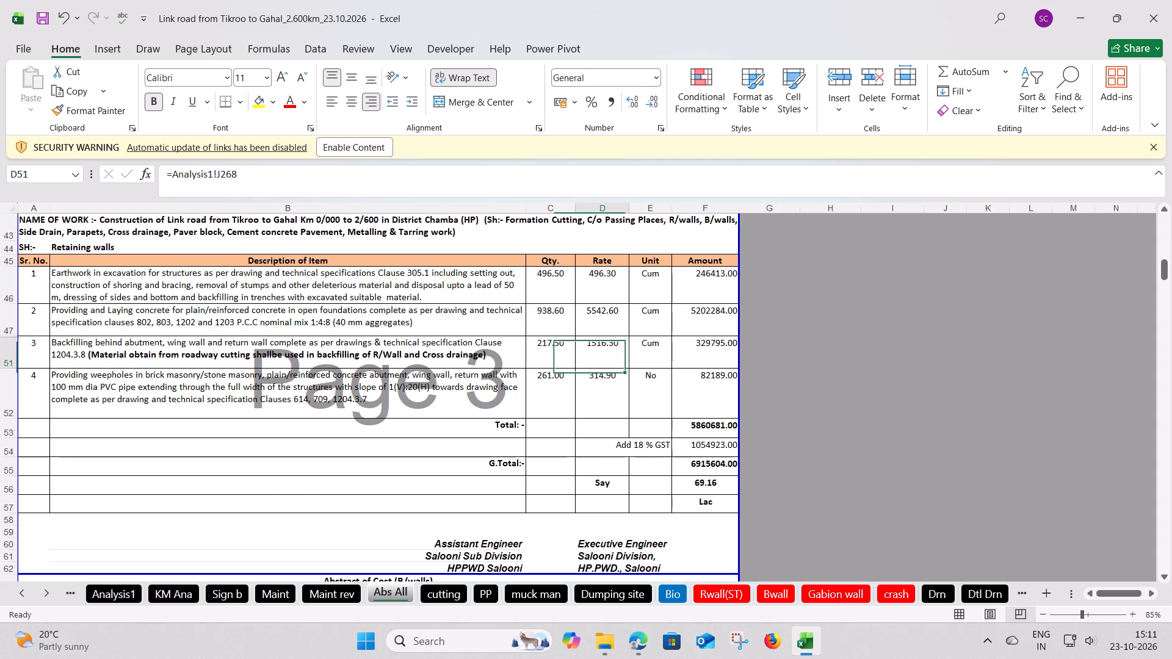
{"action": "key", "text": "ctrl+bracketleft"}
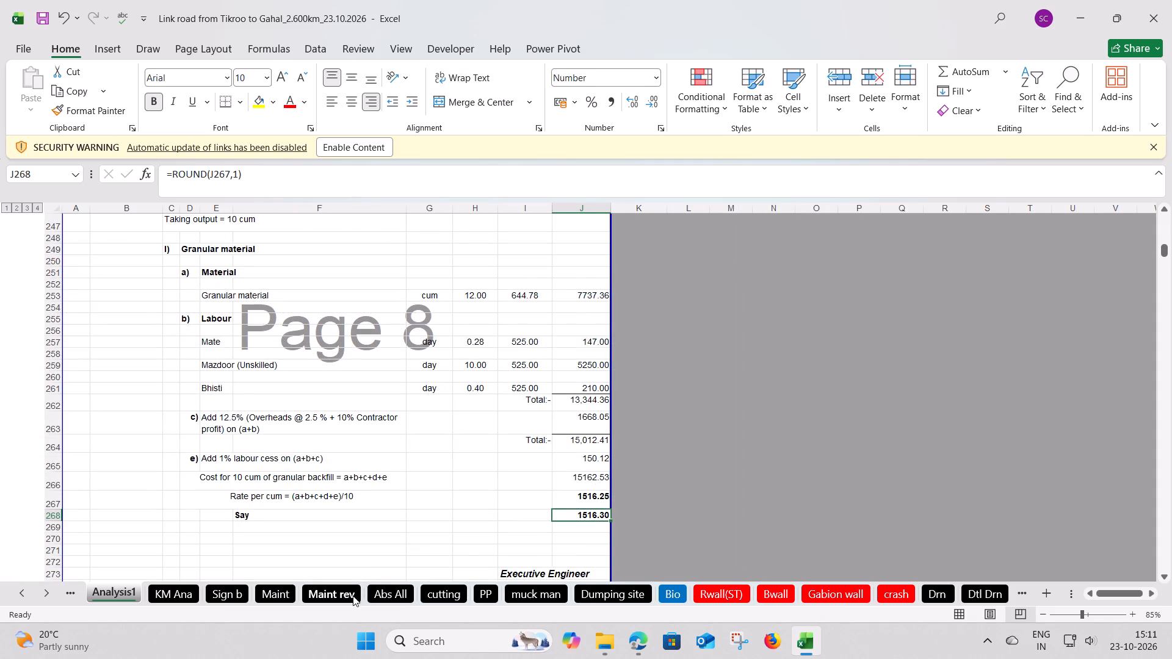
{"action": "left_click", "coordinate": [380, 596]}
Change "shallbe" to "will be" in the bold note of the retaining-wall backfilling description.
{"action": "left_click", "coordinate": [104, 358]}
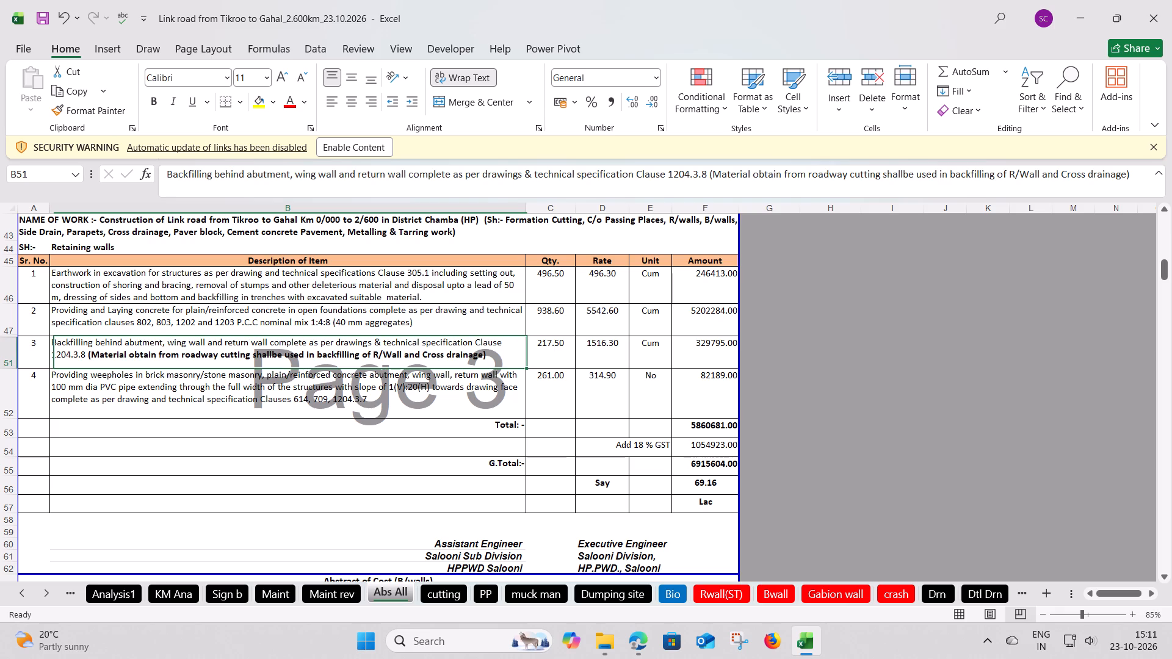
{"action": "double_click", "coordinate": [269, 359]}
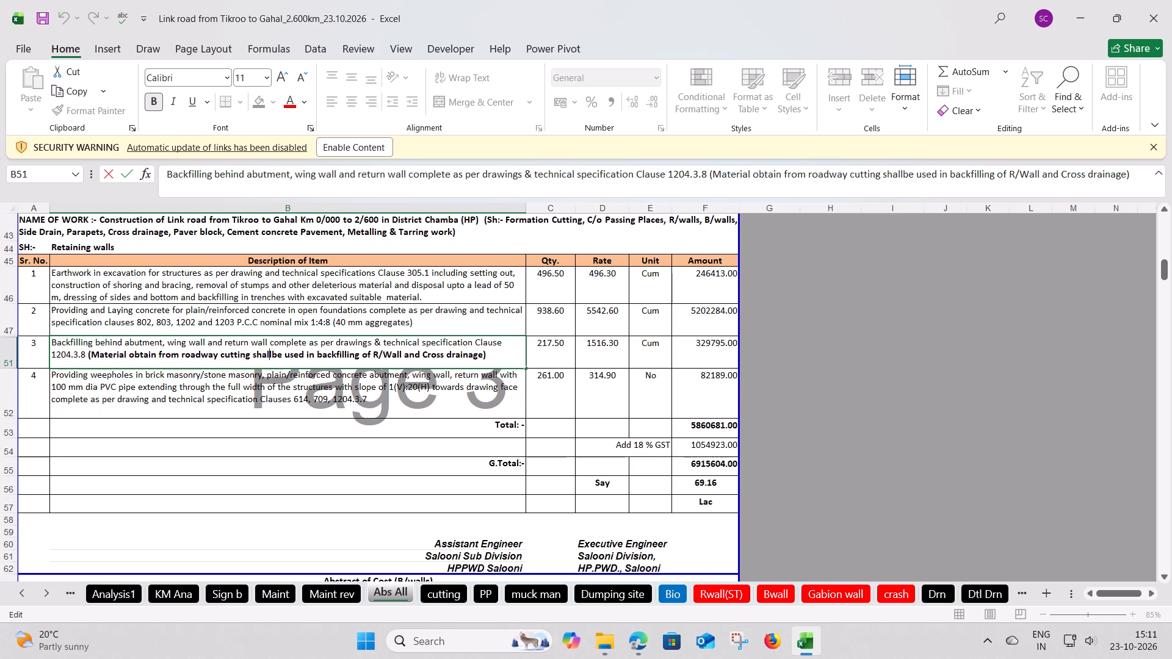
{"action": "left_click_drag", "start_coordinate": [272, 353], "coordinate": [258, 353]}
{"action": "left_click_drag", "start_coordinate": [258, 353], "coordinate": [254, 353]}
{"action": "type", "text": "will"}
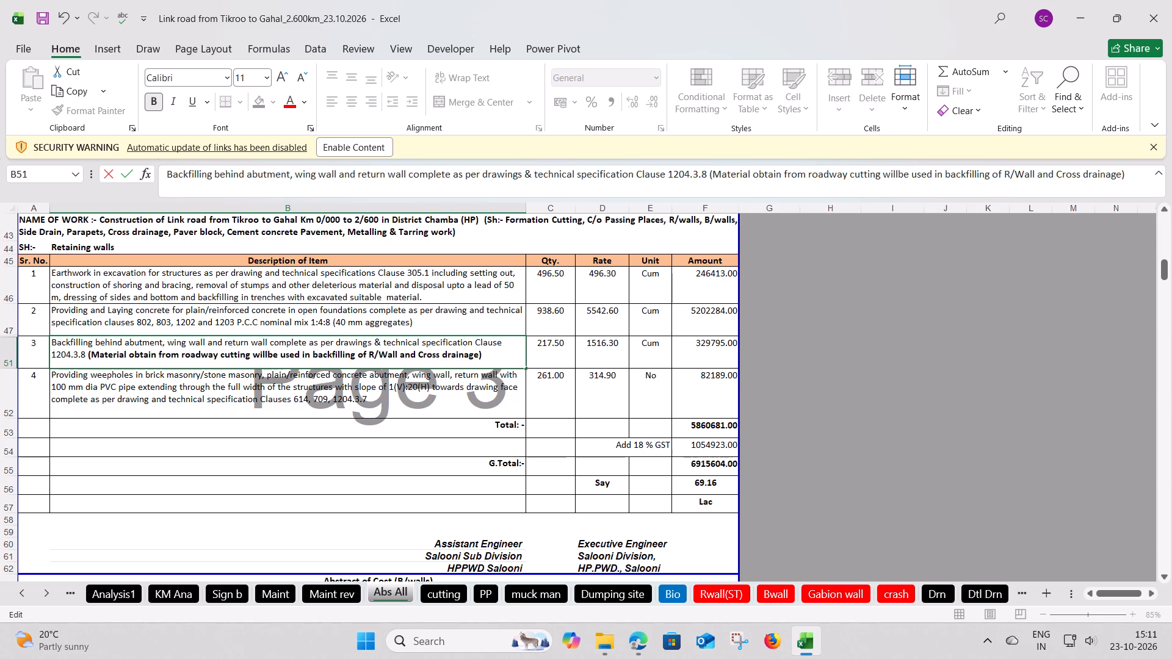
{"action": "left_click", "coordinate": [269, 393]}
{"action": "double_click", "coordinate": [275, 351]}
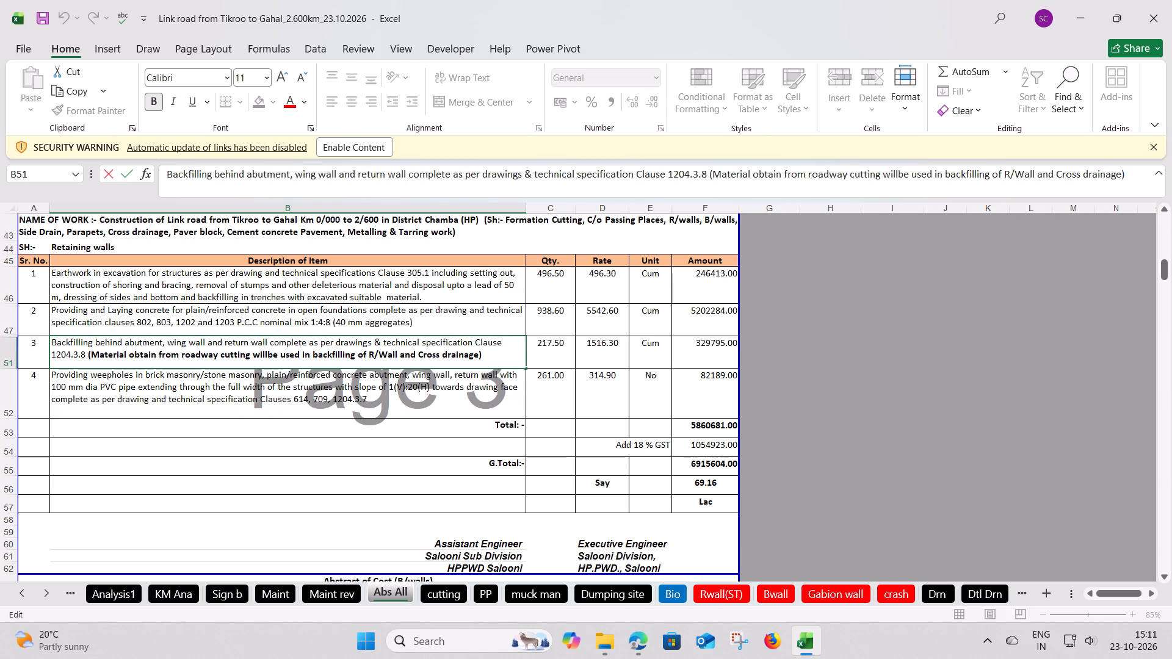
{"action": "left_click", "coordinate": [267, 355]}
{"action": "key", "text": "space"}
{"action": "left_click", "coordinate": [303, 399]}
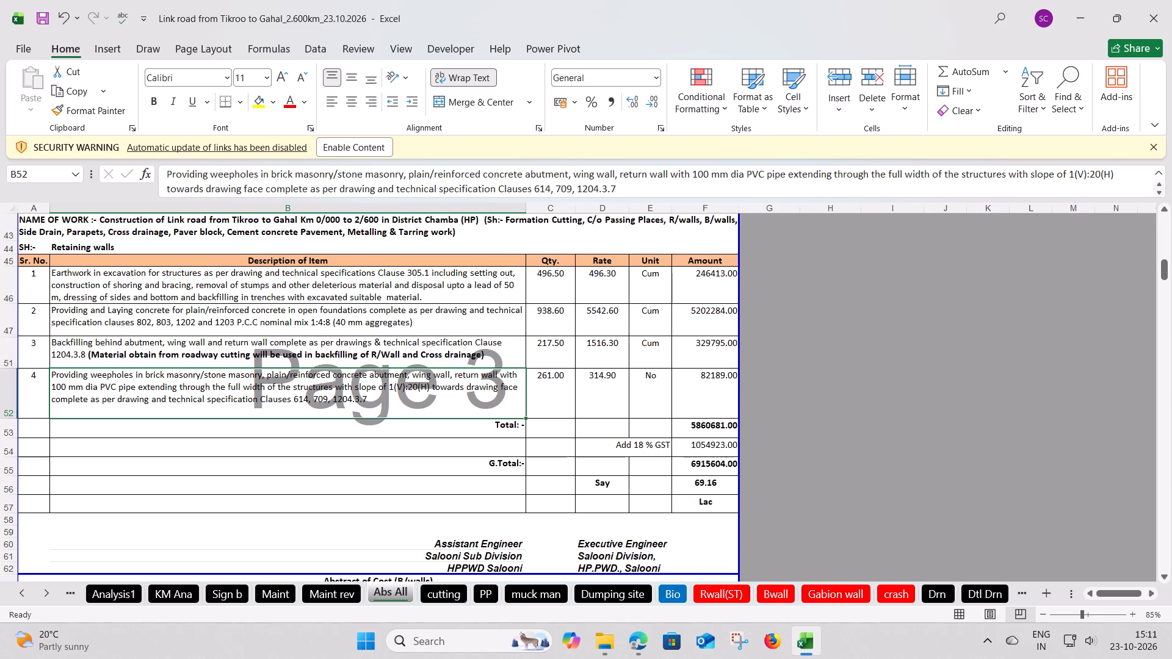
{"action": "left_click", "coordinate": [363, 359]}
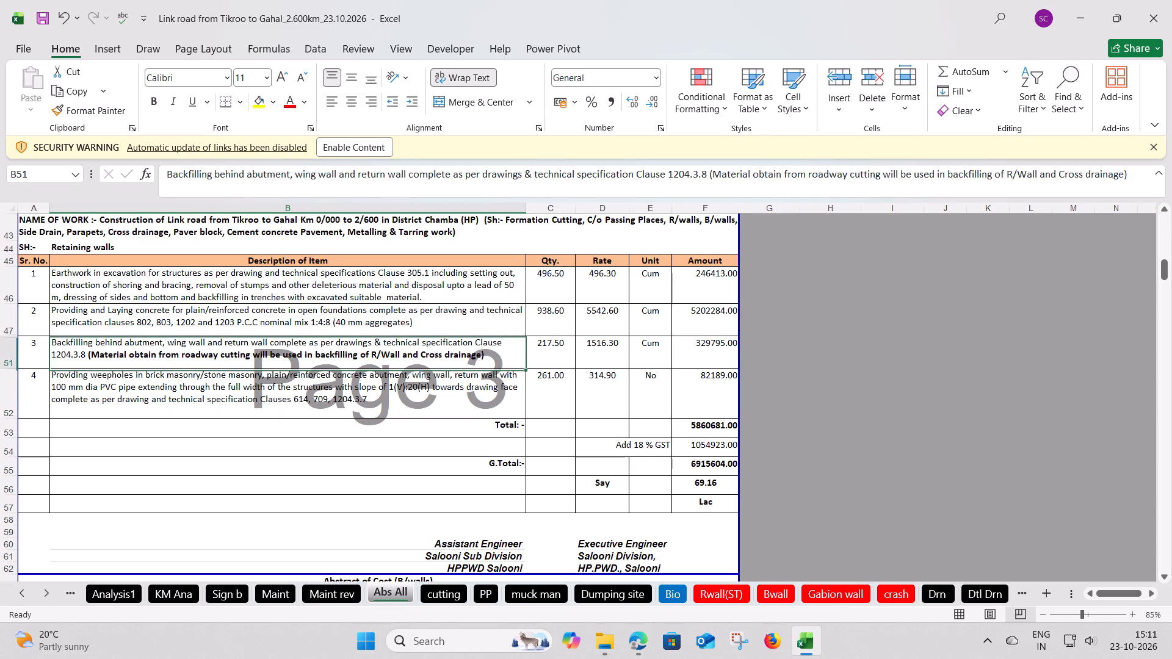
Trace the retaining-wall backfilling item's rate to its source in the Analysis1 sheet, then return to the Abs All sheet.
{"action": "left_click", "coordinate": [610, 351]}
{"action": "key", "text": "ctrl+bracketleft"}
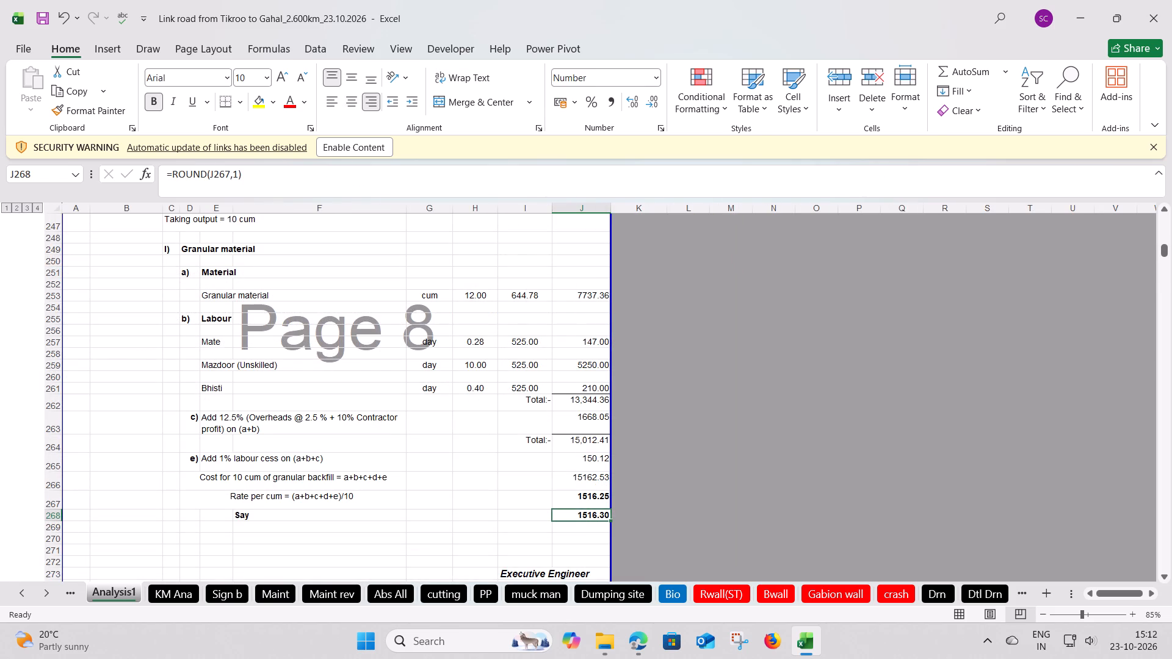
{"action": "left_click", "coordinate": [391, 596]}
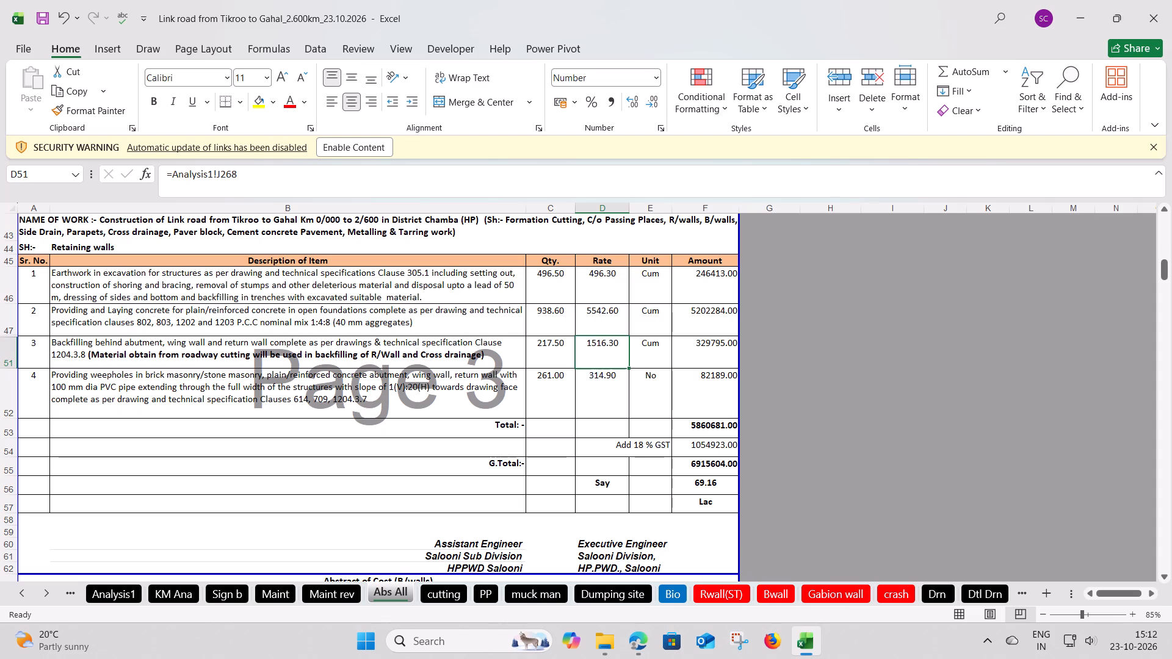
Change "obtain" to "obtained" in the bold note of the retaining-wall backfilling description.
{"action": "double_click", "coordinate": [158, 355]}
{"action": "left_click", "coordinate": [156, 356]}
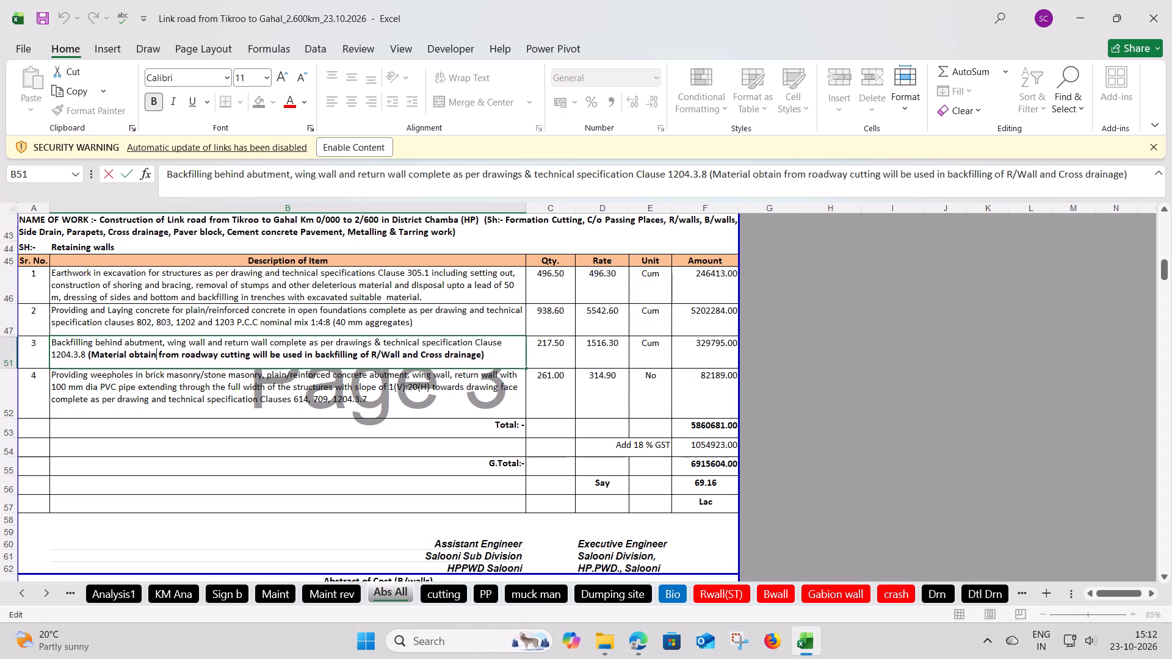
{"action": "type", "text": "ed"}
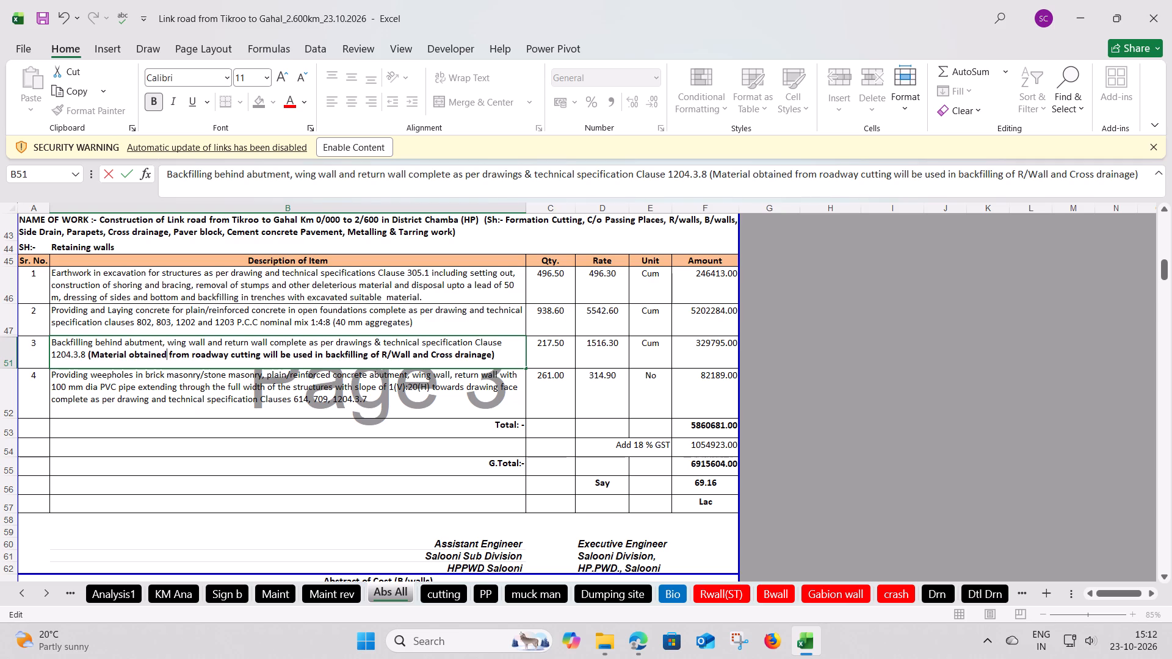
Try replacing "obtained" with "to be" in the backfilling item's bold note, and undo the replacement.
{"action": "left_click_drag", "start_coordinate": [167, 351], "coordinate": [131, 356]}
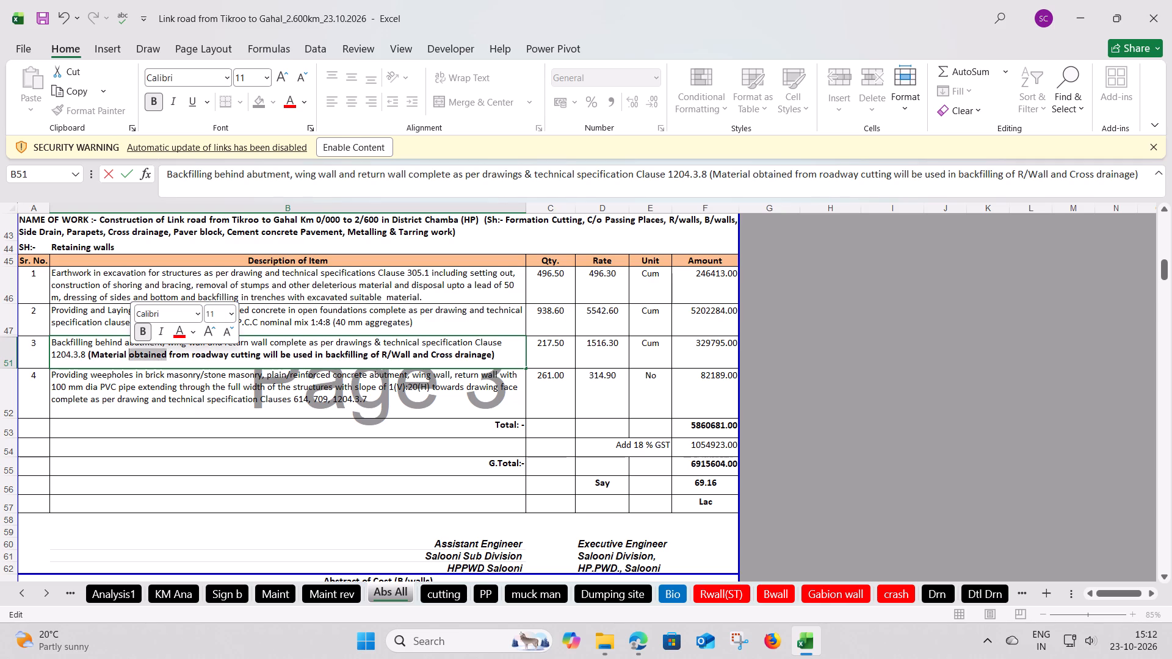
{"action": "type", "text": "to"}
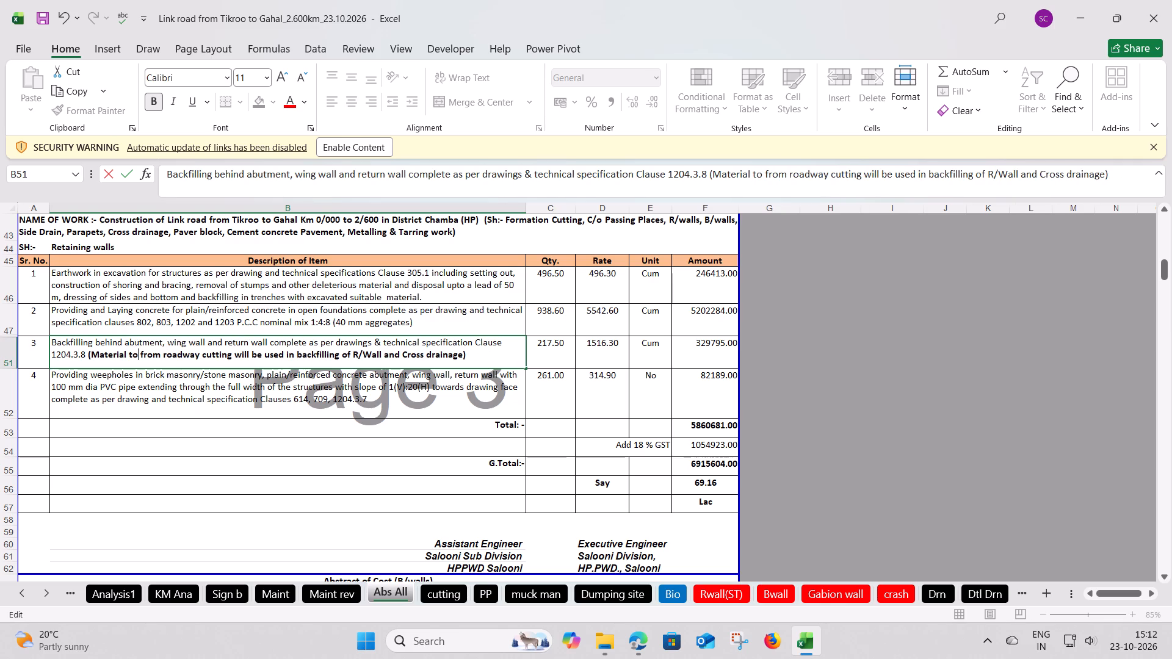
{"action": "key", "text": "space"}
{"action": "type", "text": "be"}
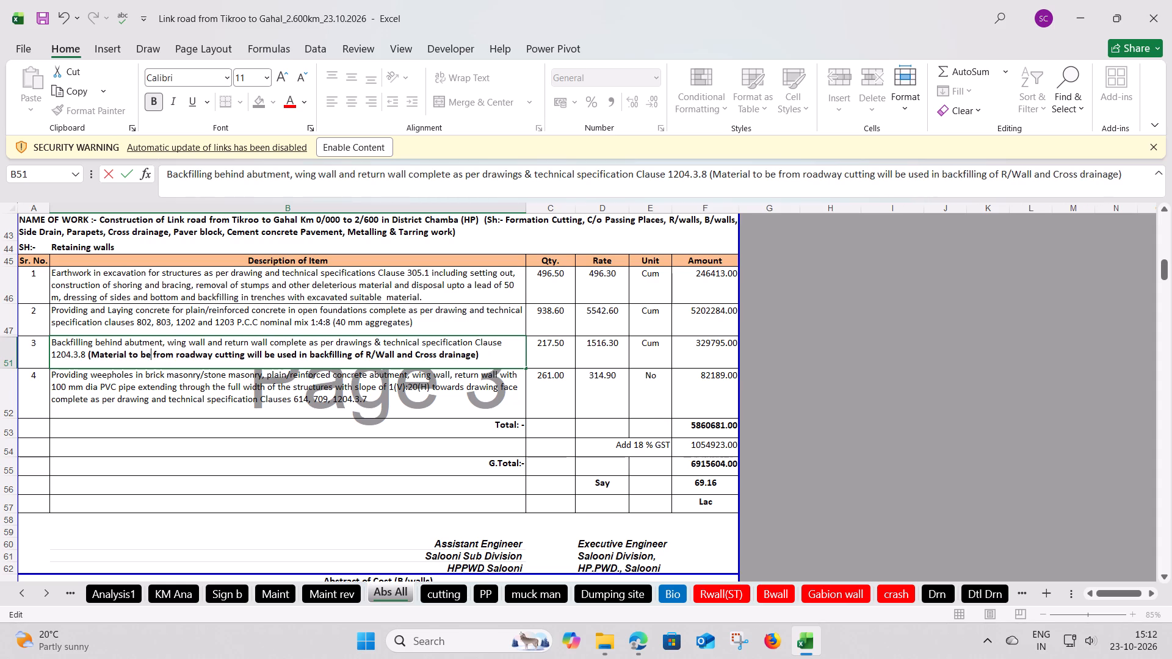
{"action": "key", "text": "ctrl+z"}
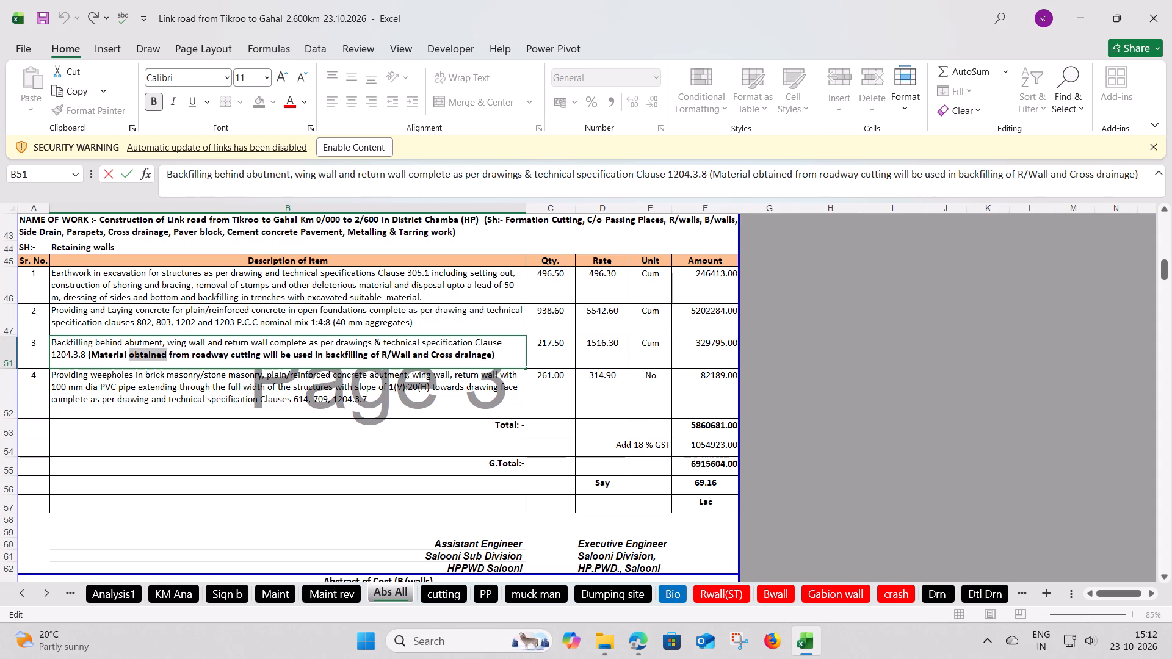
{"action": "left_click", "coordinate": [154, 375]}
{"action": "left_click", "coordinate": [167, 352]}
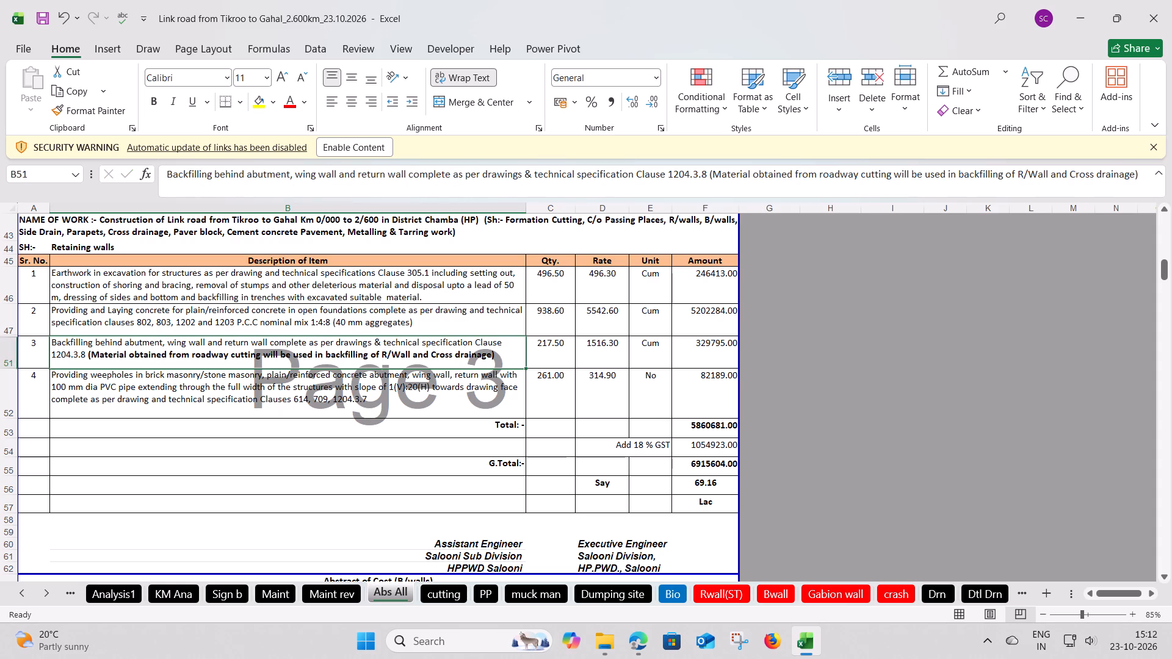
Delete "obtained from roadway cutting will be" from the backfilling item's note, leaving "(Material used in backfilling of R/Wall and Cross drainage)".
{"action": "double_click", "coordinate": [233, 364]}
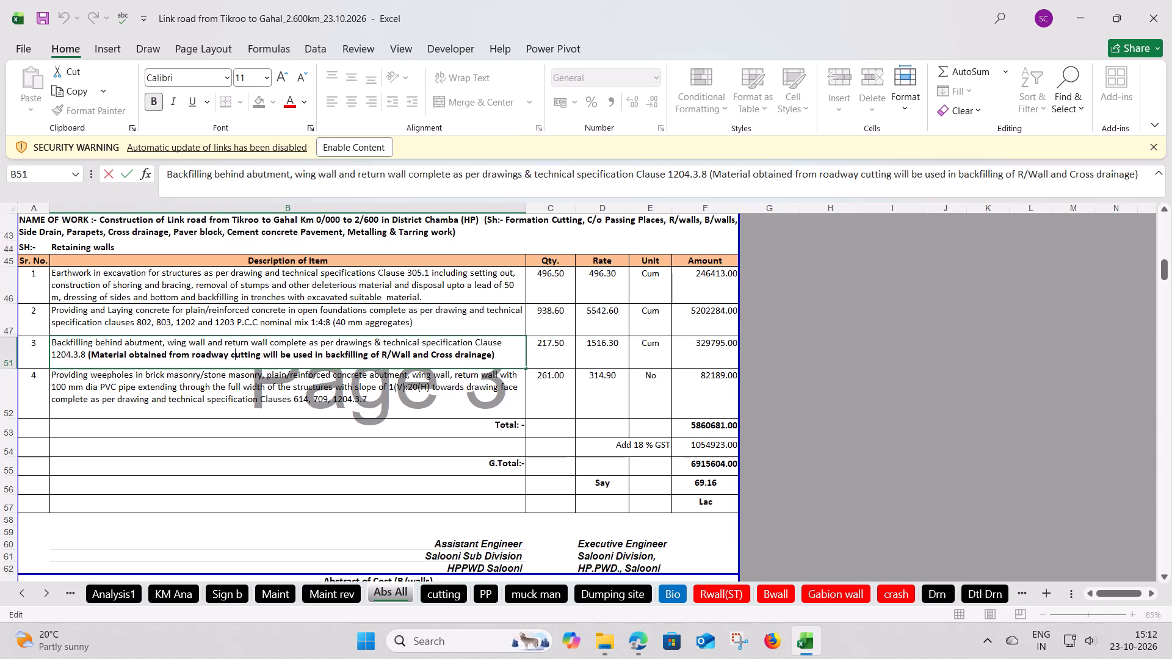
{"action": "left_click_drag", "start_coordinate": [292, 354], "coordinate": [266, 355]}
{"action": "key", "text": "Delete"}
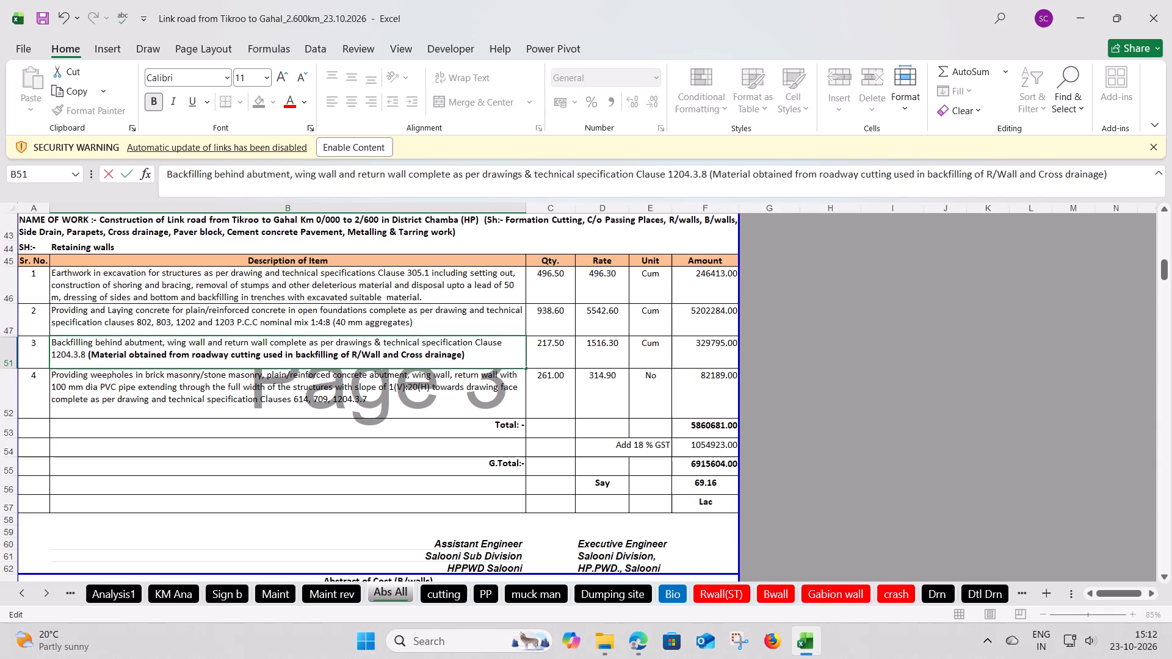
{"action": "key", "text": "BackSpace"}
{"action": "key", "text": "BackSpace"}
{"action": "key", "text": "BackSpace"}
{"action": "key", "text": "BackSpace"}
{"action": "key", "text": "BackSpace"}
{"action": "key", "text": "BackSpace"}
{"action": "key", "text": "BackSpace"}
{"action": "key", "text": "BackSpace"}
{"action": "key", "text": "BackSpace"}
{"action": "key", "text": "BackSpace"}
{"action": "key", "text": "BackSpace"}
{"action": "key", "text": "BackSpace"}
{"action": "key", "text": "BackSpace"}
{"action": "key", "text": "BackSpace"}
{"action": "key", "text": "BackSpace"}
{"action": "key", "text": "BackSpace"}
{"action": "key", "text": "BackSpace"}
{"action": "key", "text": "BackSpace"}
{"action": "key", "text": "BackSpace"}
{"action": "key", "text": "BackSpace"}
{"action": "key", "text": "BackSpace"}
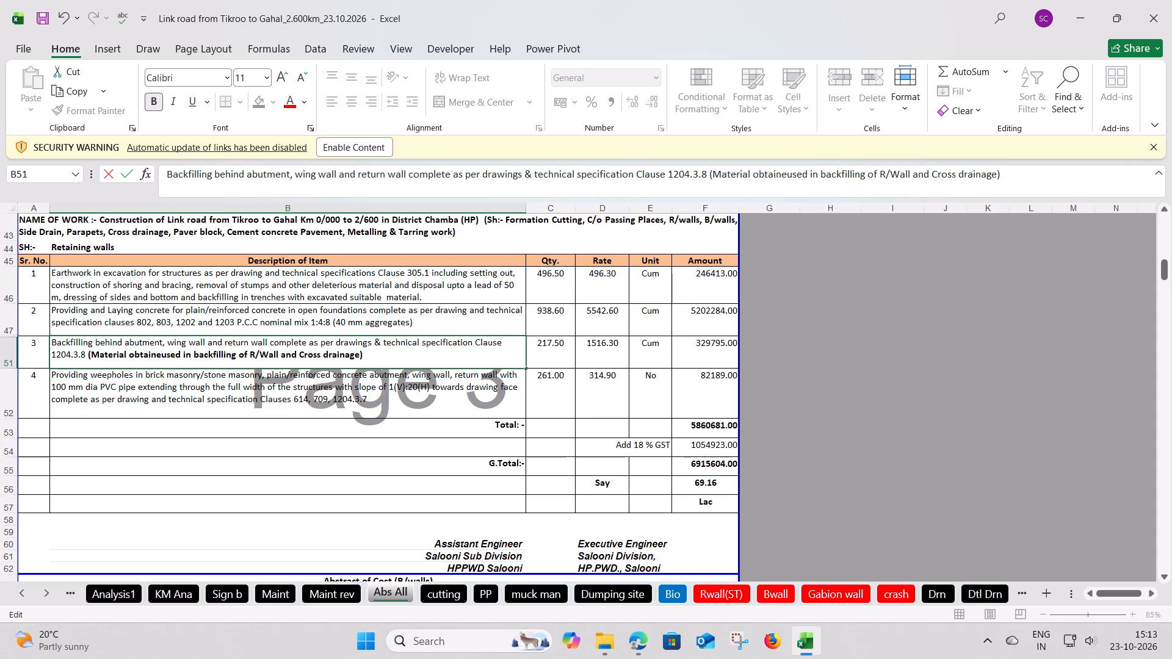
{"action": "key", "text": "BackSpace"}
{"action": "key", "text": "BackSpace"}
{"action": "key", "text": "BackSpace"}
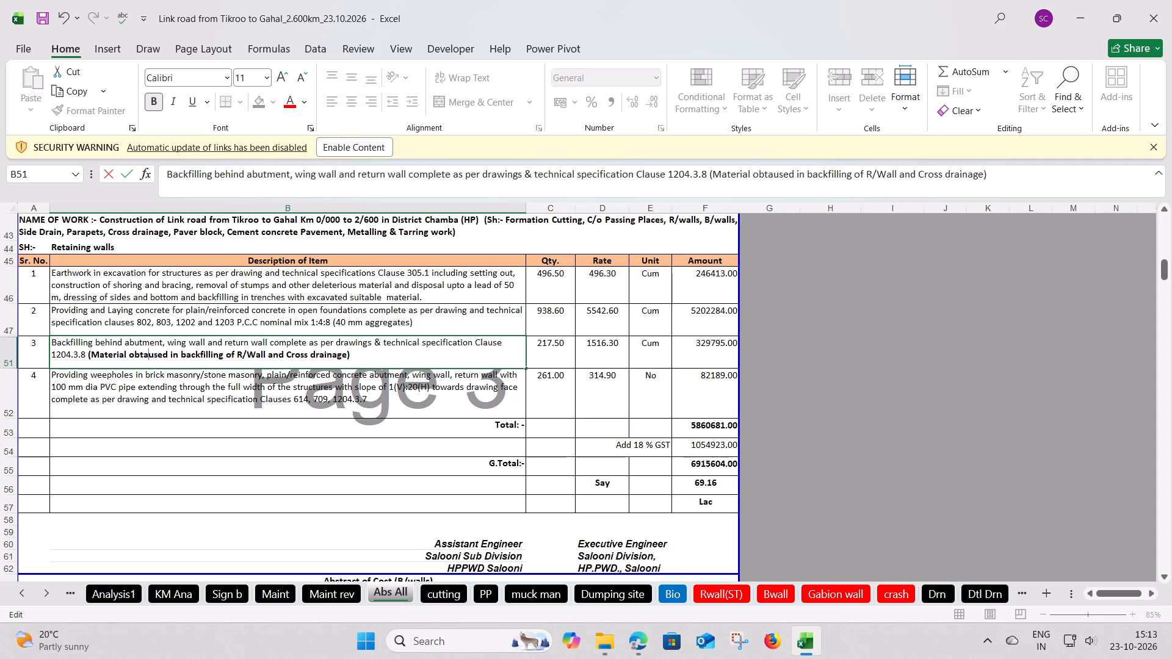
{"action": "key", "text": "BackSpace"}
{"action": "key", "text": "BackSpace"}
{"action": "key", "text": "BackSpace"}
{"action": "key", "text": "BackSpace"}
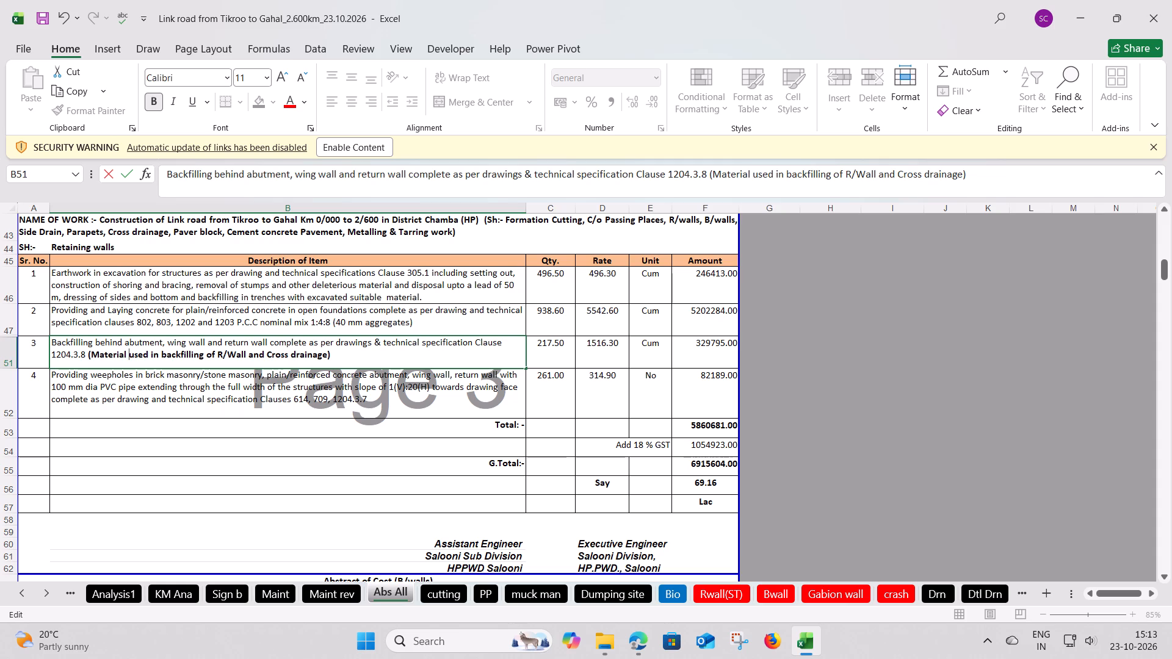
Add "obtained from cutting of roadway" after "Cross drainage" inside the backfilling note's closing bracket.
{"action": "left_click", "coordinate": [329, 354]}
{"action": "left_click", "coordinate": [326, 355]}
{"action": "key", "text": "space"}
{"action": "type", "text": "fro"}
{"action": "key", "text": "BackSpace"}
{"action": "key", "text": "BackSpace"}
{"action": "key", "text": "BackSpace"}
{"action": "type", "text": "obtained from"}
{"action": "key", "text": "space"}
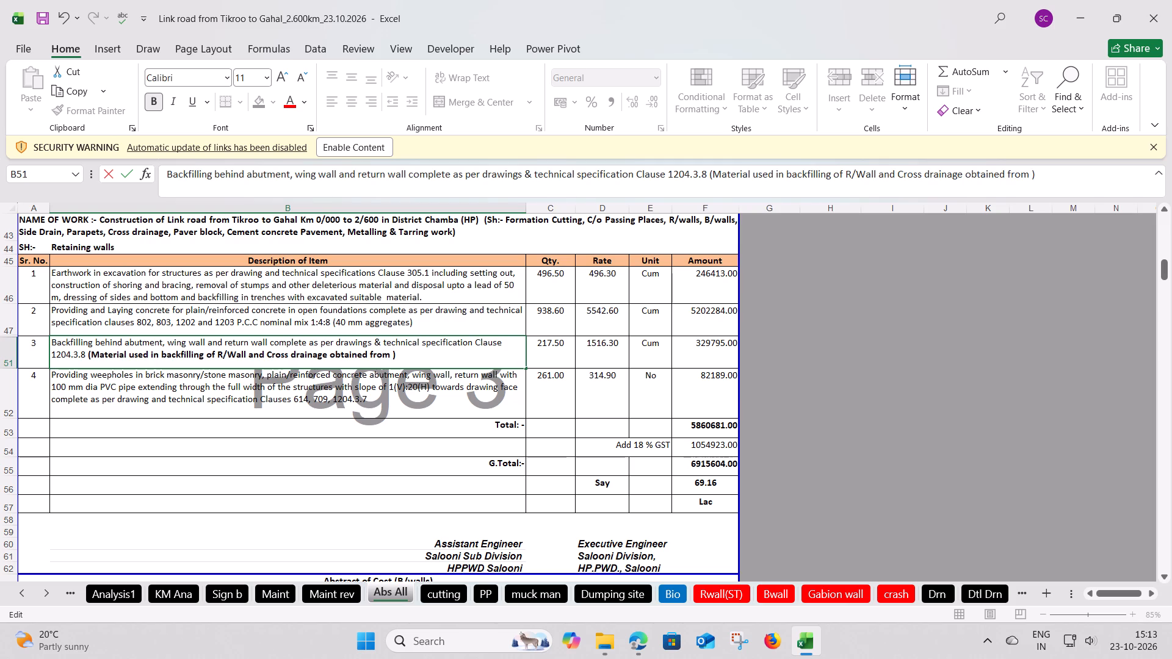
{"action": "type", "text": "cutting of roadway"}
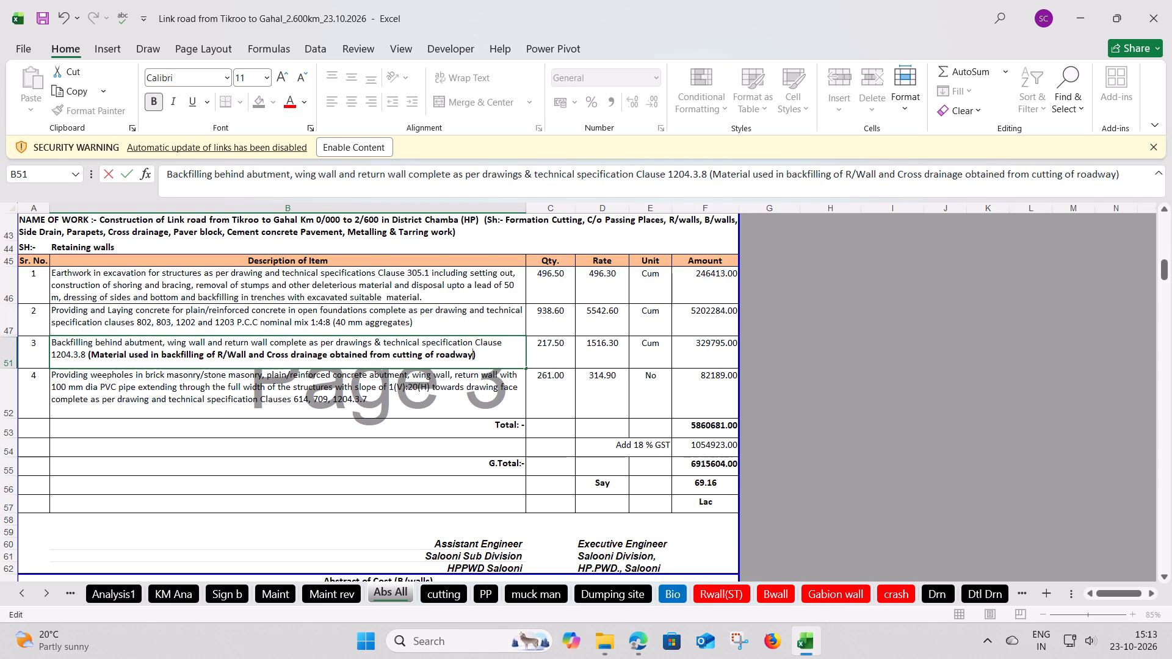
{"action": "left_click", "coordinate": [460, 389]}
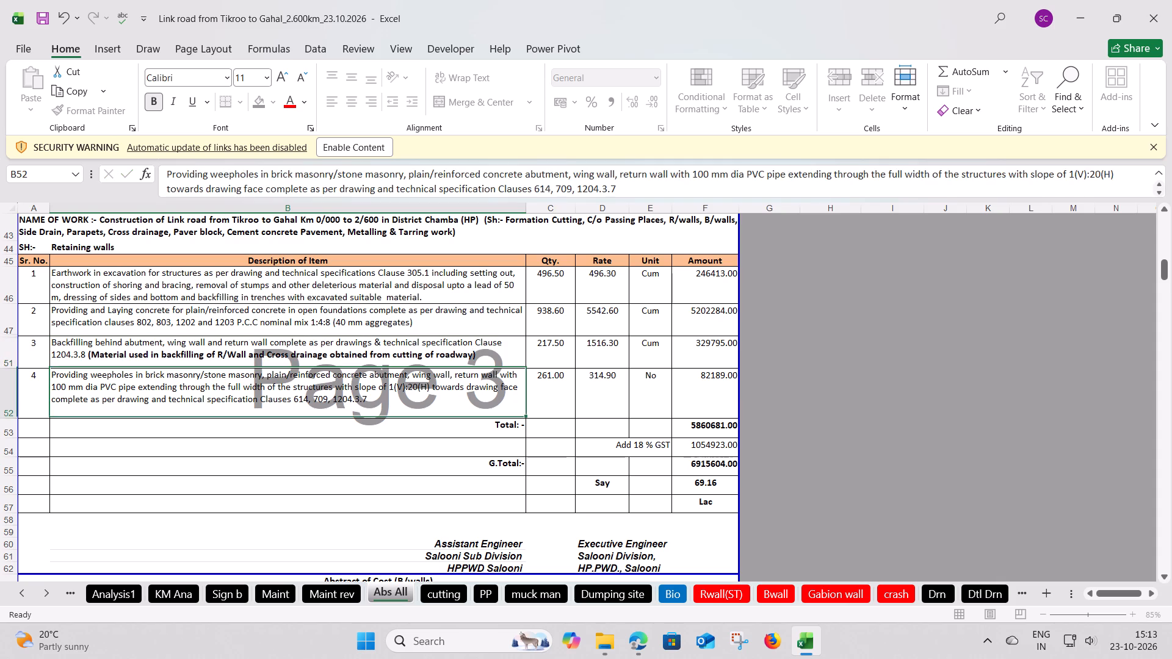
{"action": "scroll", "coordinate": [353, 389], "scroll_direction": "down", "scroll_amount": 5}
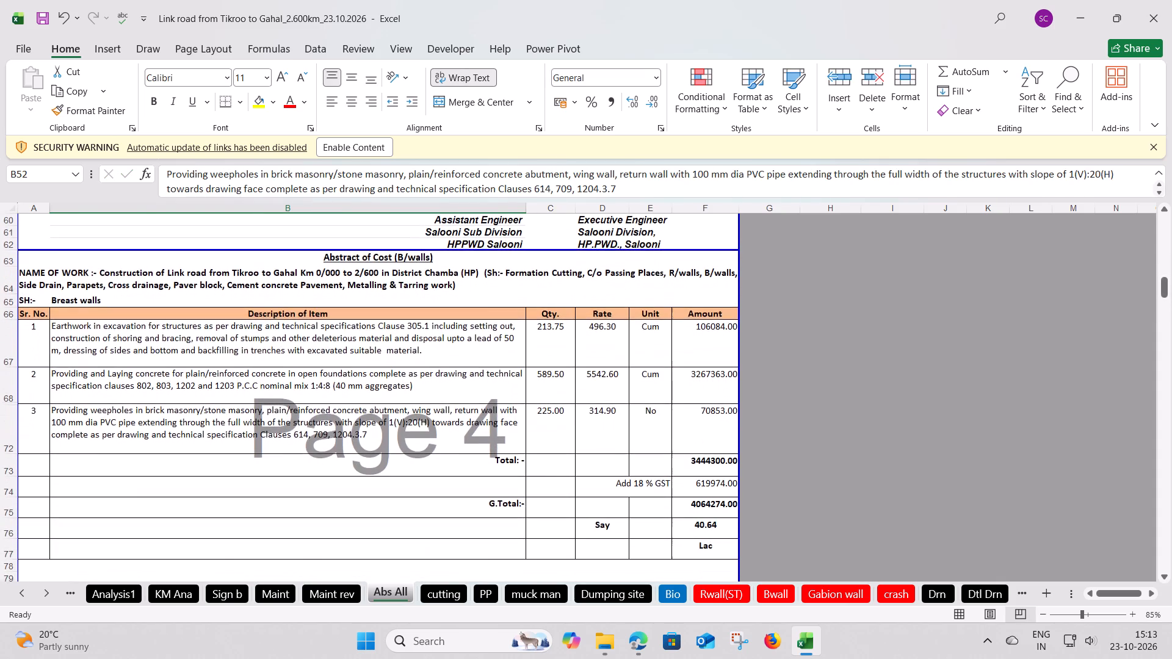
{"action": "scroll", "coordinate": [353, 389], "scroll_direction": "down", "scroll_amount": 7}
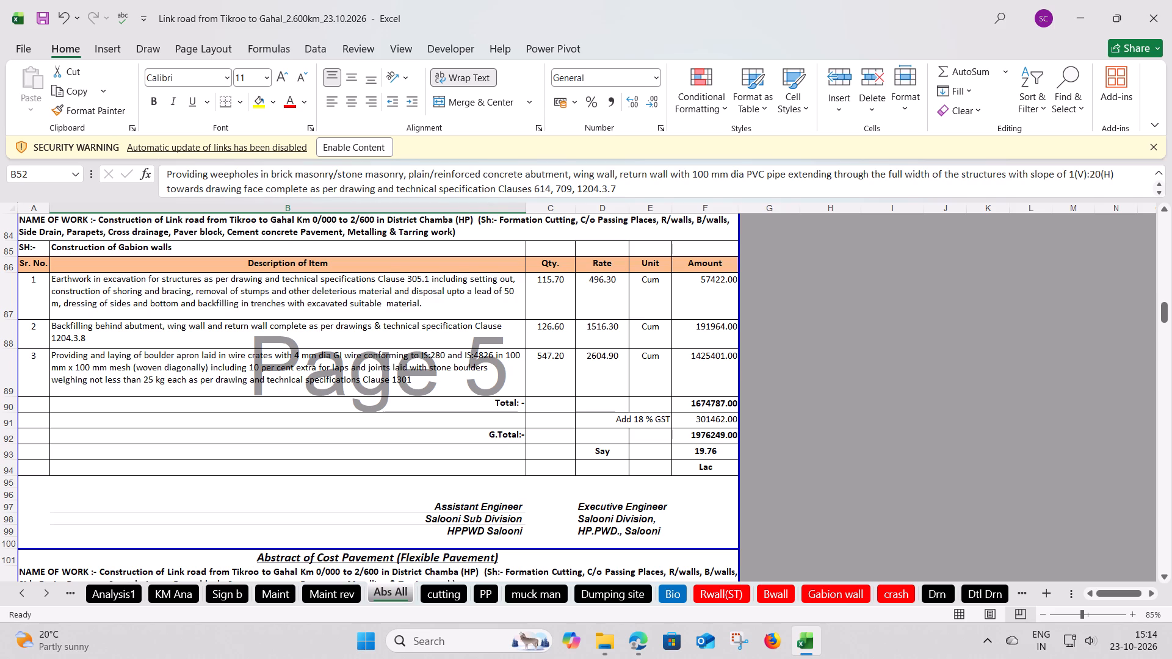
{"action": "scroll", "coordinate": [335, 383], "scroll_direction": "up", "scroll_amount": 8}
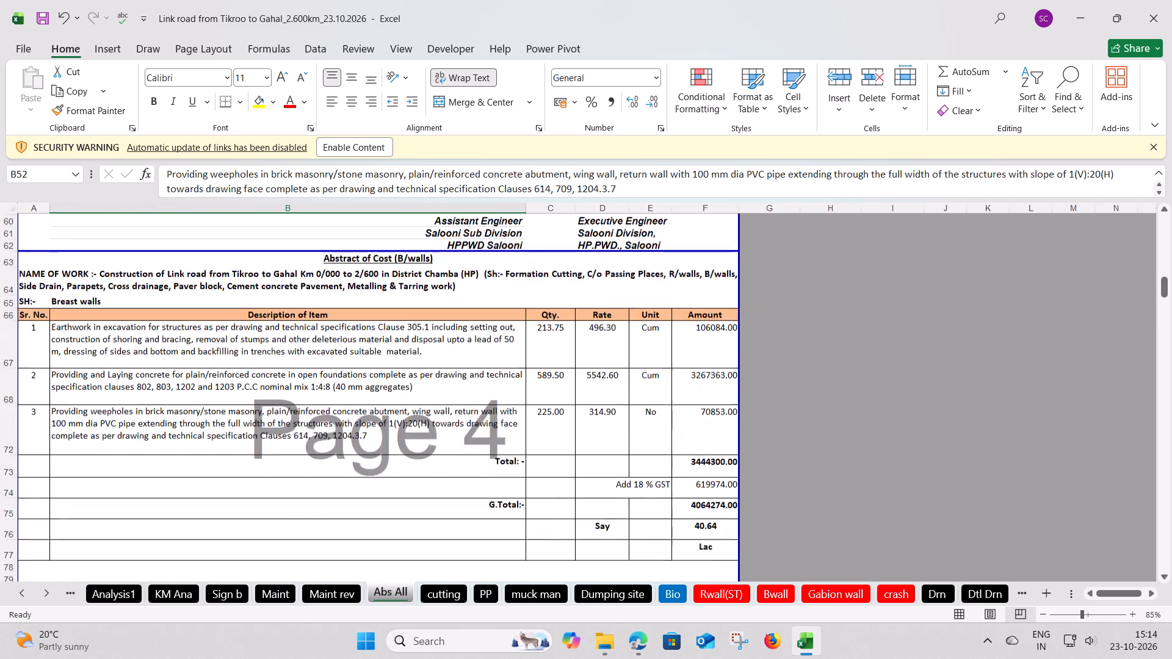
{"action": "scroll", "coordinate": [335, 383], "scroll_direction": "up", "scroll_amount": 4}
{"action": "double_click", "coordinate": [280, 329]}
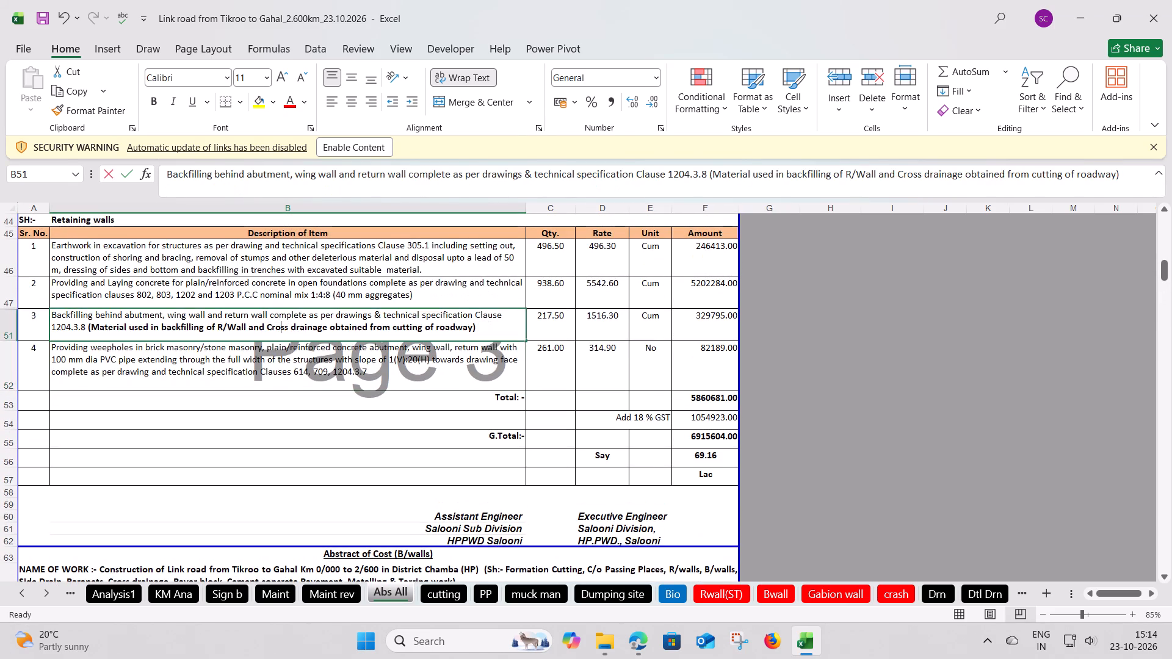
{"action": "left_click_drag", "start_coordinate": [480, 329], "coordinate": [173, 339]}
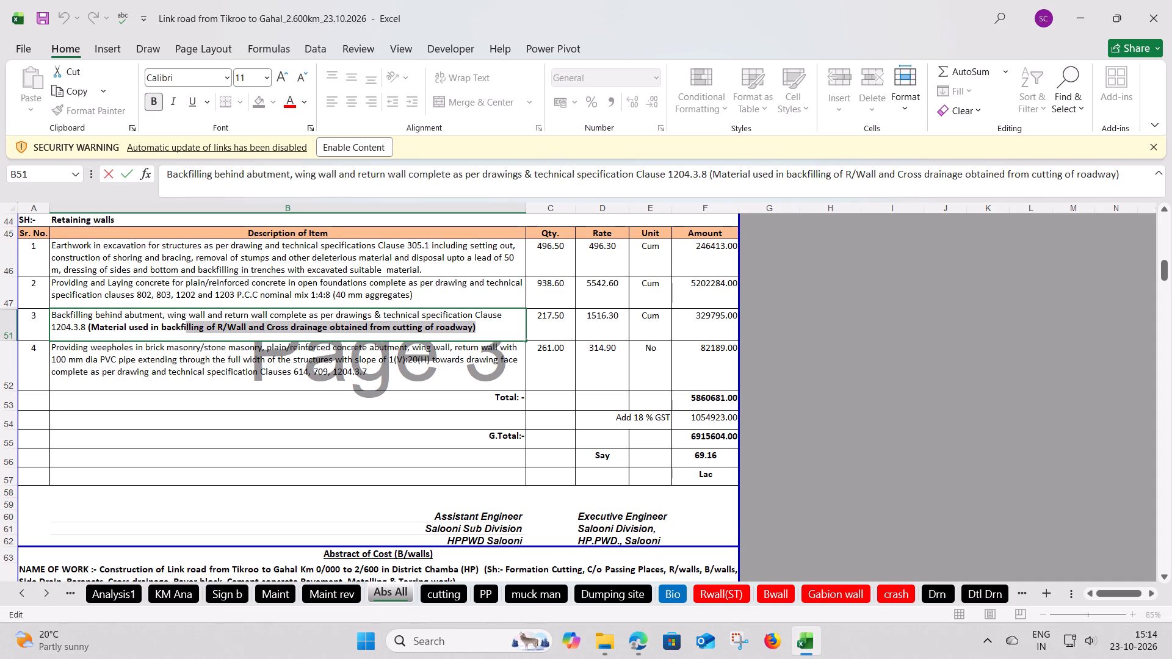
{"action": "left_click_drag", "start_coordinate": [173, 339], "coordinate": [89, 328]}
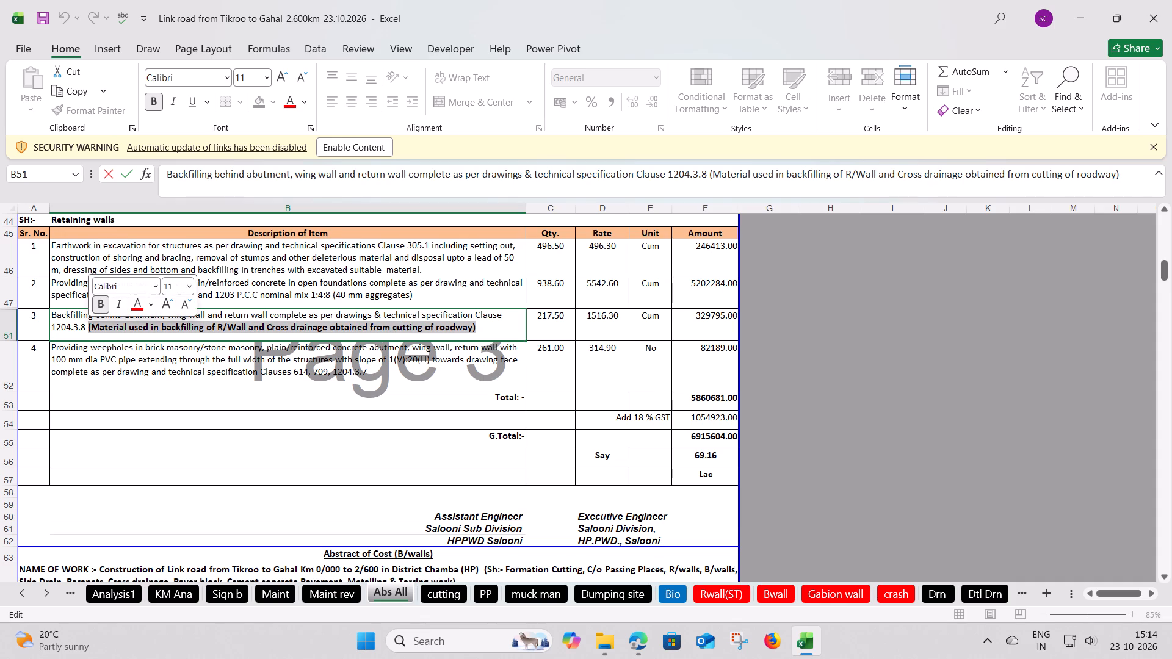
{"action": "key", "text": "ctrl+c"}
{"action": "left_click", "coordinate": [164, 403]}
{"action": "scroll", "coordinate": [155, 406], "scroll_direction": "down", "scroll_amount": 4}
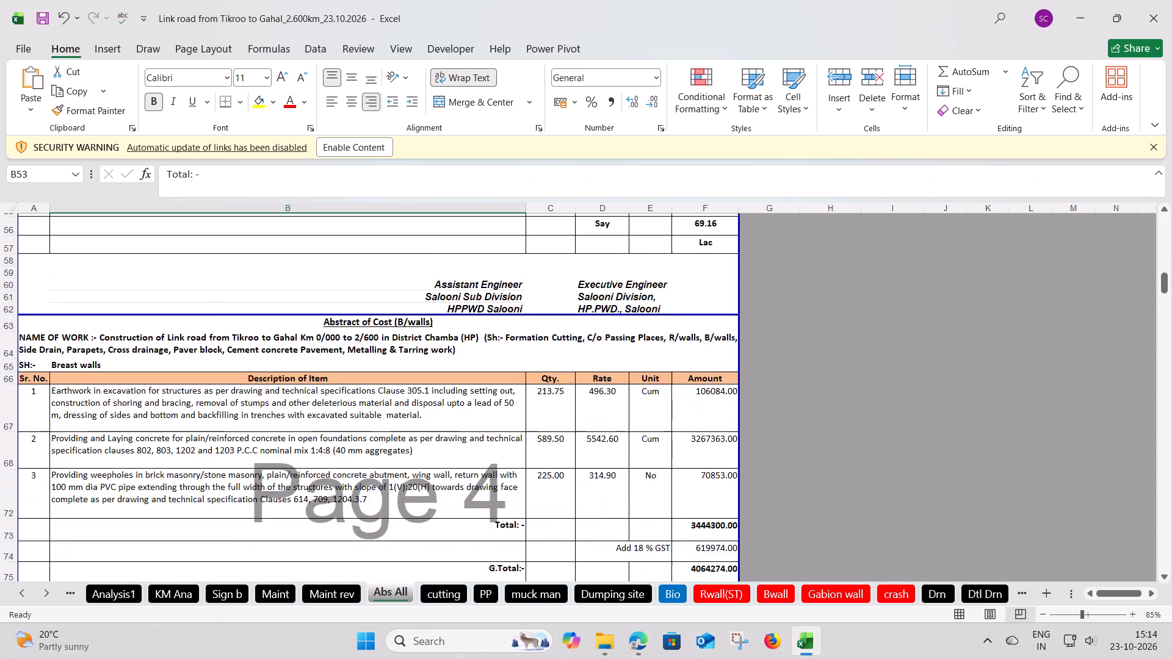
{"action": "scroll", "coordinate": [155, 406], "scroll_direction": "down", "scroll_amount": 7}
{"action": "double_click", "coordinate": [208, 413]}
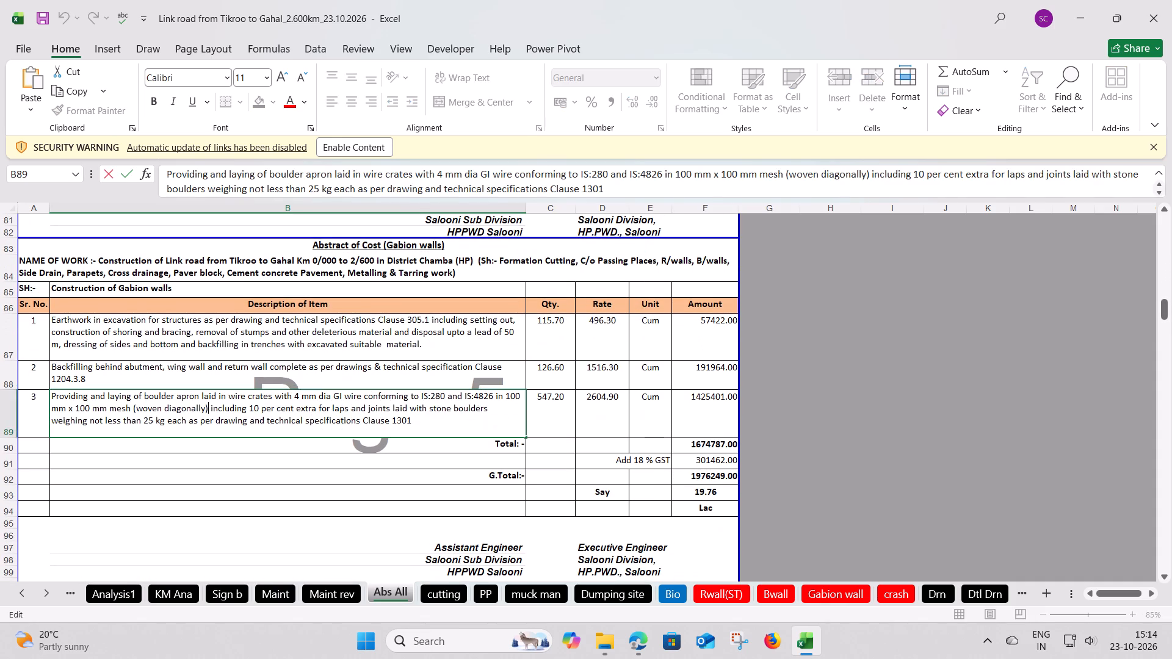
{"action": "left_click", "coordinate": [426, 420]}
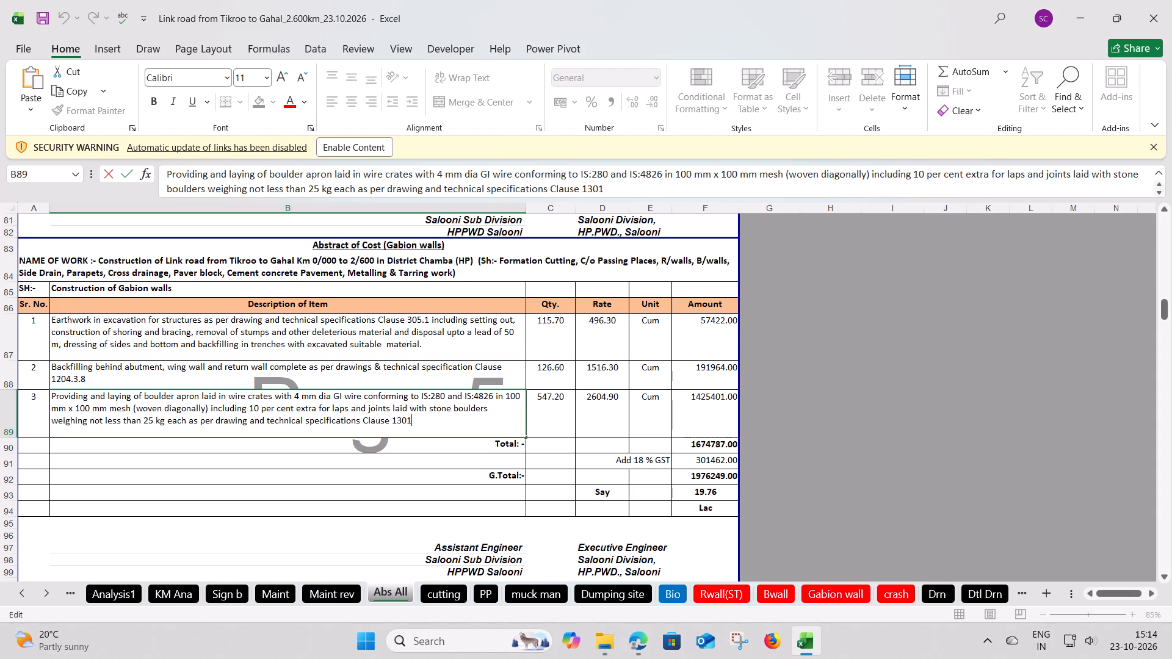
{"action": "key", "text": "ctrl+v"}
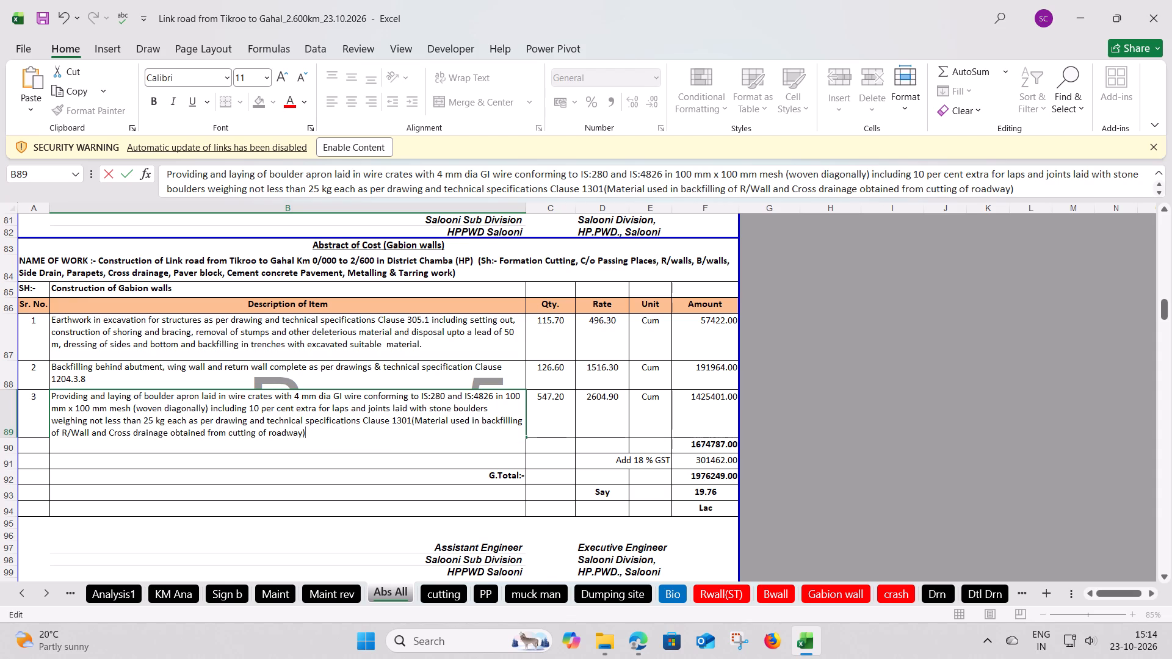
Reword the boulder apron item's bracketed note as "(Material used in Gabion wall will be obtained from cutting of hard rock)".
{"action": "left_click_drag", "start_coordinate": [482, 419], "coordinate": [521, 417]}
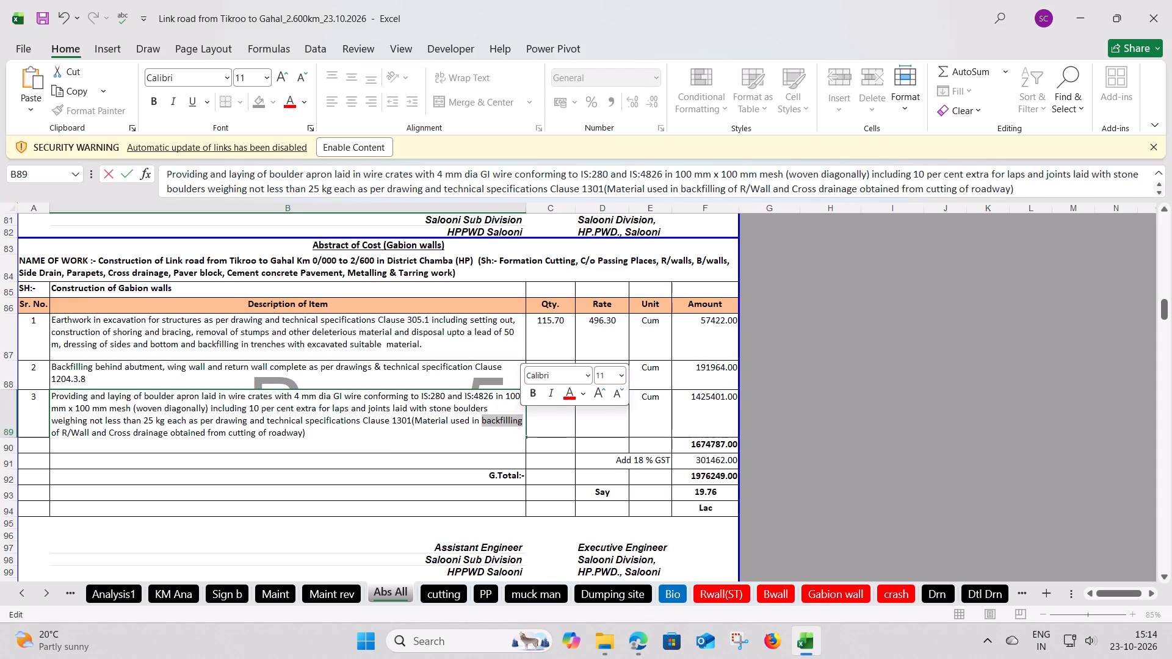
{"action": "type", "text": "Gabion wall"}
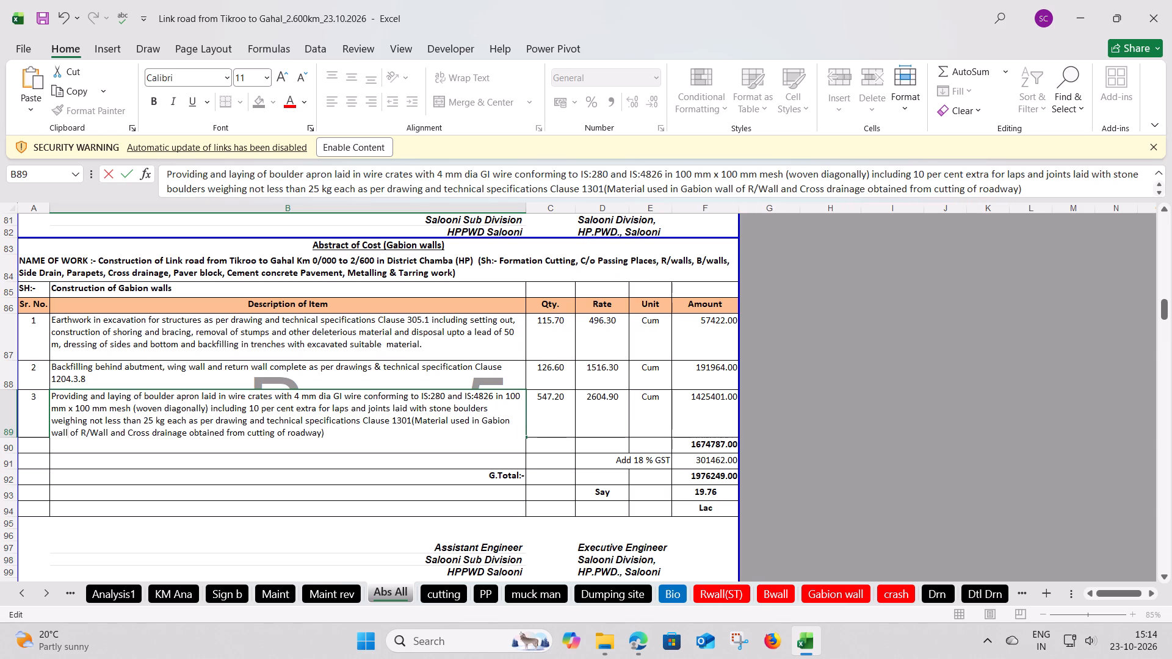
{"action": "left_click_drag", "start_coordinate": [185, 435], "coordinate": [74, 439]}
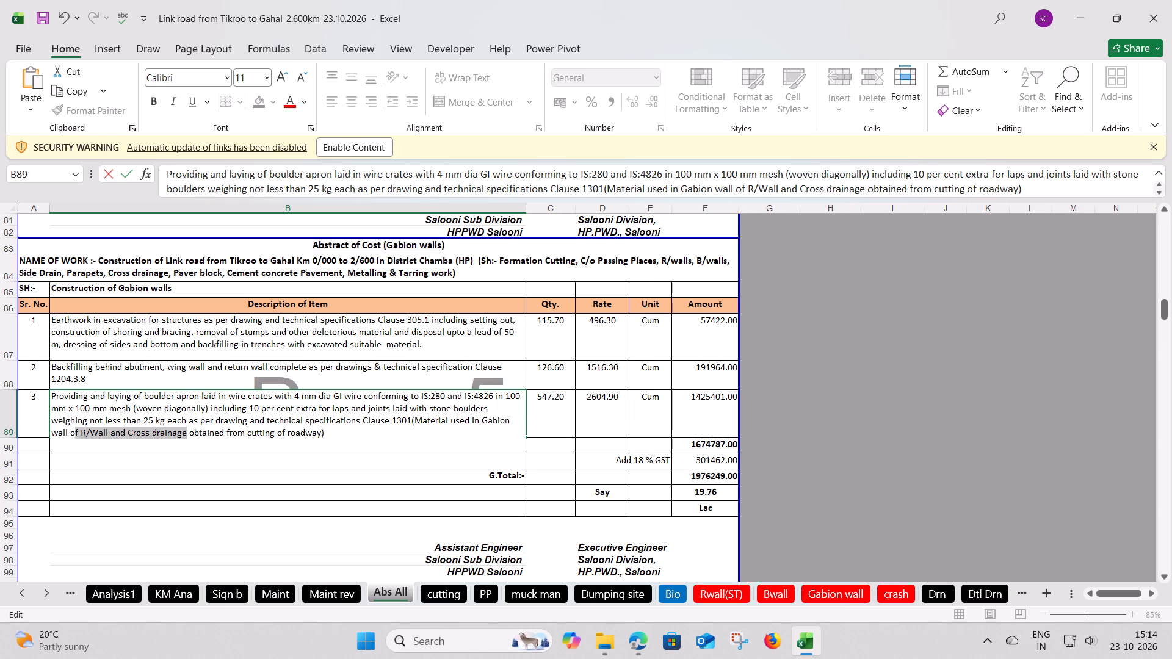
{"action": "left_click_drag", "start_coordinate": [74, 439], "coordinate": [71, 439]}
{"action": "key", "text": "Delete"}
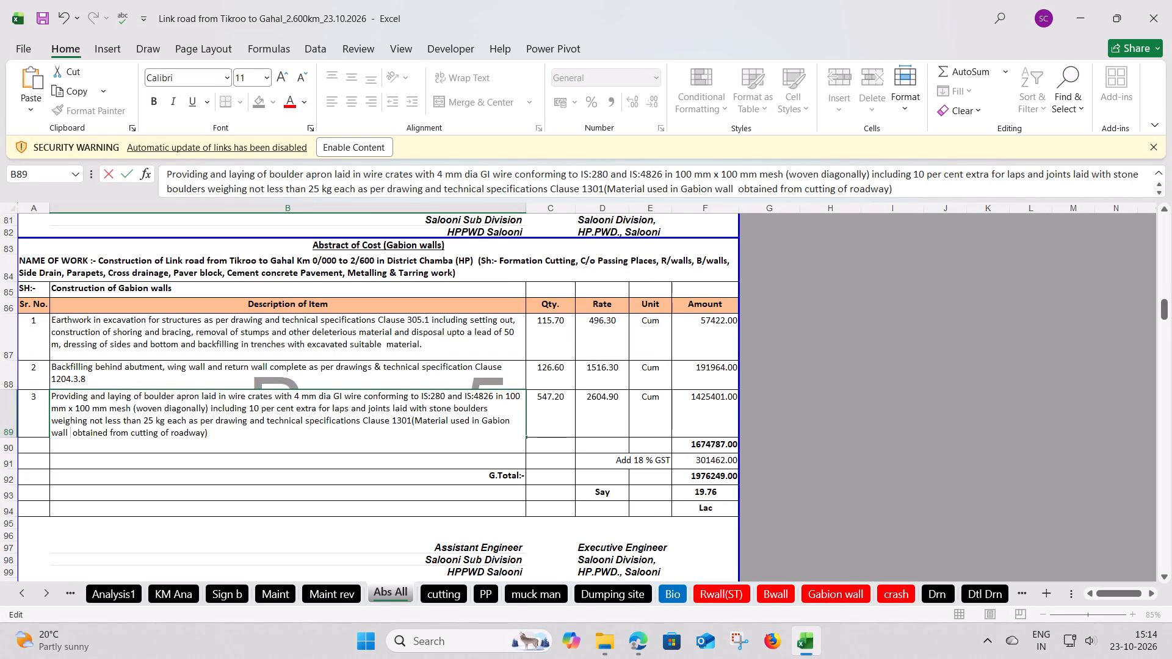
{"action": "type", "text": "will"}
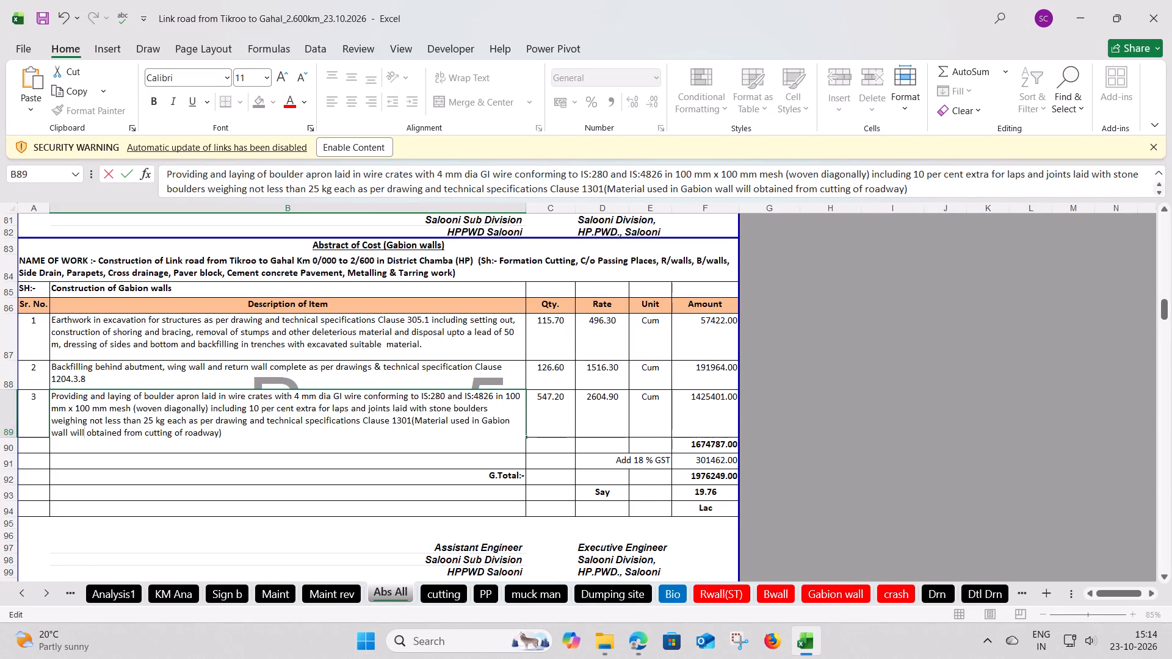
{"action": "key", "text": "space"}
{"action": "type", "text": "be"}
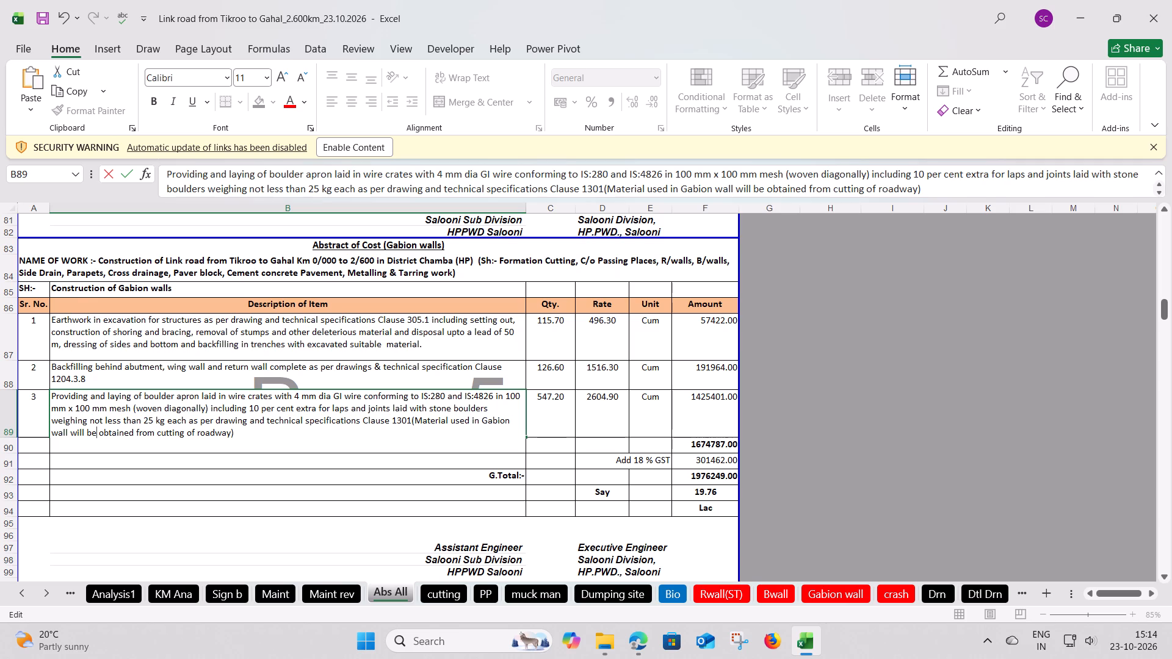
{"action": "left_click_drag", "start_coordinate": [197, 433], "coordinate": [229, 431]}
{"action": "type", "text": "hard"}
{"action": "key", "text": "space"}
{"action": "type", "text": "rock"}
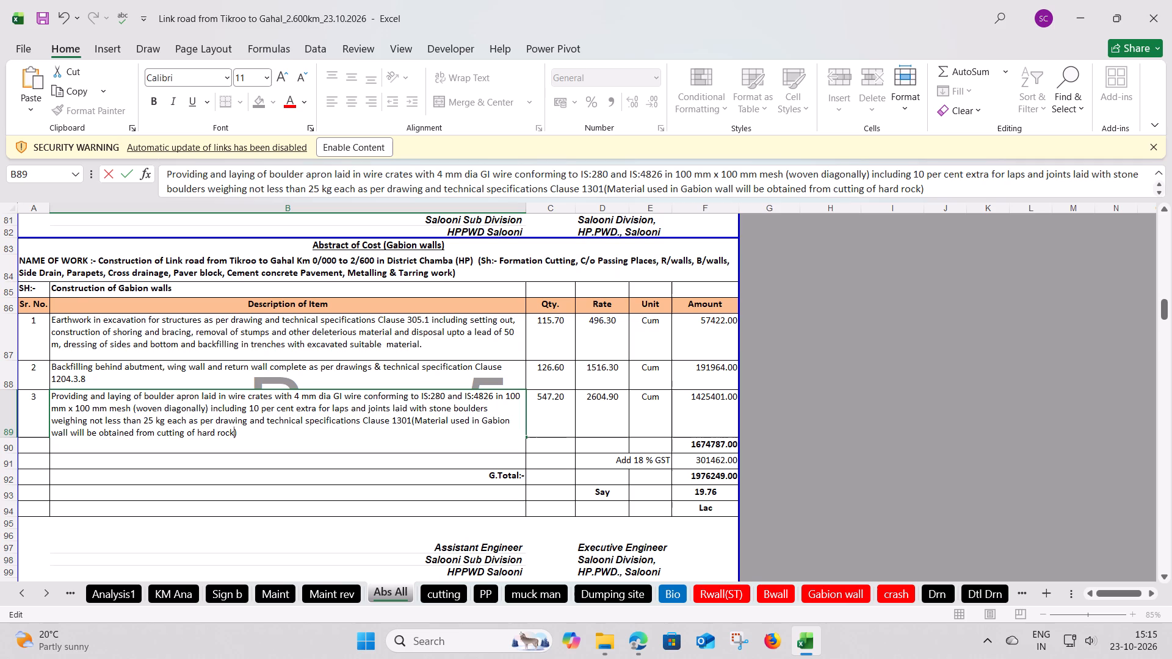
Make the whole bracketed note after "Clause 1301" in the boulder apron description bold.
{"action": "left_click_drag", "start_coordinate": [411, 419], "coordinate": [424, 421]}
{"action": "left_click_drag", "start_coordinate": [424, 421], "coordinate": [429, 434]}
{"action": "left_click", "coordinate": [151, 101]}
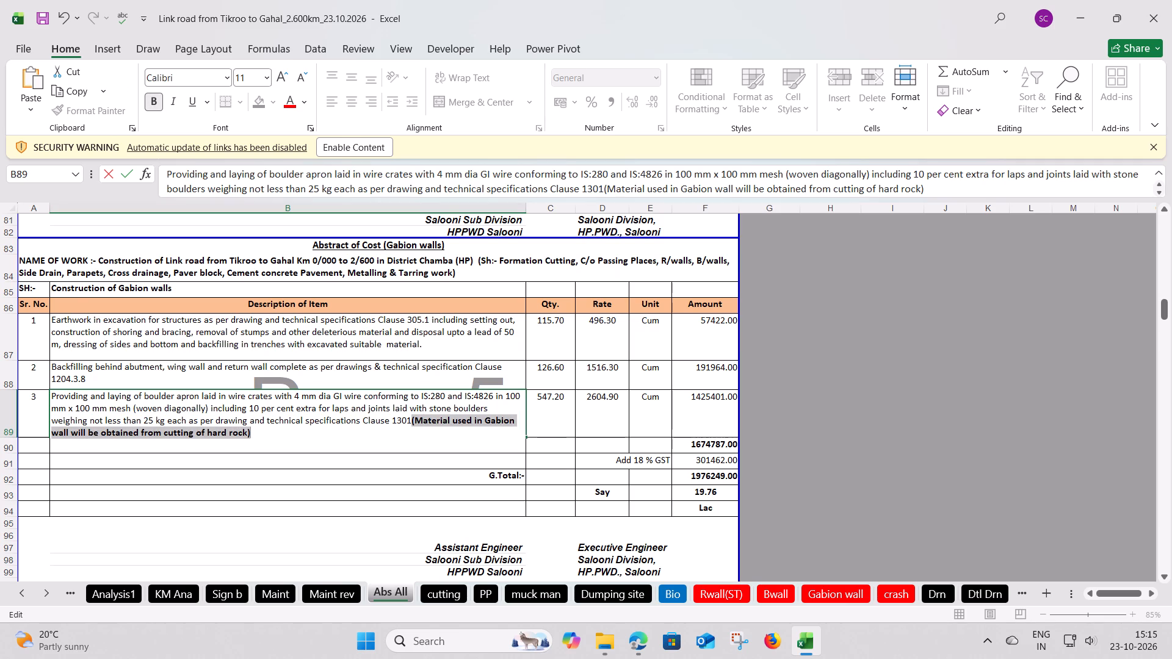
{"action": "left_click", "coordinate": [209, 435]}
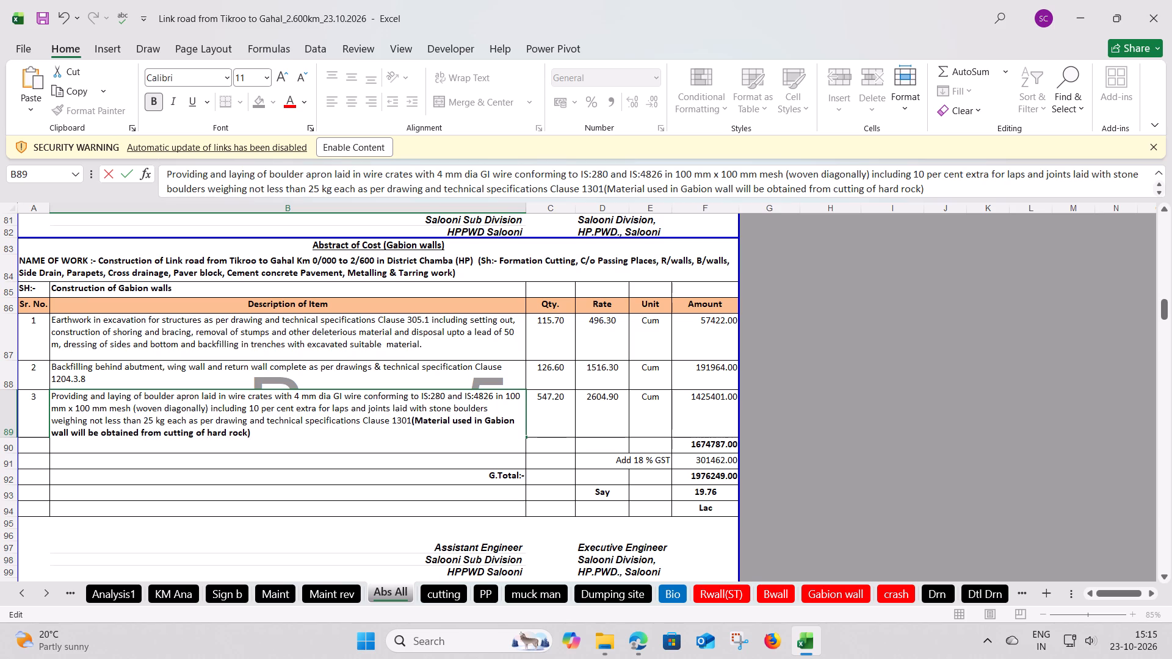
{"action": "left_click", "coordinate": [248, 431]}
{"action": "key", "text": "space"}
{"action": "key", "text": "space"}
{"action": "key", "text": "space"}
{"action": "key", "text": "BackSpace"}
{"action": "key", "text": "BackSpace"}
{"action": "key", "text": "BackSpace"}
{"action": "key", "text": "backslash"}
After the boulder apron note's closing bracket, add the replacement wording "hard rock obtained from cutting", separated by a few spaces.
{"action": "key", "text": "Right"}
{"action": "key", "text": "Right"}
{"action": "key", "text": "space"}
{"action": "key", "text": "space"}
{"action": "key", "text": "space"}
{"action": "key", "text": "space"}
{"action": "type", "text": "hard"}
{"action": "key", "text": "space"}
{"action": "type", "text": "rock cutting"}
{"action": "key", "text": "space"}
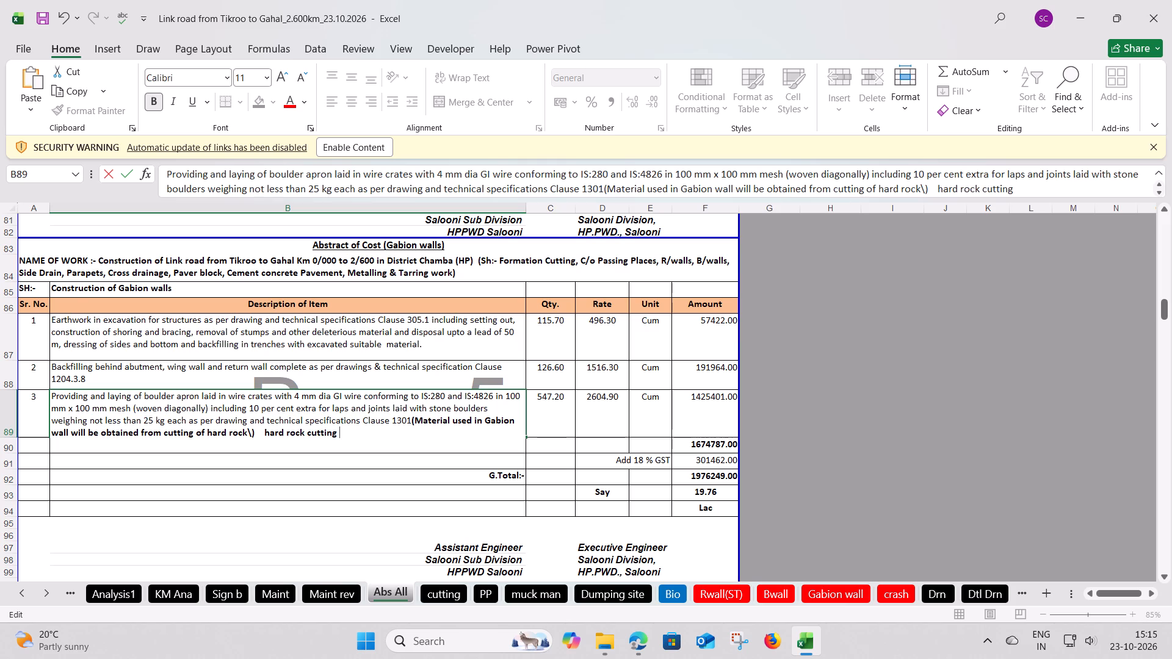
{"action": "type", "text": "obtained from"}
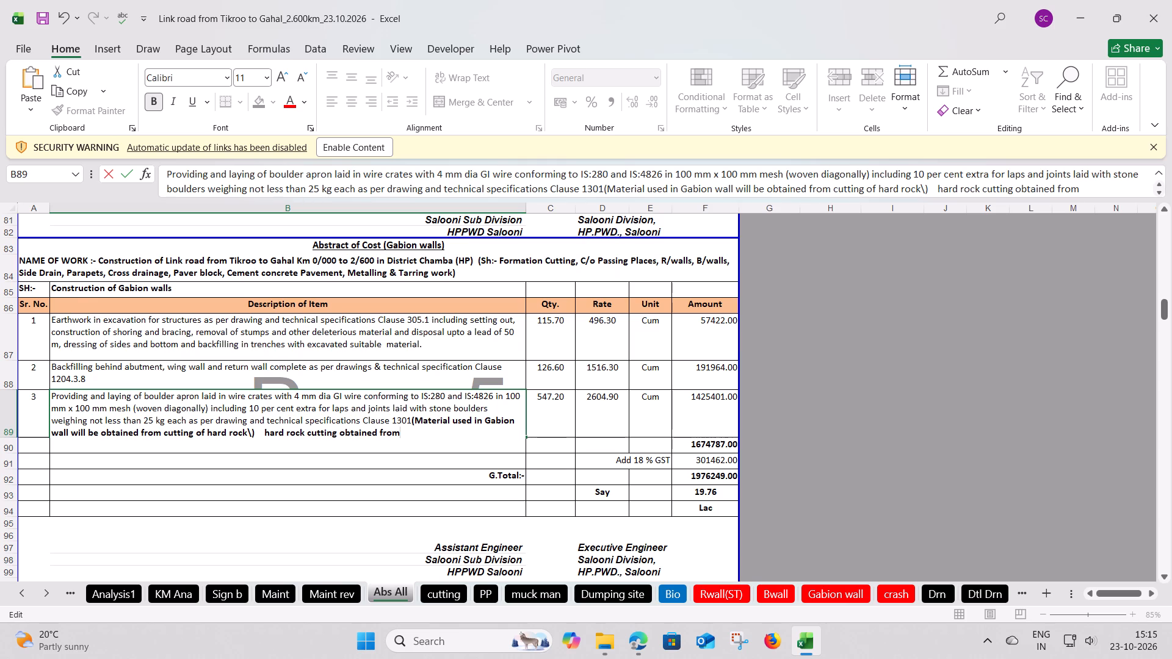
{"action": "left_click_drag", "start_coordinate": [404, 430], "coordinate": [388, 433]}
{"action": "left_click_drag", "start_coordinate": [388, 433], "coordinate": [339, 436]}
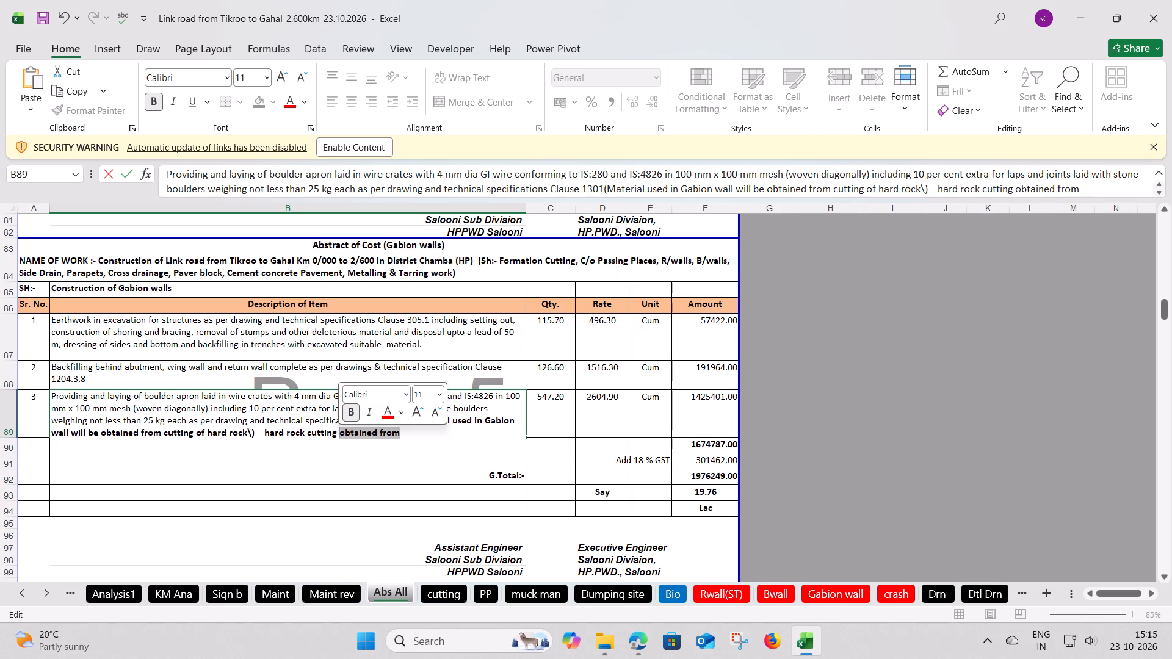
{"action": "key", "text": "ctrl+x"}
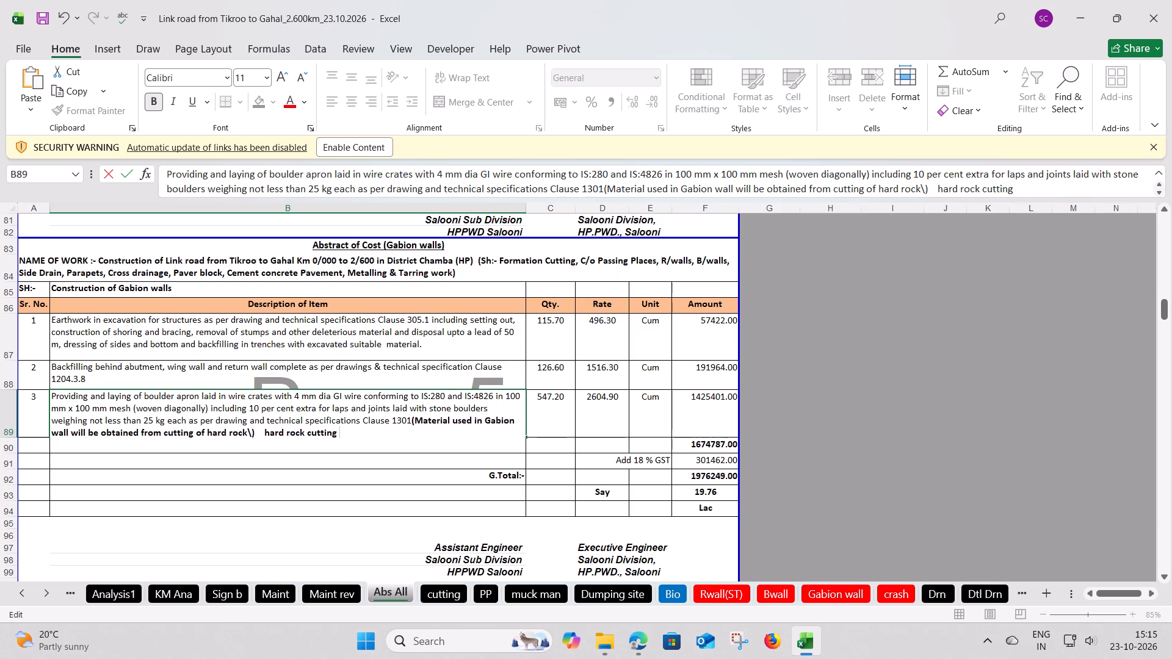
{"action": "left_click", "coordinate": [306, 427]}
{"action": "key", "text": "space"}
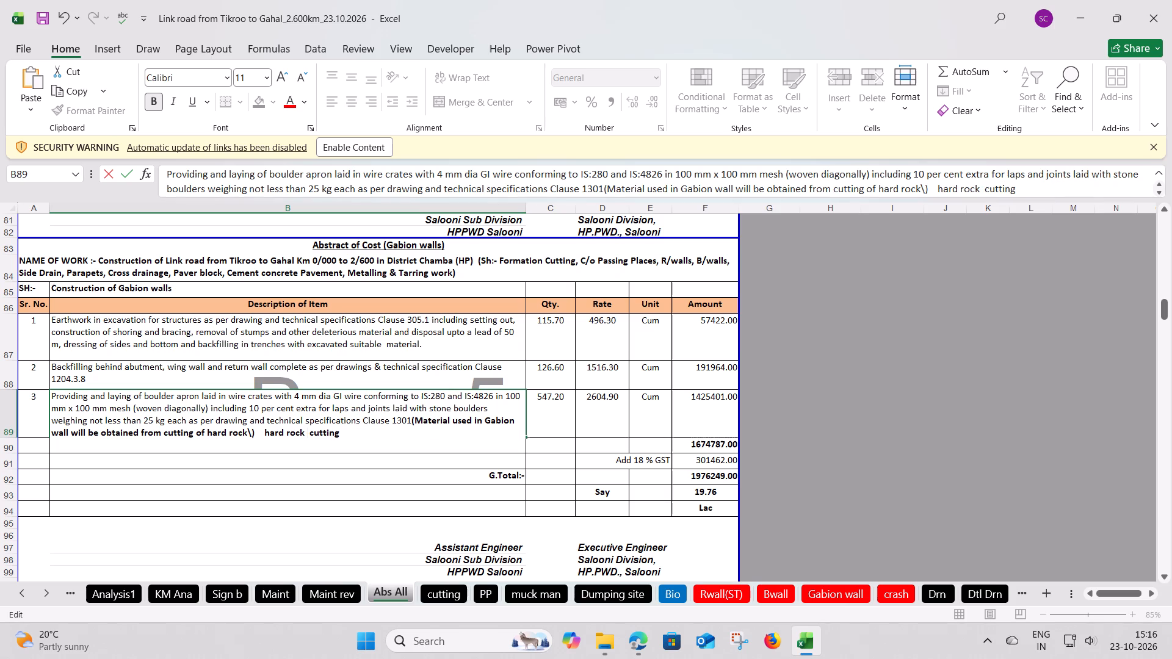
{"action": "key", "text": "ctrl+v"}
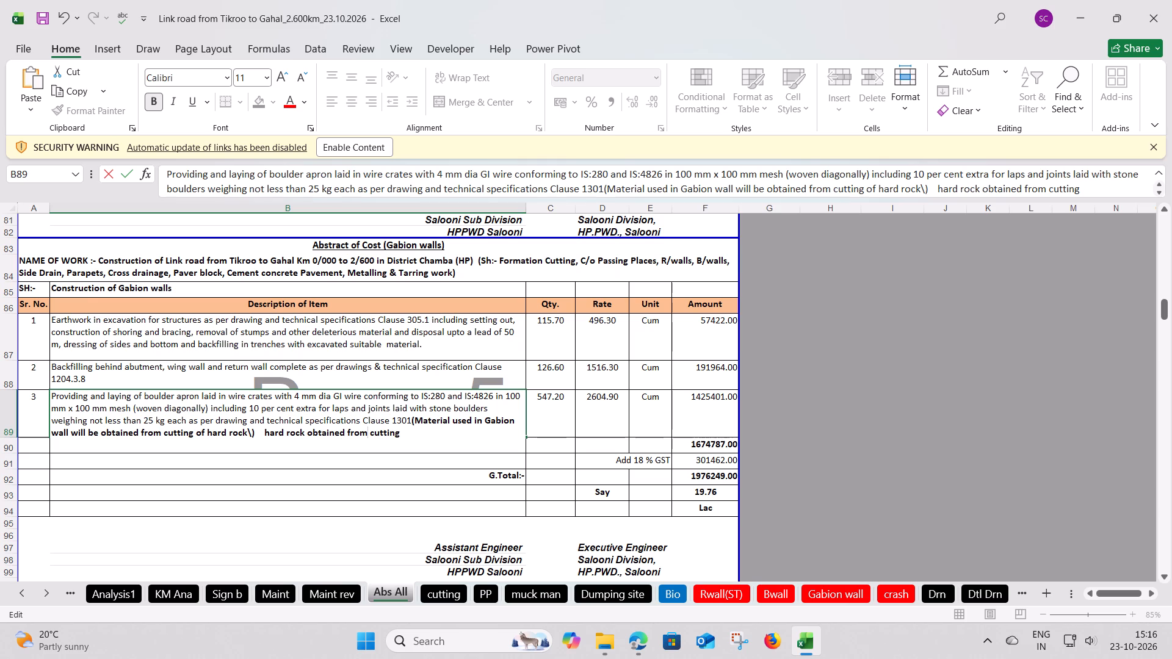
Continue the replacement wording after "cutting" with "of roadway will be used in gabion wall works".
{"action": "left_click", "coordinate": [404, 433]}
{"action": "type", "text": "of roadway"}
{"action": "key", "text": "space"}
{"action": "type", "text": "will be"}
{"action": "key", "text": "space"}
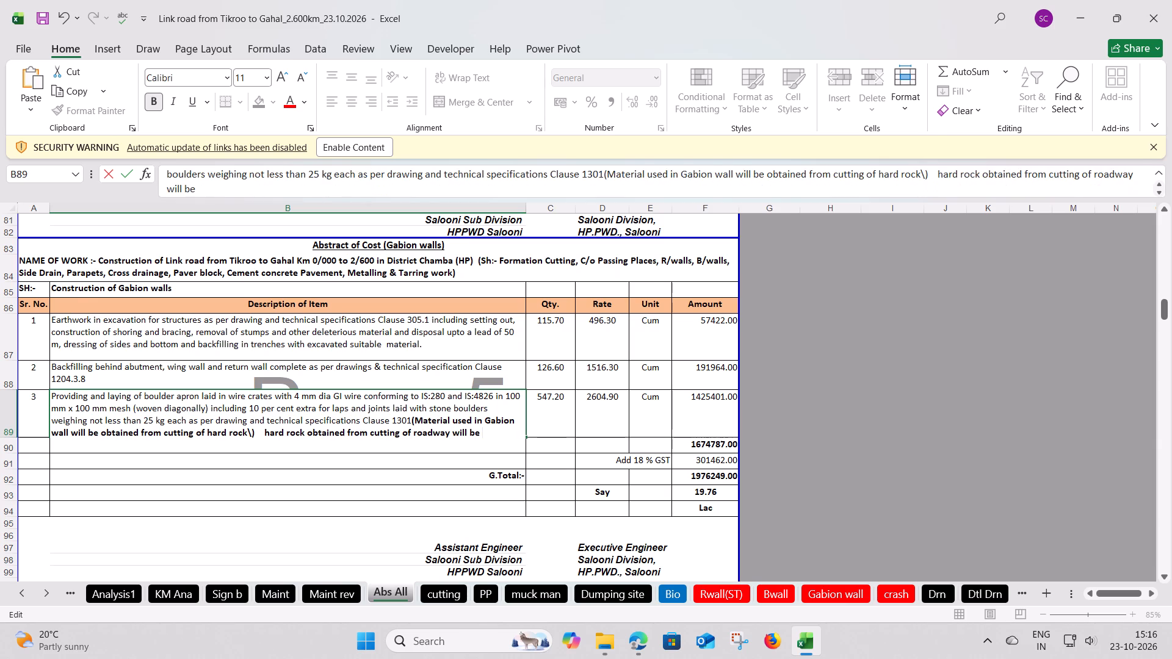
{"action": "type", "text": "used"}
{"action": "key", "text": "space"}
{"action": "type", "text": "in"}
{"action": "key", "text": "space"}
{"action": "type", "text": "gabion wall"}
{"action": "key", "text": "space"}
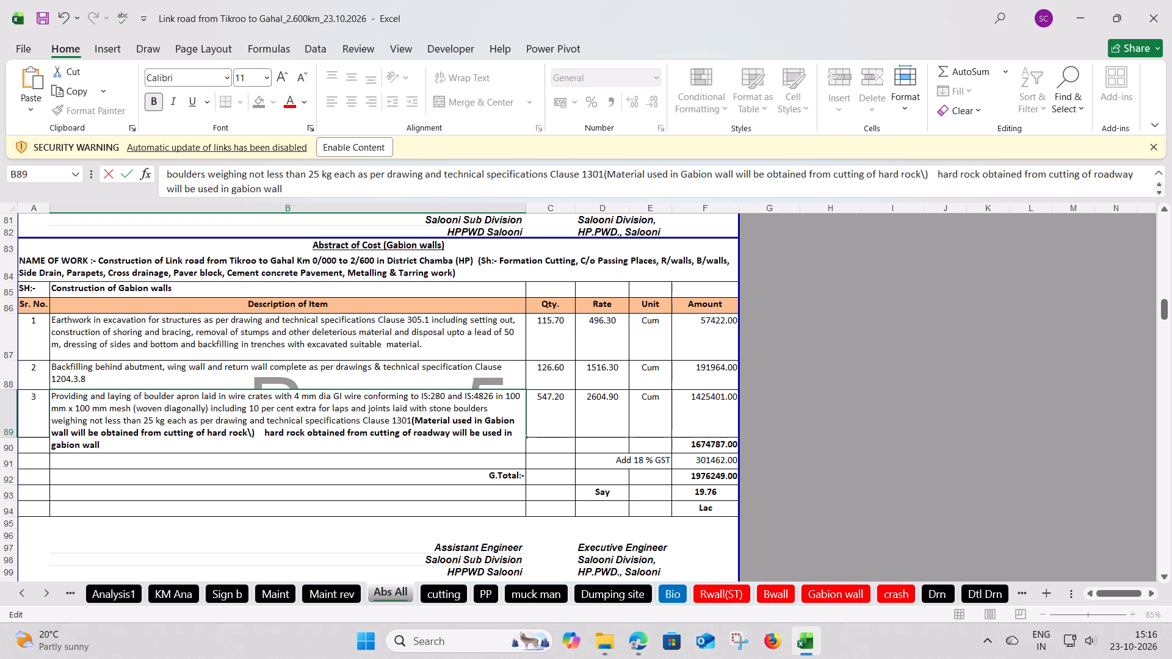
{"action": "type", "text": "works"}
Delete the earlier bracketed "Material used in Gabion wall" note, keeping only the new "hard rock" wording after "Clause 1301".
{"action": "left_click_drag", "start_coordinate": [265, 431], "coordinate": [411, 420]}
{"action": "key", "text": "Delete"}
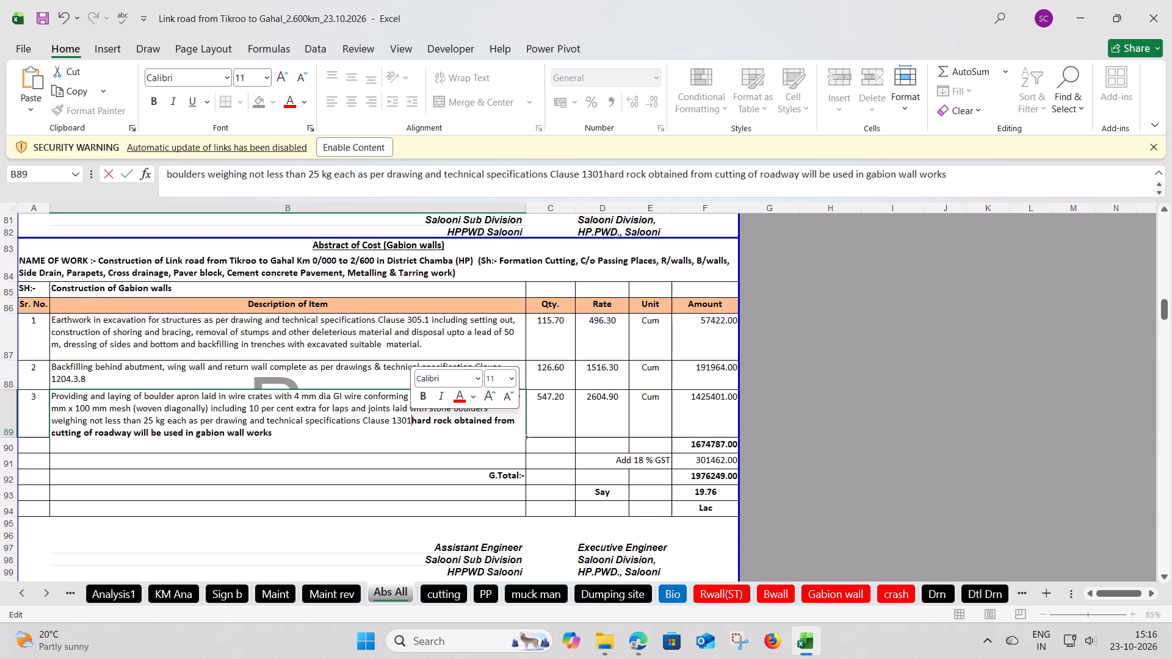
Enclose the new boulder apron note in brackets and capitalise its first word, giving "(Hard rock obtained from cutting of roadway will be used in gabion wall works)".
{"action": "key", "text": "shift+parenleft"}
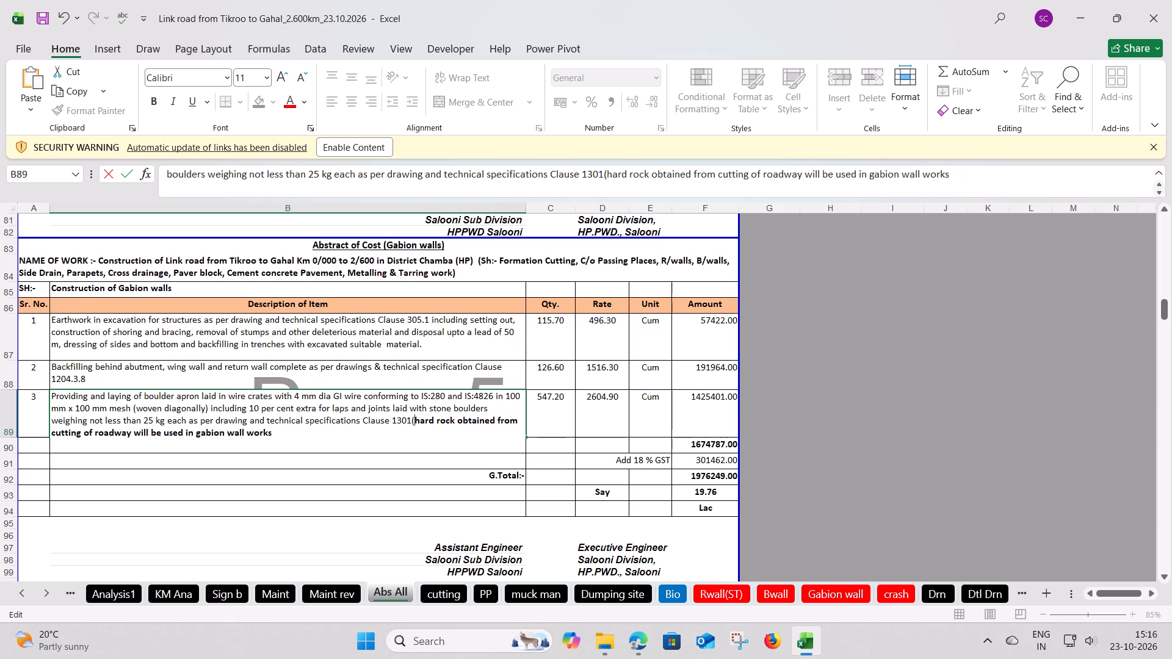
{"action": "left_click", "coordinate": [420, 417]}
{"action": "key", "text": "shift+h"}
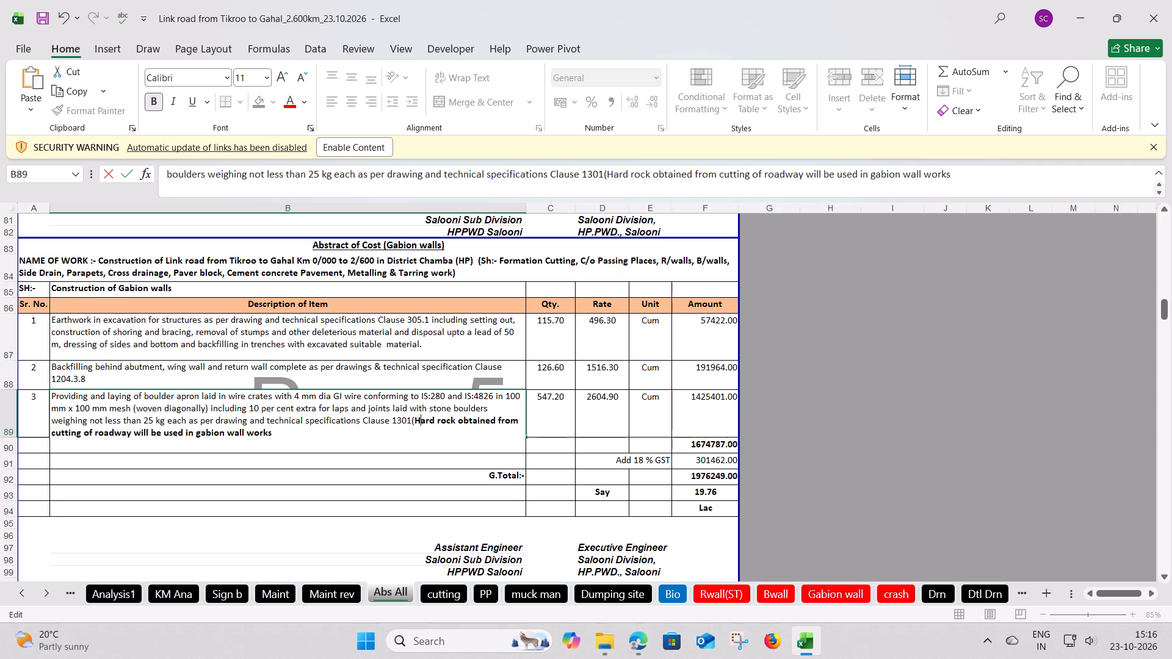
{"action": "left_click", "coordinate": [277, 437]}
{"action": "key", "text": "shift+parenright"}
{"action": "left_click", "coordinate": [204, 478]}
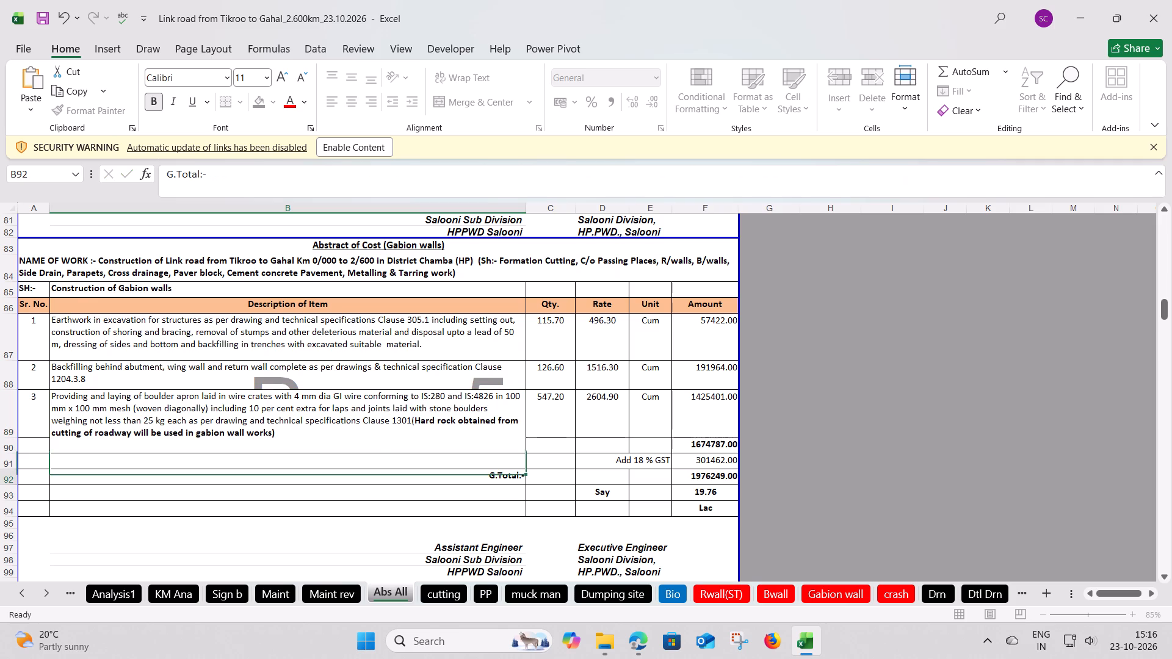
Slightly increase the height of row 89, which holds the boulder apron item.
{"action": "left_click_drag", "start_coordinate": [10, 438], "coordinate": [9, 444]}
{"action": "left_click", "coordinate": [119, 474]}
{"action": "left_click", "coordinate": [150, 422]}
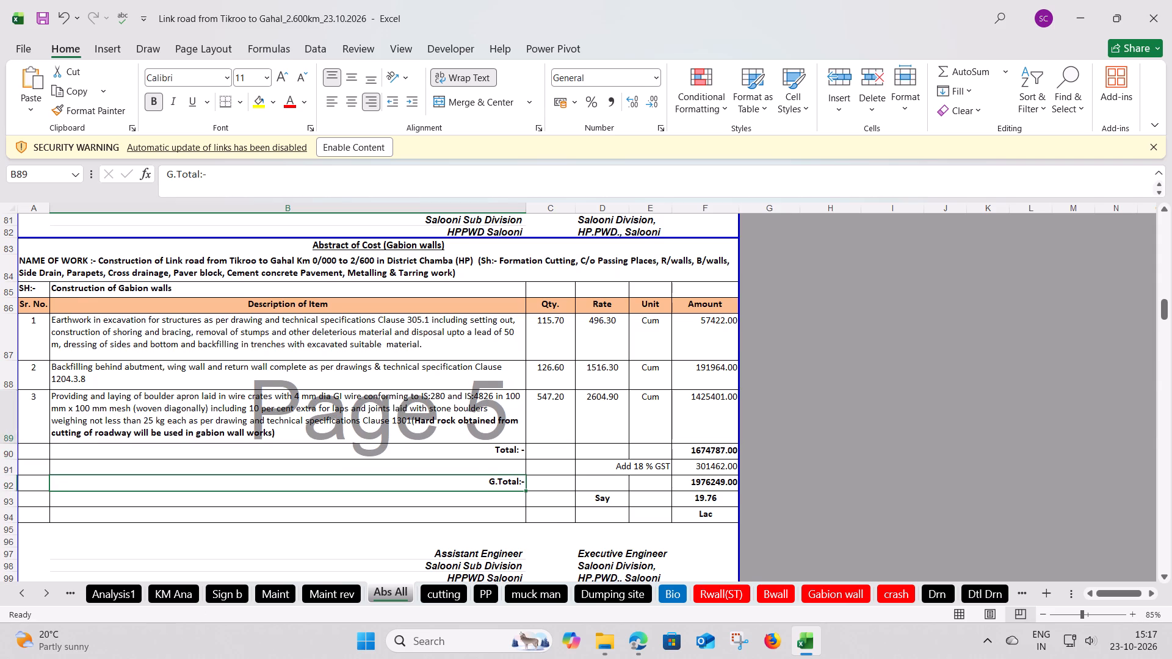
Copy the bracketed "Material used in backfilling" note from the retaining-wall backfilling item to the end of the gabion-wall backfilling item, after "1204.3.8".
{"action": "left_click", "coordinate": [140, 379]}
{"action": "scroll", "coordinate": [140, 379], "scroll_direction": "up", "scroll_amount": 9}
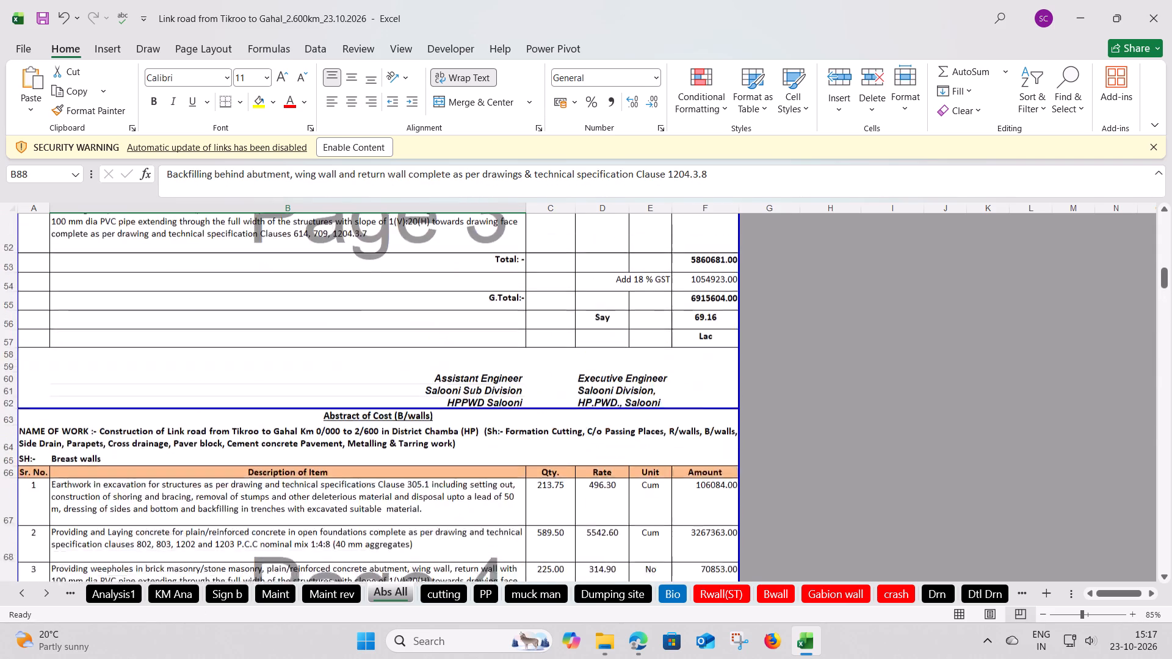
{"action": "scroll", "coordinate": [140, 379], "scroll_direction": "up", "scroll_amount": 2}
{"action": "double_click", "coordinate": [214, 322]}
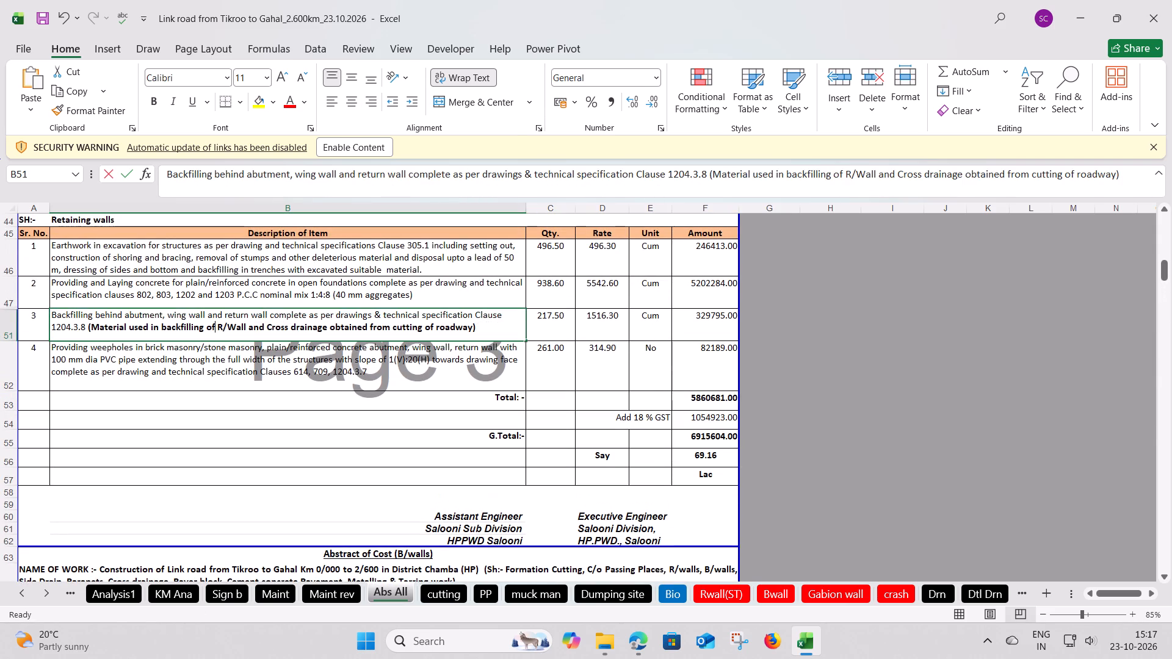
{"action": "left_click_drag", "start_coordinate": [498, 328], "coordinate": [91, 340]}
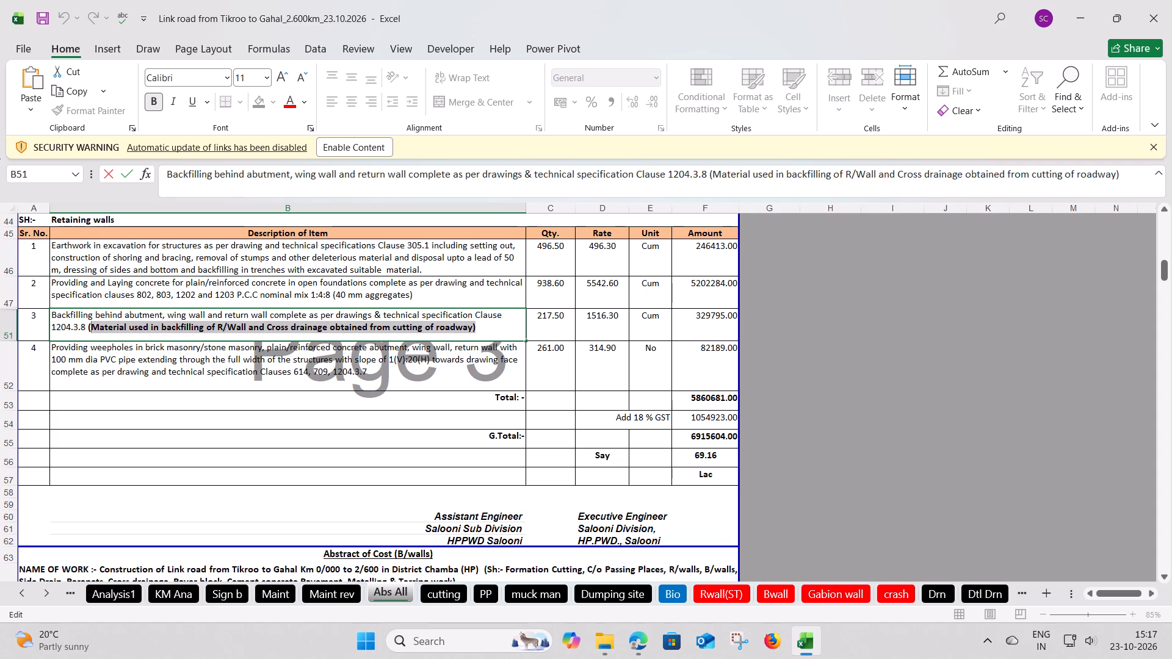
{"action": "left_click_drag", "start_coordinate": [91, 340], "coordinate": [89, 340]}
{"action": "key", "text": "ctrl+c"}
{"action": "left_click", "coordinate": [140, 425]}
{"action": "scroll", "coordinate": [150, 414], "scroll_direction": "down", "scroll_amount": 5}
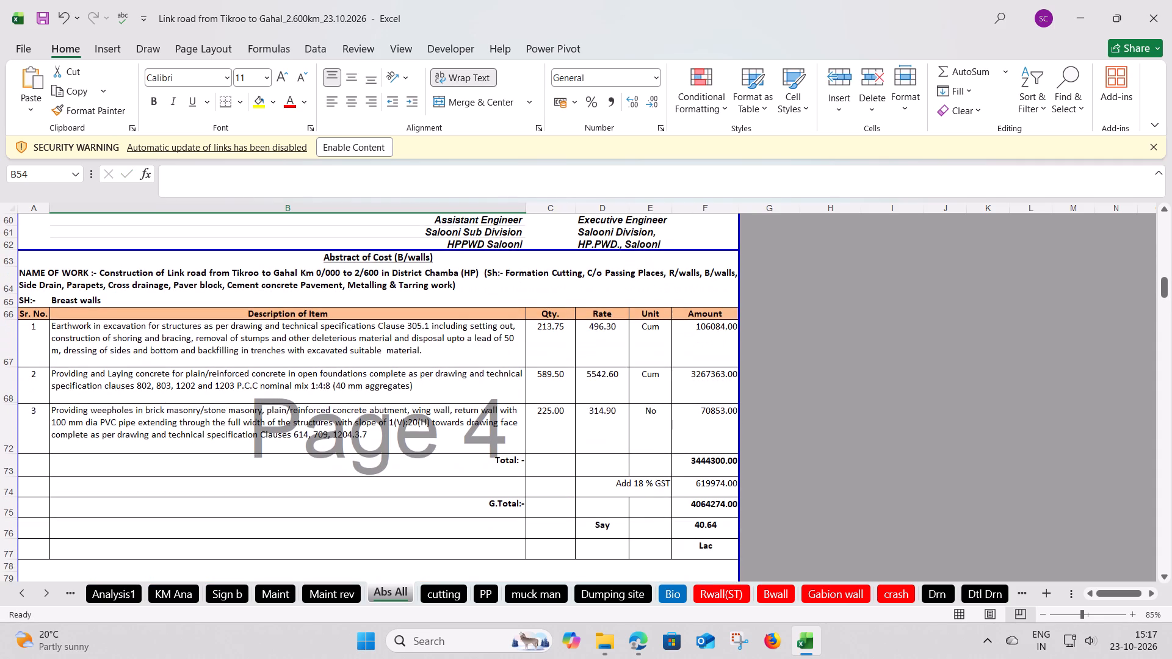
{"action": "scroll", "coordinate": [244, 387], "scroll_direction": "down", "scroll_amount": 6}
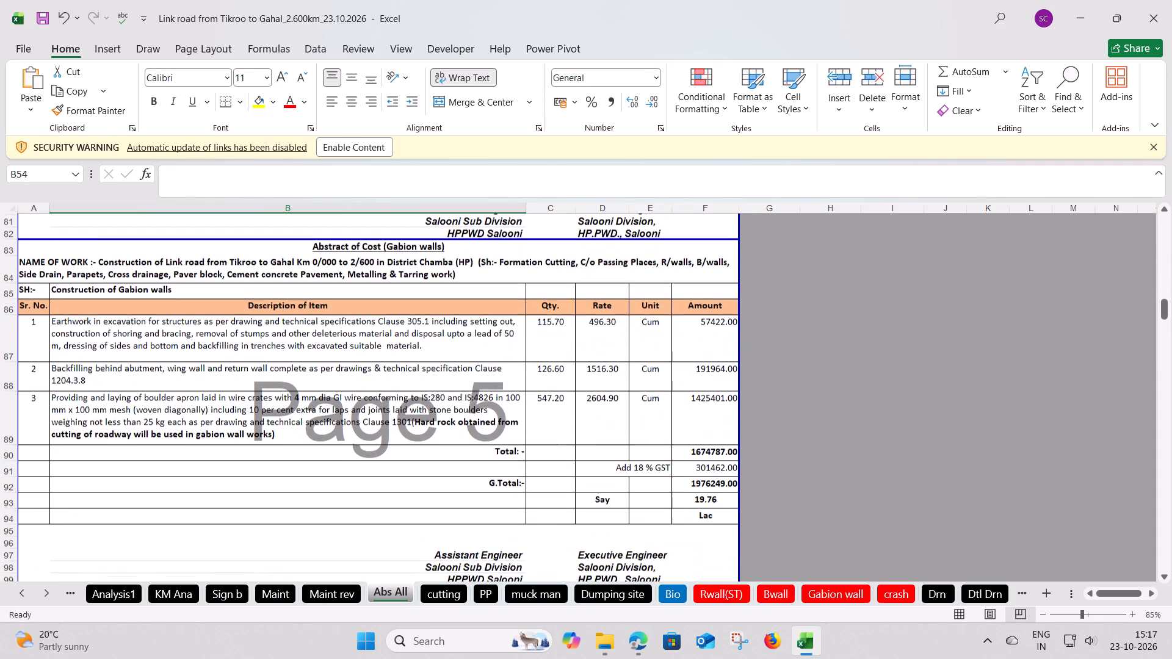
{"action": "double_click", "coordinate": [124, 386]}
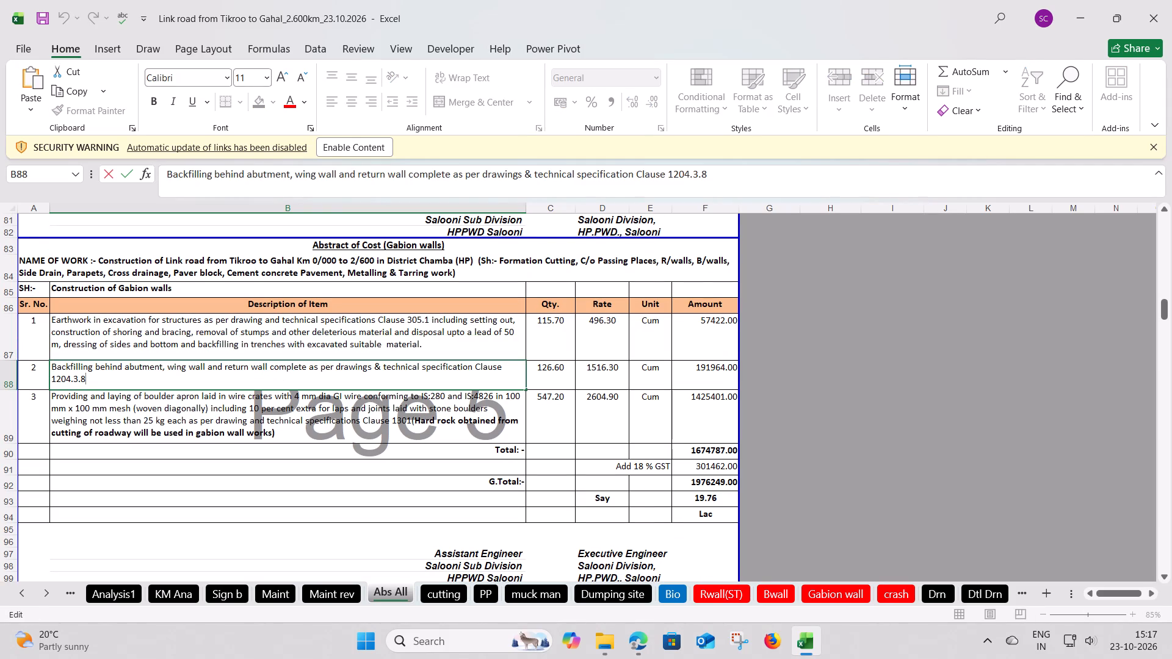
{"action": "key", "text": "space"}
{"action": "key", "text": "ctrl+v"}
Make the bracketed "Material used in backfilling" note in the gabion-wall backfilling item bold.
{"action": "left_click_drag", "start_coordinate": [466, 382], "coordinate": [137, 391]}
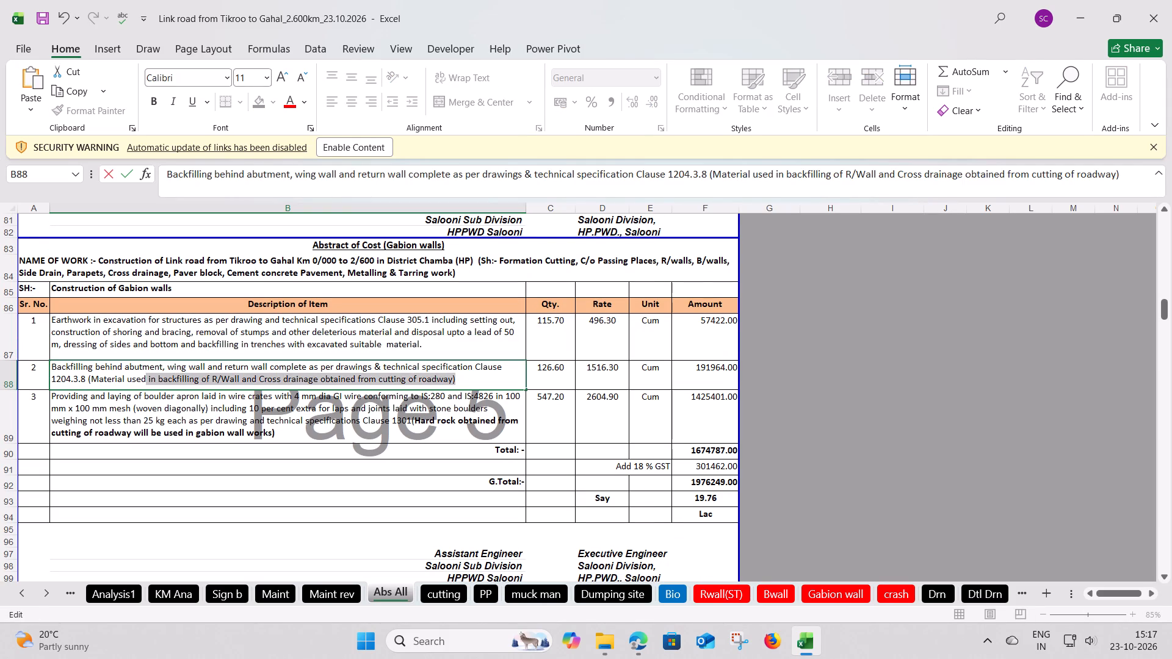
{"action": "left_click_drag", "start_coordinate": [137, 391], "coordinate": [89, 386]}
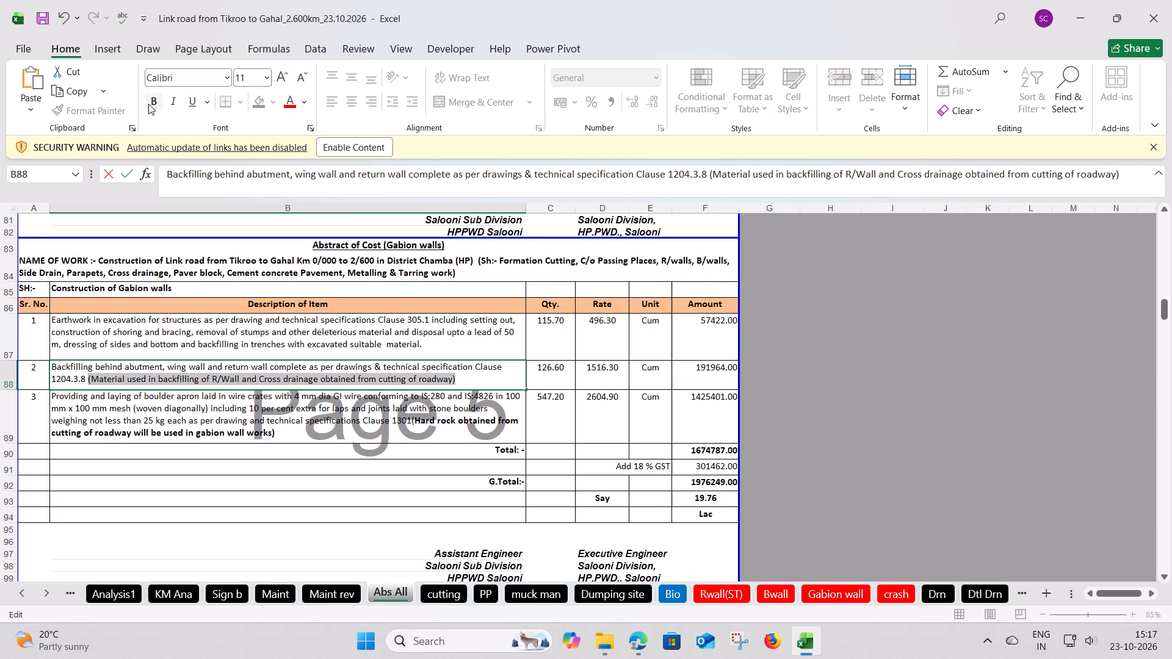
{"action": "left_click", "coordinate": [152, 98]}
{"action": "left_click", "coordinate": [246, 414]}
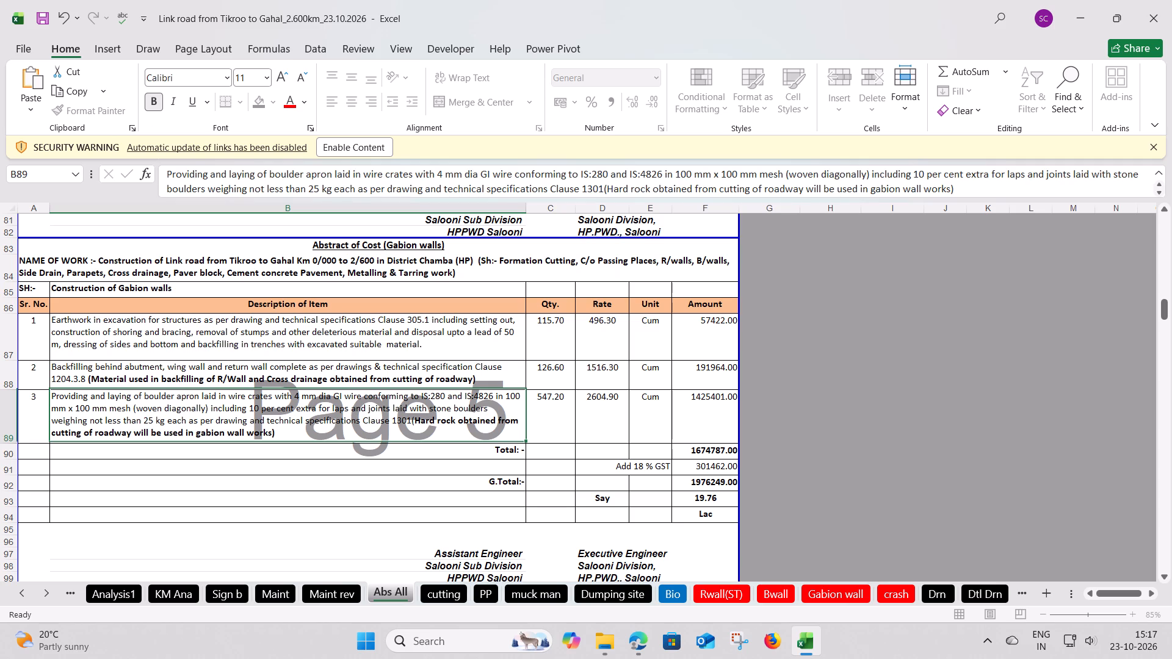
Trace the gabion-wall backfilling rate through its analysis to the granular material entry in Basic rates, and set that entry's column C rate to 300.
{"action": "left_click", "coordinate": [604, 376]}
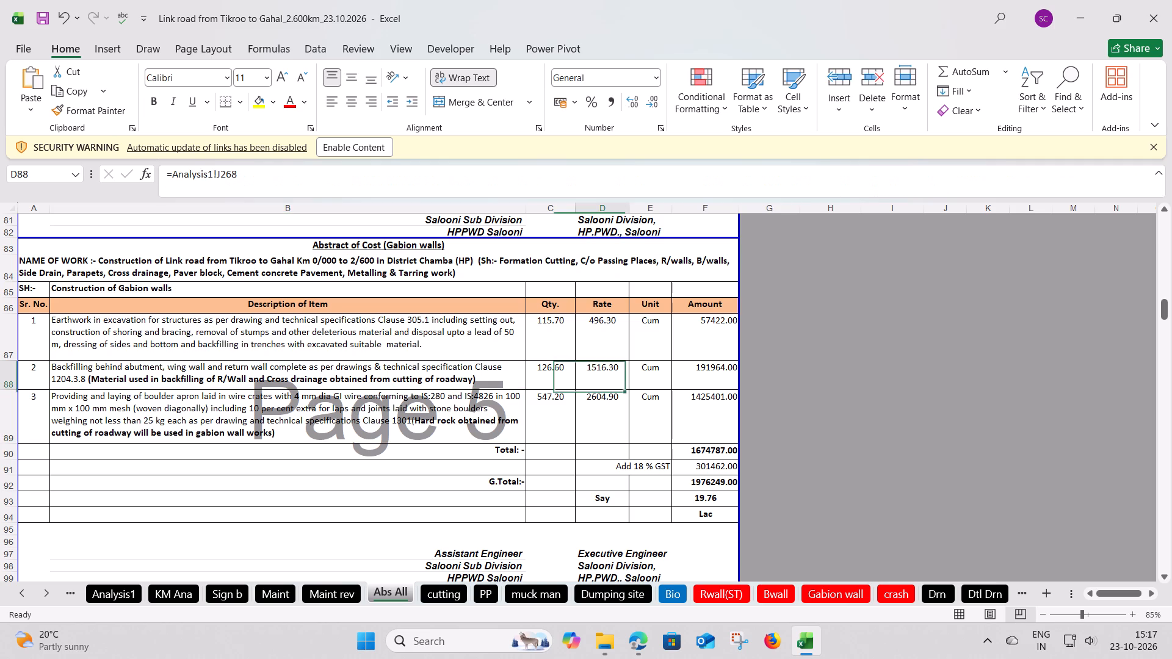
{"action": "key", "text": "ctrl+bracketleft"}
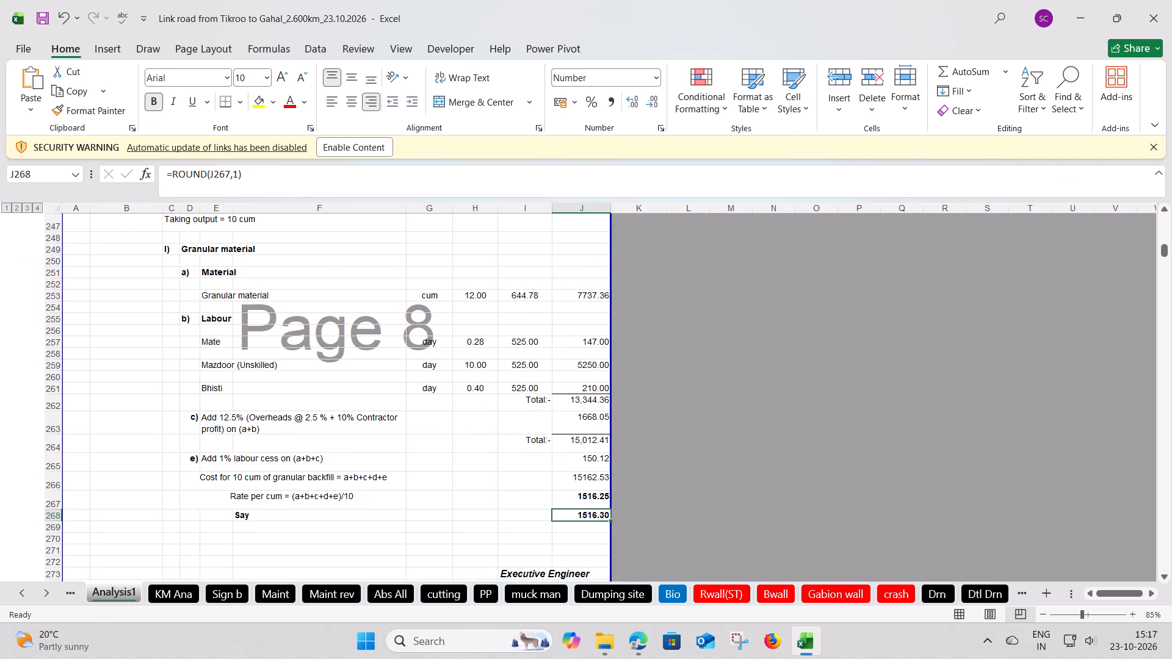
{"action": "scroll", "coordinate": [408, 381], "scroll_direction": "up", "scroll_amount": 2}
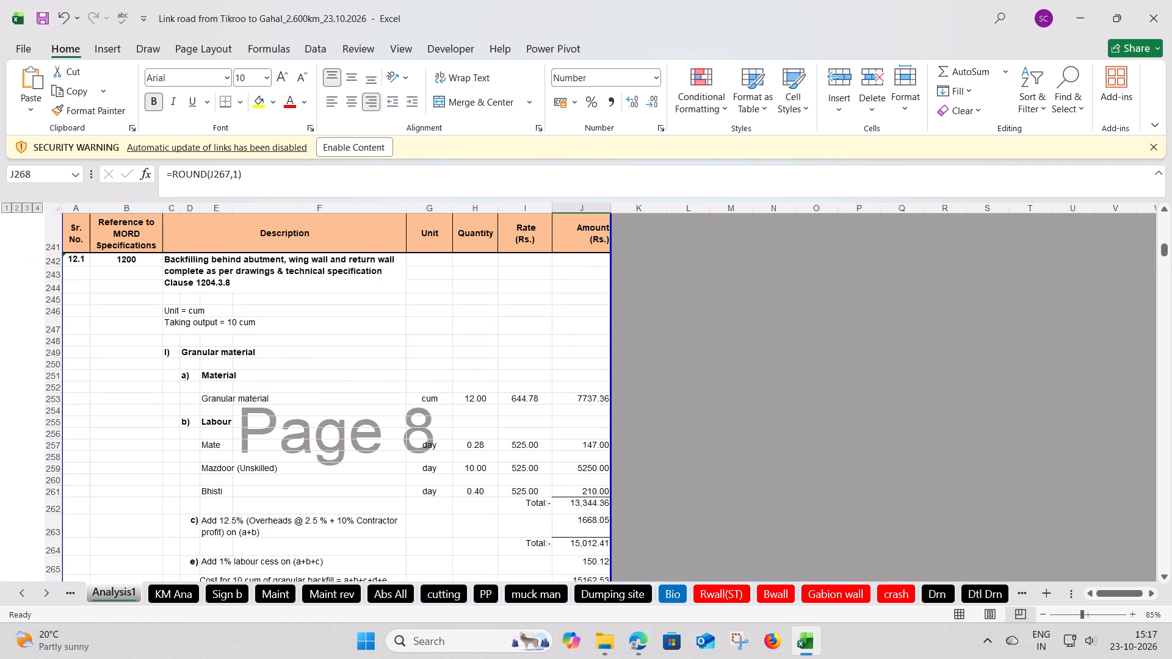
{"action": "scroll", "coordinate": [408, 381], "scroll_direction": "down", "scroll_amount": 1}
{"action": "left_click", "coordinate": [528, 332]}
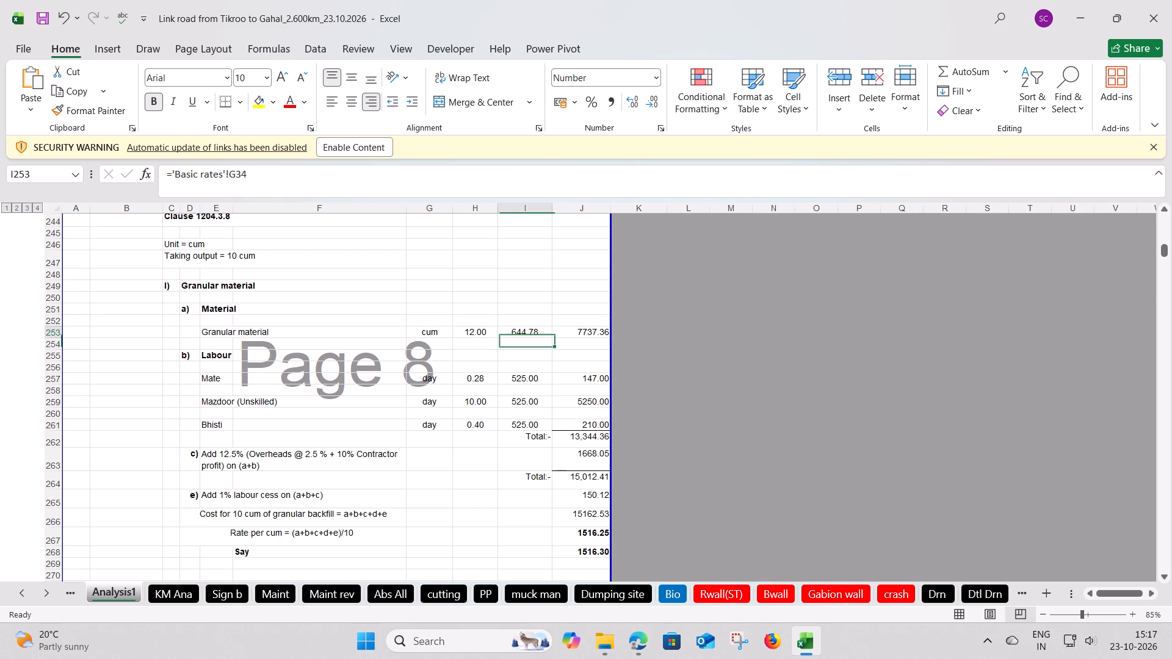
{"action": "key", "text": "ctrl+bracketleft"}
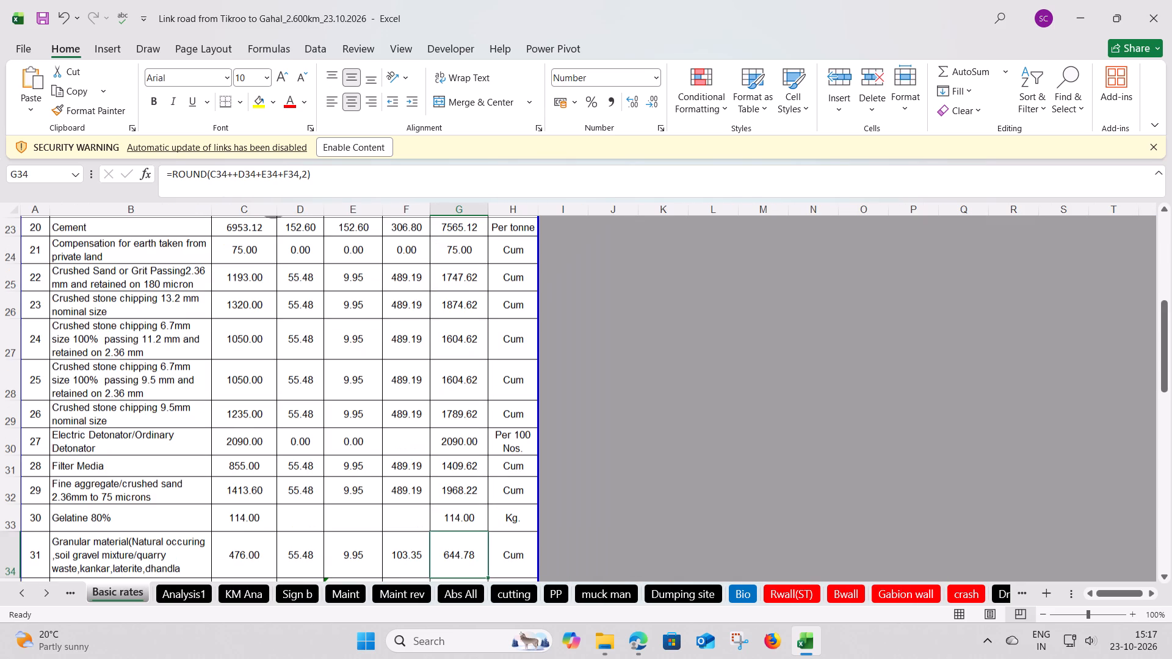
{"action": "scroll", "coordinate": [361, 463], "scroll_direction": "down", "scroll_amount": 2}
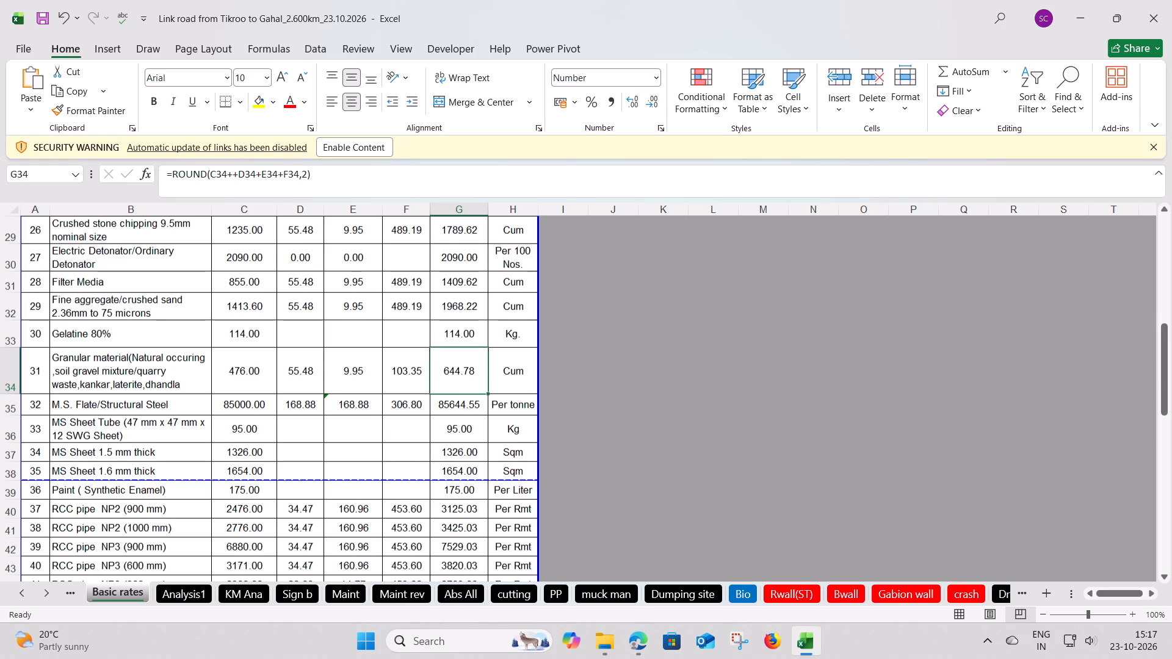
{"action": "left_click", "coordinate": [230, 380]}
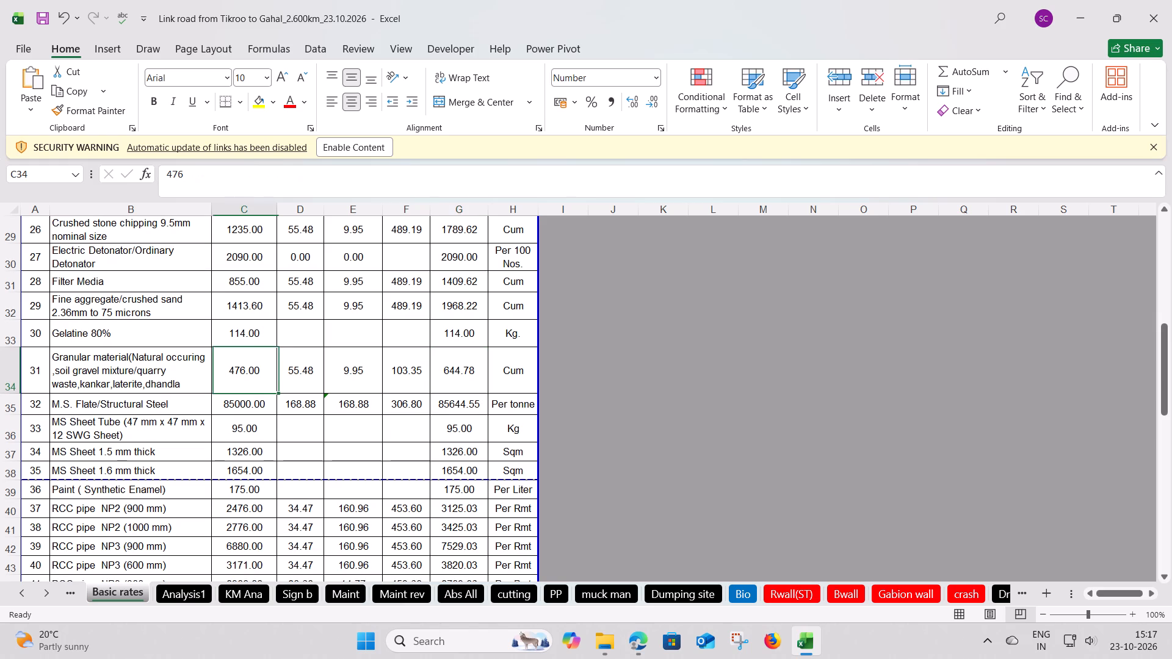
{"action": "type", "text": "300"}
{"action": "key", "text": "Return"}
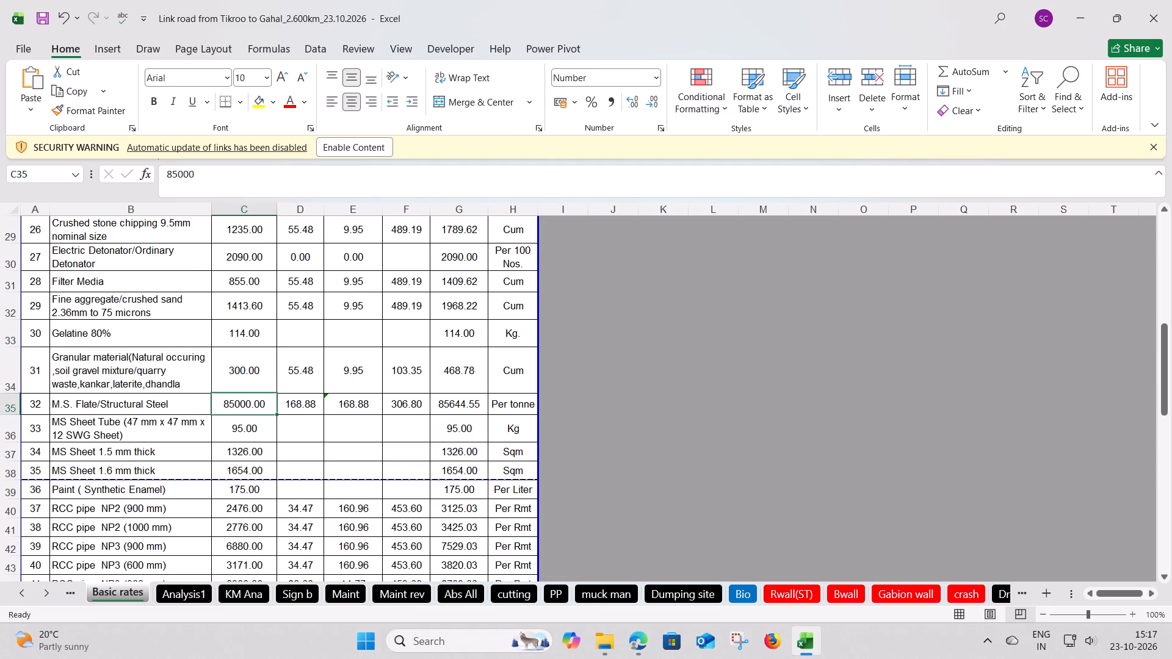
Clear the carriage charge linked from the Carr. sheet in the granular material row of Basic rates, cell F34.
{"action": "scroll", "coordinate": [295, 378], "scroll_direction": "up", "scroll_amount": 6}
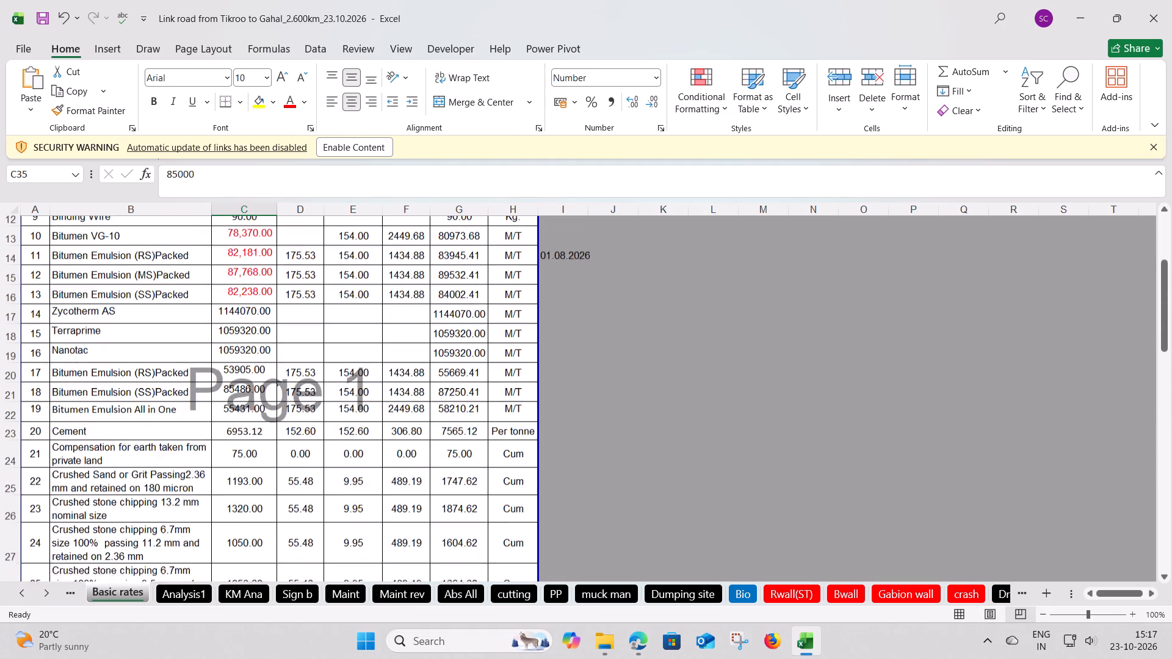
{"action": "scroll", "coordinate": [295, 378], "scroll_direction": "up", "scroll_amount": 5}
{"action": "scroll", "coordinate": [295, 378], "scroll_direction": "down", "scroll_amount": 6}
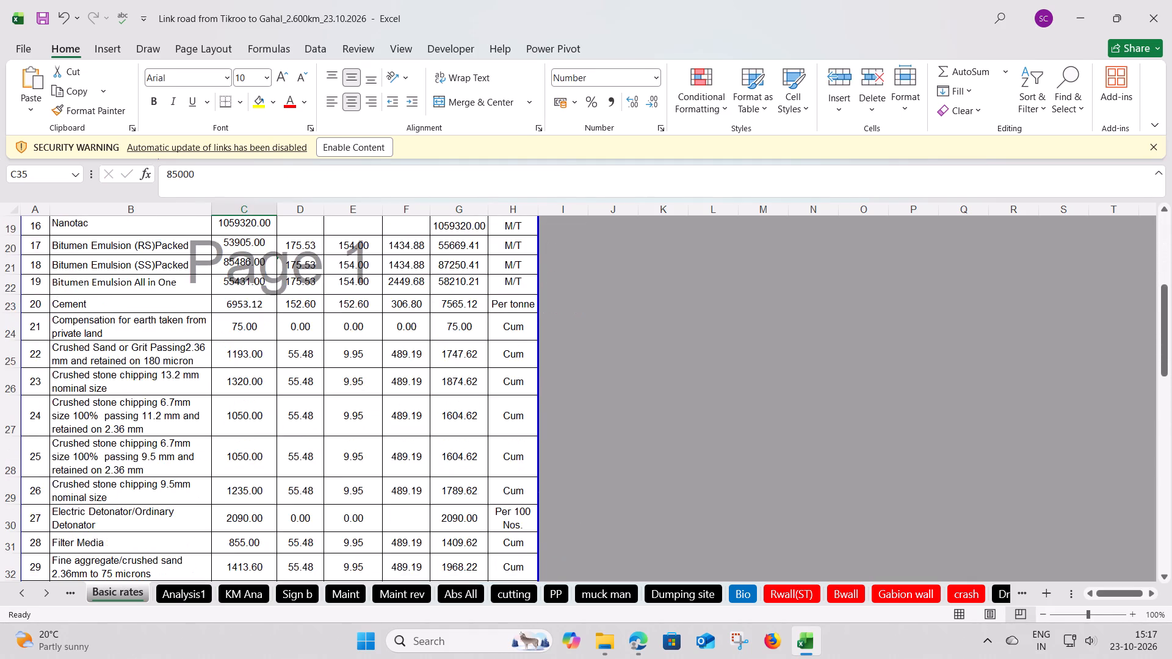
{"action": "scroll", "coordinate": [295, 378], "scroll_direction": "down", "scroll_amount": 4}
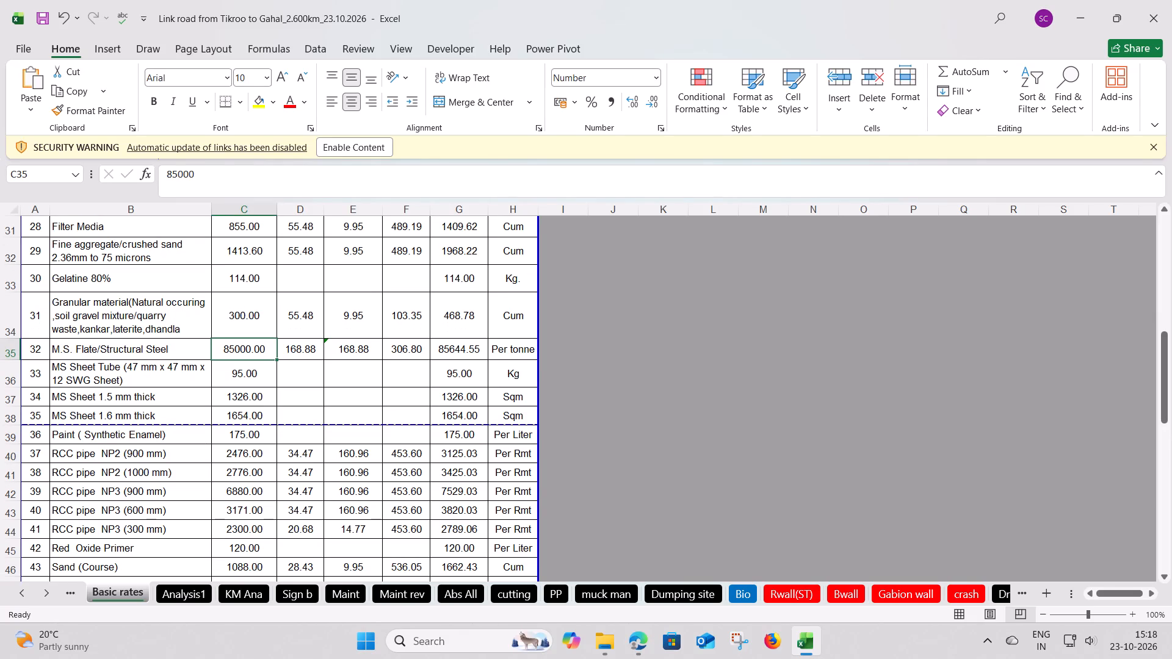
{"action": "left_click", "coordinate": [401, 324]}
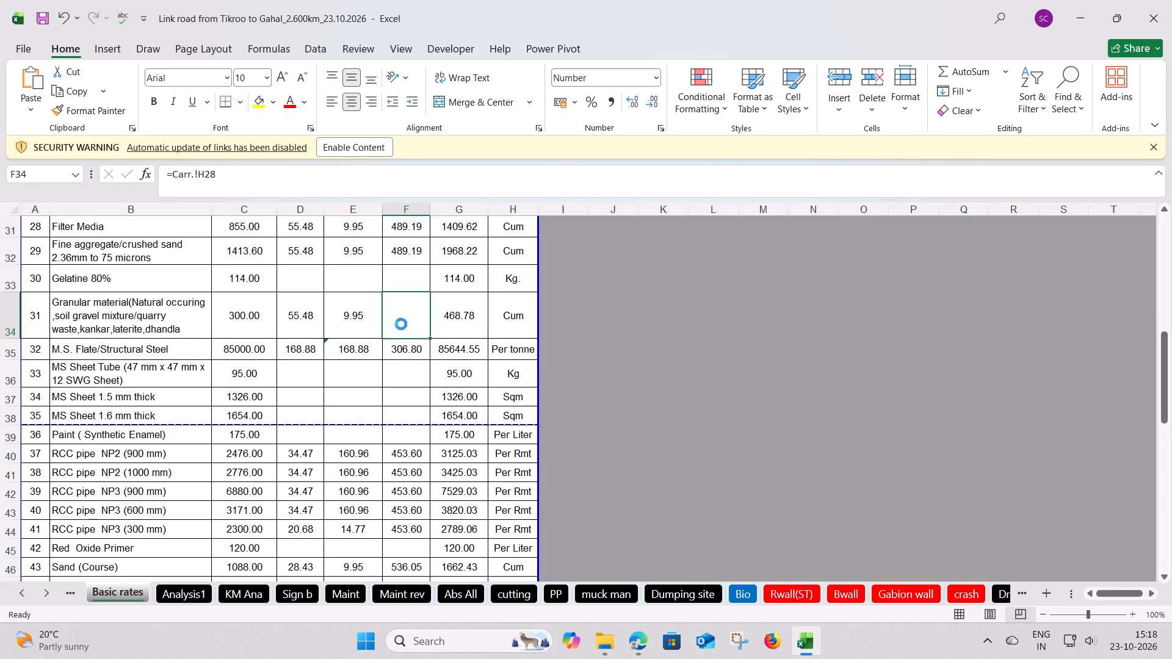
{"action": "key", "text": "Delete"}
{"action": "left_click", "coordinate": [398, 371]}
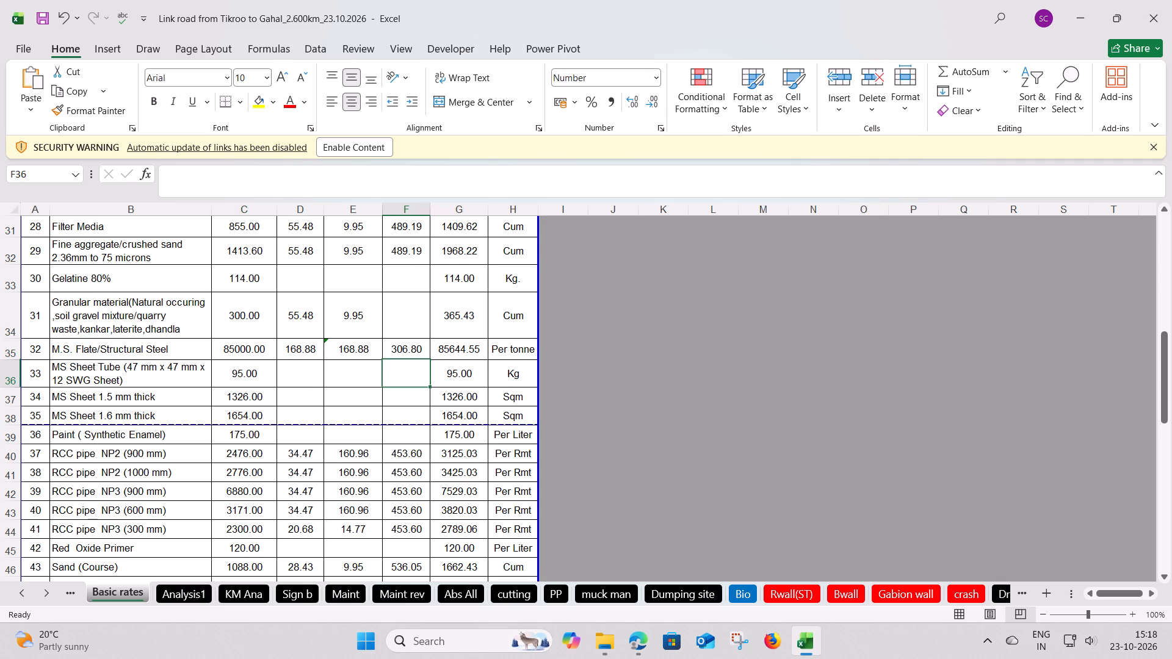
Check the backfilling rates in the gabion-wall and retaining-wall abstracts on the Abs All sheet.
{"action": "left_click", "coordinate": [447, 596]}
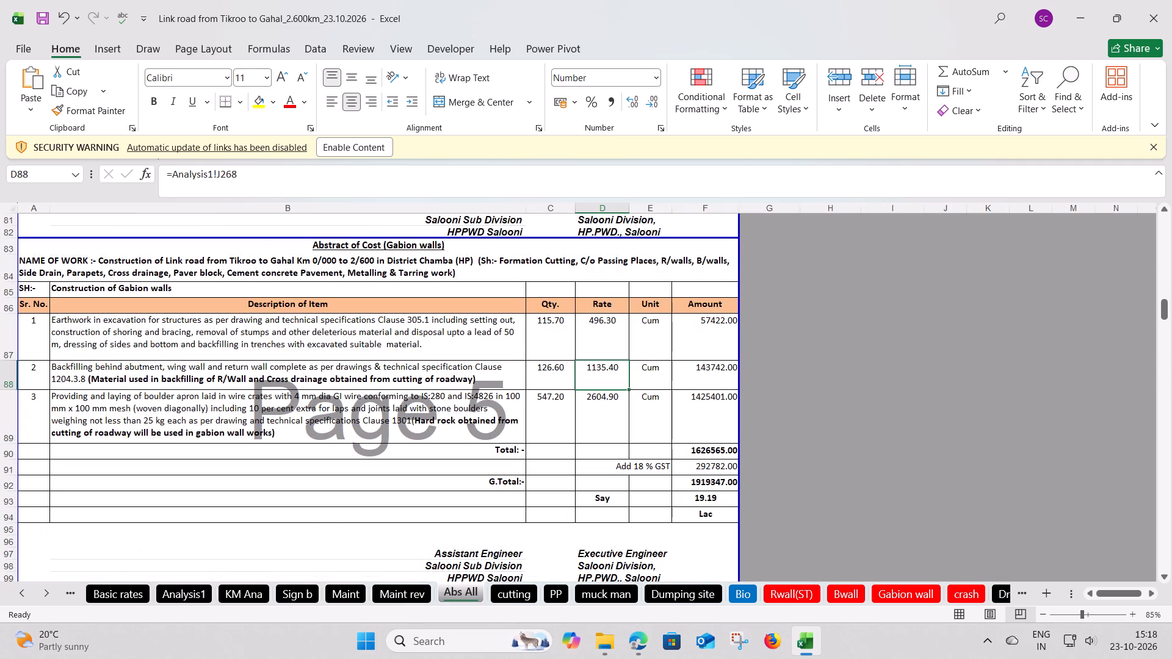
{"action": "scroll", "coordinate": [492, 431], "scroll_direction": "up", "scroll_amount": 1}
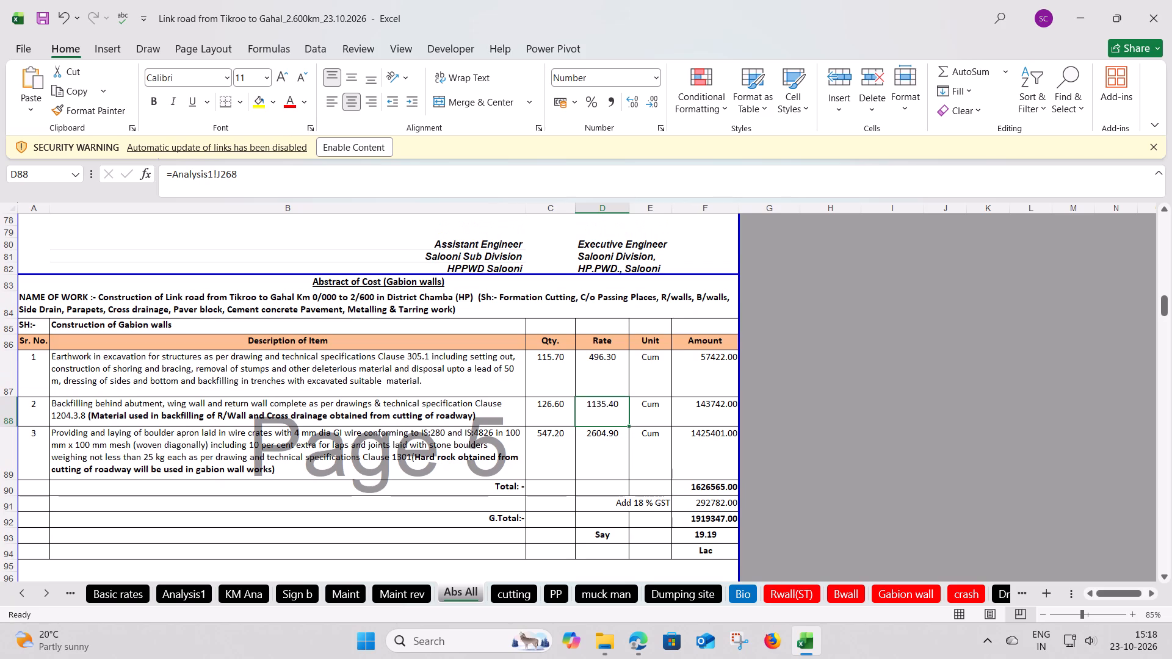
{"action": "scroll", "coordinate": [492, 431], "scroll_direction": "up", "scroll_amount": 1}
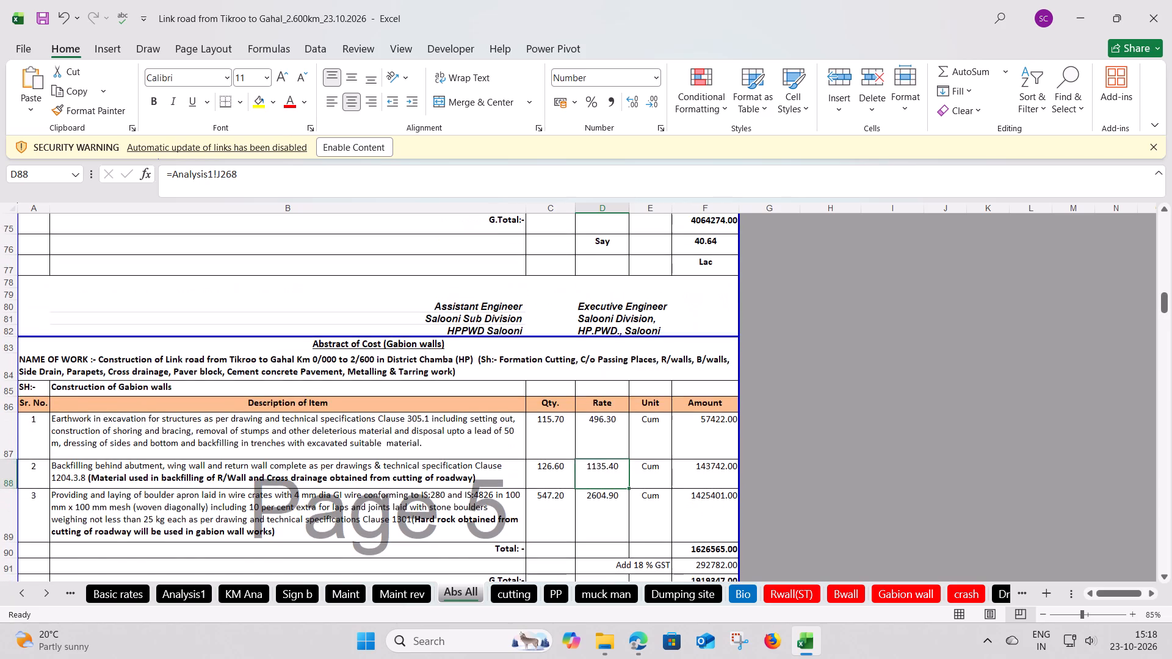
{"action": "scroll", "coordinate": [492, 431], "scroll_direction": "up", "scroll_amount": 5}
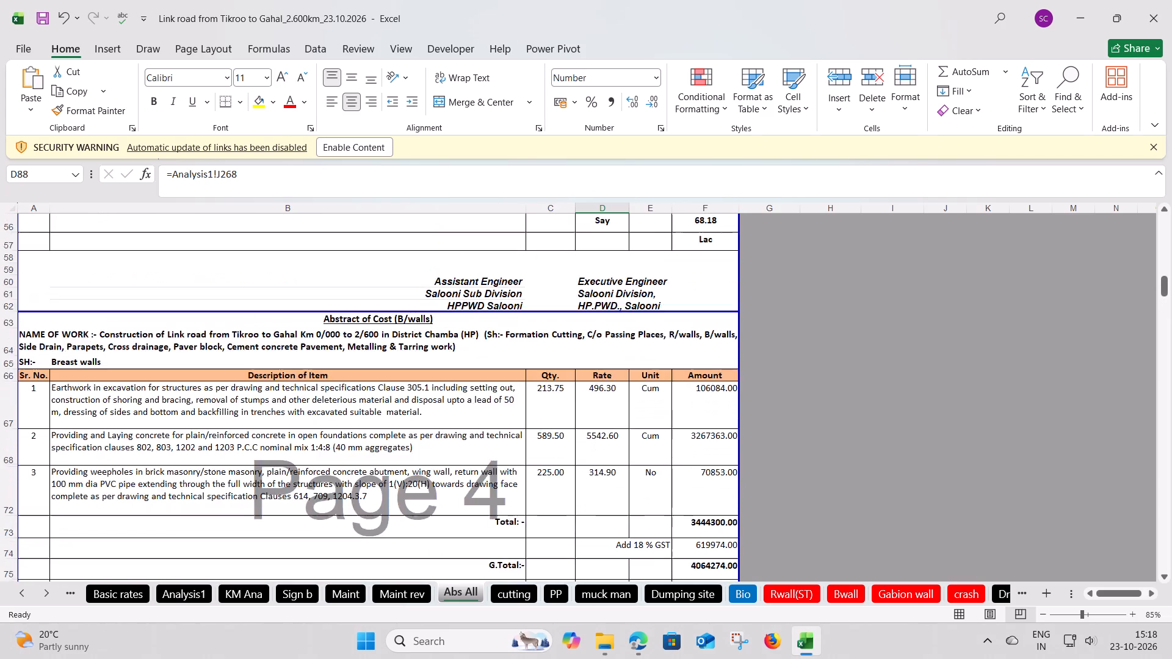
{"action": "scroll", "coordinate": [492, 431], "scroll_direction": "up", "scroll_amount": 4}
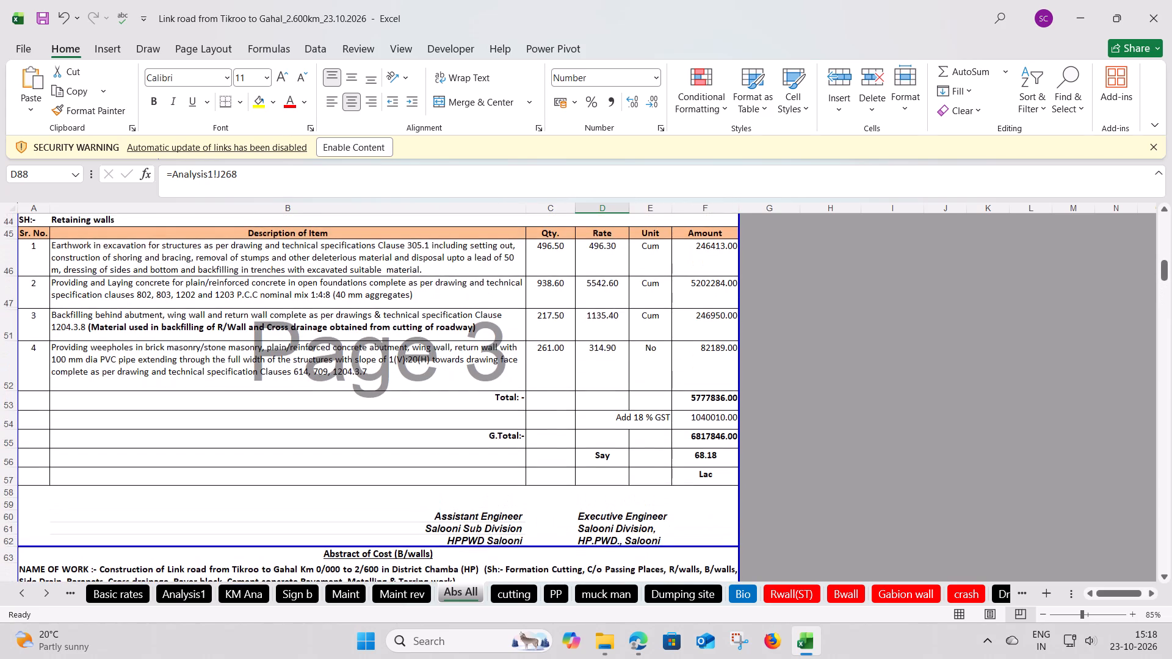
{"action": "left_click", "coordinate": [607, 322]}
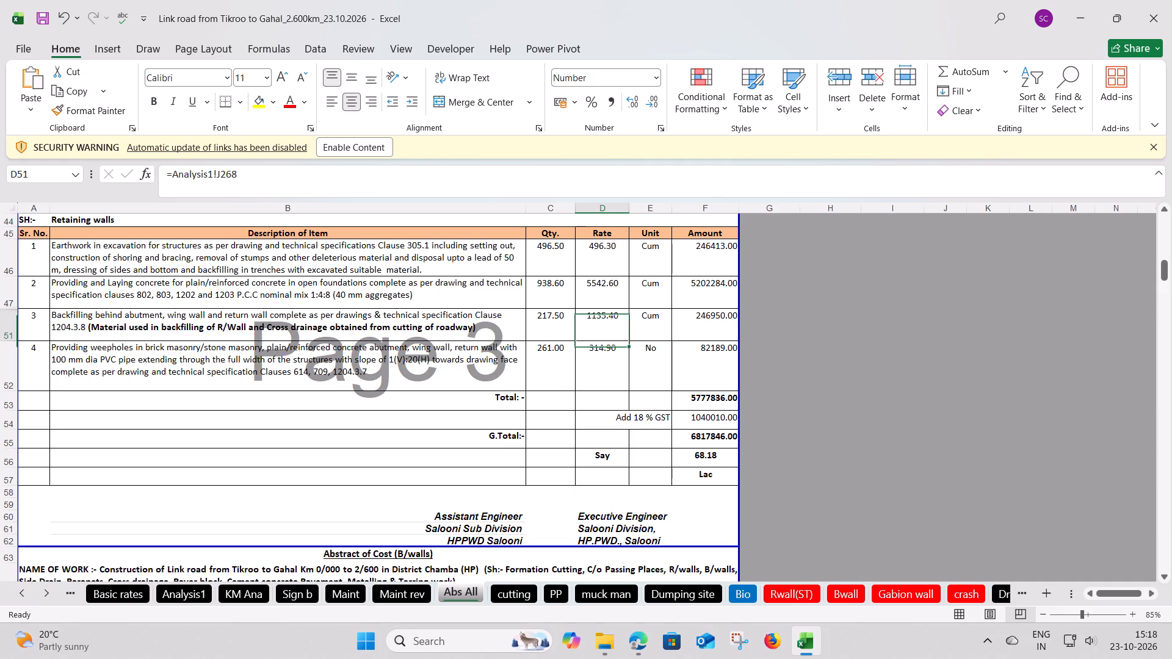
Trace the gabion-wall boulder apron rate through its analysis to the Stone Spalls entry in Basic rates, and set that entry's column C rate to 300.
{"action": "scroll", "coordinate": [529, 452], "scroll_direction": "down", "scroll_amount": 4}
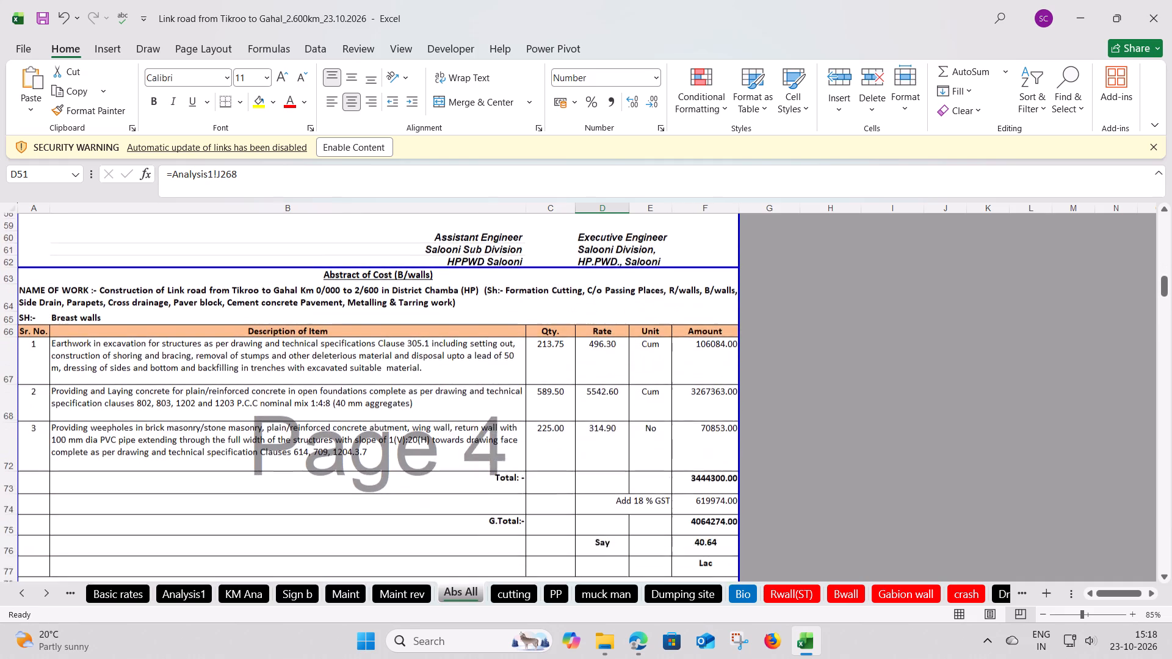
{"action": "scroll", "coordinate": [529, 452], "scroll_direction": "down", "scroll_amount": 7}
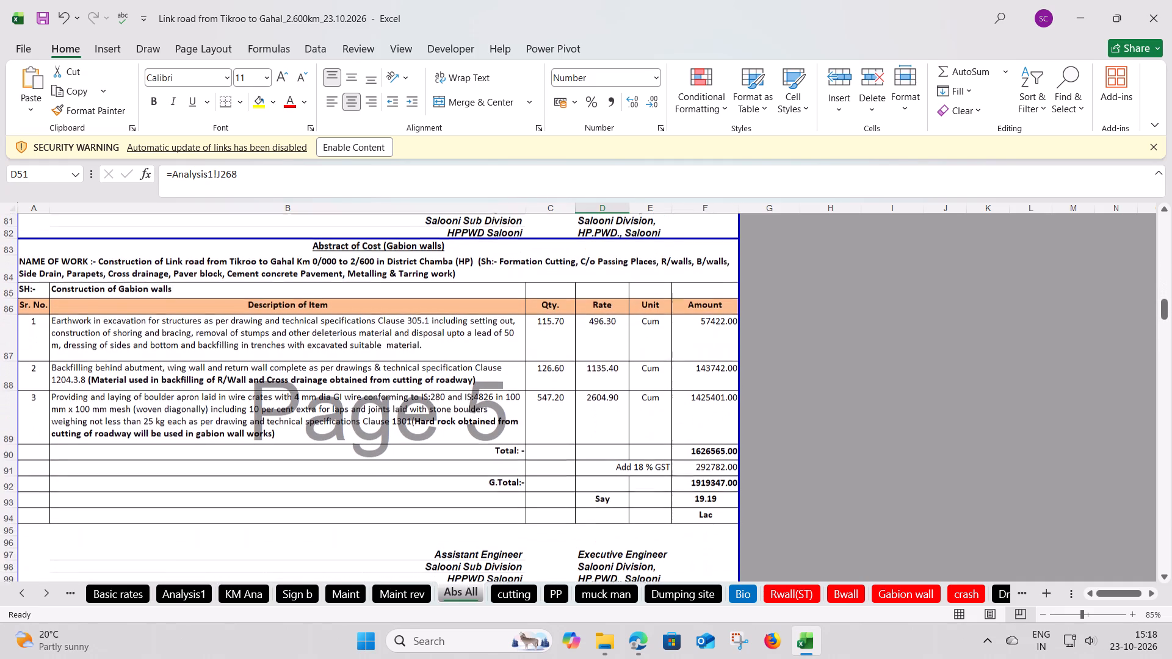
{"action": "left_click", "coordinate": [600, 414]}
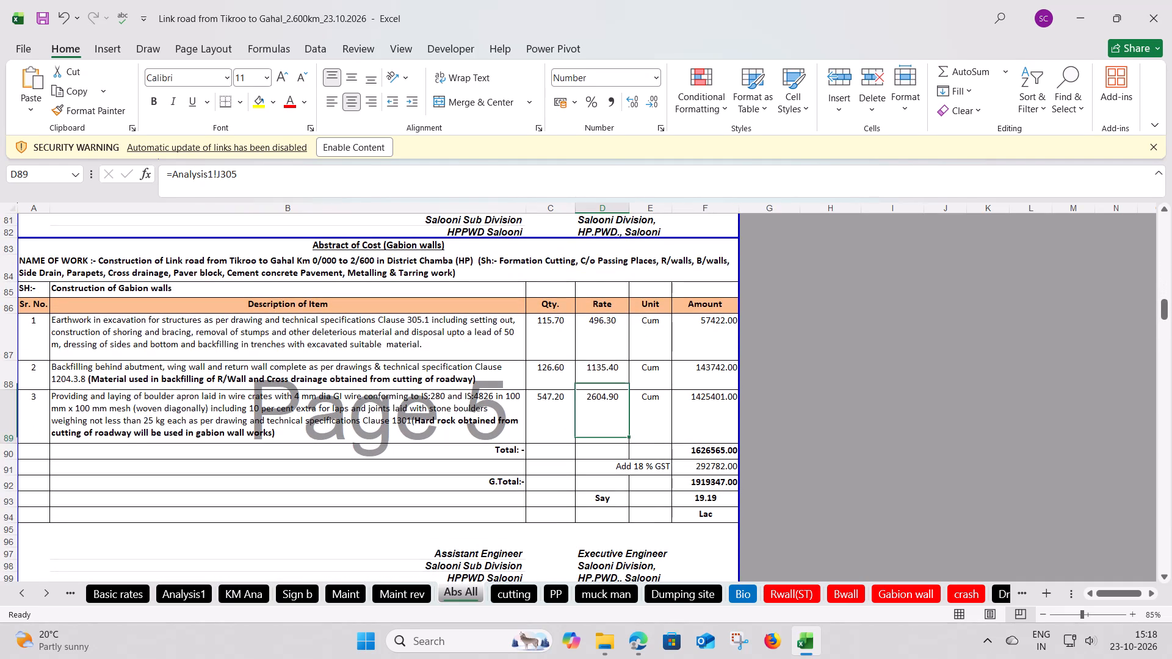
{"action": "key", "text": "ctrl+bracketleft"}
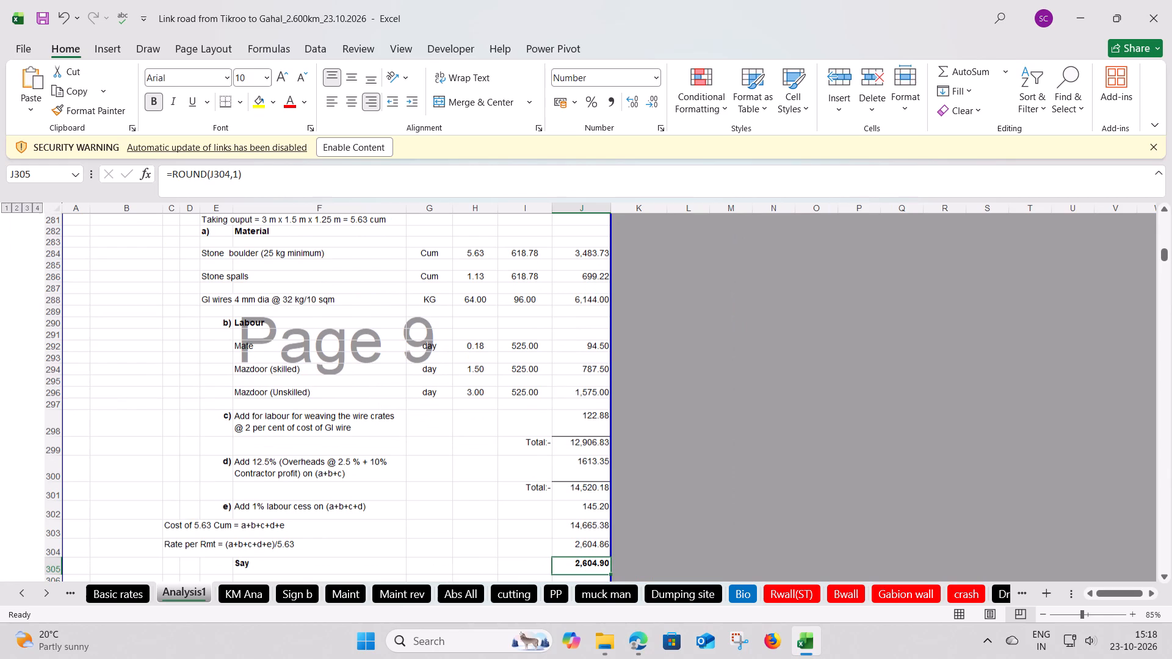
{"action": "scroll", "coordinate": [356, 438], "scroll_direction": "down", "scroll_amount": 1}
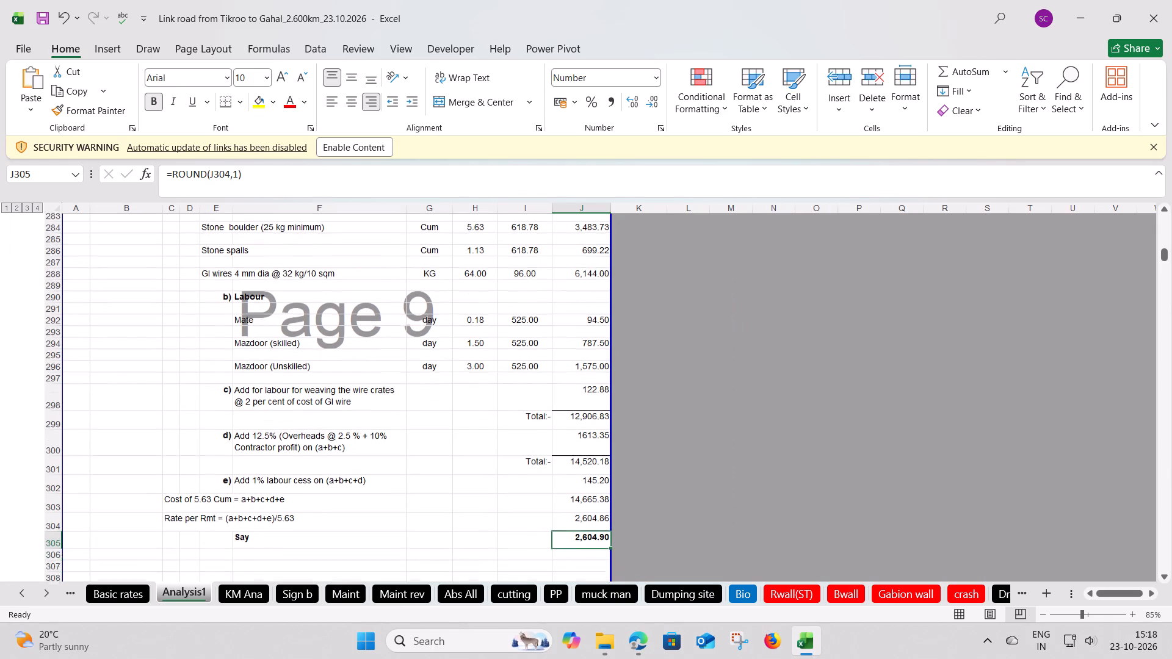
{"action": "scroll", "coordinate": [356, 438], "scroll_direction": "down", "scroll_amount": 1}
{"action": "scroll", "coordinate": [356, 438], "scroll_direction": "up", "scroll_amount": 4}
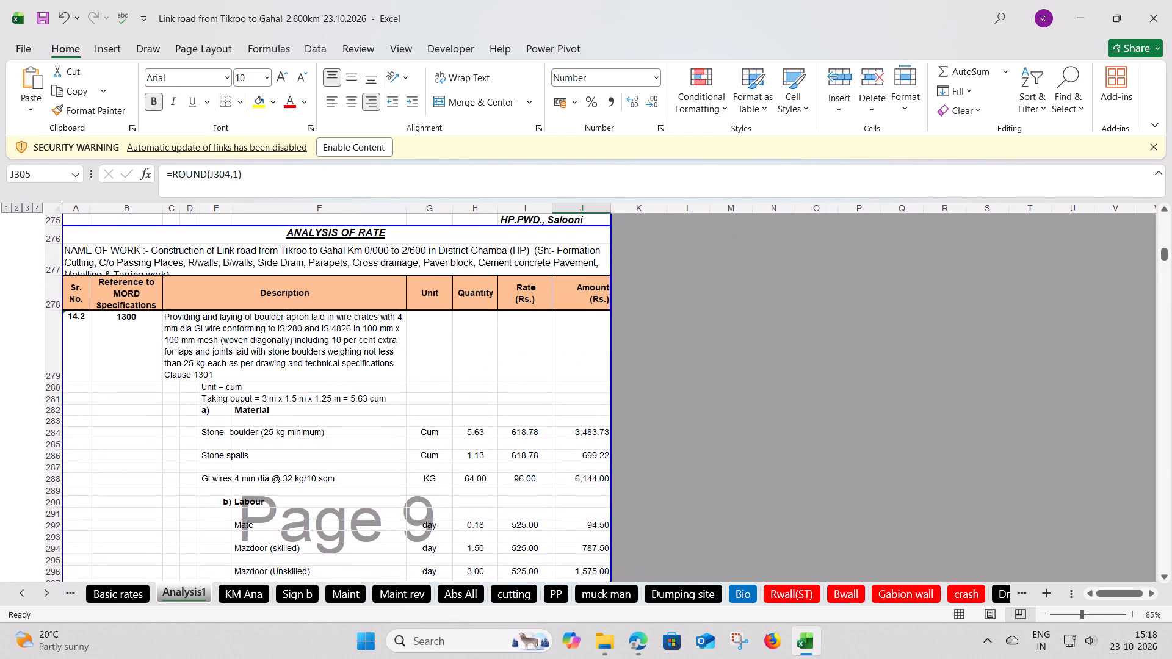
{"action": "left_click", "coordinate": [513, 434]}
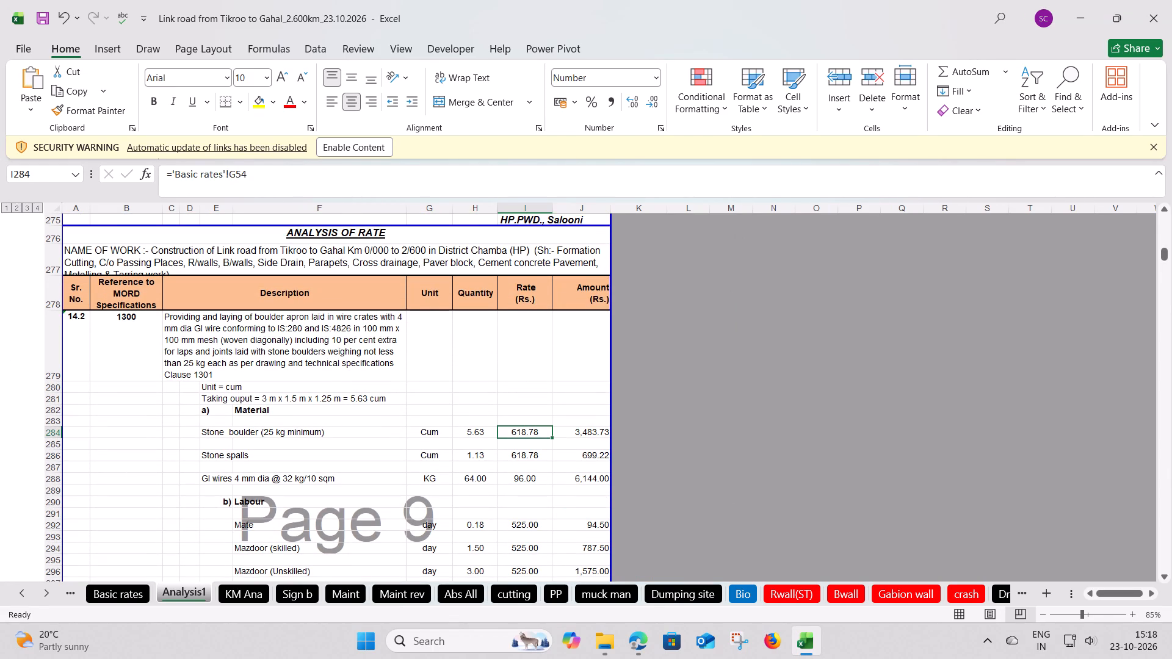
{"action": "key", "text": "ctrl+bracketleft"}
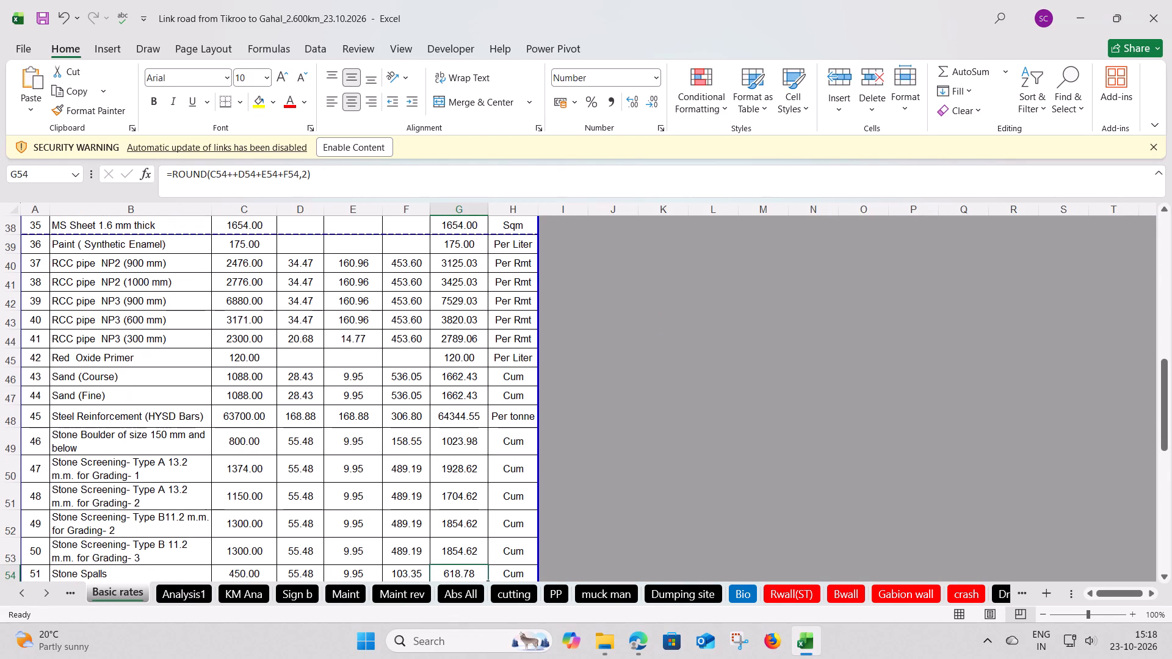
{"action": "scroll", "coordinate": [434, 474], "scroll_direction": "down", "scroll_amount": 1}
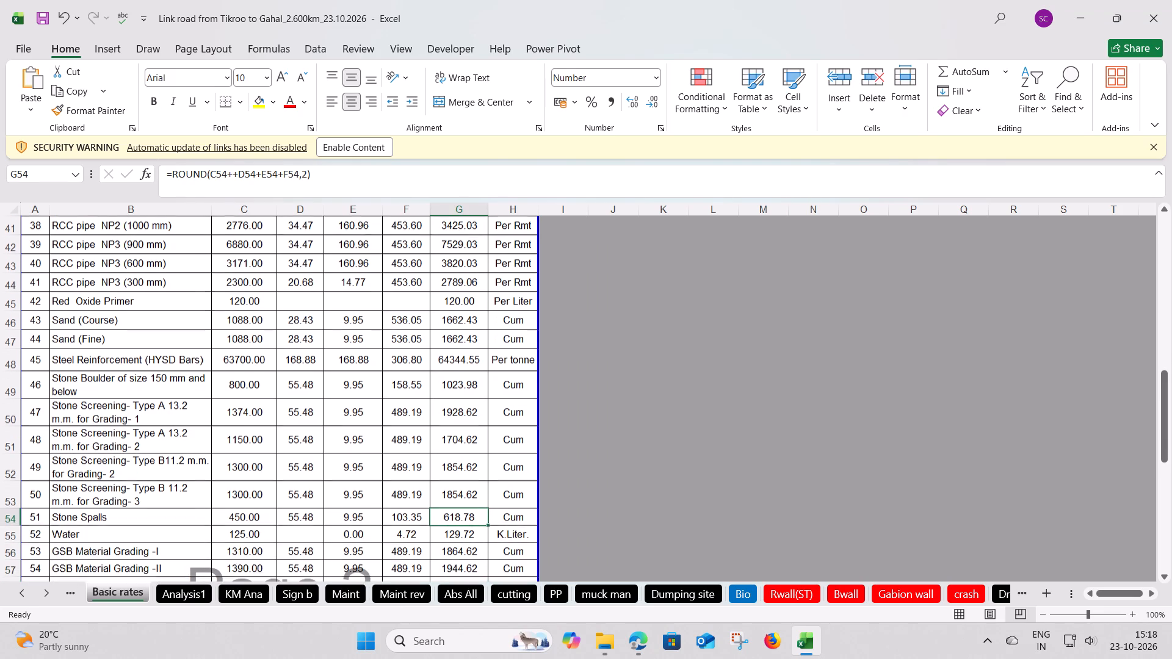
{"action": "left_click", "coordinate": [236, 522]}
{"action": "double_click", "coordinate": [236, 522]}
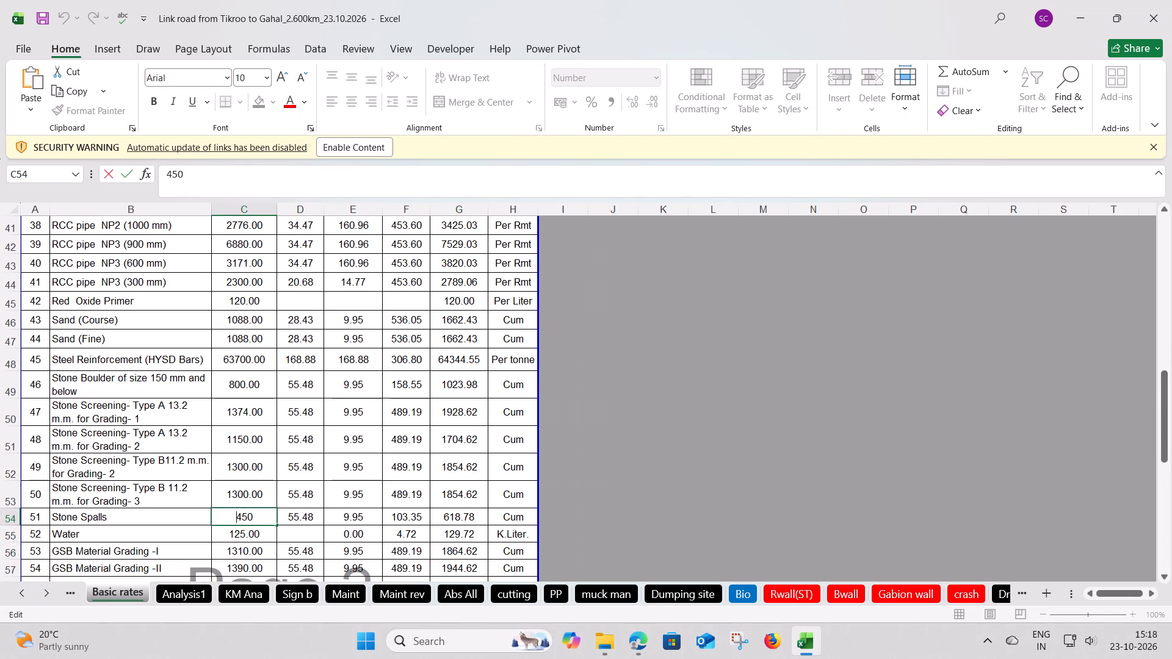
{"action": "left_click_drag", "start_coordinate": [253, 517], "coordinate": [231, 515]}
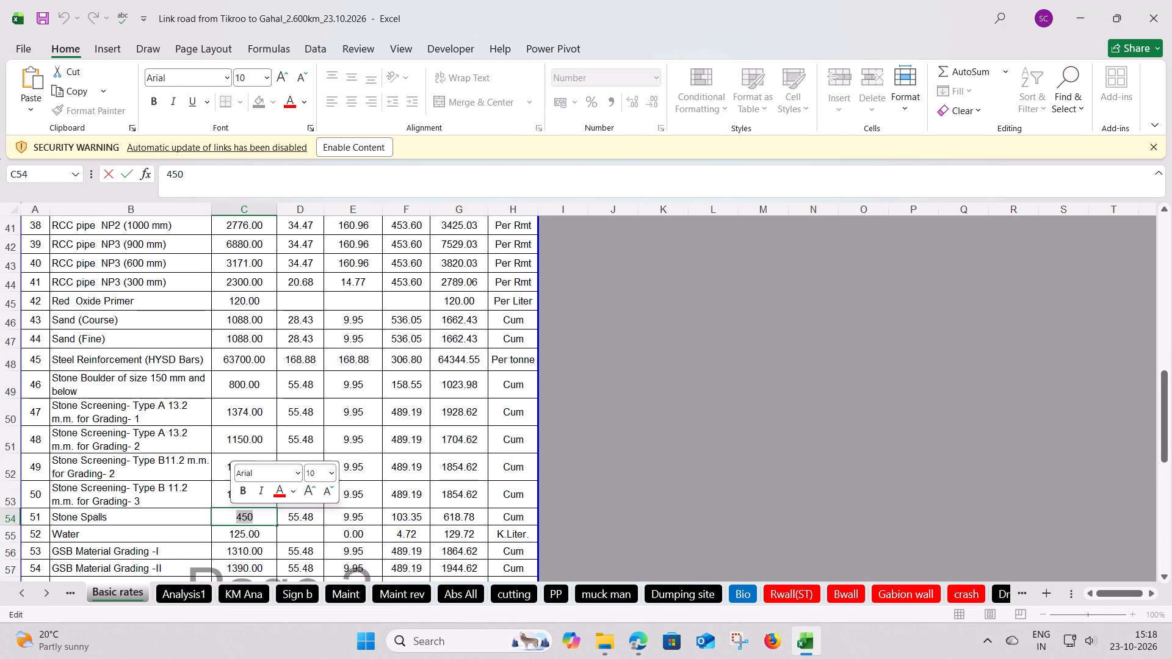
{"action": "type", "text": "300"}
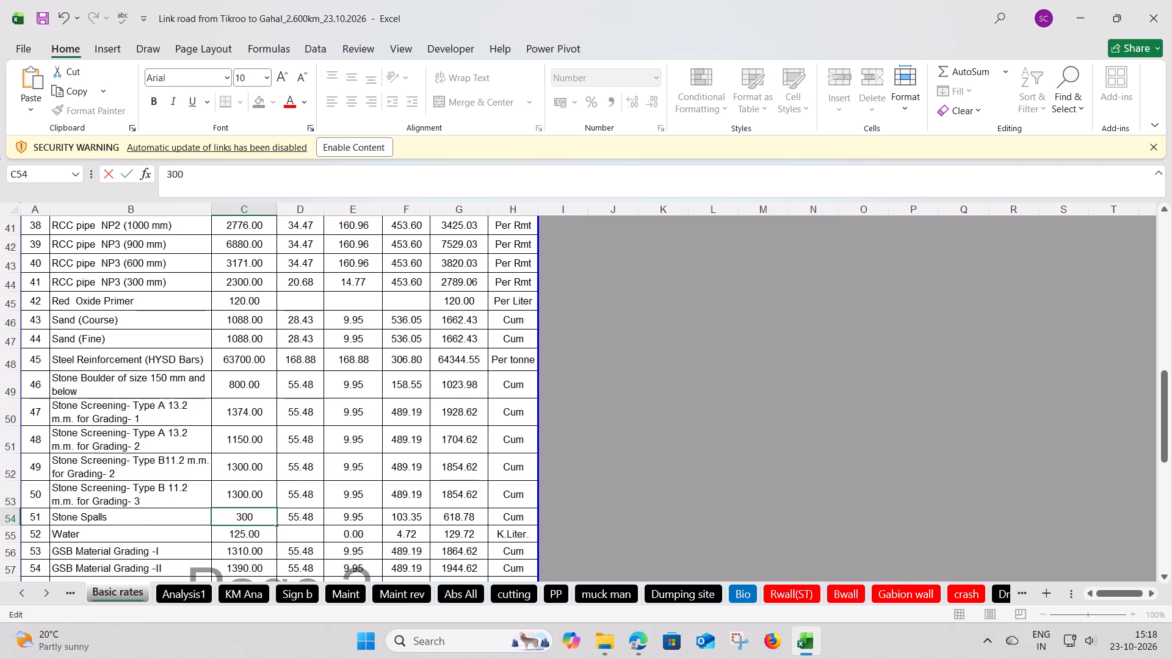
{"action": "left_click", "coordinate": [251, 542]}
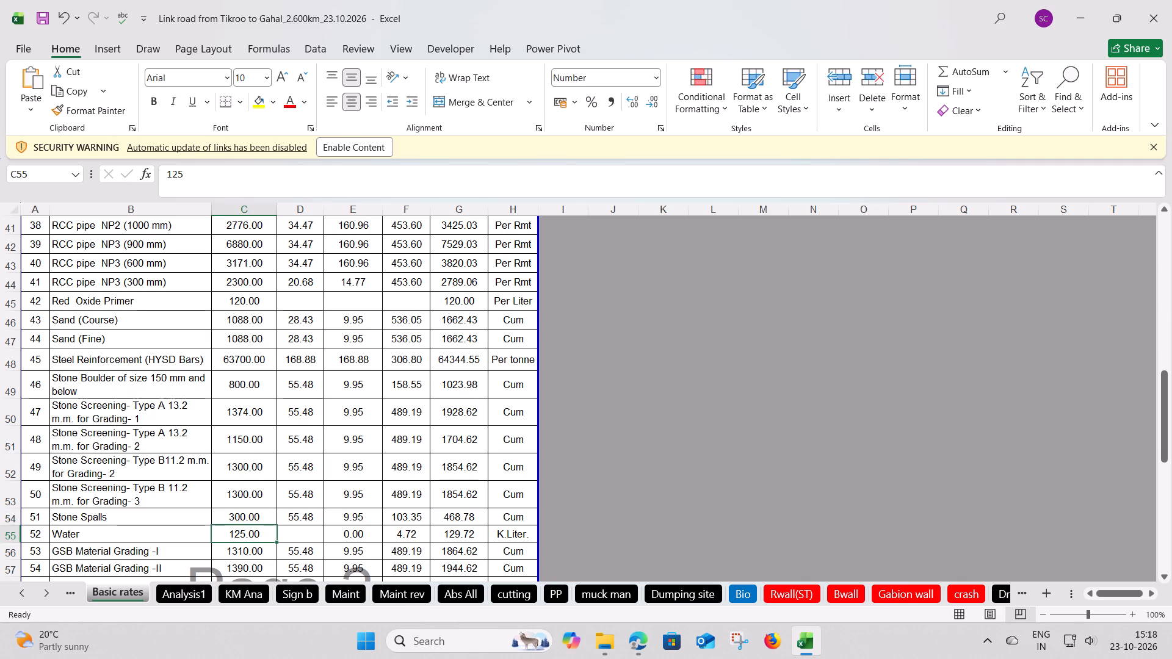
Clear the carriage charge linked from the Carr. sheet in the Stone Spalls row of Basic rates, cell F54.
{"action": "left_click", "coordinate": [394, 519]}
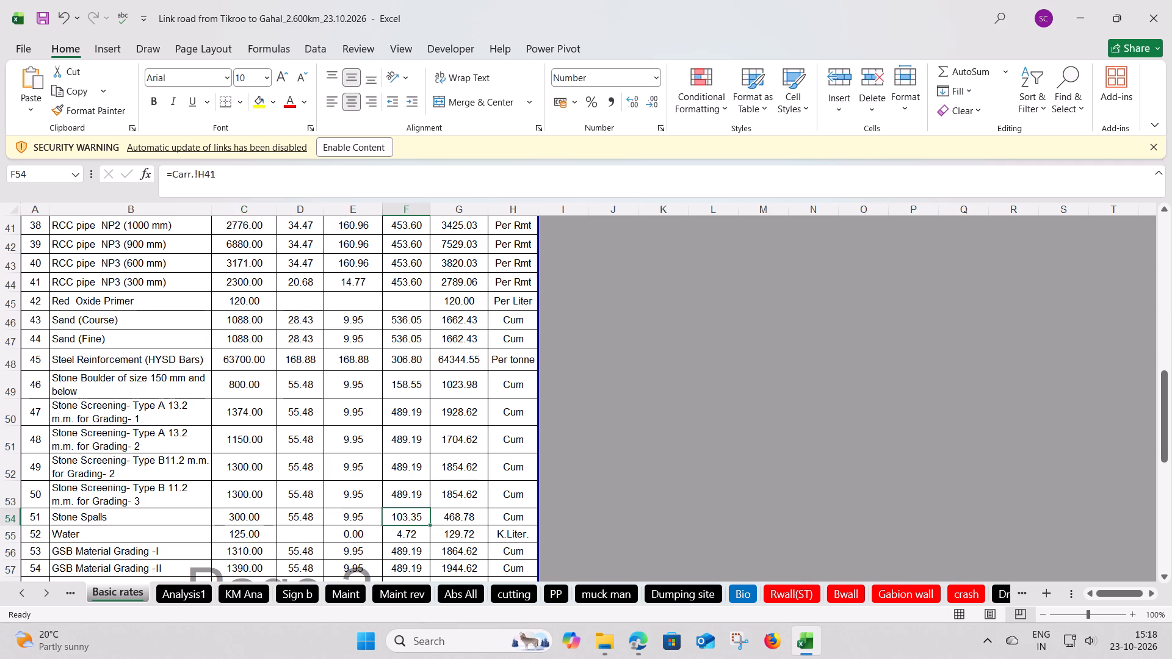
{"action": "key", "text": "Delete"}
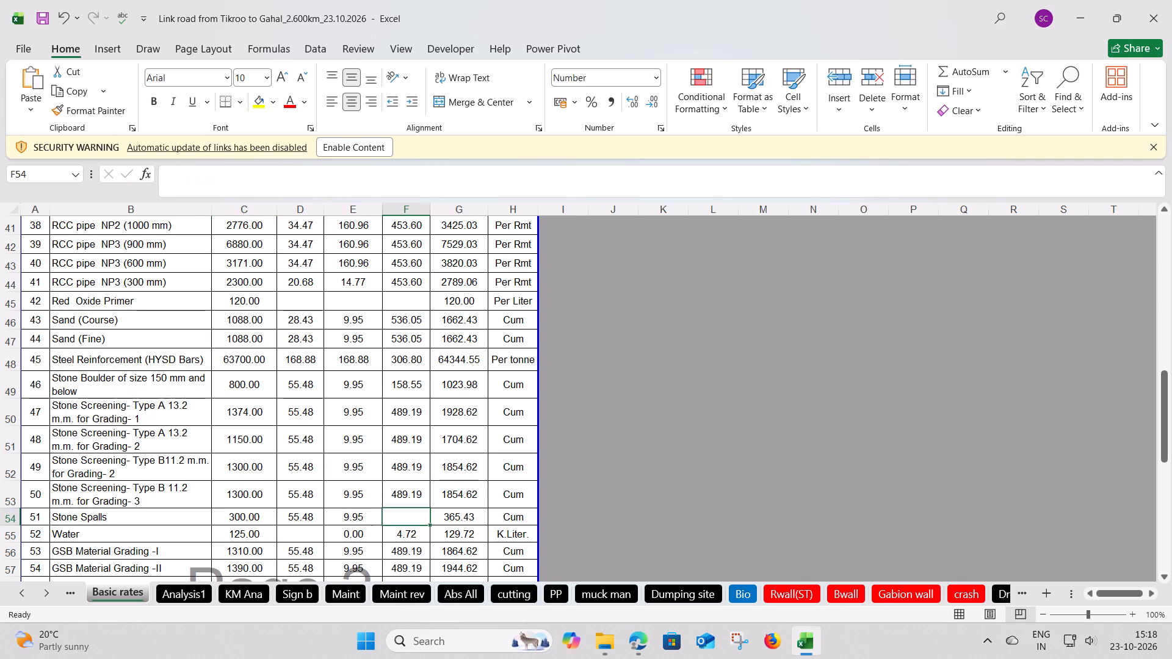
{"action": "left_click", "coordinate": [297, 541]}
Check the boulder apron rate in the gabion-wall abstract on Abs All, and review the wall abstracts back to the general abstract of cost.
{"action": "left_click", "coordinate": [463, 590]}
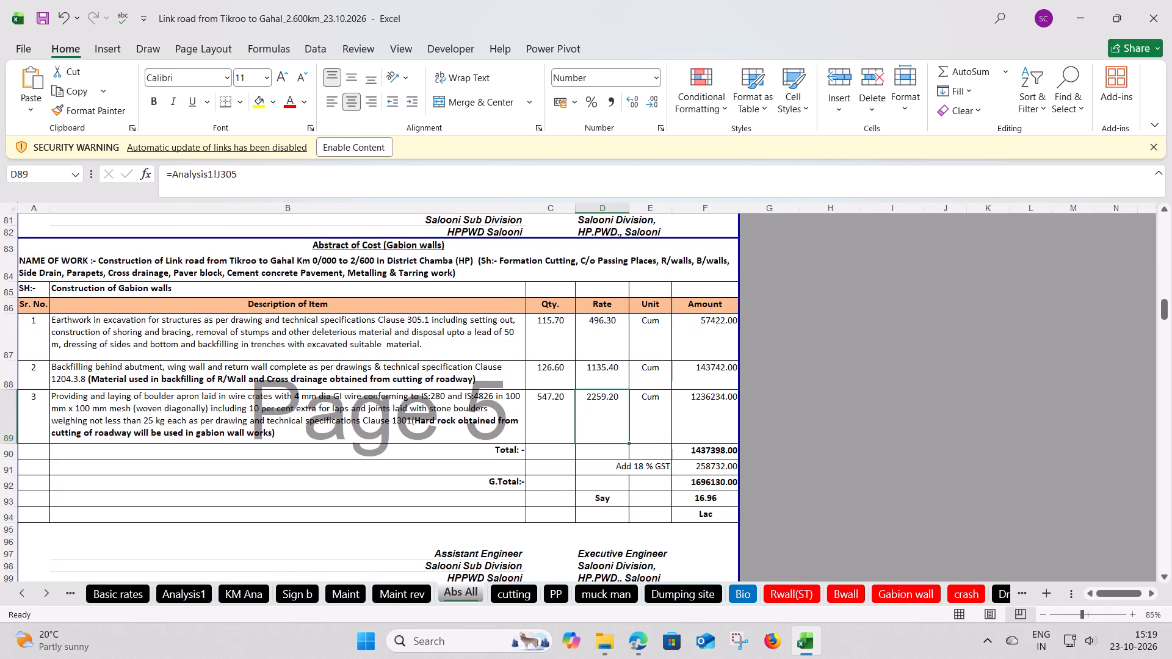
{"action": "left_click", "coordinate": [593, 420]}
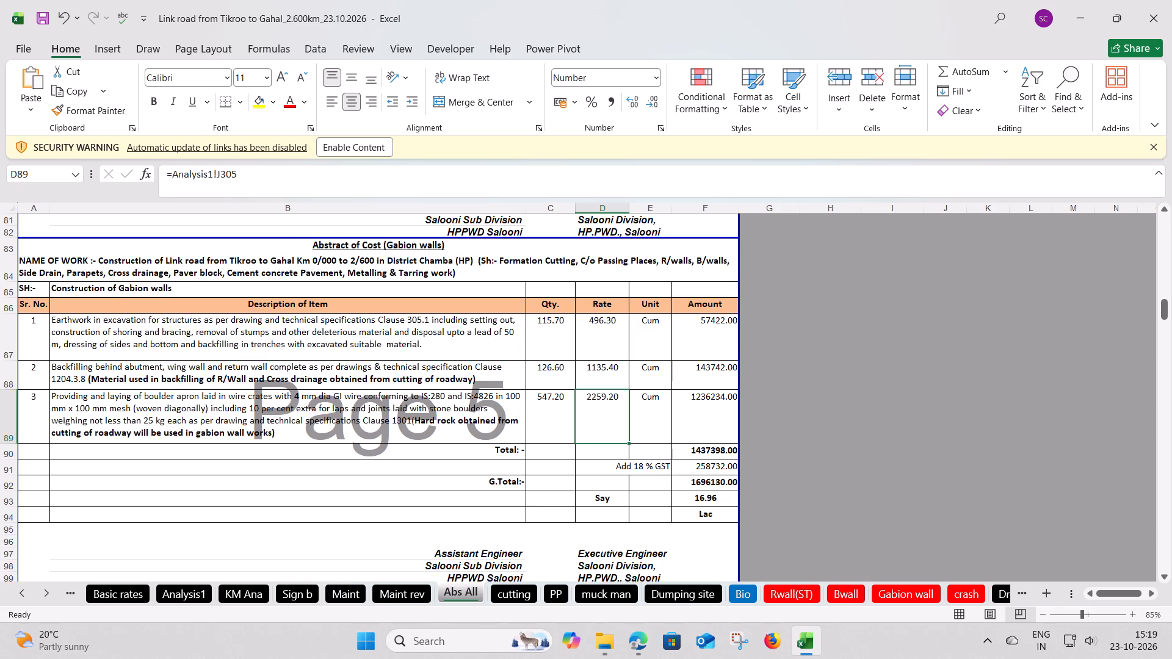
{"action": "scroll", "coordinate": [534, 448], "scroll_direction": "up", "scroll_amount": 4}
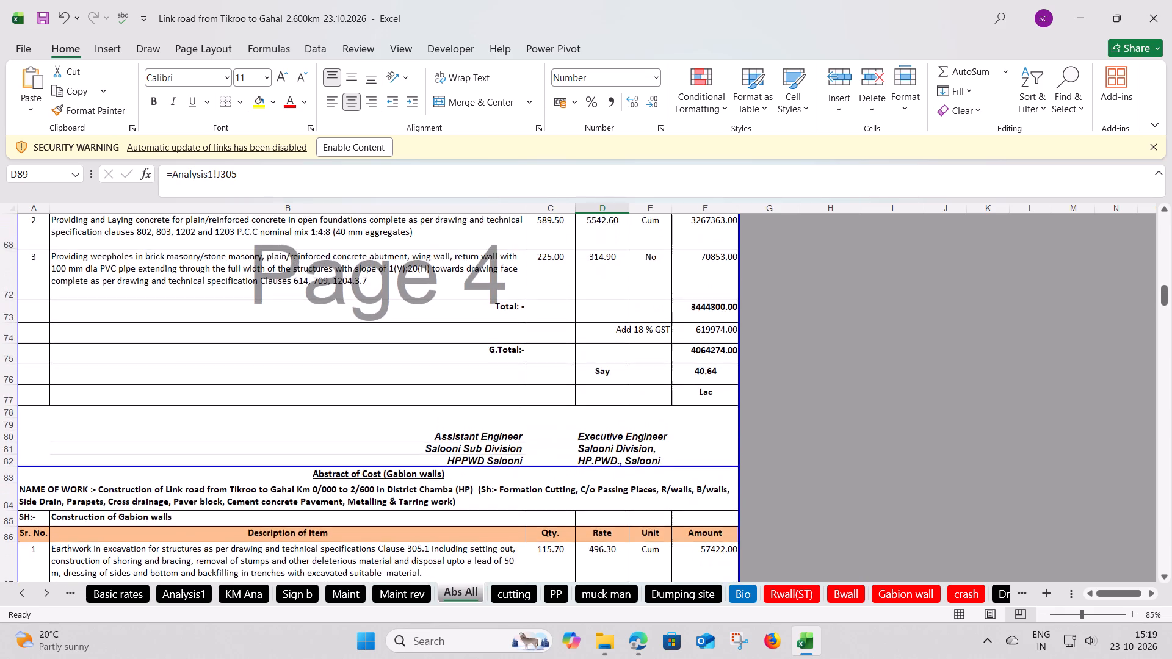
{"action": "scroll", "coordinate": [534, 448], "scroll_direction": "up", "scroll_amount": 1}
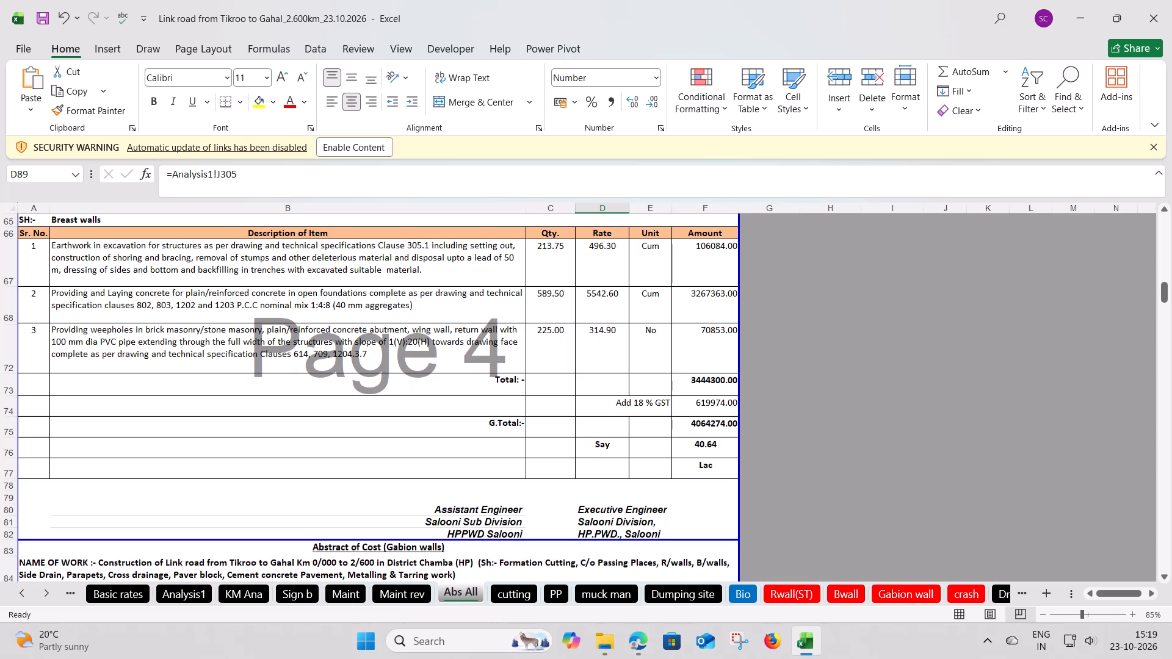
{"action": "scroll", "coordinate": [460, 575], "scroll_direction": "up", "scroll_amount": 2}
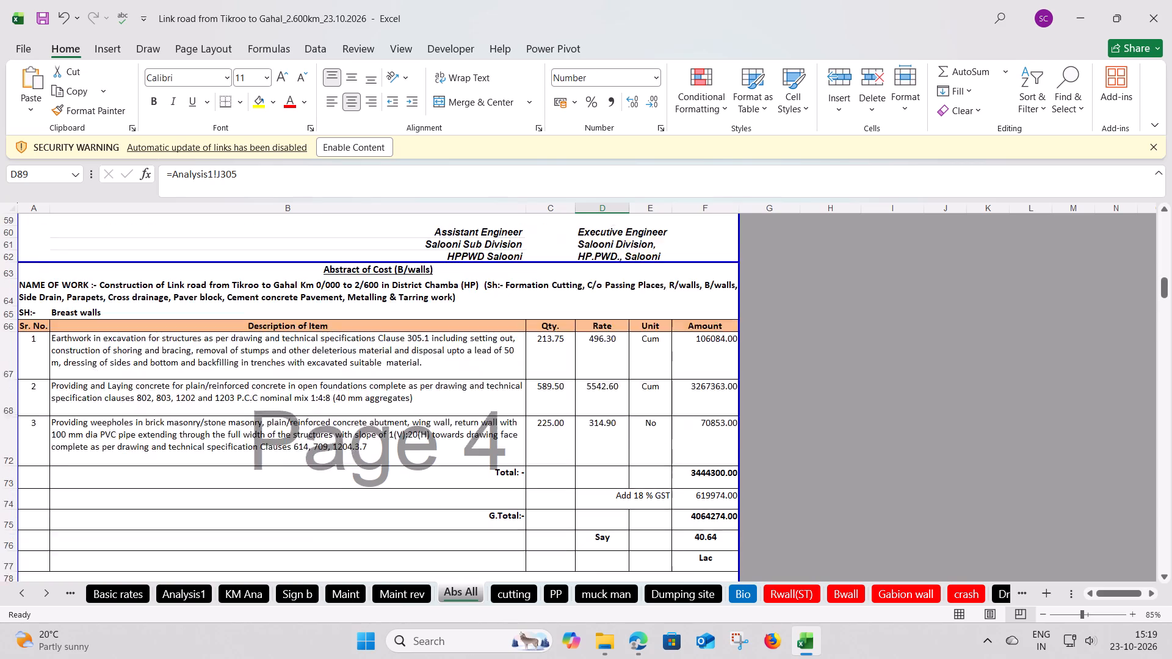
{"action": "scroll", "coordinate": [460, 575], "scroll_direction": "up", "scroll_amount": 3}
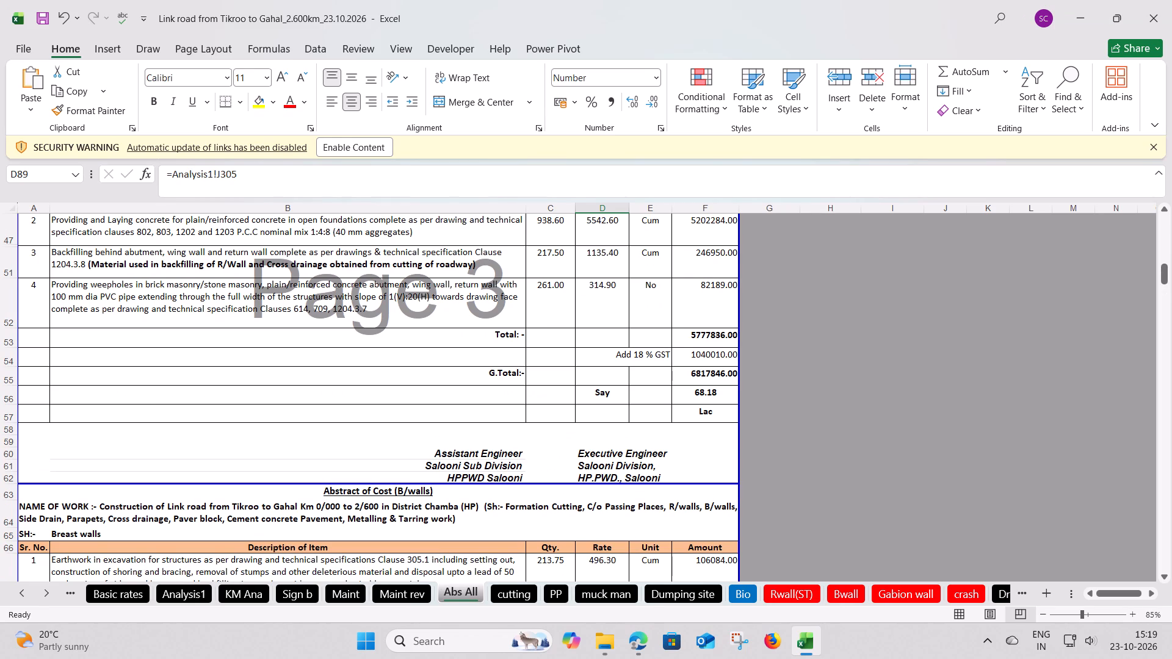
{"action": "scroll", "coordinate": [491, 412], "scroll_direction": "up", "scroll_amount": 8}
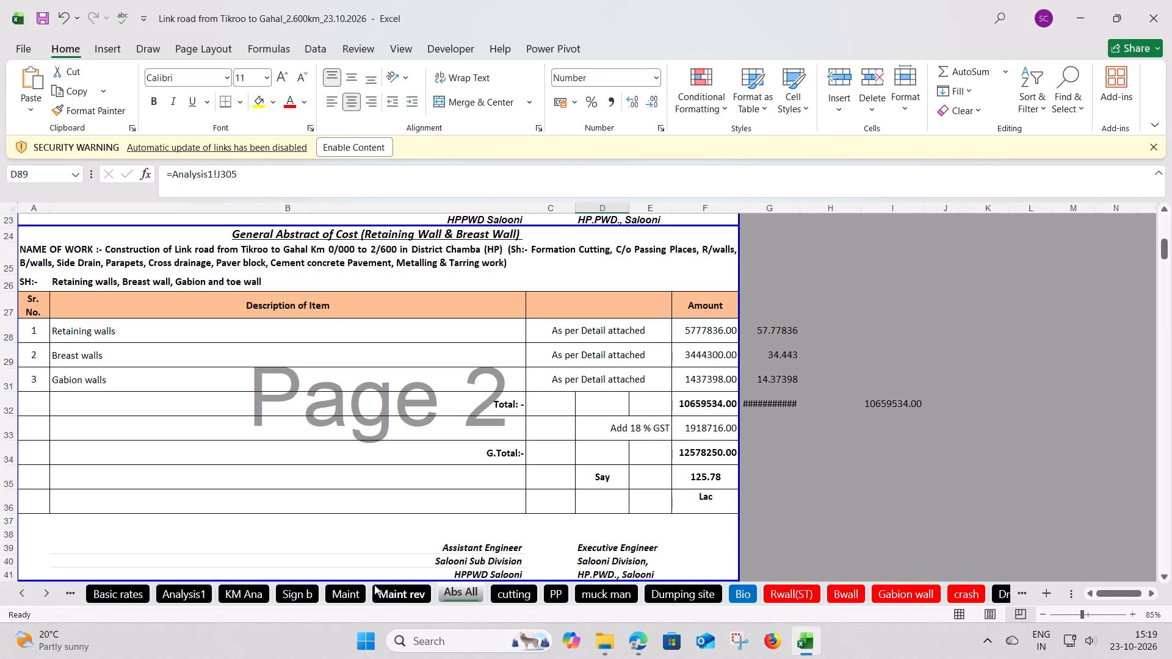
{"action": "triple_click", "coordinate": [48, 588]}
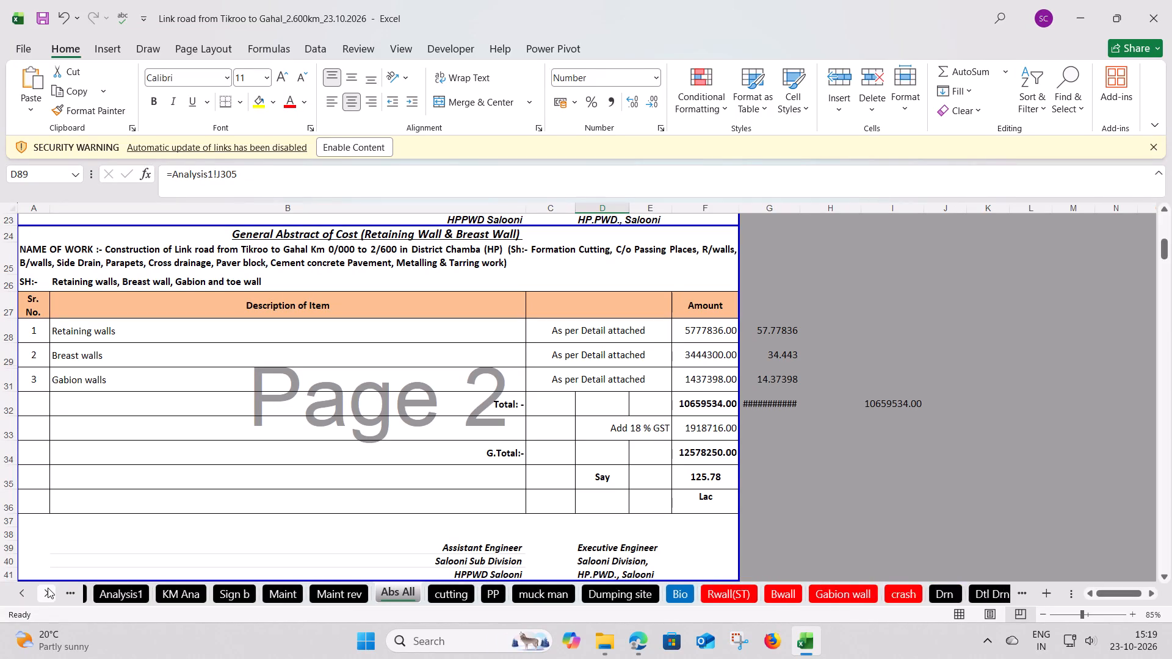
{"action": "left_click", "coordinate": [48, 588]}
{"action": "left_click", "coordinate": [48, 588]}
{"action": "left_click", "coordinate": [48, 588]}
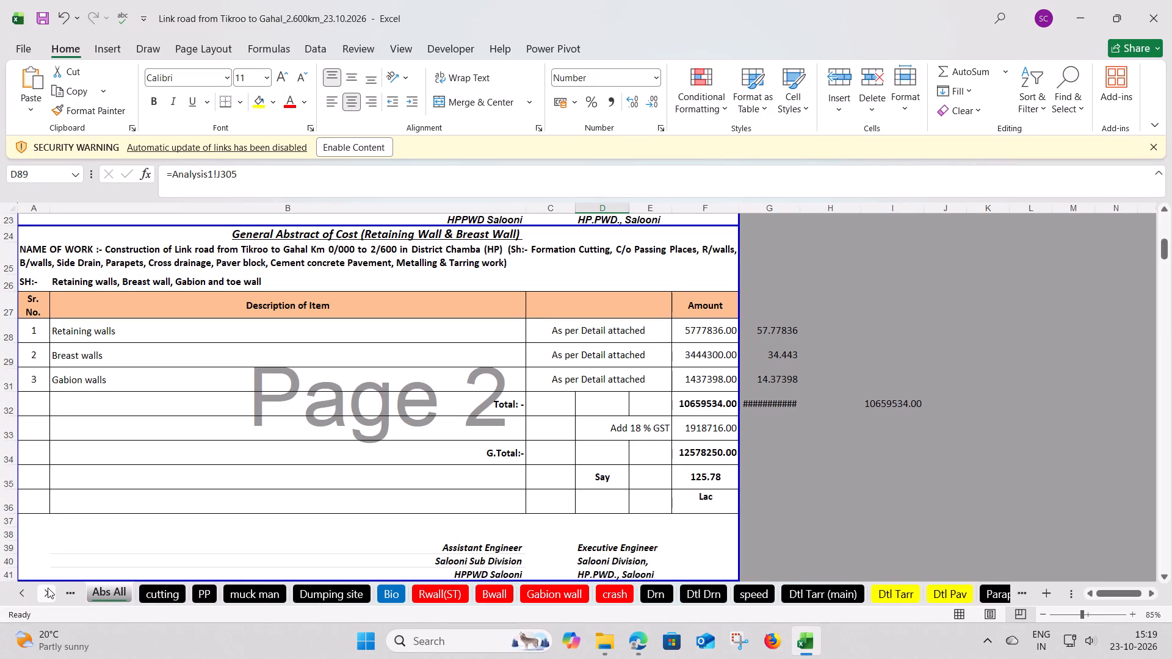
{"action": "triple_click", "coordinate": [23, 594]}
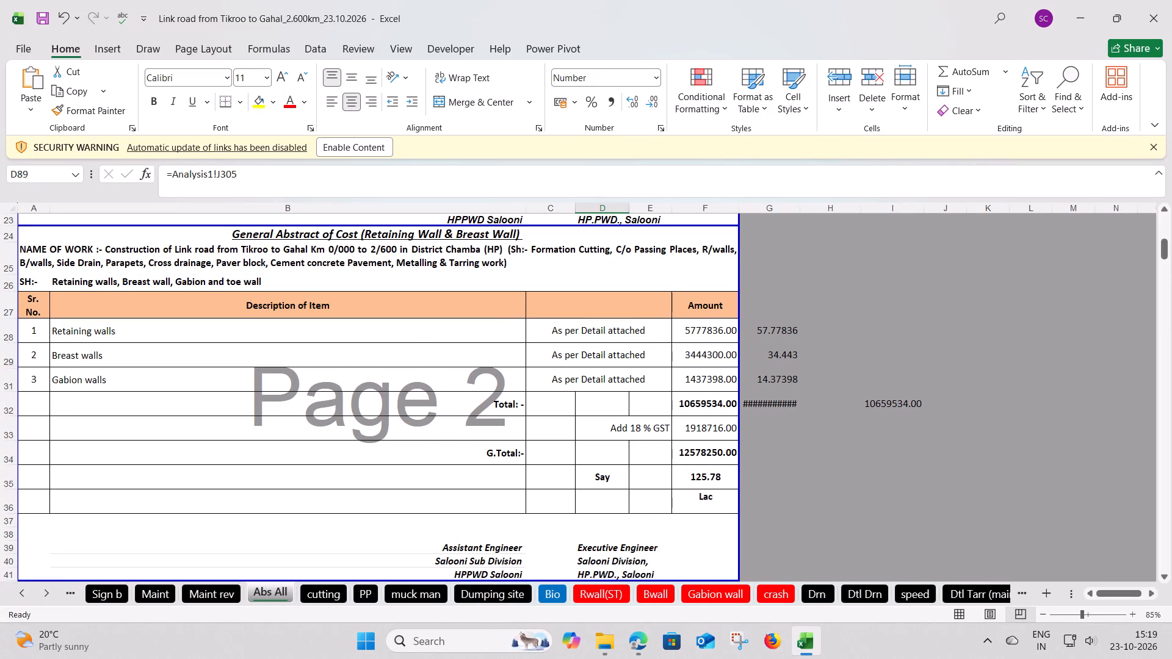
Trace the granular sub-base rate in the flexible pavement abstract through its analysis to the GSB Material Grading-I entry in Basic rates.
{"action": "scroll", "coordinate": [245, 474], "scroll_direction": "down", "scroll_amount": 14}
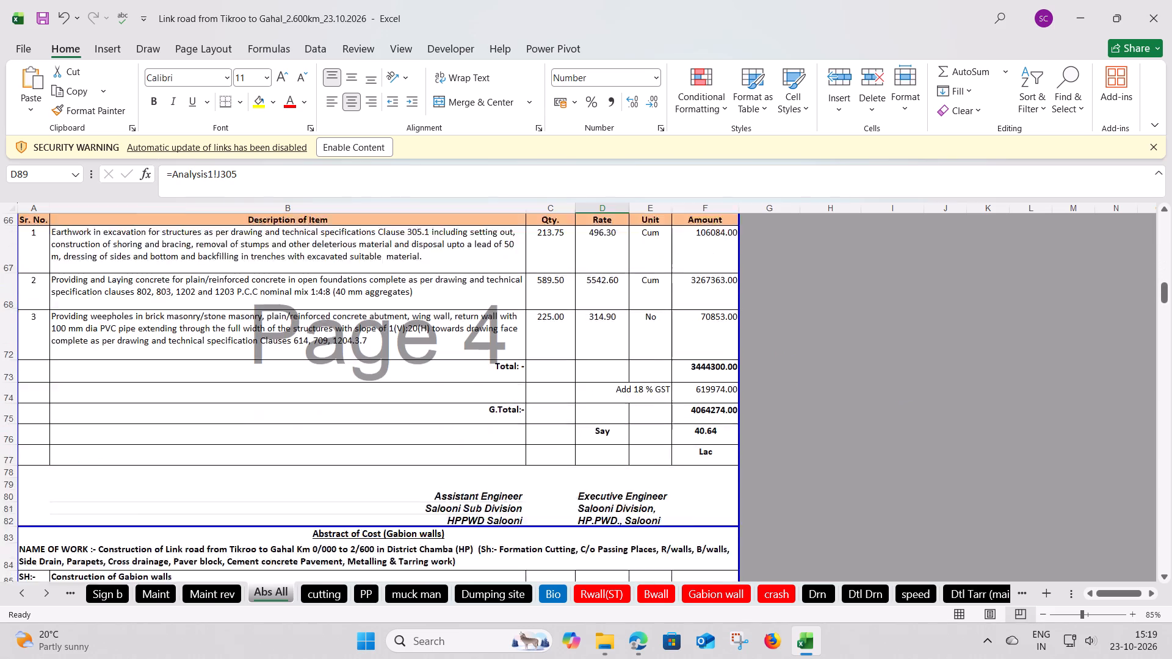
{"action": "scroll", "coordinate": [245, 474], "scroll_direction": "down", "scroll_amount": 5}
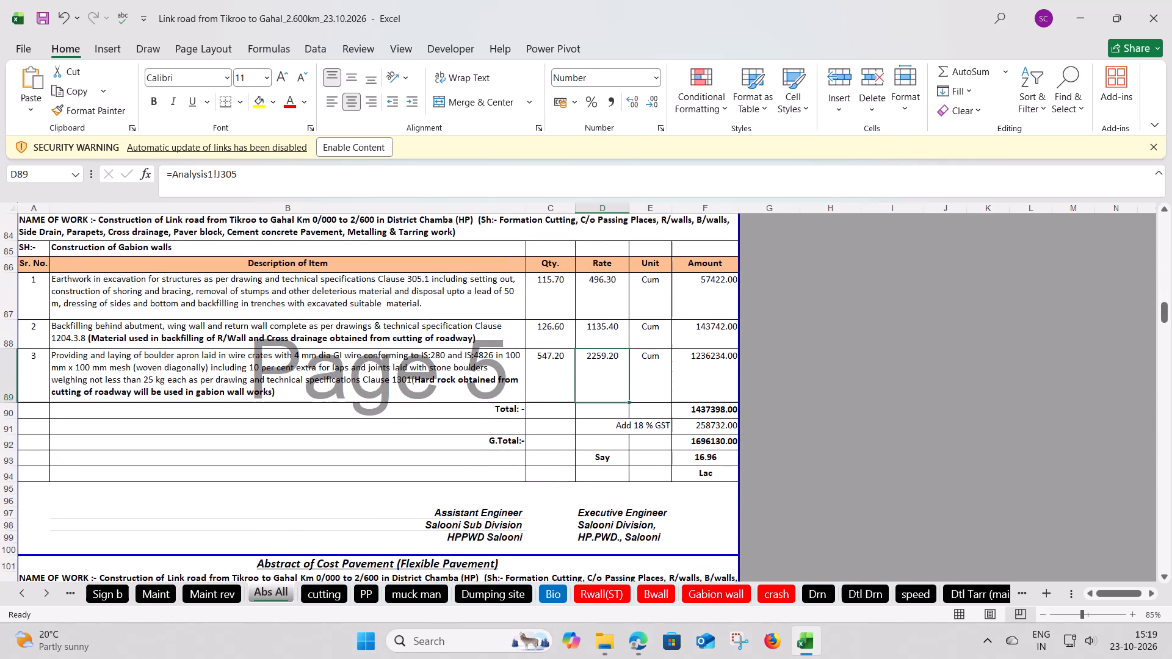
{"action": "scroll", "coordinate": [245, 474], "scroll_direction": "down", "scroll_amount": 5}
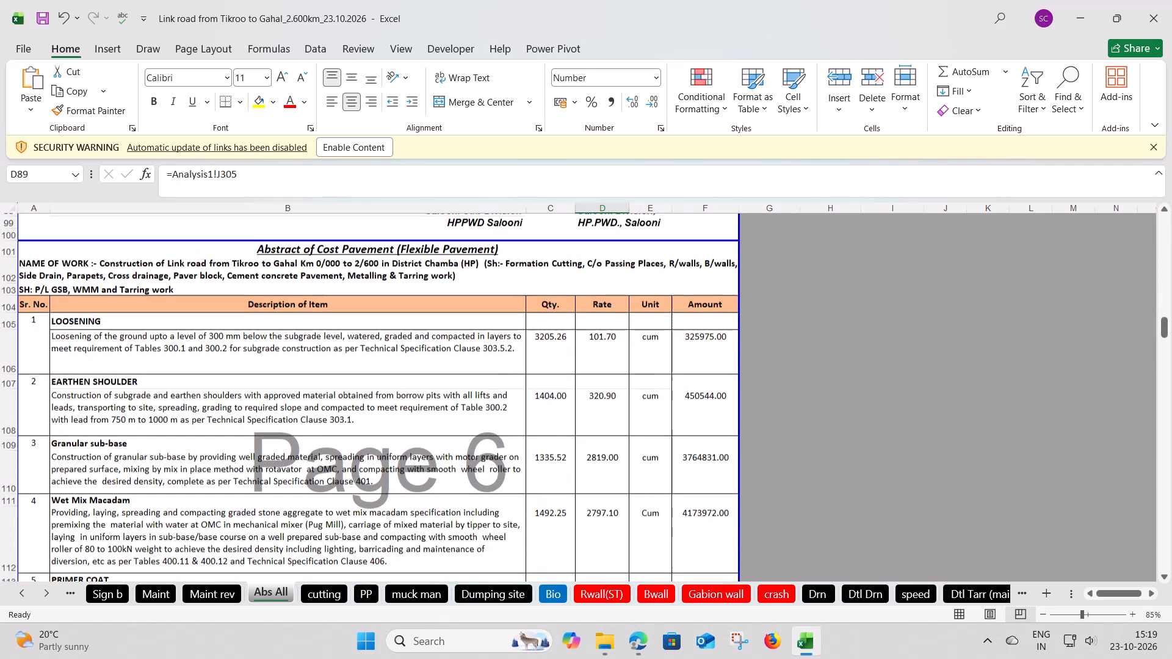
{"action": "left_click", "coordinate": [600, 462]}
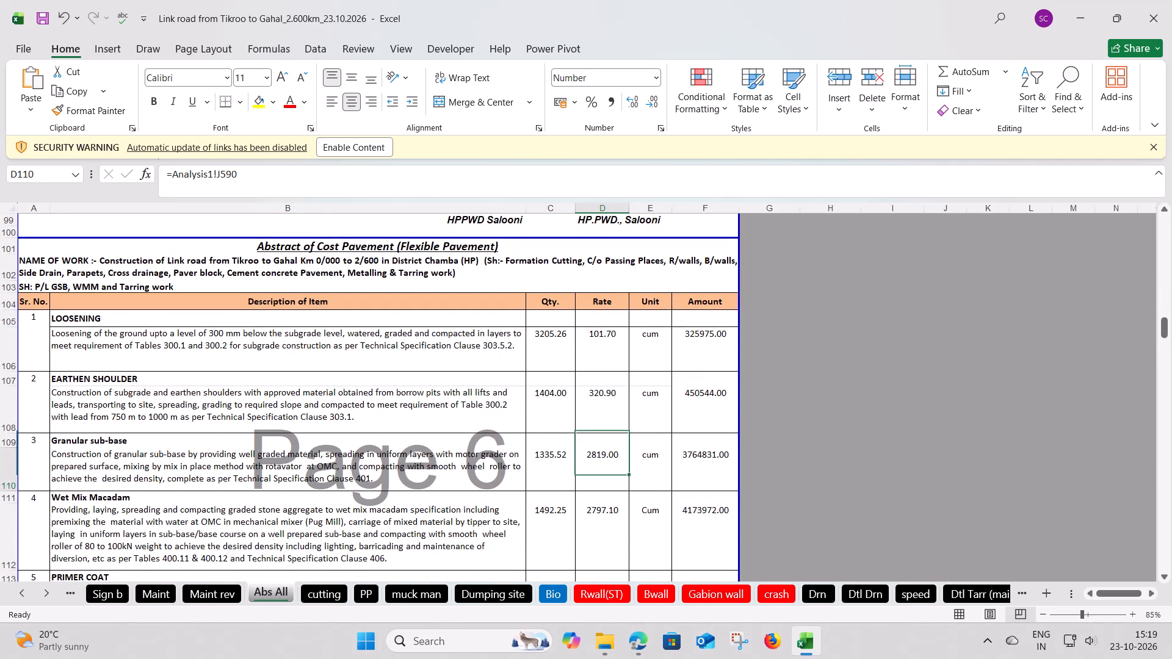
{"action": "key", "text": "ctrl+bracketleft"}
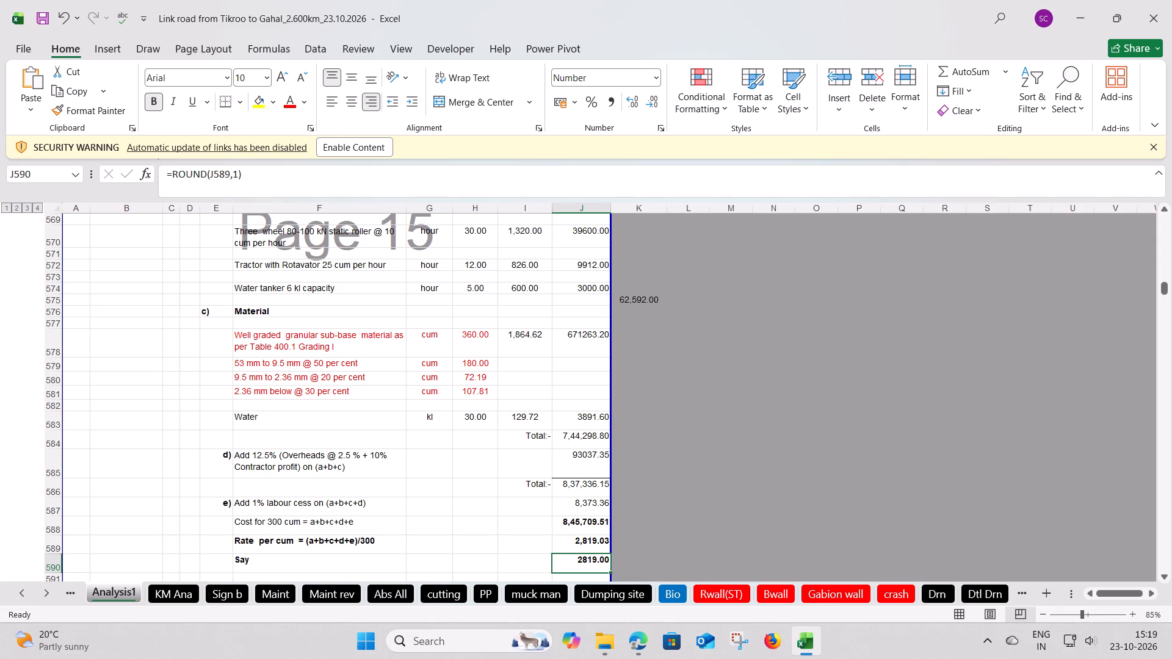
{"action": "scroll", "coordinate": [397, 440], "scroll_direction": "up", "scroll_amount": 1}
{"action": "left_click", "coordinate": [512, 380]}
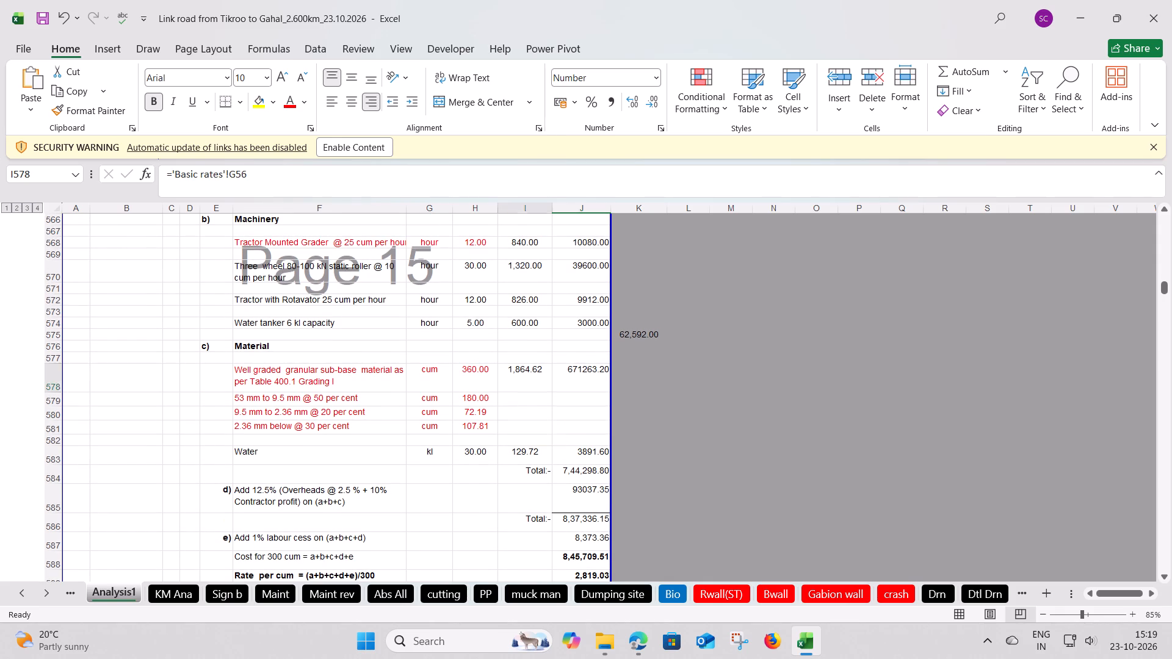
{"action": "key", "text": "ctrl+bracketleft"}
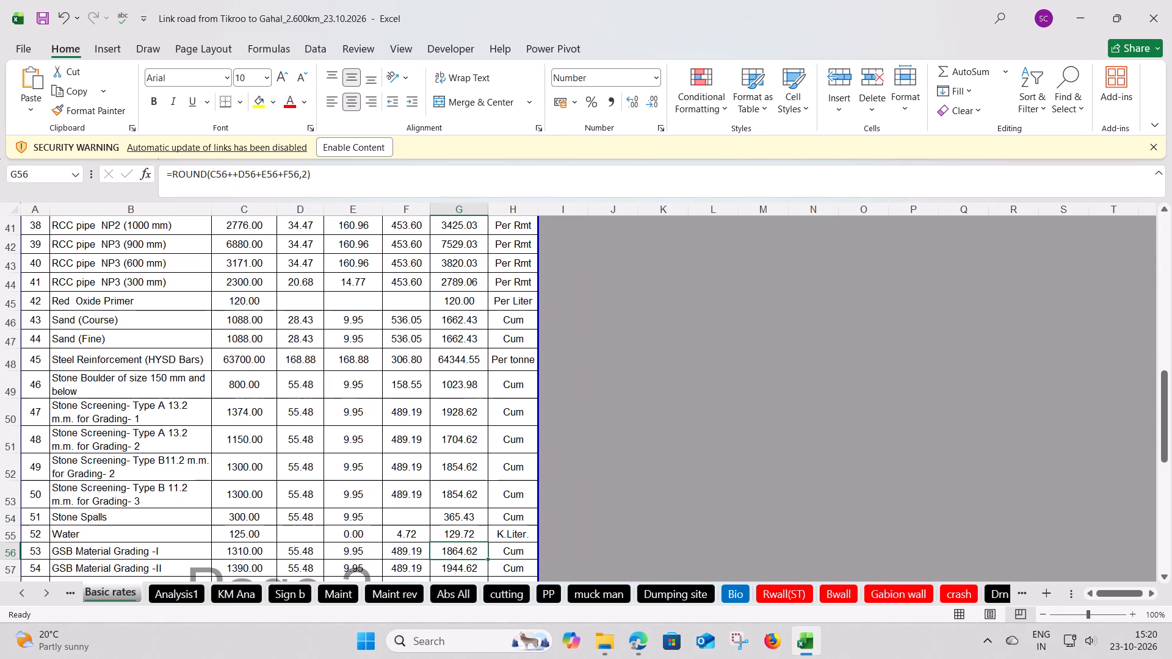
{"action": "scroll", "coordinate": [353, 483], "scroll_direction": "down", "scroll_amount": 1}
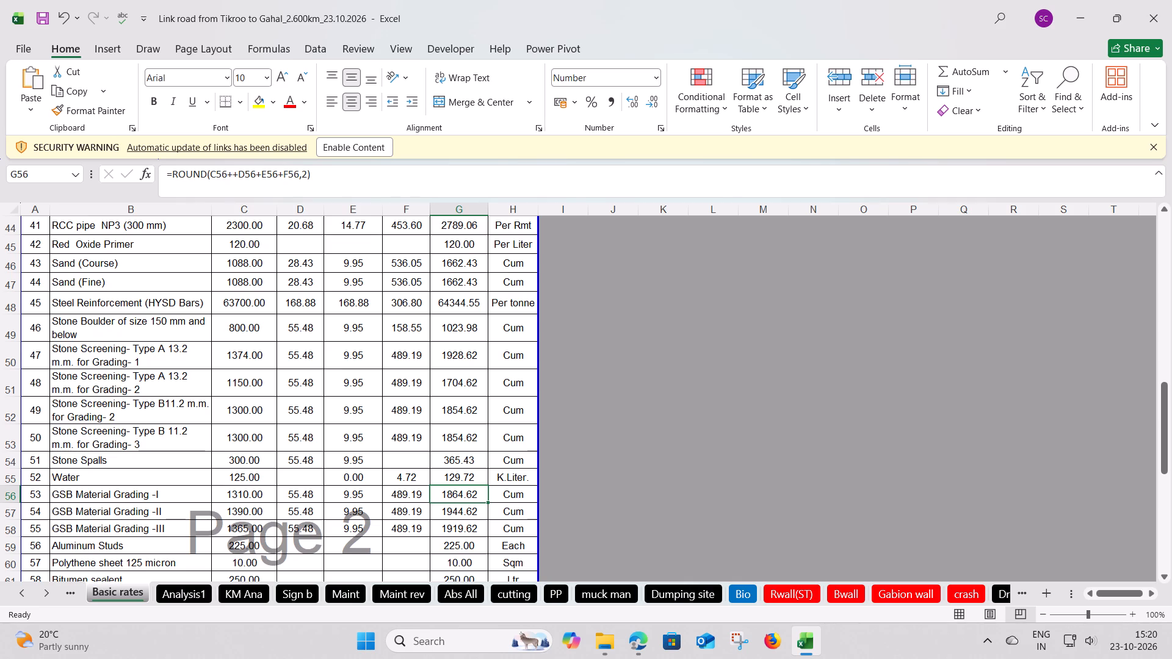
{"action": "left_click", "coordinate": [247, 497]}
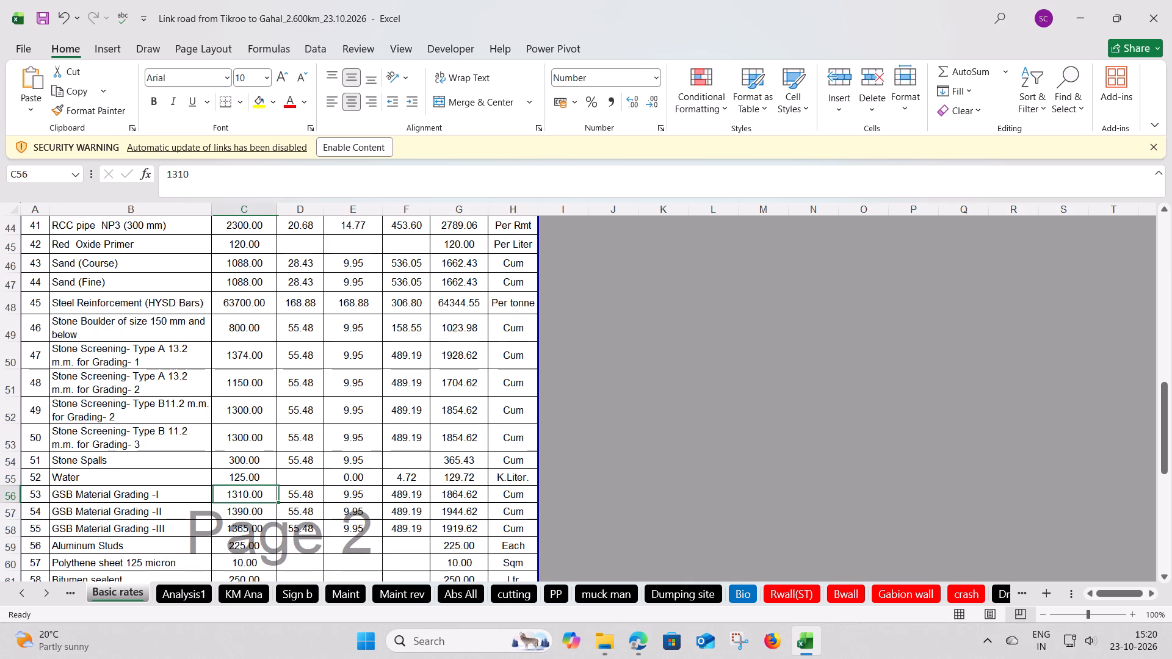
{"action": "left_click", "coordinate": [245, 499]}
{"action": "scroll", "coordinate": [245, 499], "scroll_direction": "up", "scroll_amount": 1}
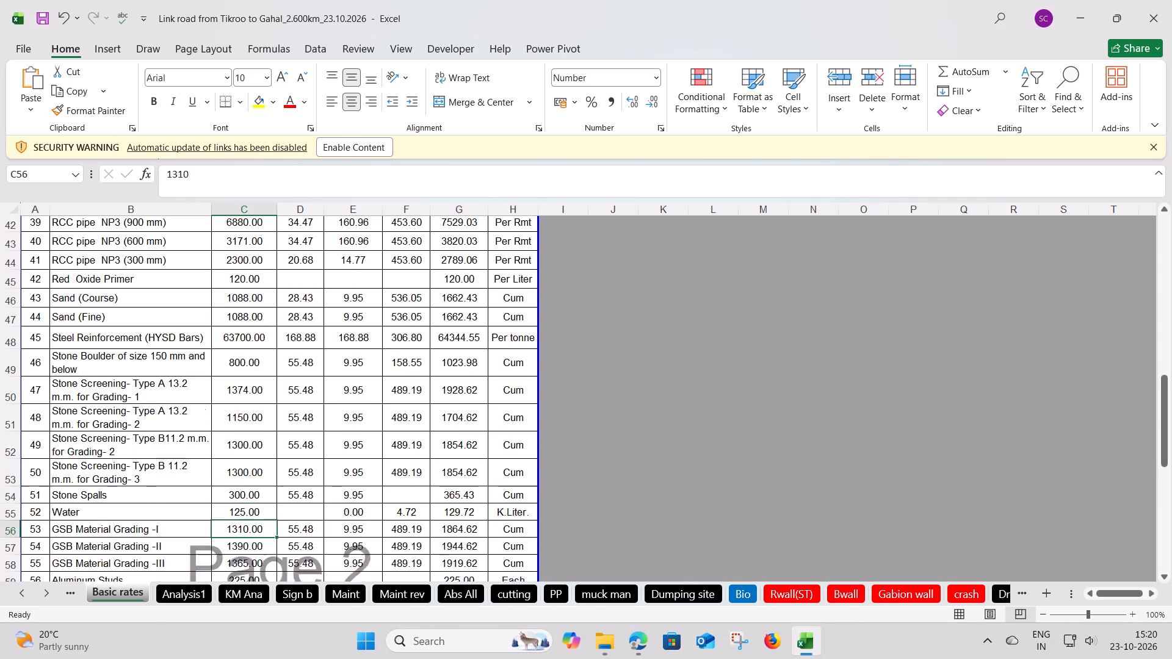
Review the tarring quantity details on the Dtl Tarr sheet, from wet mix macadam through mix seal surfacing.
{"action": "scroll", "coordinate": [245, 499], "scroll_direction": "up", "scroll_amount": 4}
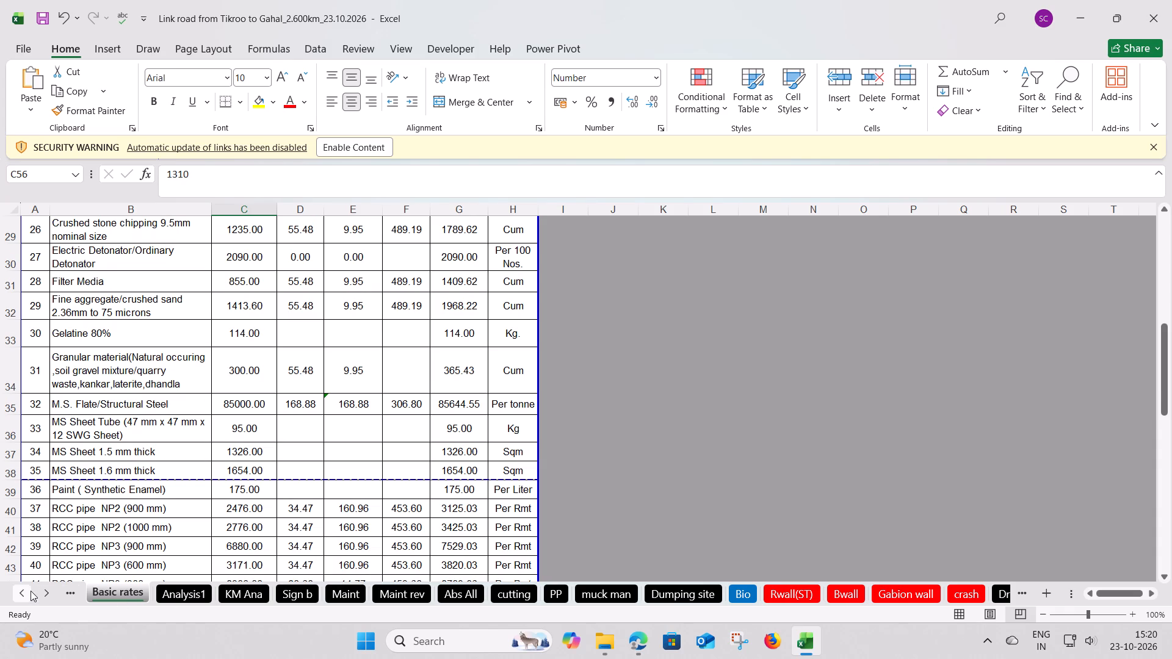
{"action": "triple_click", "coordinate": [49, 591]}
{"action": "triple_click", "coordinate": [49, 591]}
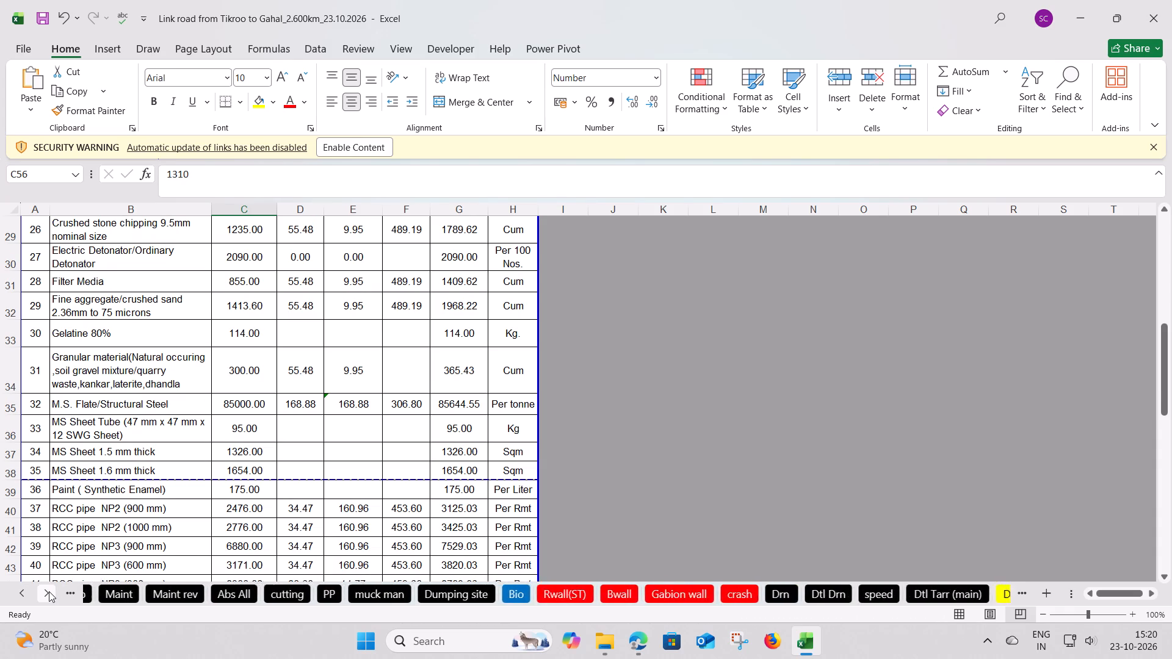
{"action": "triple_click", "coordinate": [49, 591]}
{"action": "double_click", "coordinate": [49, 591]}
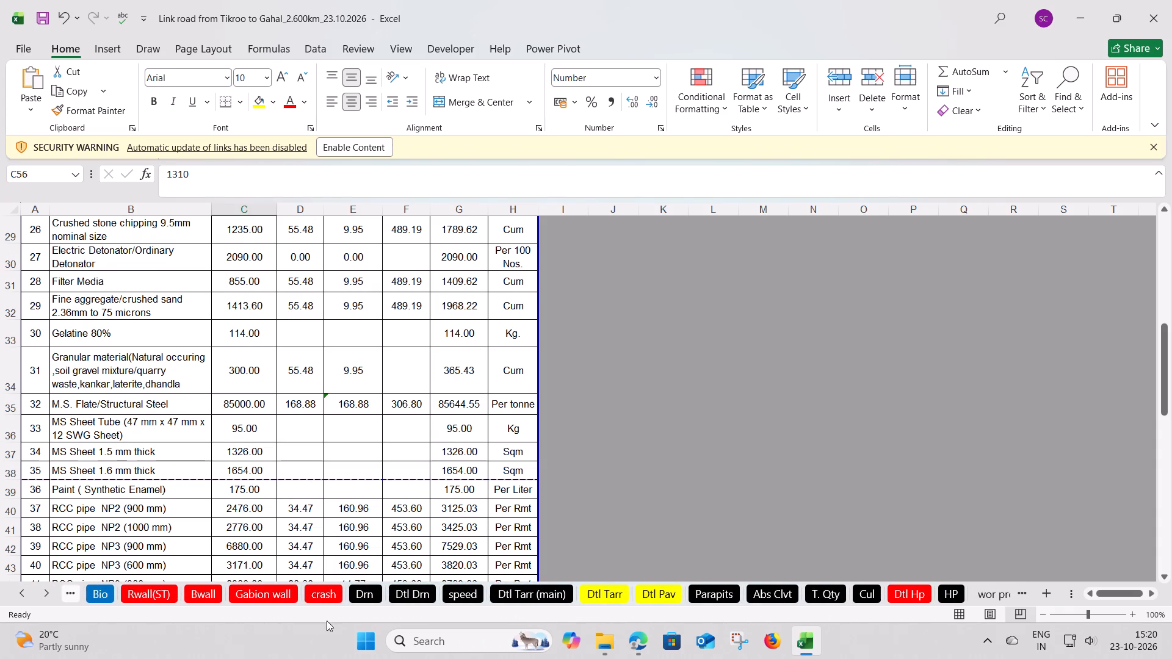
{"action": "left_click", "coordinate": [596, 594]}
{"action": "scroll", "coordinate": [305, 416], "scroll_direction": "down", "scroll_amount": 1}
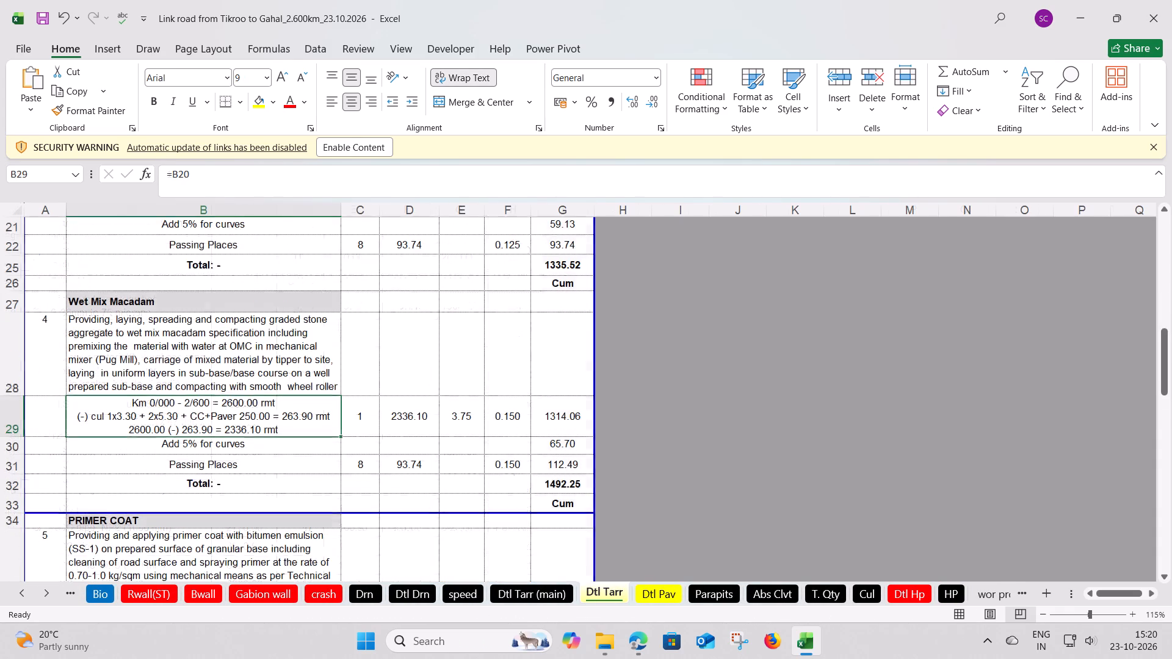
{"action": "scroll", "coordinate": [305, 416], "scroll_direction": "down", "scroll_amount": 5}
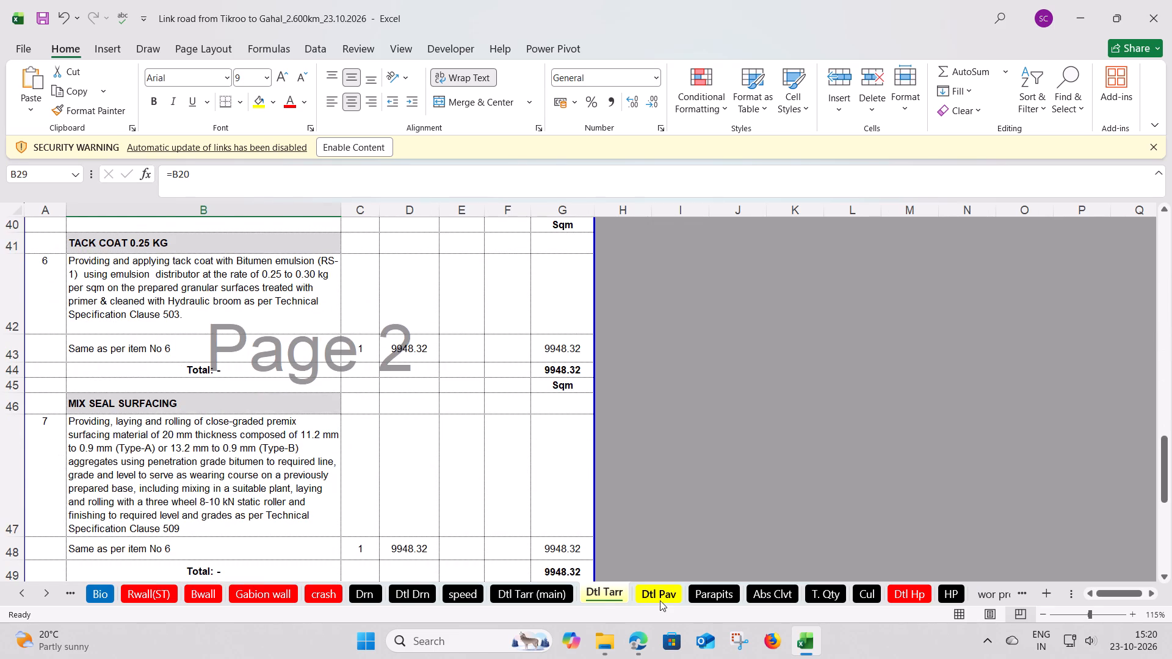
Copy the wording "(Single Layer Pressed)" from the interlocking concrete block pavement description in cell B19 of Dtl Pav.
{"action": "left_click", "coordinate": [660, 600]}
{"action": "left_click", "coordinate": [399, 408]}
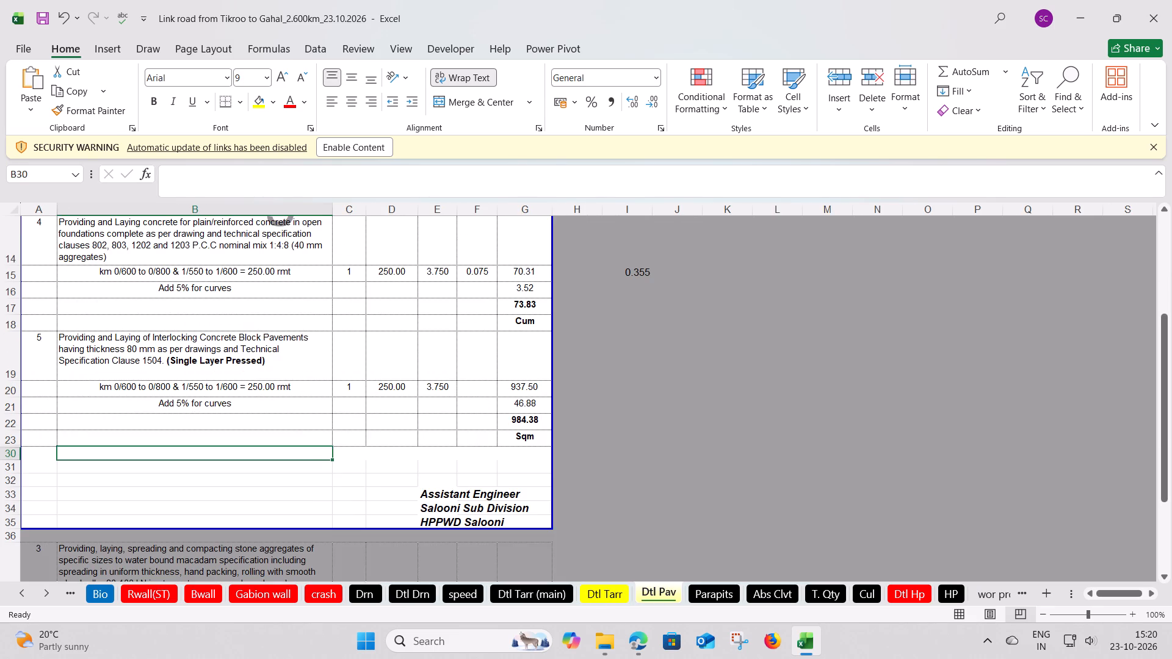
{"action": "double_click", "coordinate": [257, 369]}
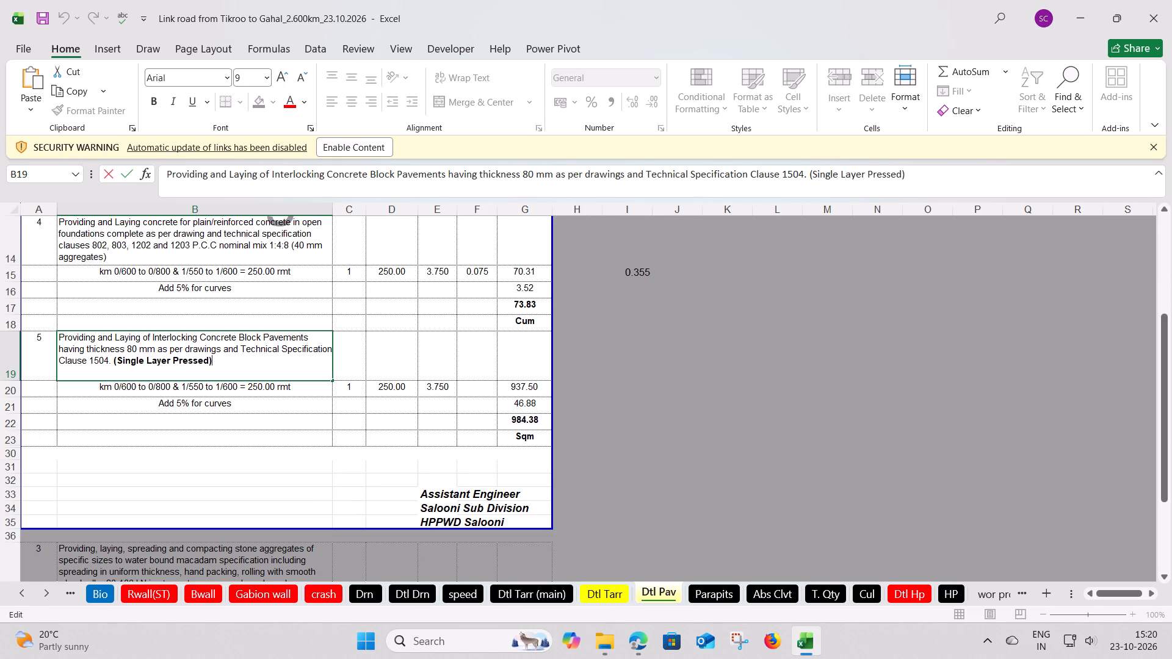
{"action": "left_click_drag", "start_coordinate": [219, 363], "coordinate": [115, 366]}
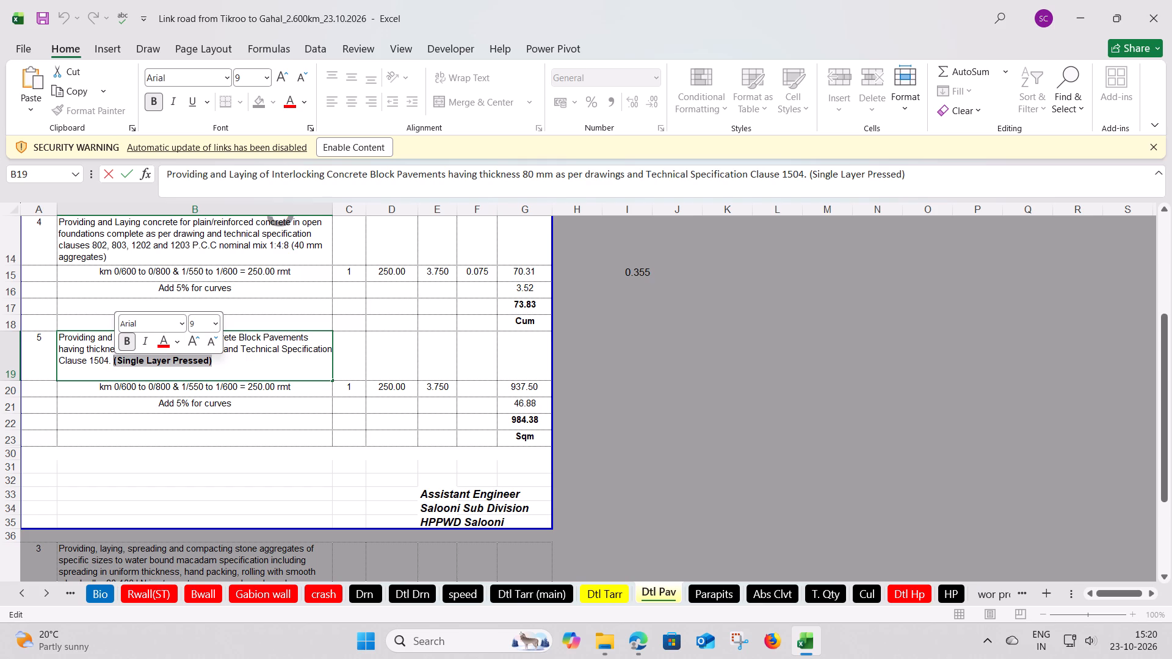
{"action": "right_click", "coordinate": [120, 363]}
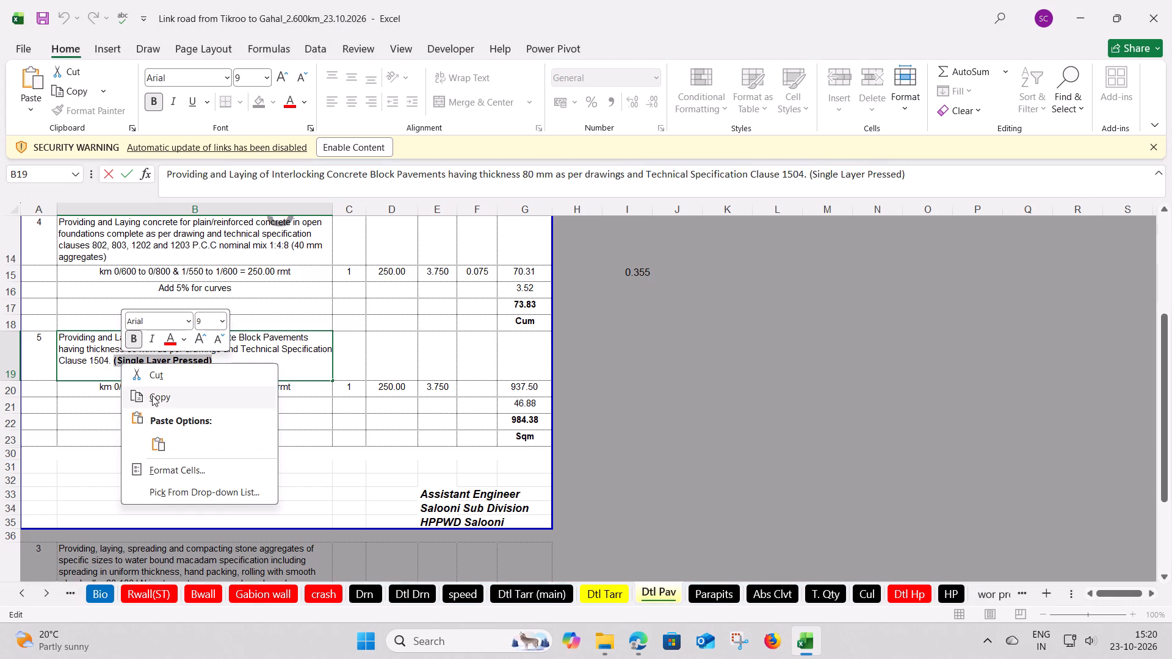
{"action": "left_click", "coordinate": [153, 397]}
{"action": "left_click", "coordinate": [74, 431]}
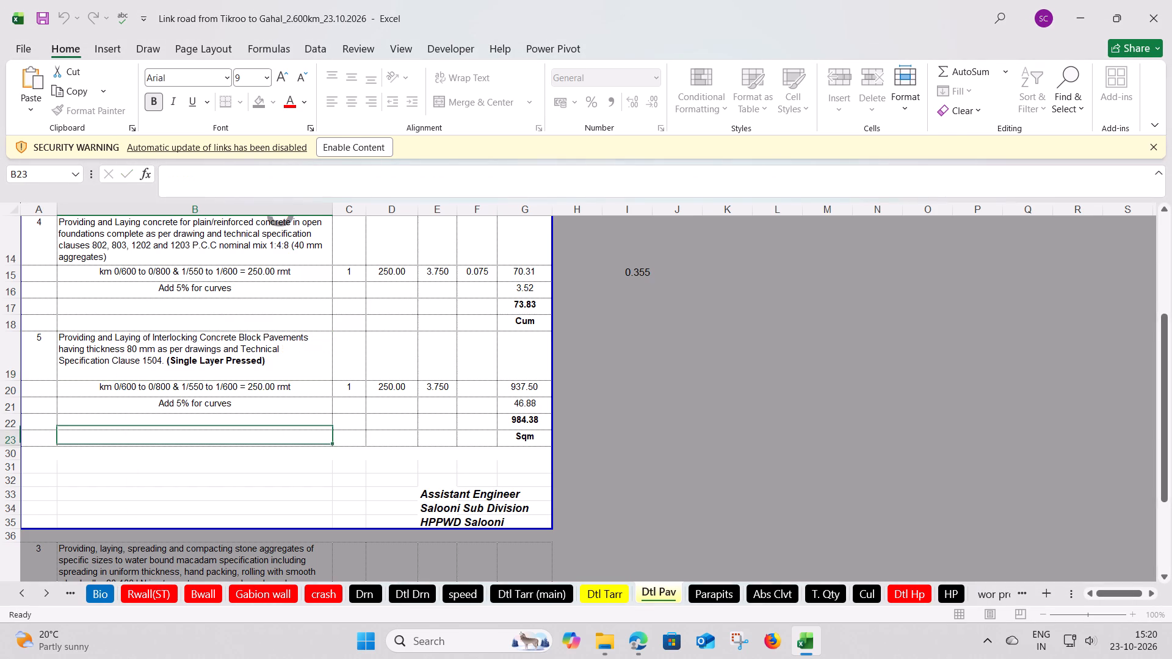
Check the 80 mm interlocking concrete block pavement item's description, cell B159, in the paver block abstract on Abs All.
{"action": "triple_click", "coordinate": [18, 593]}
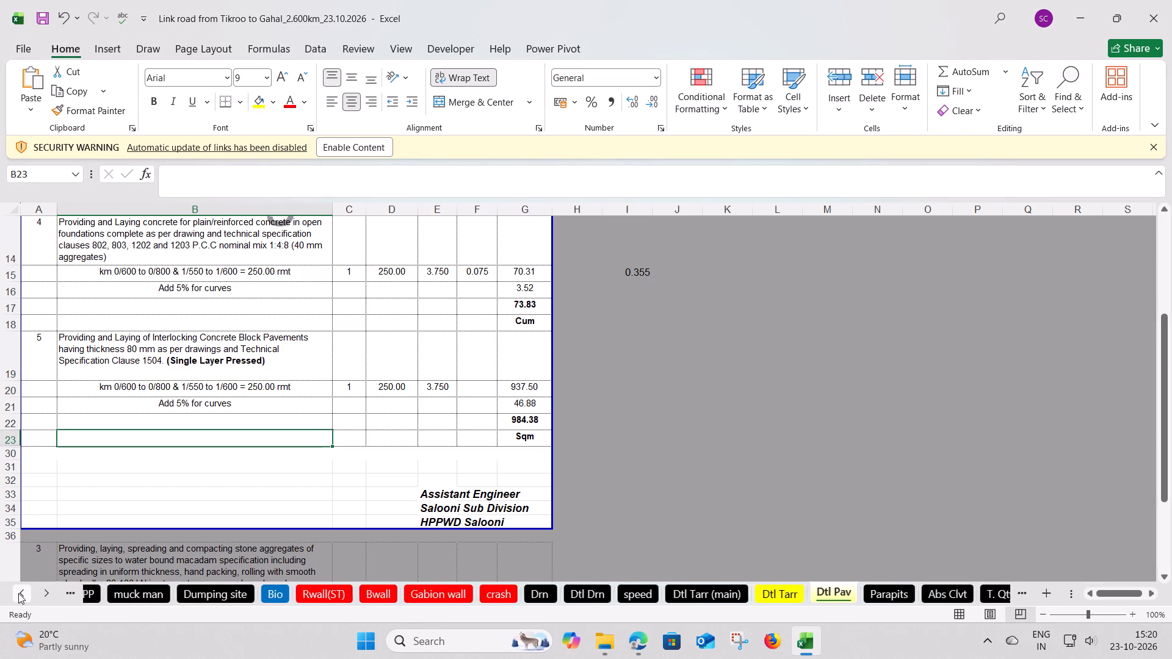
{"action": "triple_click", "coordinate": [18, 593]}
{"action": "triple_click", "coordinate": [18, 593]}
{"action": "double_click", "coordinate": [18, 593]}
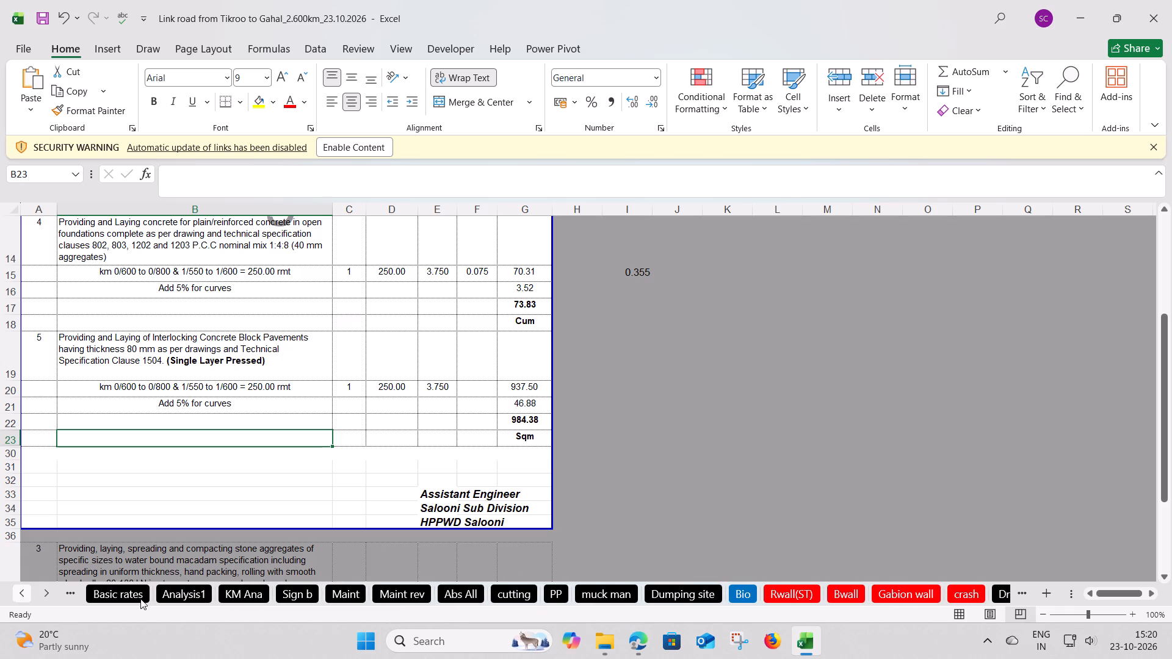
{"action": "left_click", "coordinate": [445, 593]}
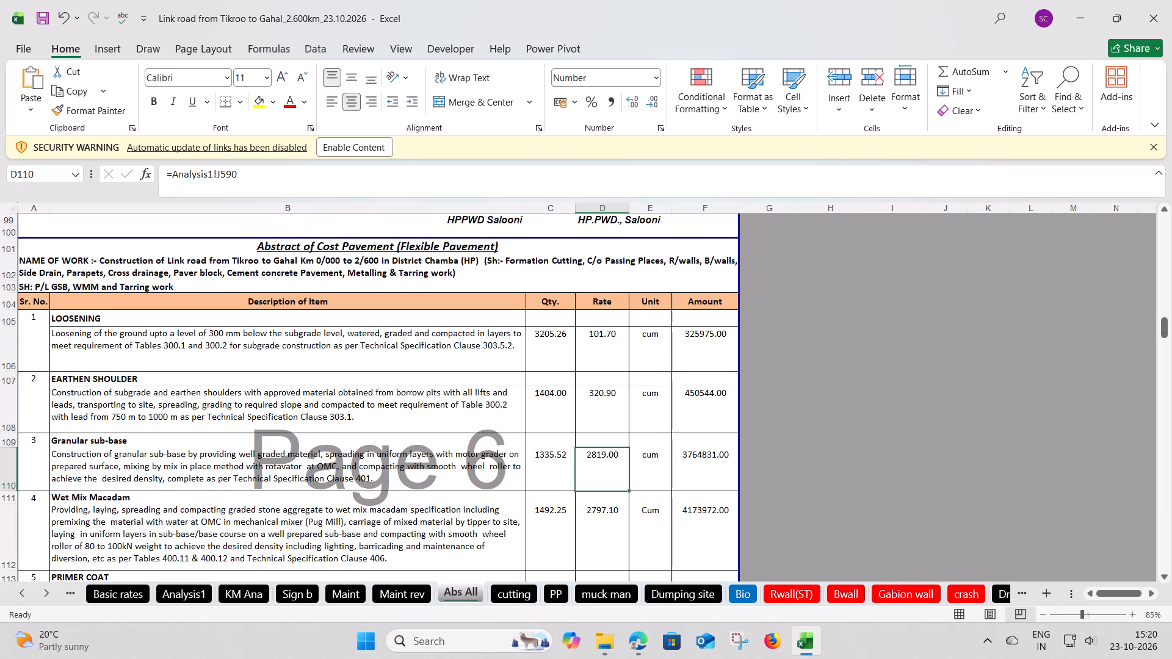
{"action": "scroll", "coordinate": [173, 448], "scroll_direction": "down", "scroll_amount": 7}
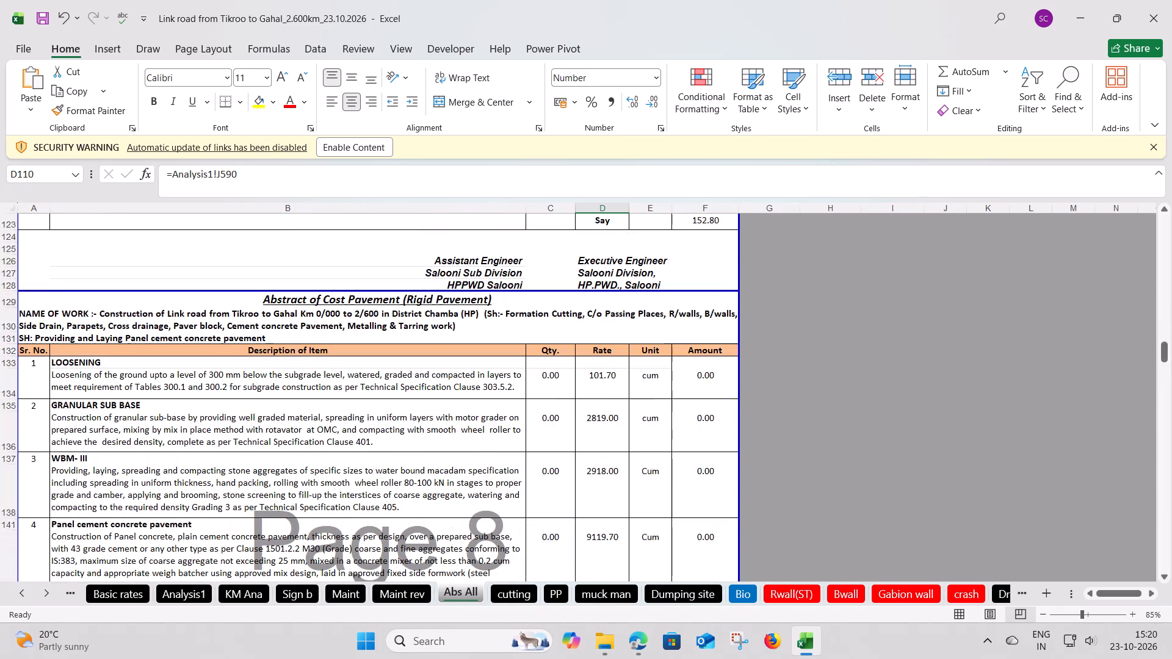
{"action": "scroll", "coordinate": [173, 448], "scroll_direction": "down", "scroll_amount": 7}
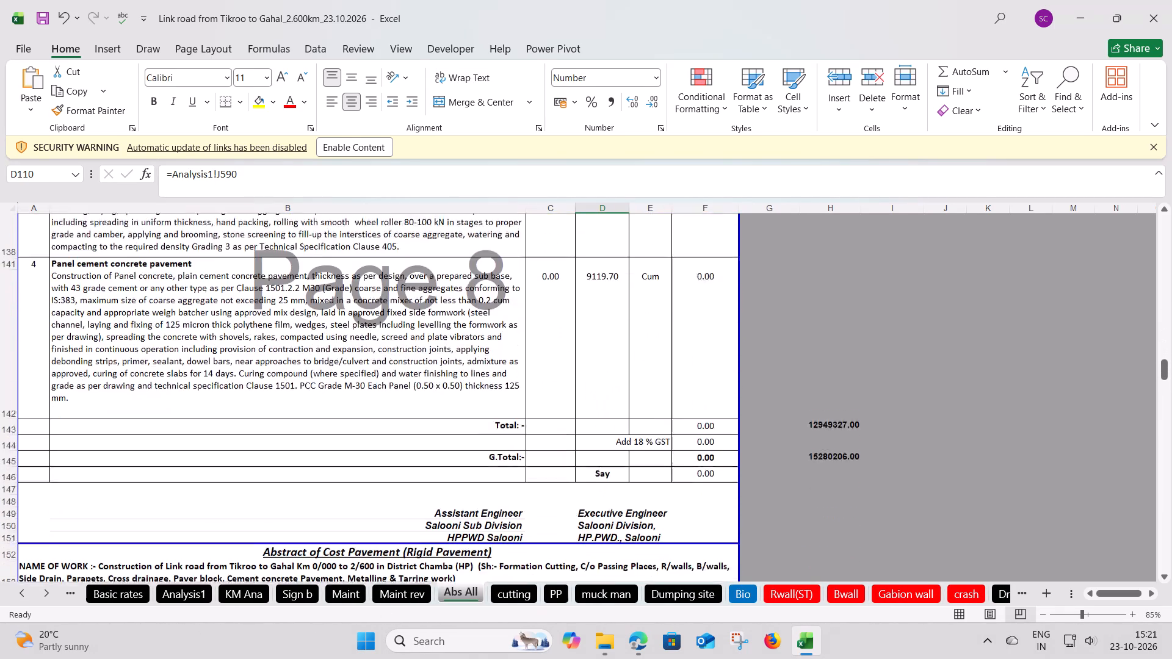
{"action": "scroll", "coordinate": [173, 448], "scroll_direction": "down", "scroll_amount": 4}
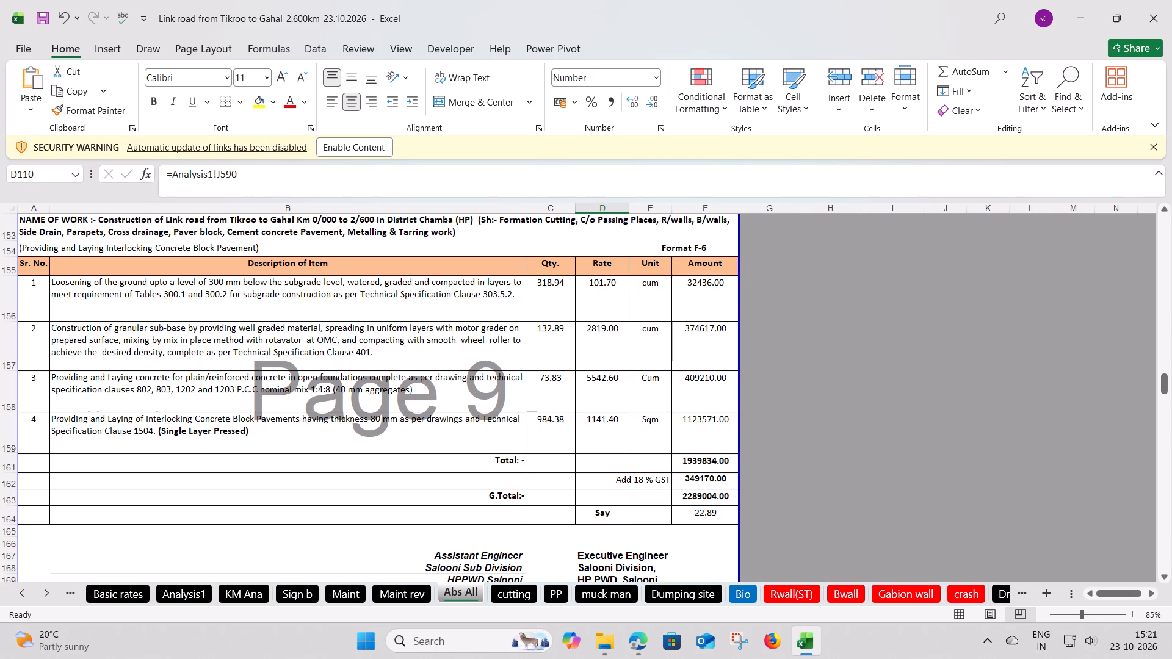
{"action": "left_click", "coordinate": [152, 467]}
{"action": "left_click", "coordinate": [154, 441]}
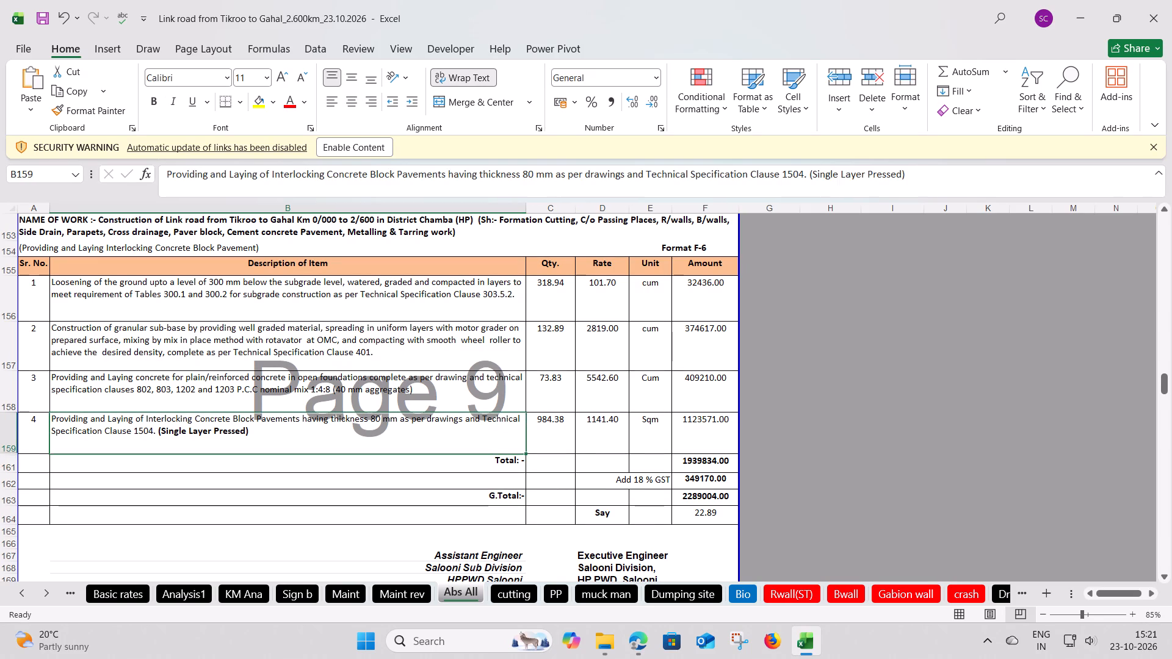
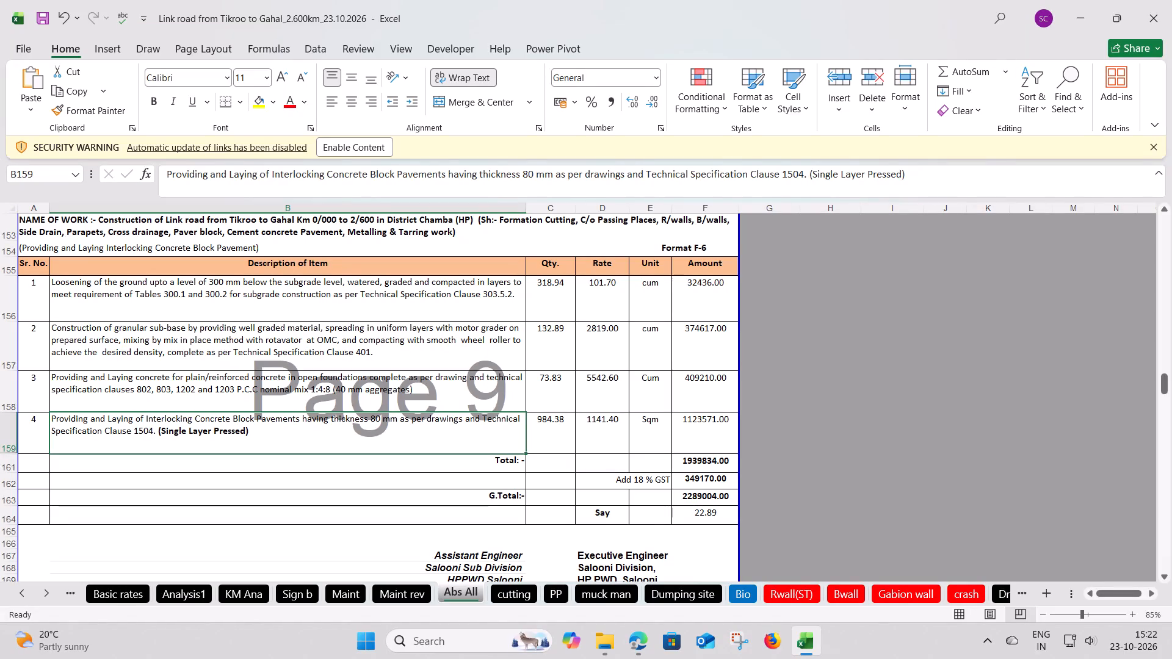
Trace the 80 mm interlocking block pavement rate on Abs All to its analysis and set the interlocking blocks' material rate, cell I998, to 1200.
{"action": "left_click", "coordinate": [592, 430]}
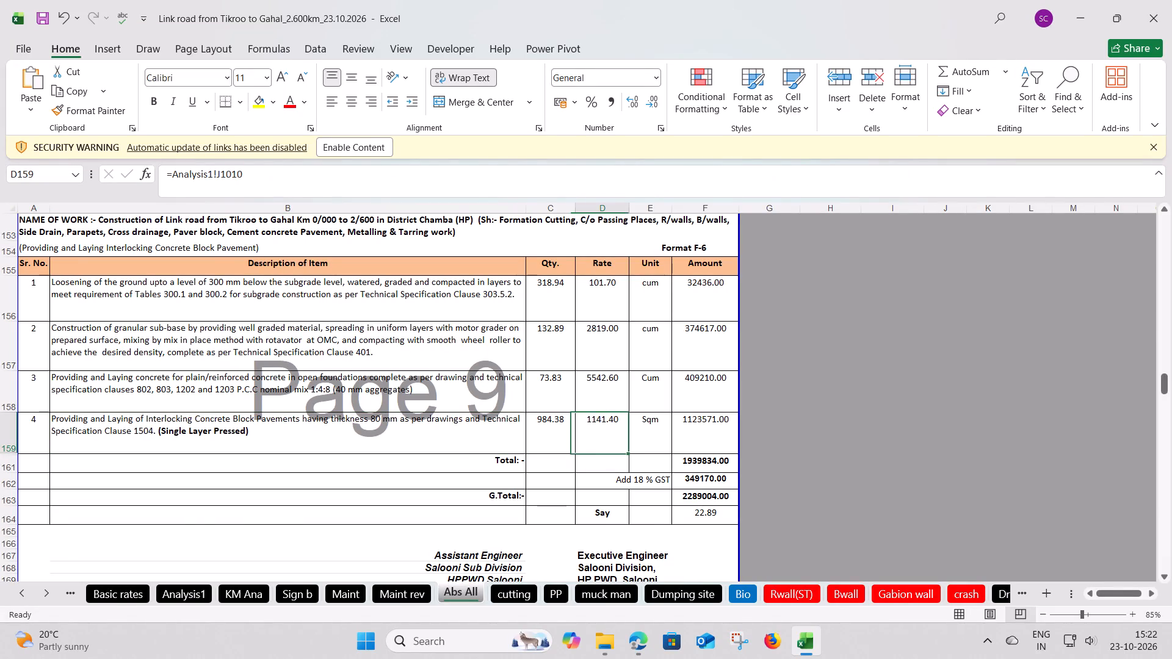
{"action": "key", "text": "ctrl+bracketleft"}
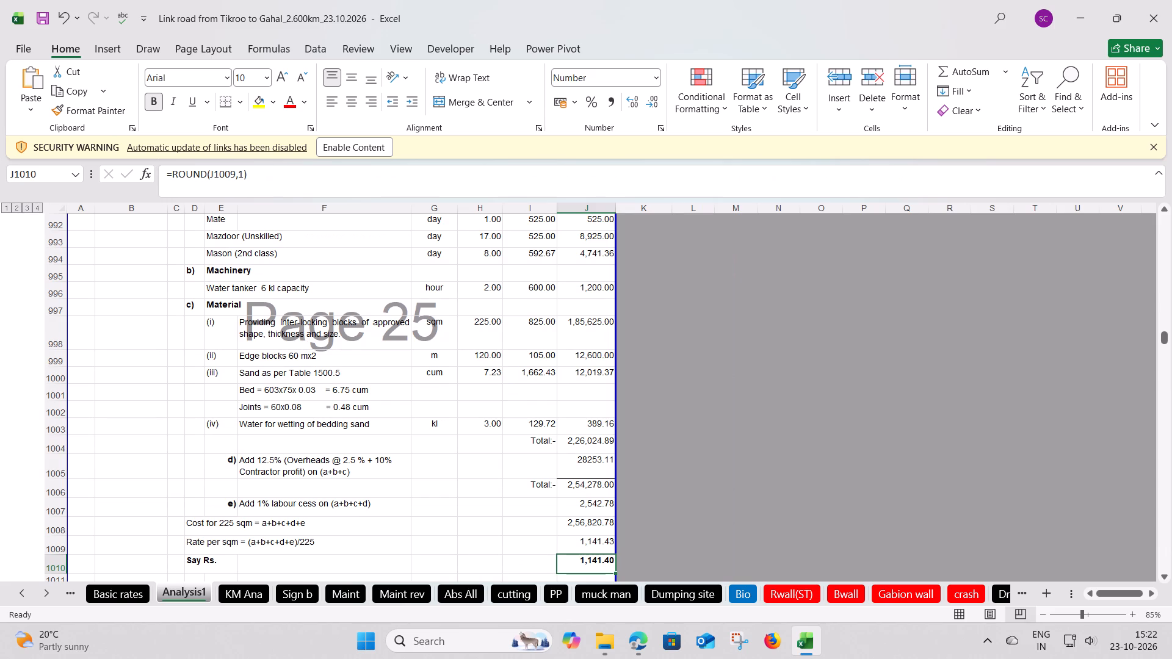
{"action": "left_click", "coordinate": [535, 333]}
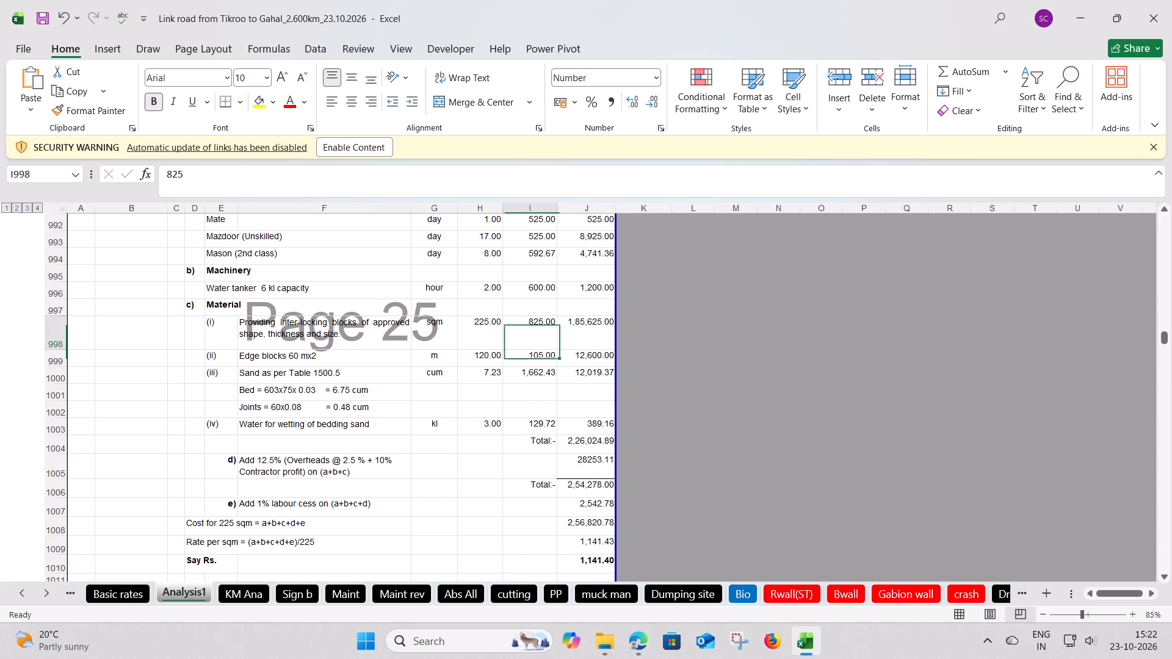
{"action": "scroll", "coordinate": [475, 387], "scroll_direction": "down", "scroll_amount": 1}
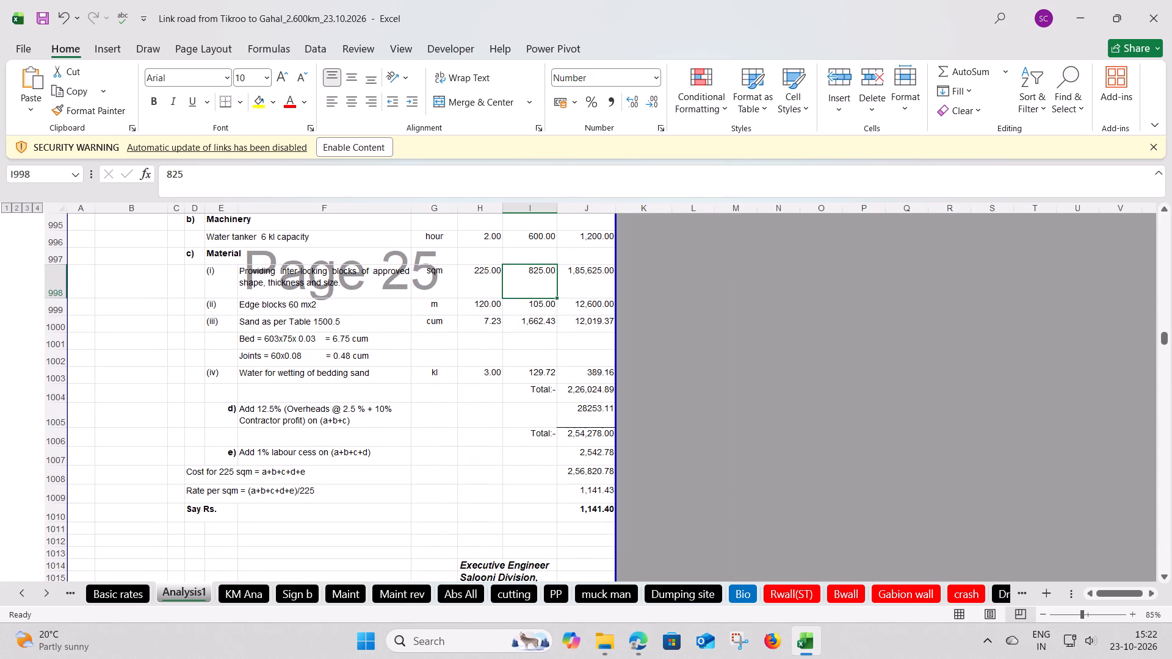
{"action": "scroll", "coordinate": [475, 387], "scroll_direction": "up", "scroll_amount": 1}
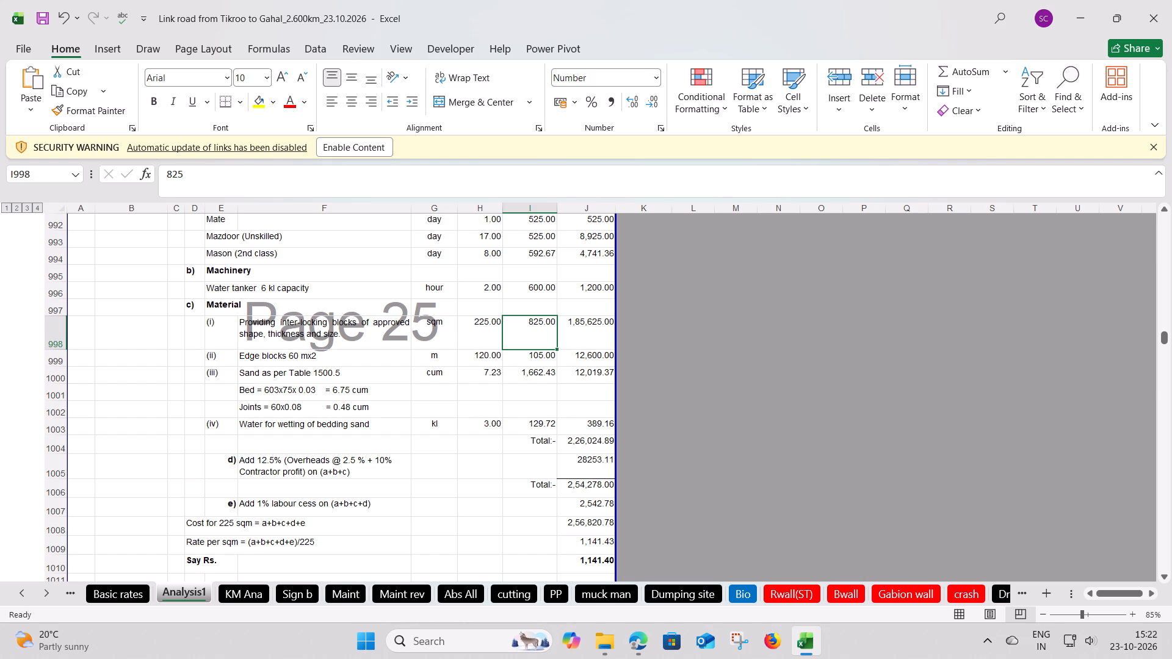
{"action": "scroll", "coordinate": [524, 350], "scroll_direction": "down", "scroll_amount": 1}
{"action": "scroll", "coordinate": [524, 350], "scroll_direction": "up", "scroll_amount": 1}
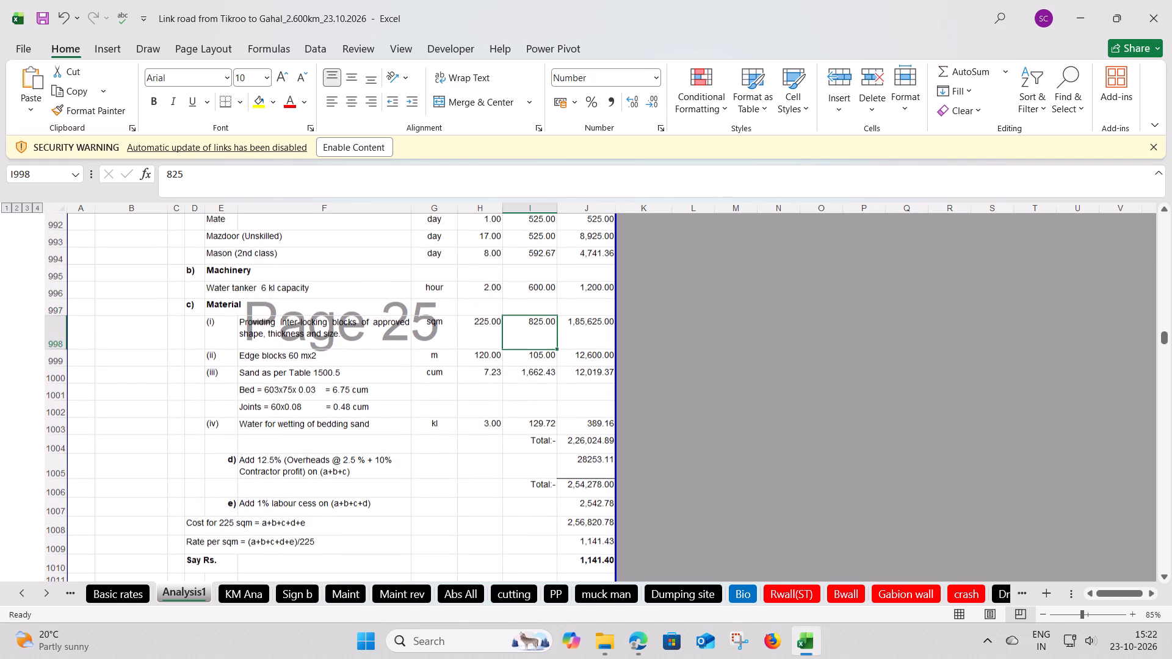
{"action": "type", "text": "1200"}
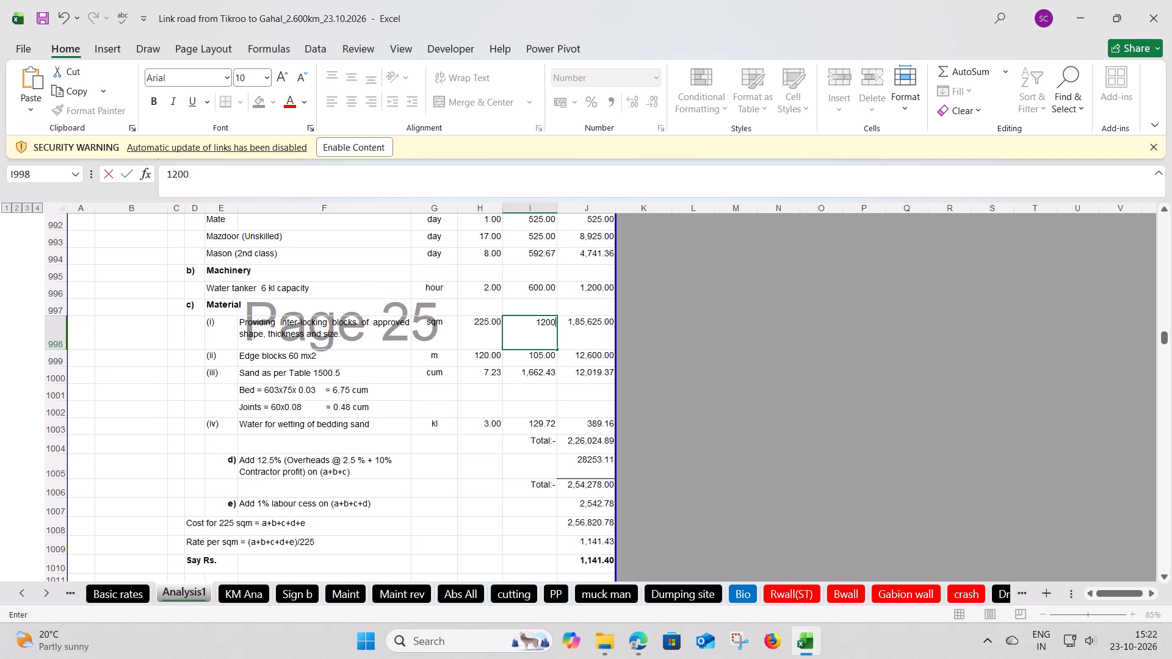
{"action": "key", "text": "Return"}
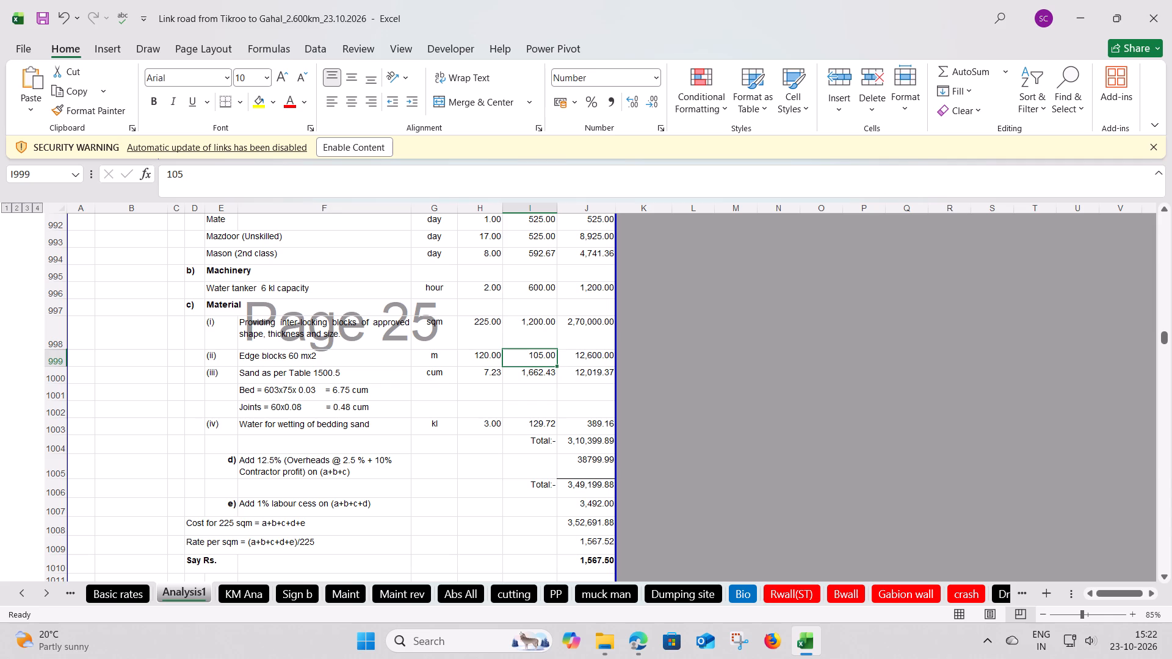
{"action": "scroll", "coordinate": [508, 418], "scroll_direction": "down", "scroll_amount": 2}
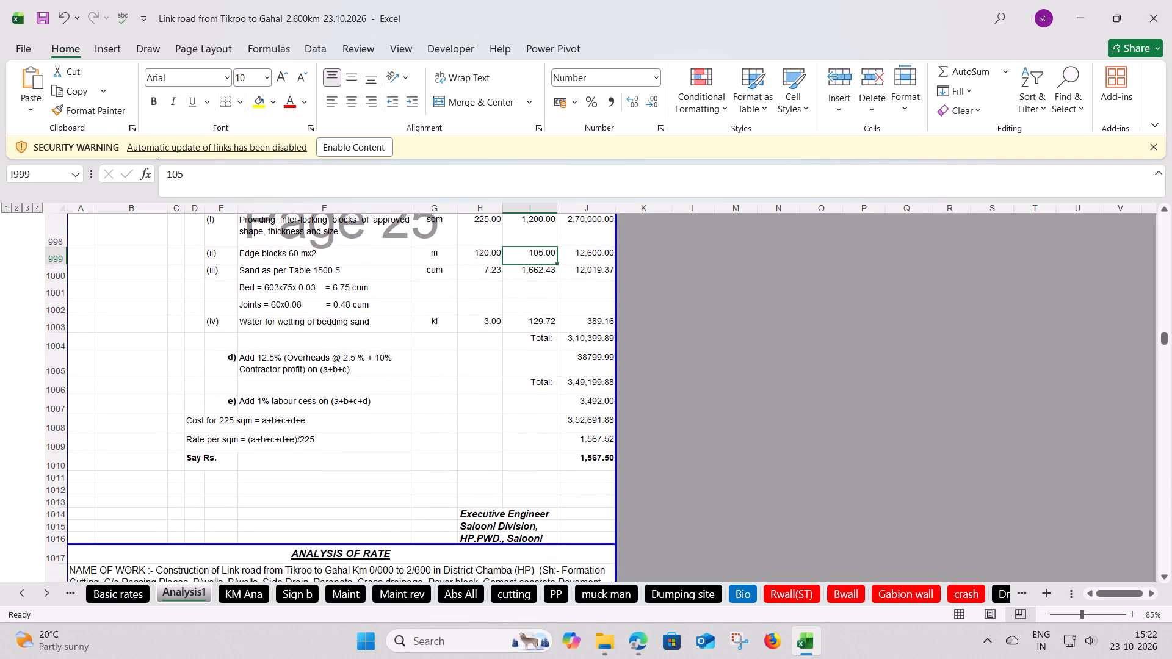
Heighten row 985 on Analysis1 to fit the full name of work, and middle-align rows 984 and 985 vertically.
{"action": "scroll", "coordinate": [508, 418], "scroll_direction": "up", "scroll_amount": 5}
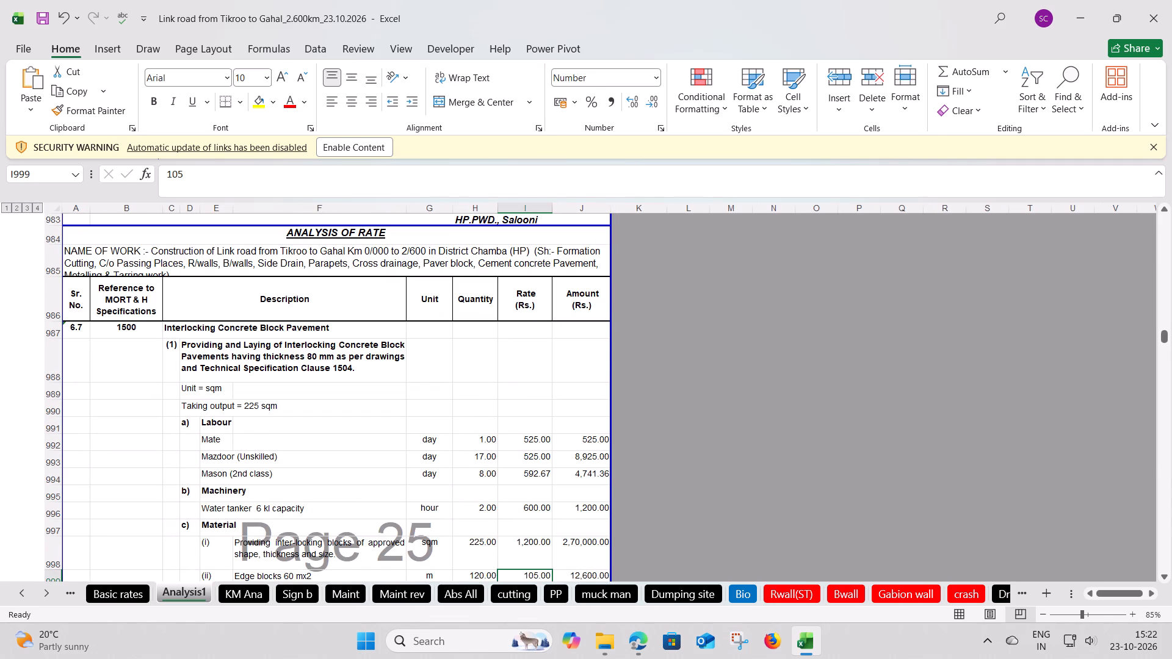
{"action": "left_click_drag", "start_coordinate": [57, 277], "coordinate": [56, 284]}
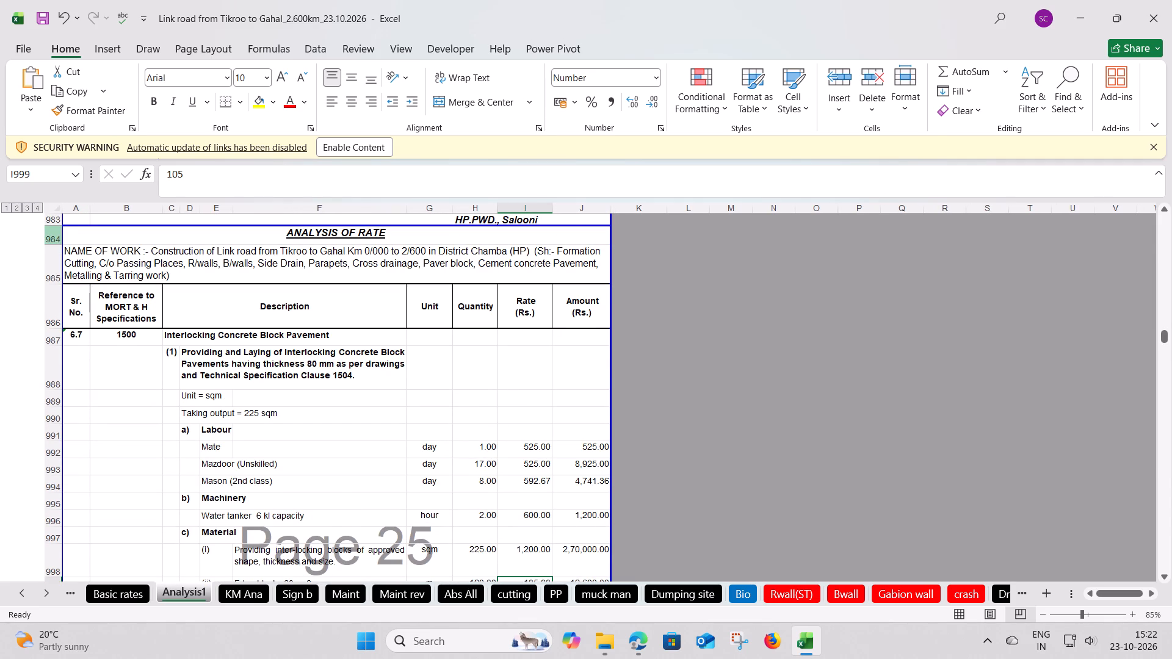
{"action": "left_click_drag", "start_coordinate": [53, 236], "coordinate": [54, 259]}
{"action": "left_click", "coordinate": [352, 74]}
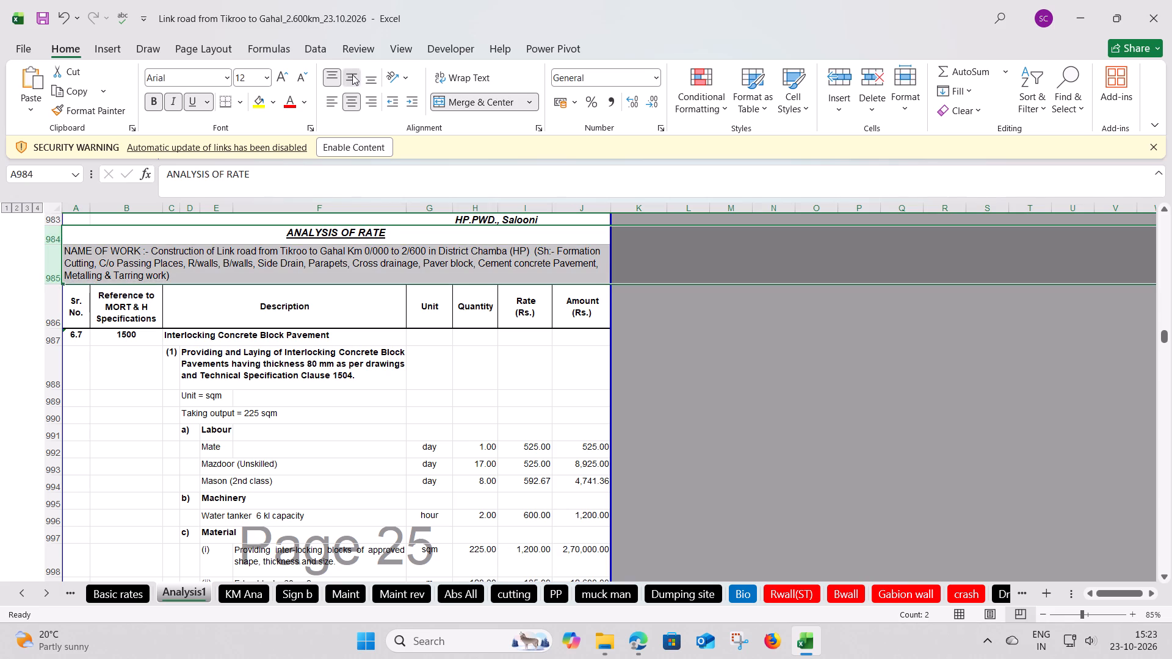
{"action": "left_click", "coordinate": [267, 370]}
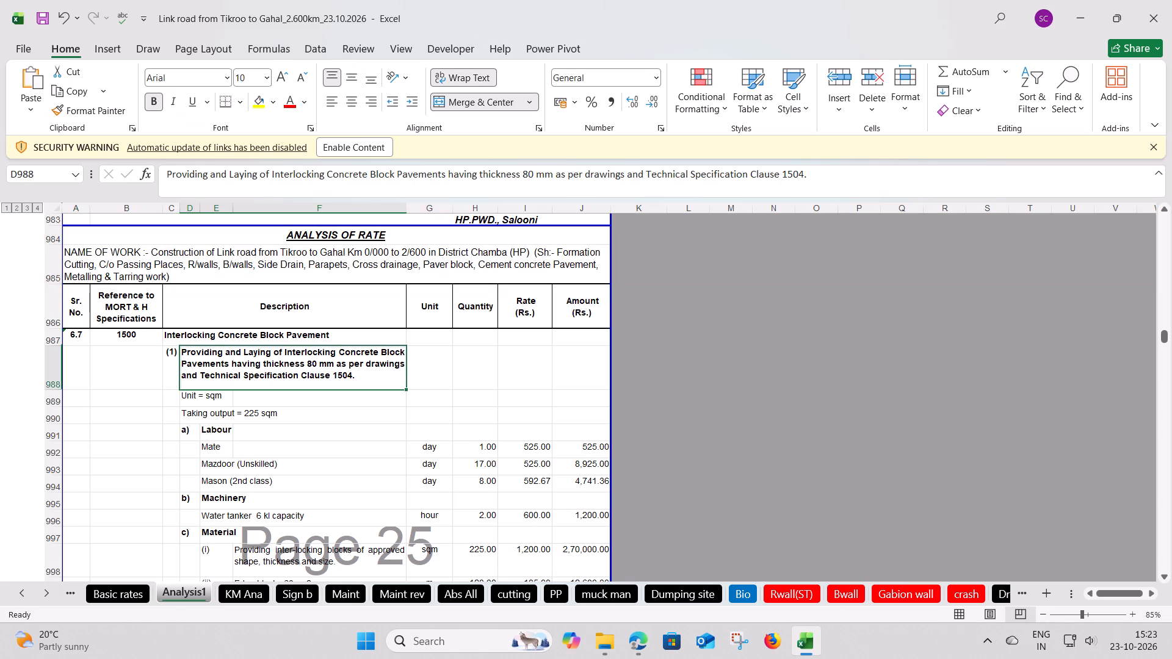
Review the General Abstract of Cost on the abst sheet, from formation cutting through the grand total.
{"action": "triple_click", "coordinate": [26, 595]}
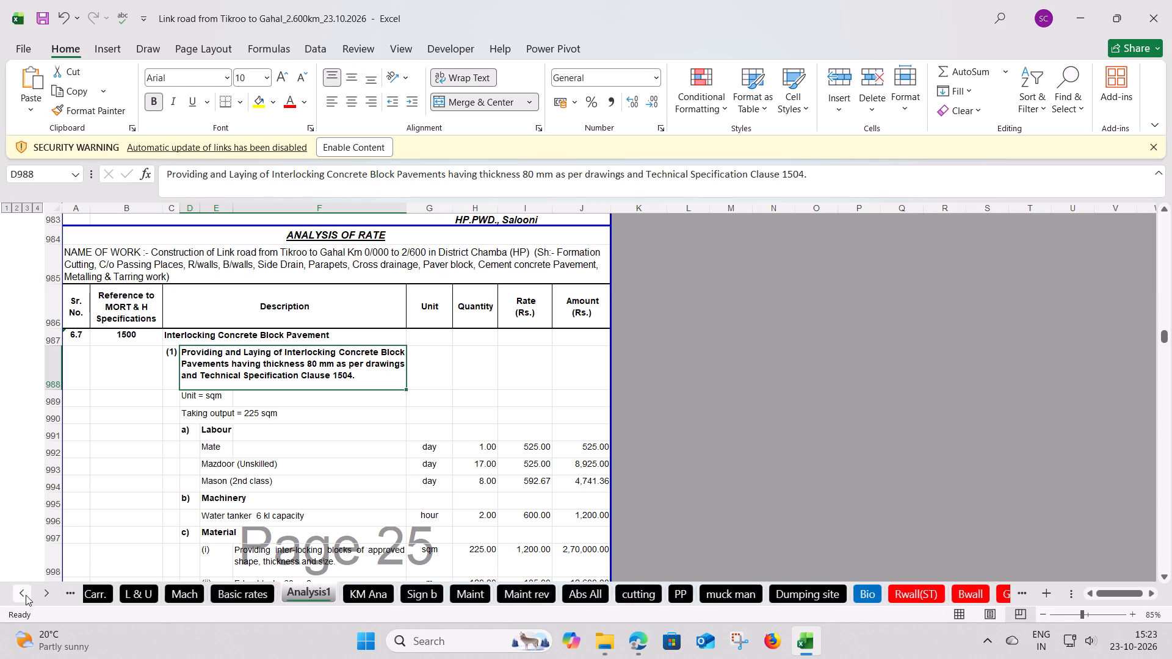
{"action": "triple_click", "coordinate": [26, 595]}
{"action": "triple_click", "coordinate": [26, 595]}
{"action": "left_click", "coordinate": [26, 595]}
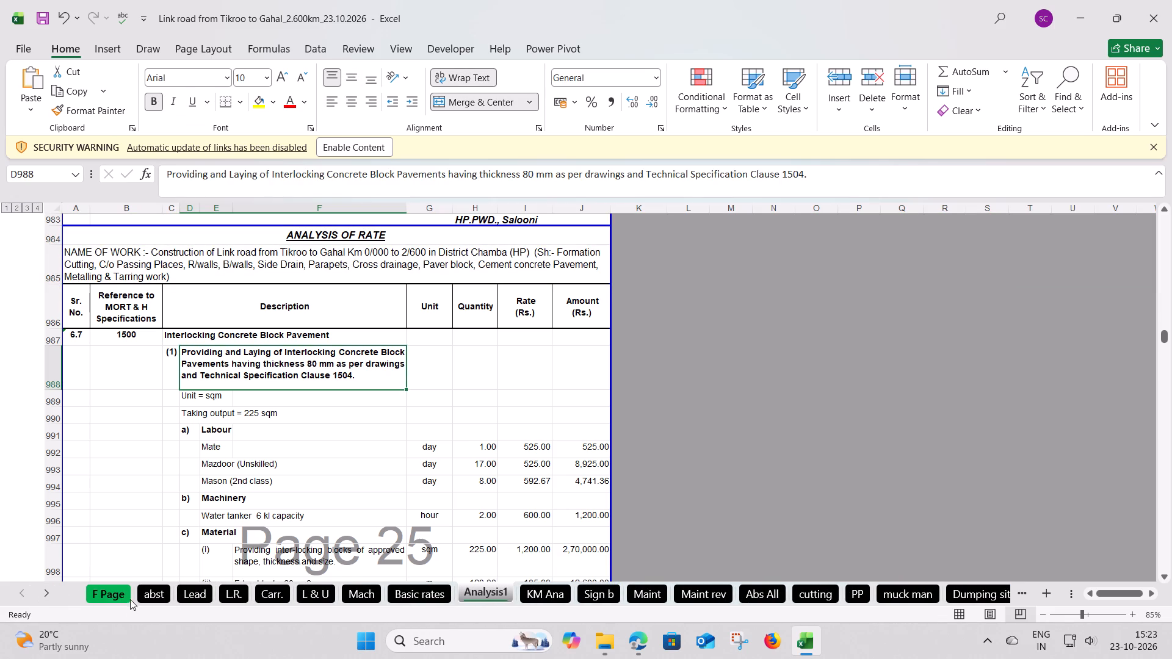
{"action": "left_click", "coordinate": [146, 593]}
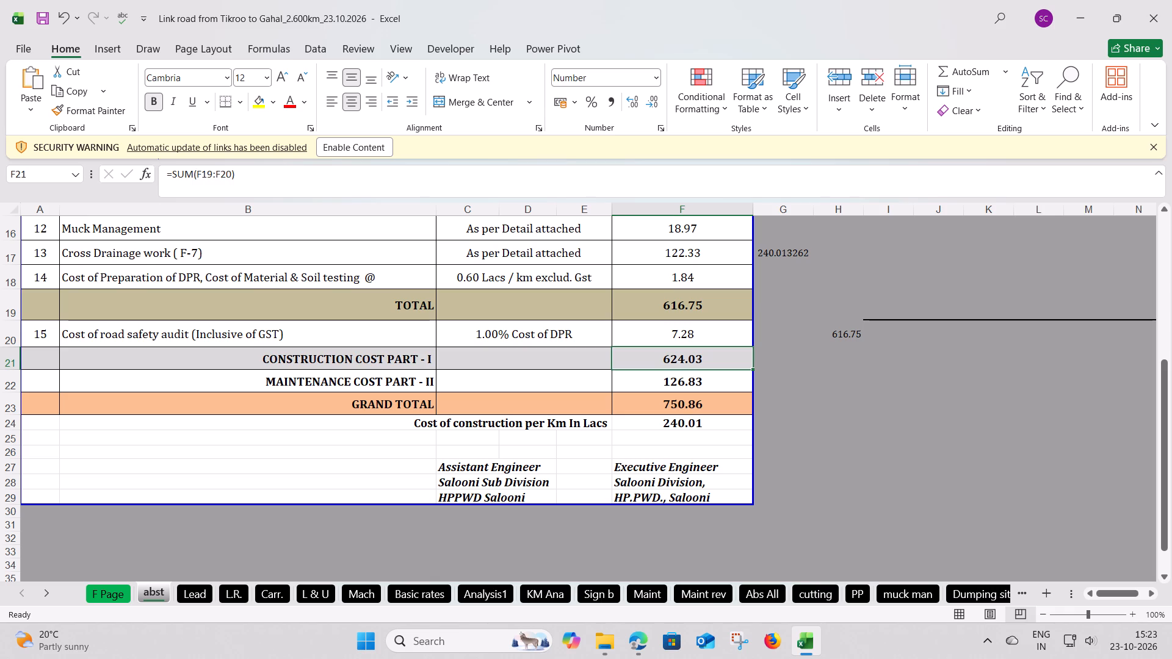
{"action": "scroll", "coordinate": [218, 488], "scroll_direction": "up", "scroll_amount": 5}
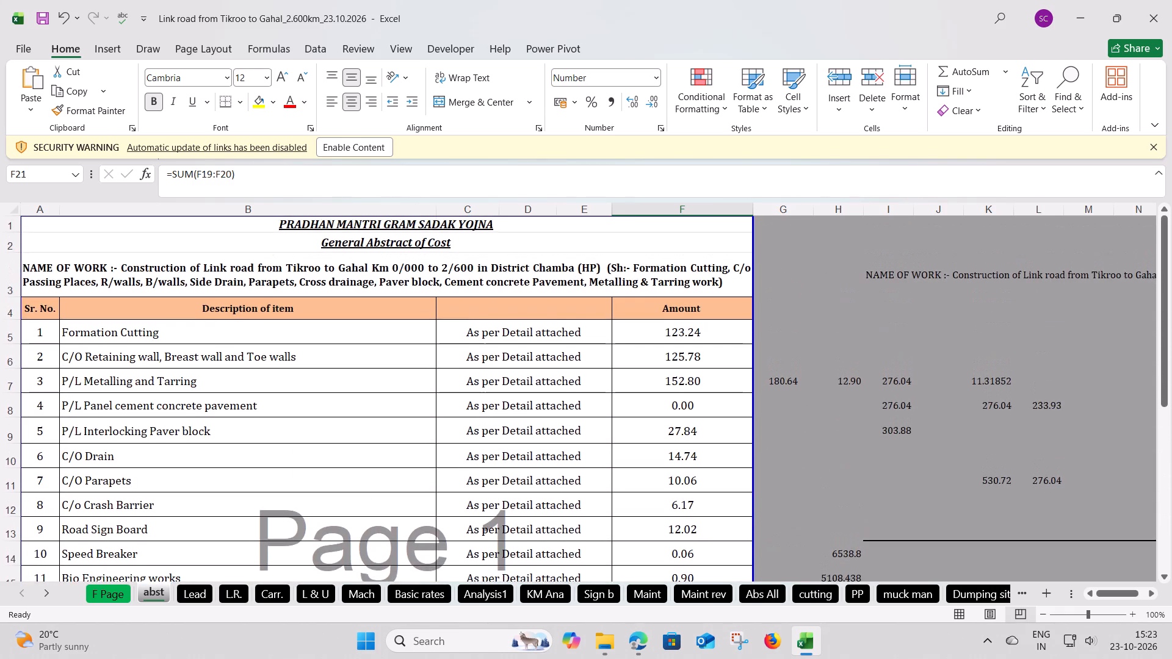
{"action": "scroll", "coordinate": [218, 488], "scroll_direction": "down", "scroll_amount": 4}
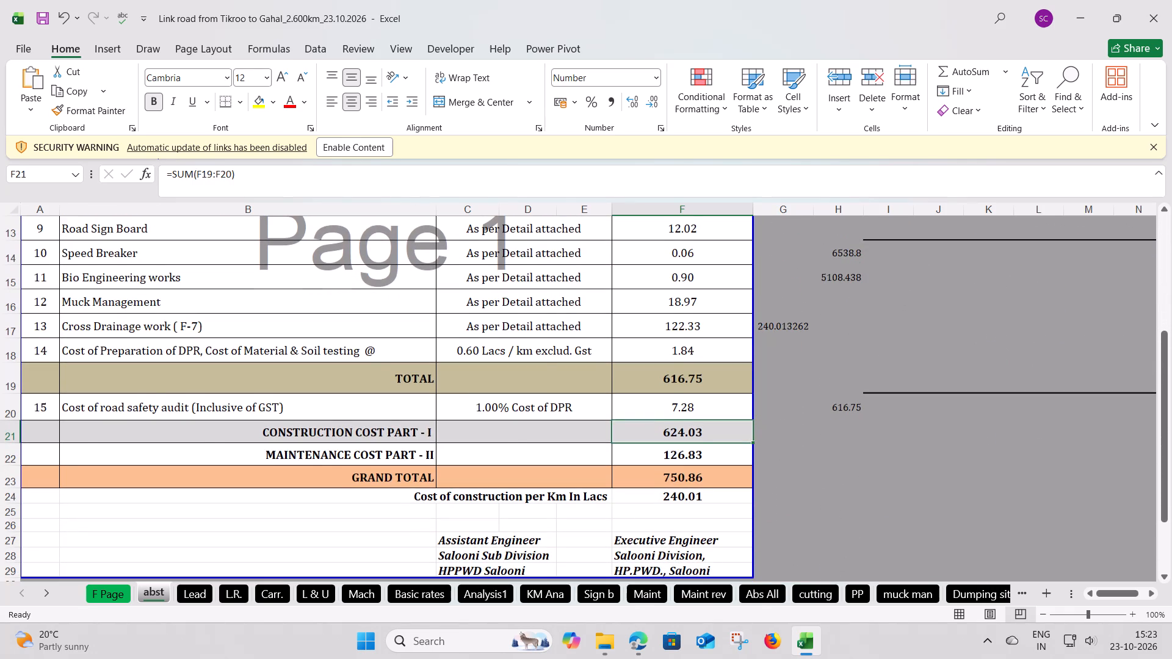
{"action": "scroll", "coordinate": [218, 488], "scroll_direction": "up", "scroll_amount": 4}
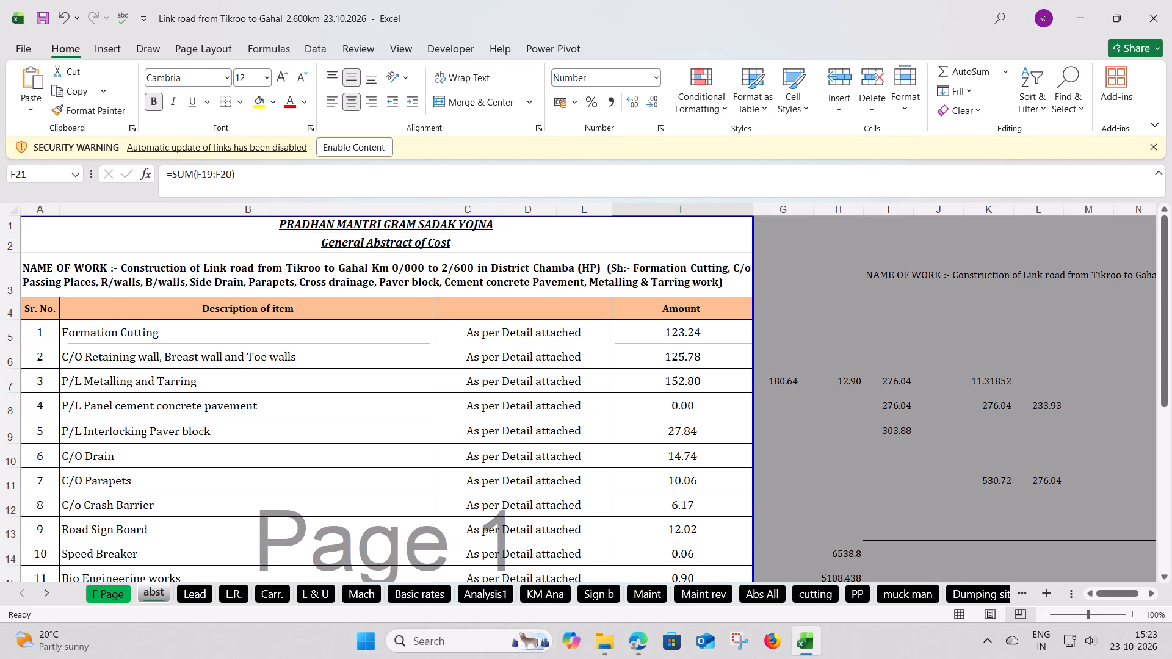
Check the metalling and tarring and the retaining, breast and toe wall amounts, cells F7 and F6, against the abst sheet's totals.
{"action": "triple_click", "coordinate": [42, 599]}
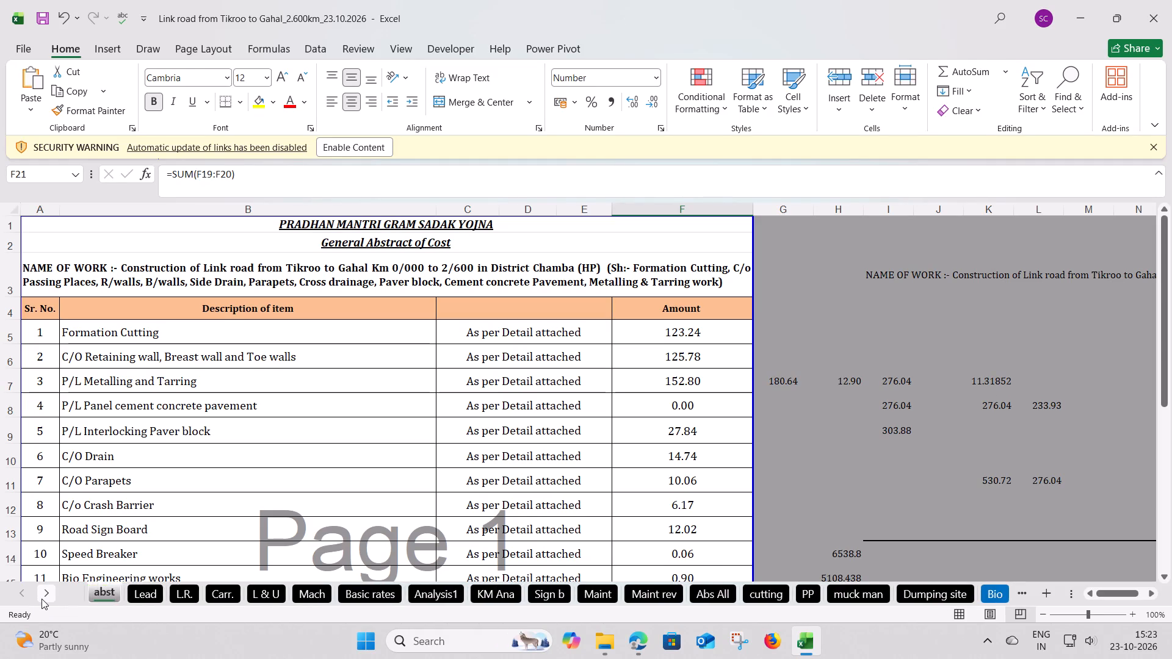
{"action": "double_click", "coordinate": [42, 599]}
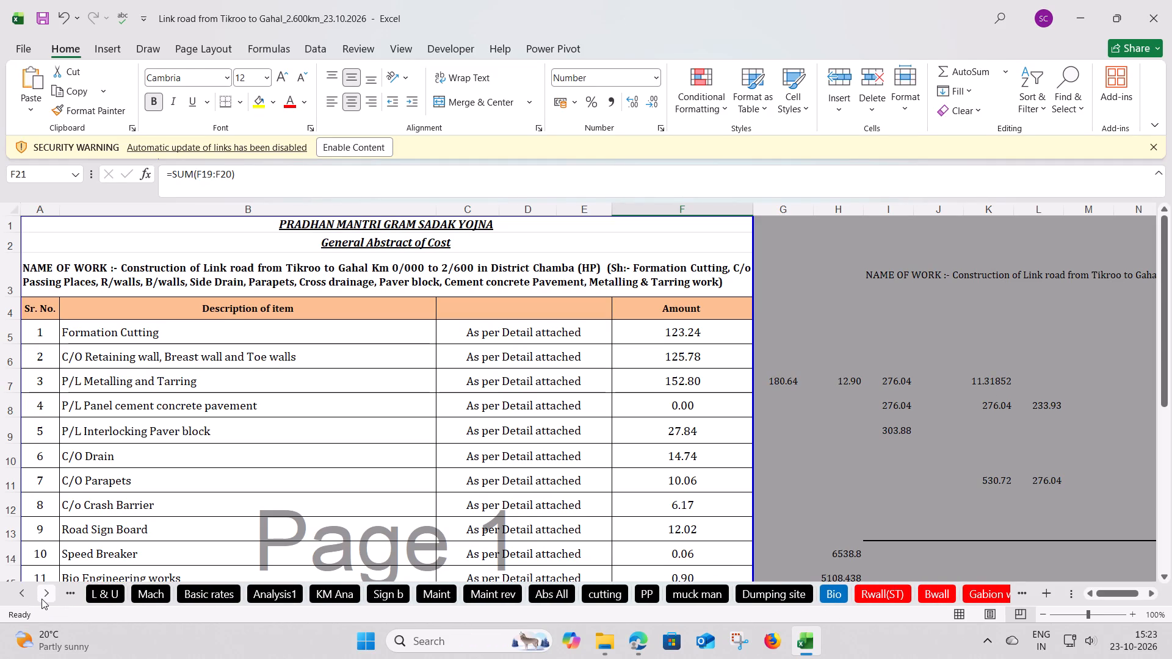
{"action": "left_click", "coordinate": [660, 384]}
{"action": "left_click", "coordinate": [654, 358]}
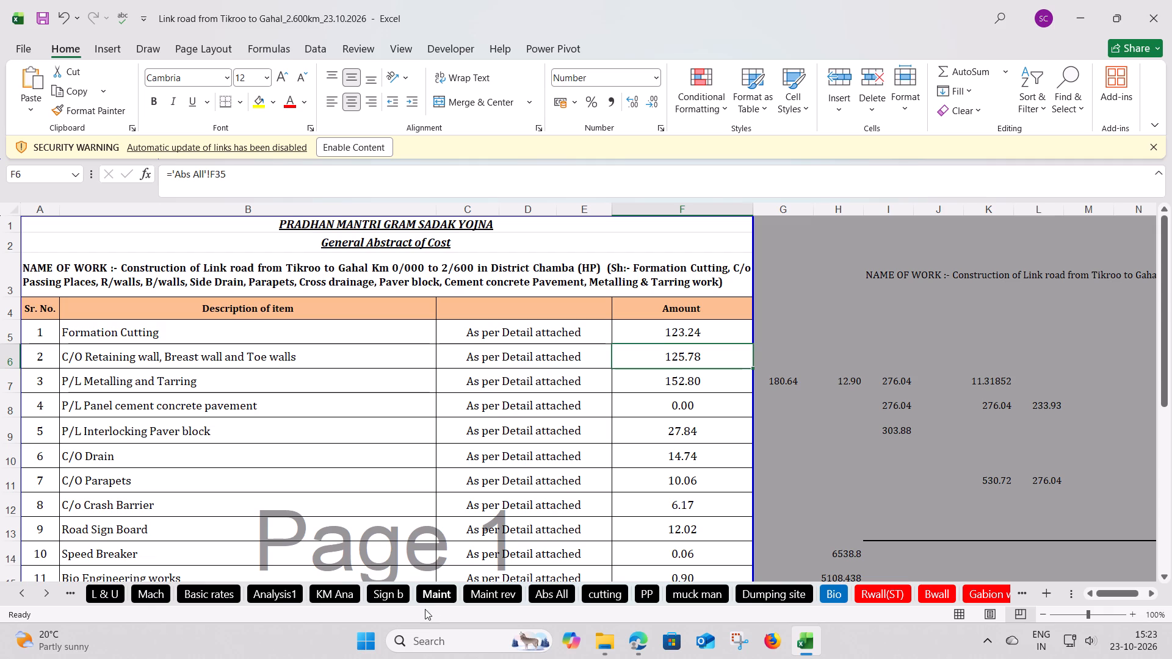
{"action": "triple_click", "coordinate": [27, 594]}
{"action": "triple_click", "coordinate": [27, 594]}
{"action": "left_click", "coordinate": [27, 594]}
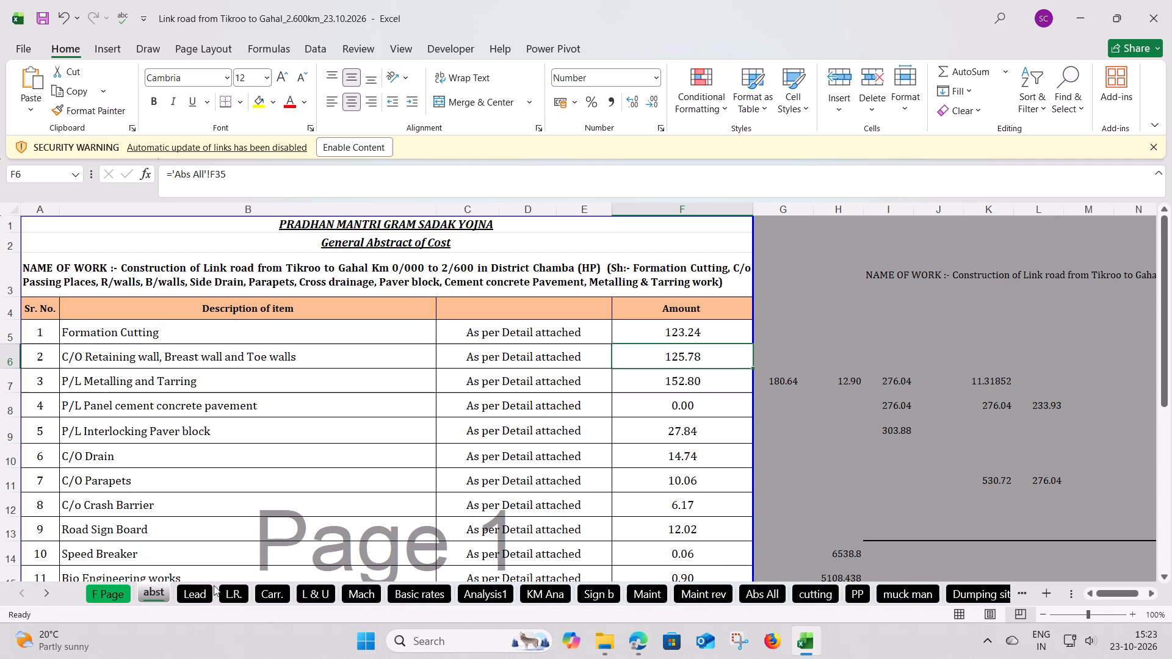
{"action": "scroll", "coordinate": [299, 485], "scroll_direction": "down", "scroll_amount": 4}
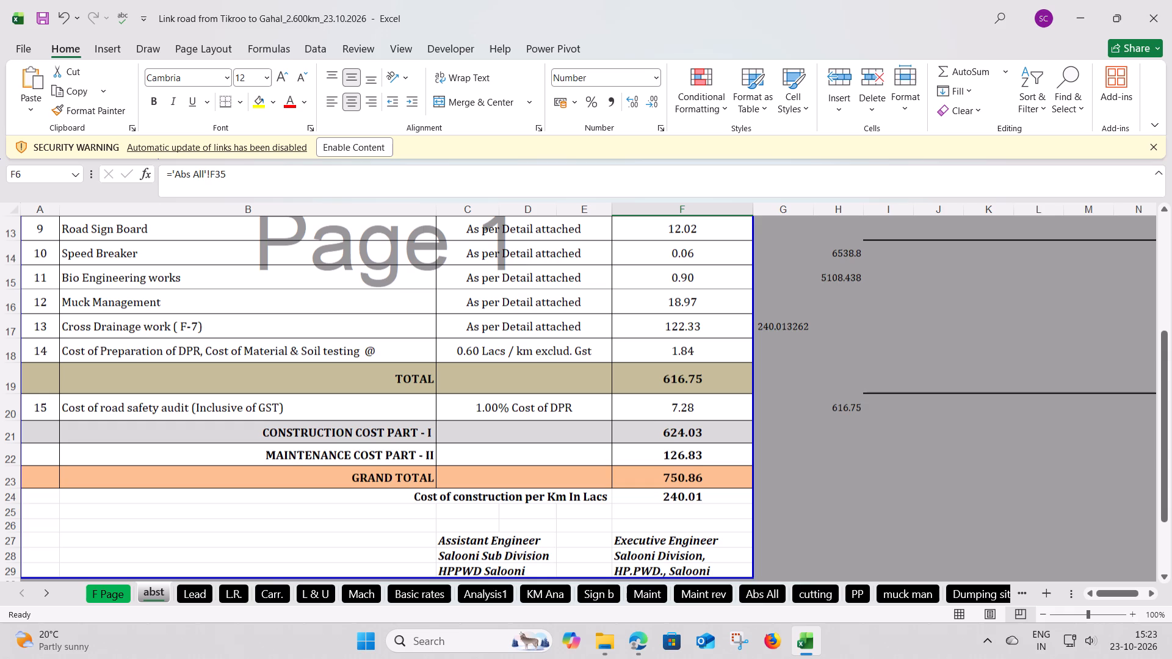
{"action": "scroll", "coordinate": [299, 485], "scroll_direction": "up", "scroll_amount": 3}
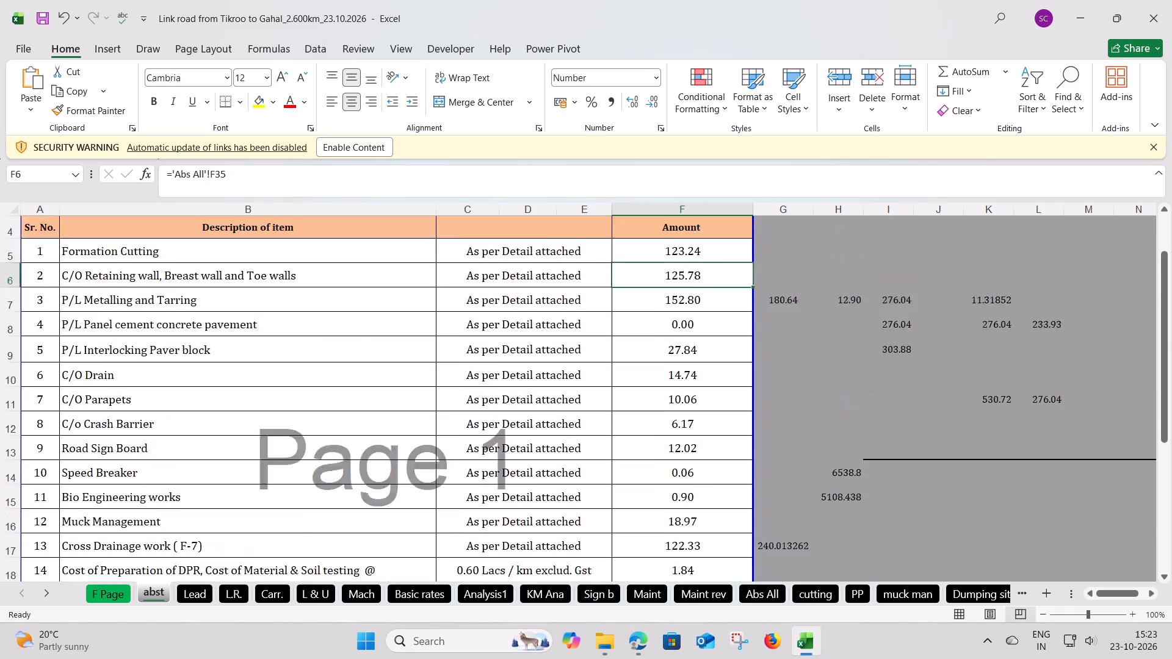
{"action": "scroll", "coordinate": [299, 485], "scroll_direction": "up", "scroll_amount": 1}
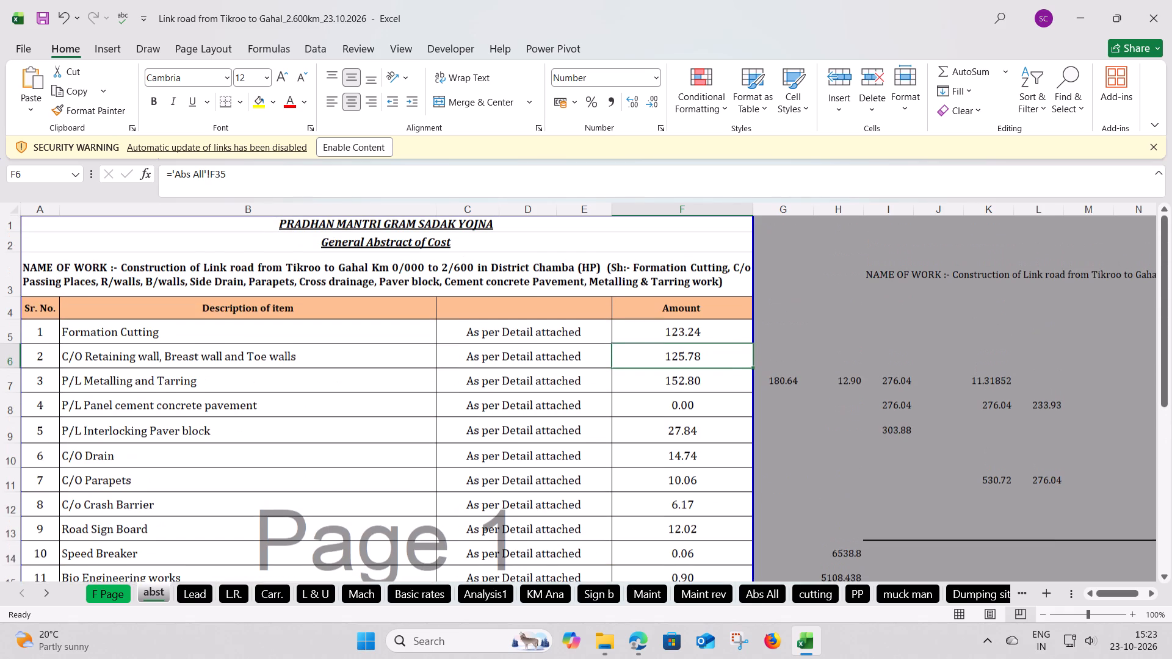
{"action": "left_click", "coordinate": [667, 384]}
{"action": "left_click", "coordinate": [672, 360]}
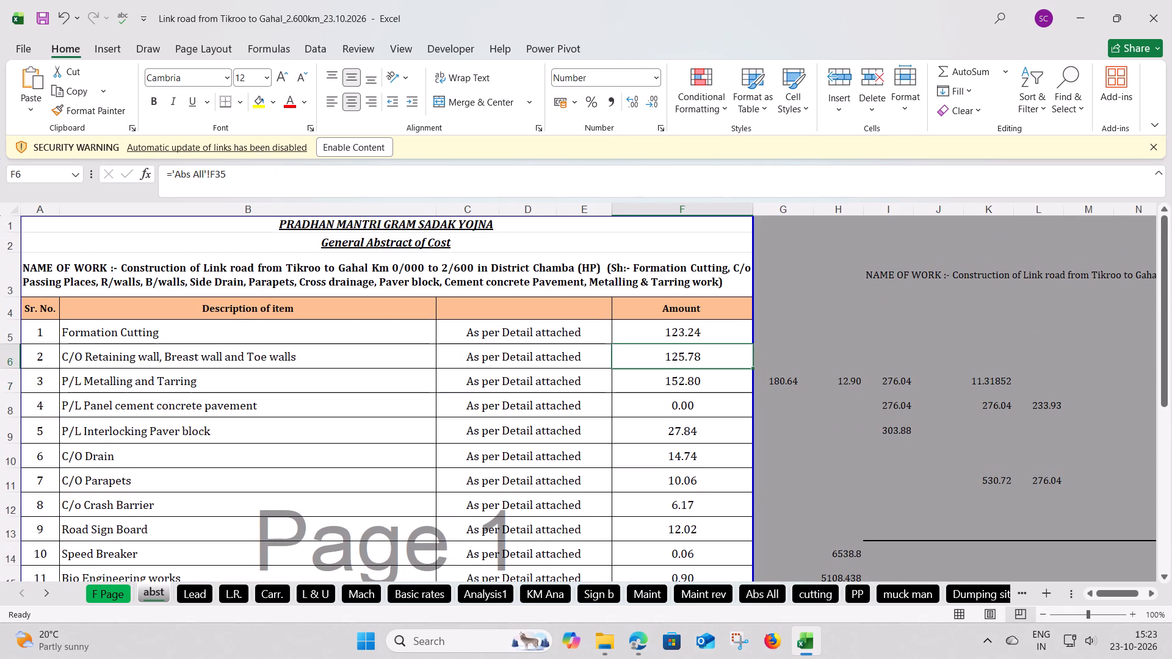
Review the retaining wall details on the Rwall(ST) sheet, from the headings down to the grand total row.
{"action": "triple_click", "coordinate": [45, 594]}
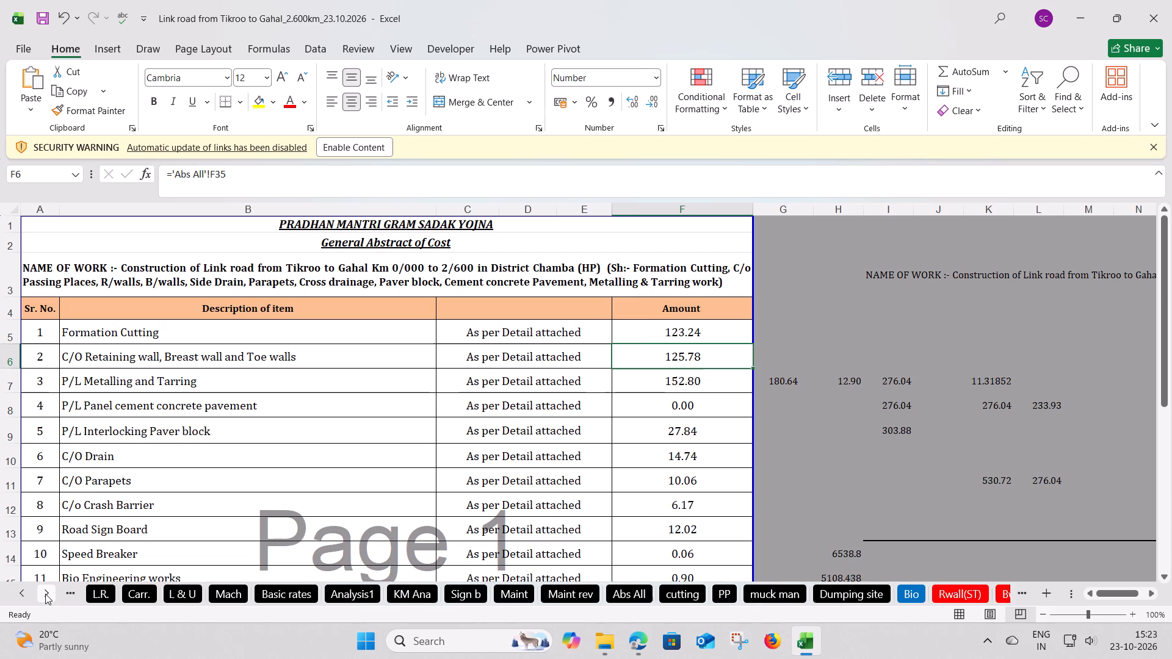
{"action": "triple_click", "coordinate": [45, 594]}
{"action": "triple_click", "coordinate": [45, 594]}
{"action": "triple_click", "coordinate": [45, 594]}
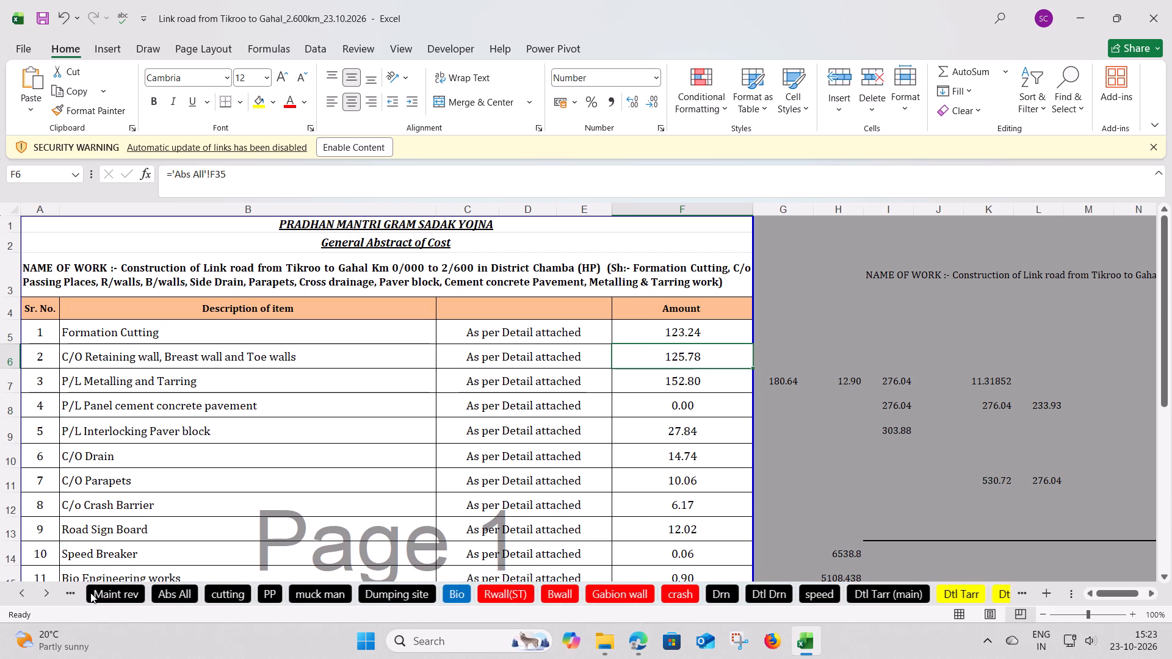
{"action": "left_click", "coordinate": [518, 589]}
{"action": "scroll", "coordinate": [339, 453], "scroll_direction": "up", "scroll_amount": 5}
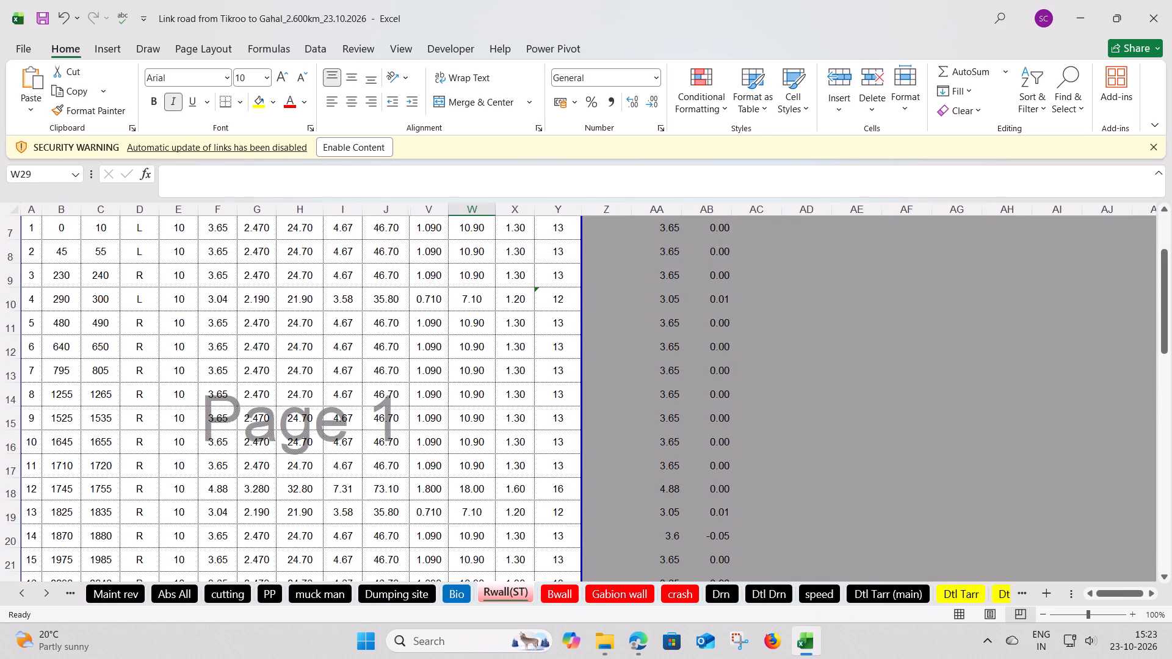
{"action": "scroll", "coordinate": [339, 453], "scroll_direction": "up", "scroll_amount": 3}
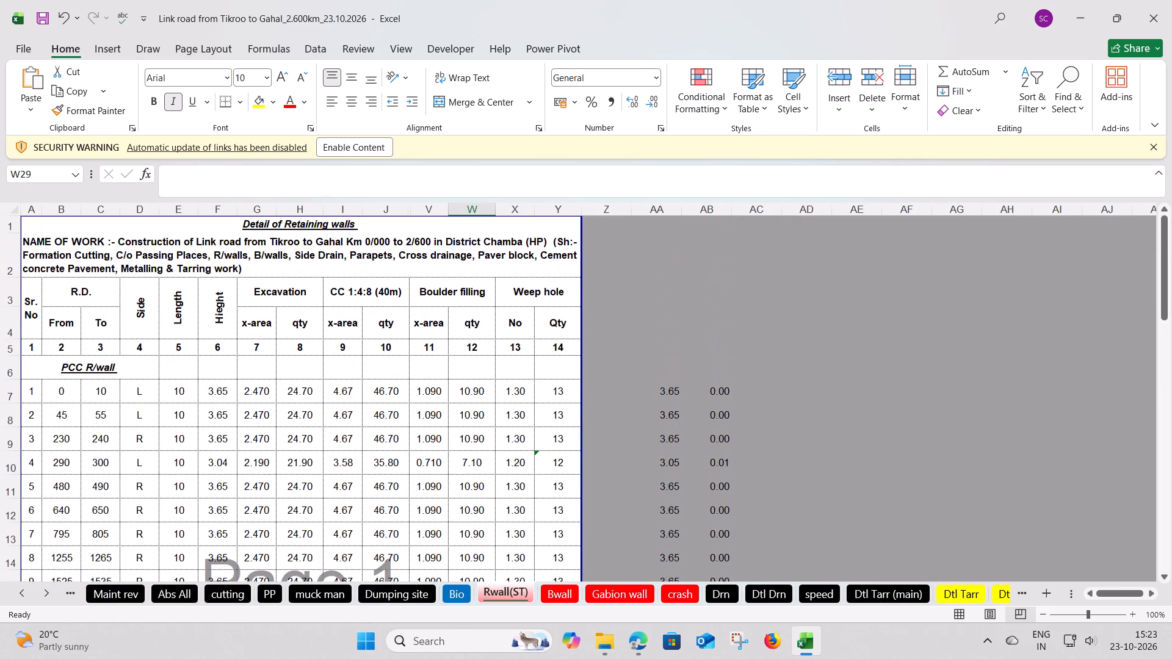
{"action": "scroll", "coordinate": [338, 453], "scroll_direction": "down", "scroll_amount": 5}
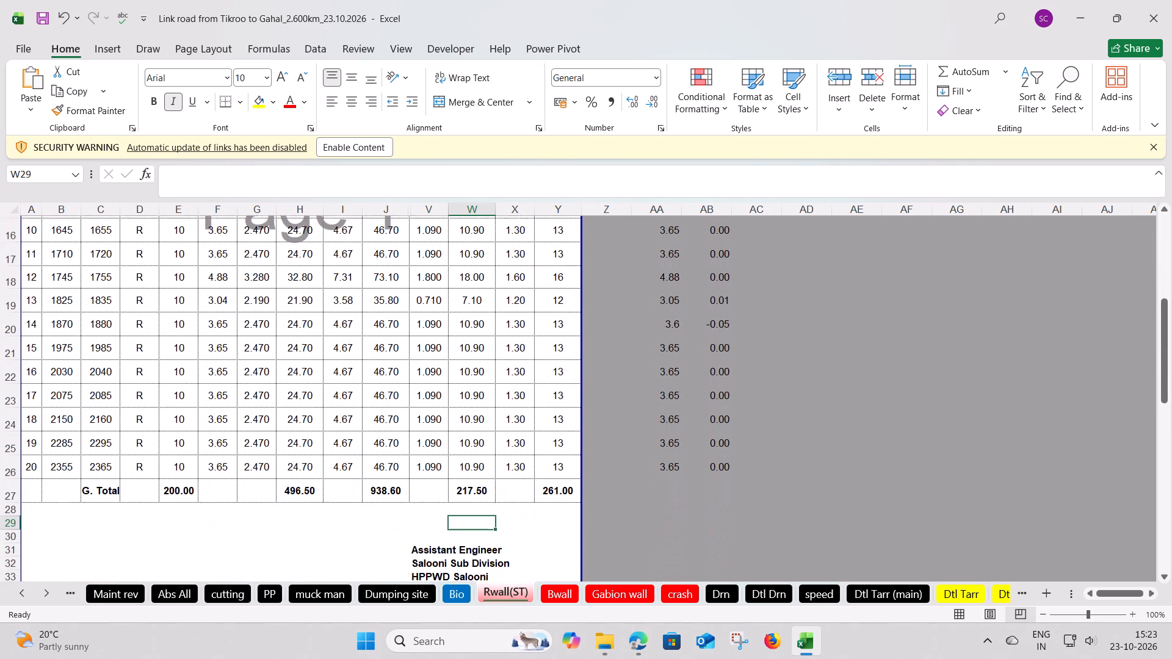
Review the breast wall details on the Bwall sheet, including the excavation and CC 1:4:8 quantities.
{"action": "left_click", "coordinate": [563, 597]}
{"action": "scroll", "coordinate": [305, 434], "scroll_direction": "down", "scroll_amount": 2}
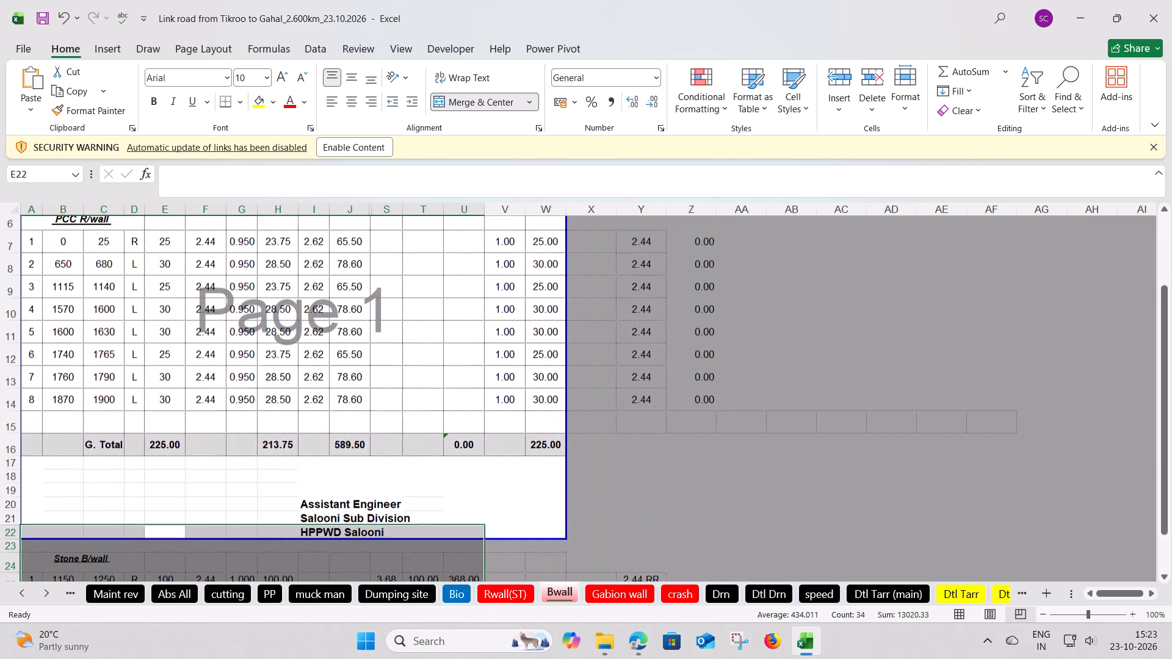
{"action": "left_click", "coordinate": [234, 495]}
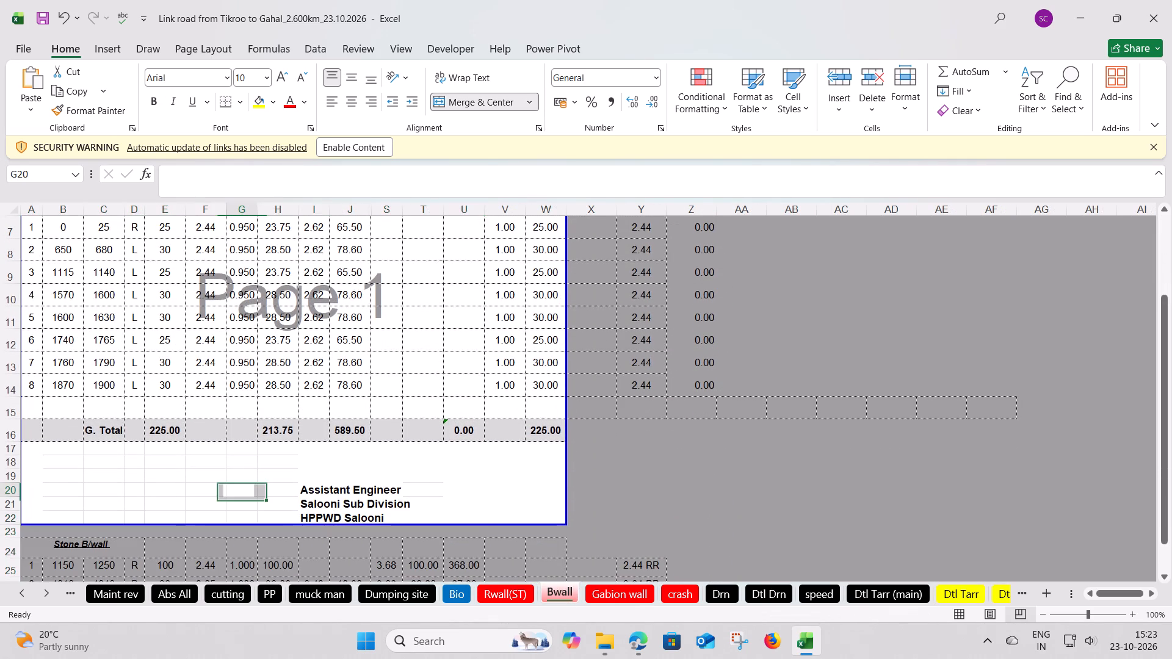
{"action": "scroll", "coordinate": [234, 481], "scroll_direction": "up", "scroll_amount": 4}
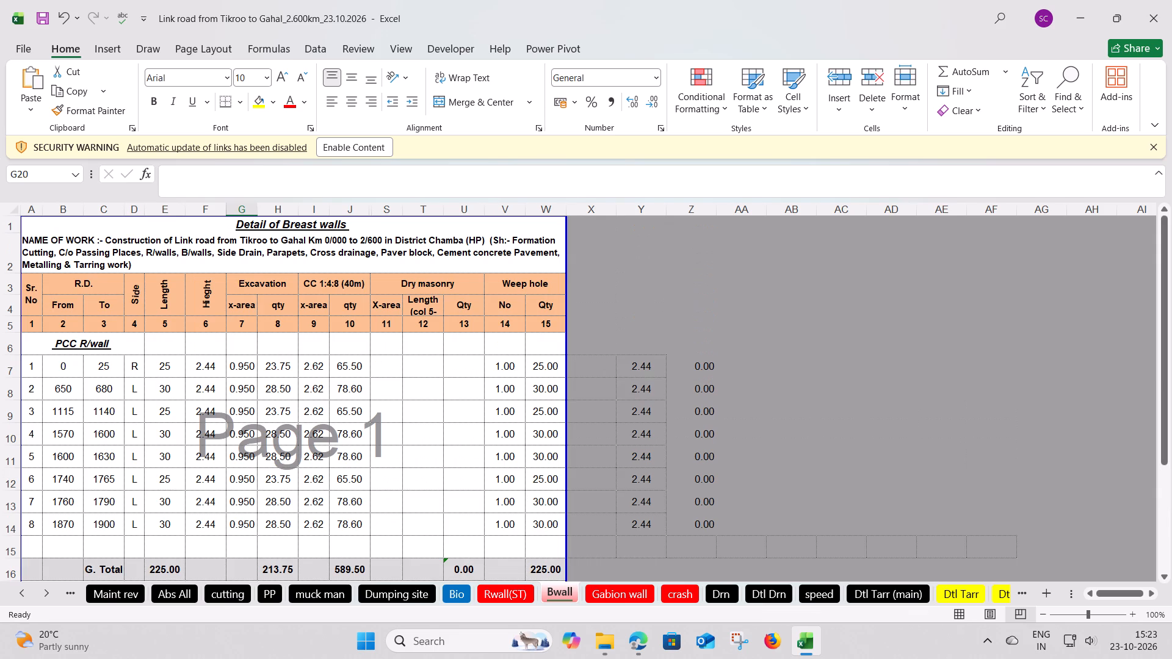
Review the lower part of the breast wall details on the Bwall sheet, down to the signature block.
{"action": "scroll", "coordinate": [234, 481], "scroll_direction": "down", "scroll_amount": 2}
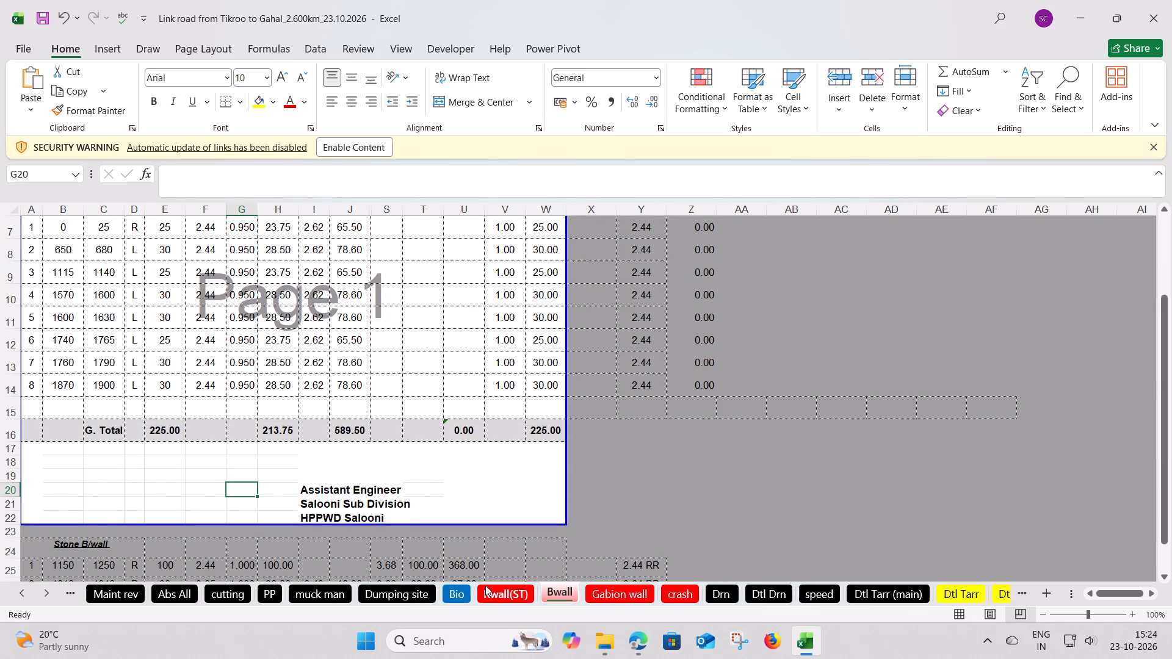
Middle-align the contents of rows 1 to 15 vertically on the Gabion wall sheet.
{"action": "left_click", "coordinate": [613, 591]}
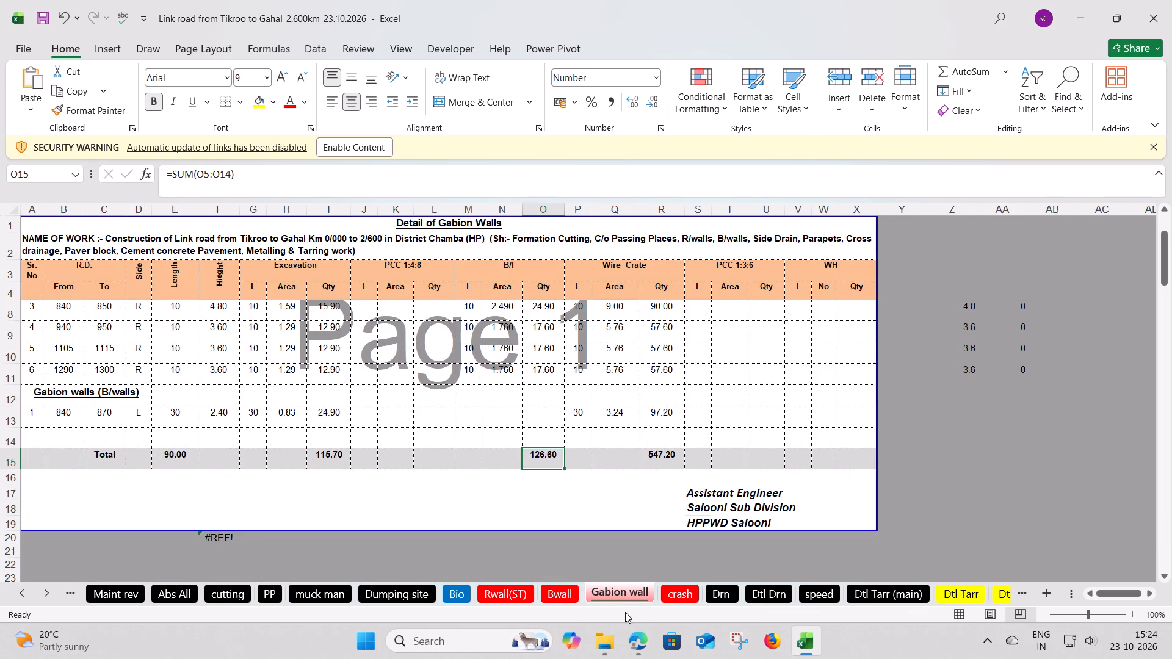
{"action": "scroll", "coordinate": [273, 353], "scroll_direction": "up", "scroll_amount": 5}
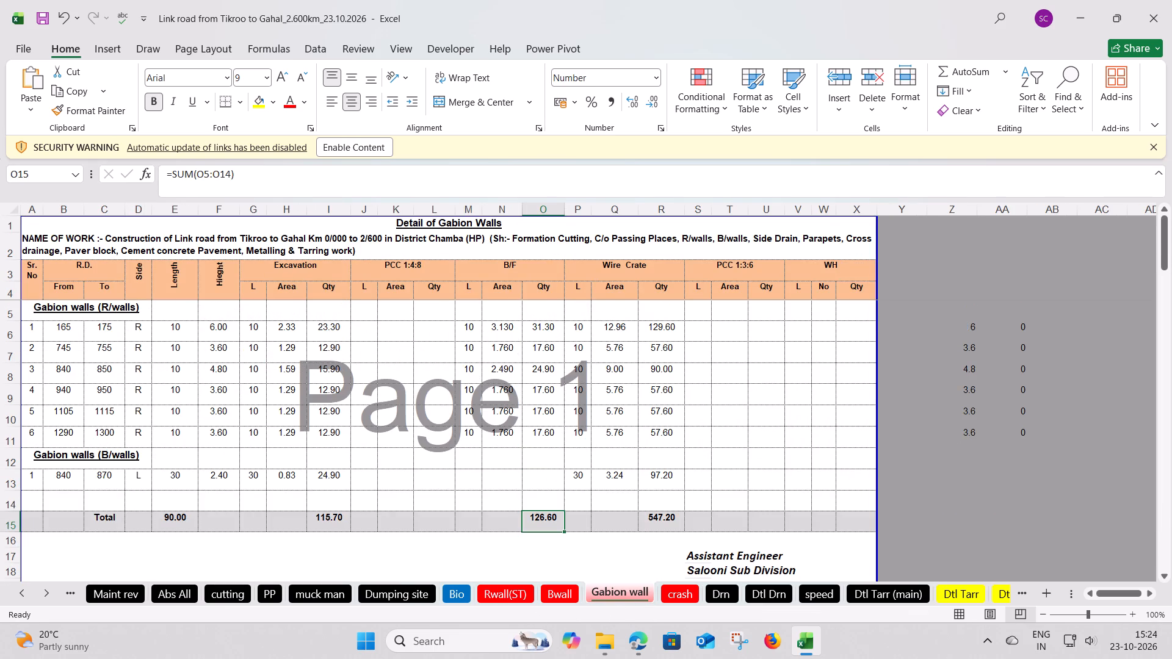
{"action": "scroll", "coordinate": [273, 353], "scroll_direction": "up", "scroll_amount": 2}
{"action": "left_click_drag", "start_coordinate": [7, 223], "coordinate": [6, 268]}
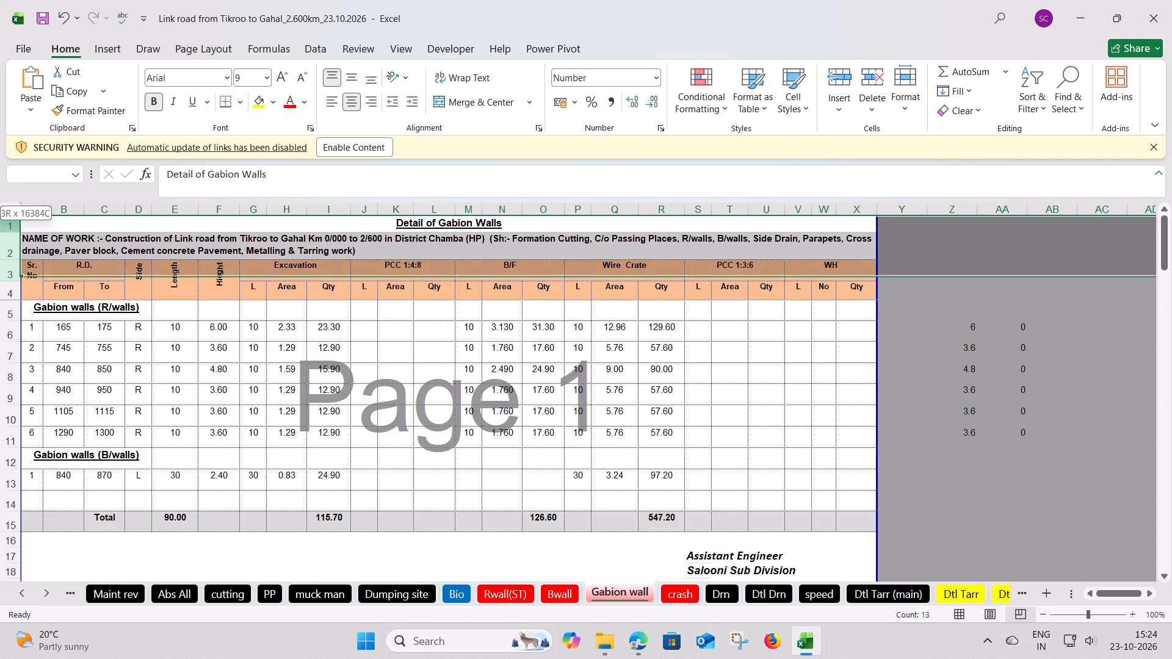
{"action": "left_click_drag", "start_coordinate": [6, 268], "coordinate": [2, 519]}
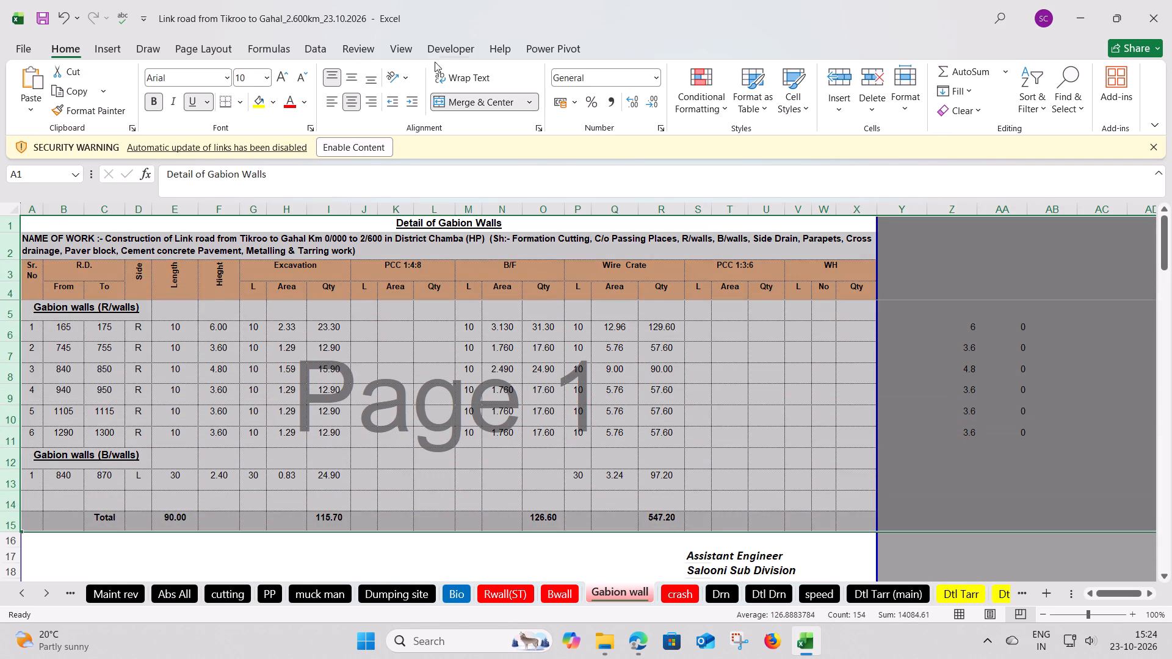
{"action": "left_click", "coordinate": [350, 81]}
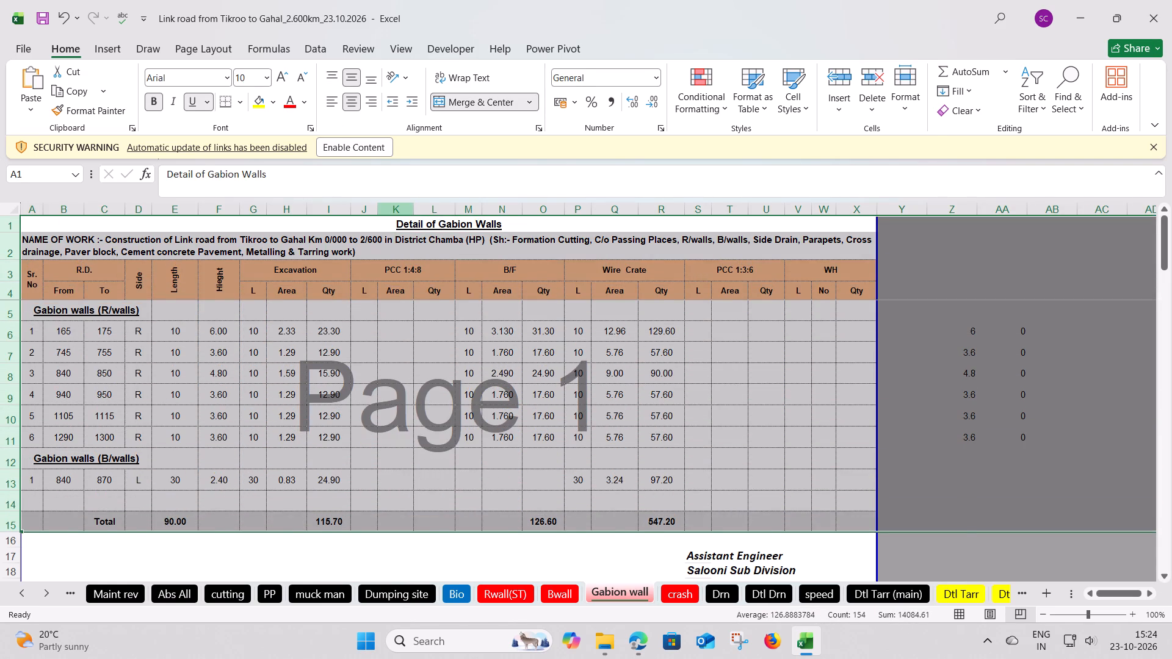
{"action": "left_click", "coordinate": [405, 328]}
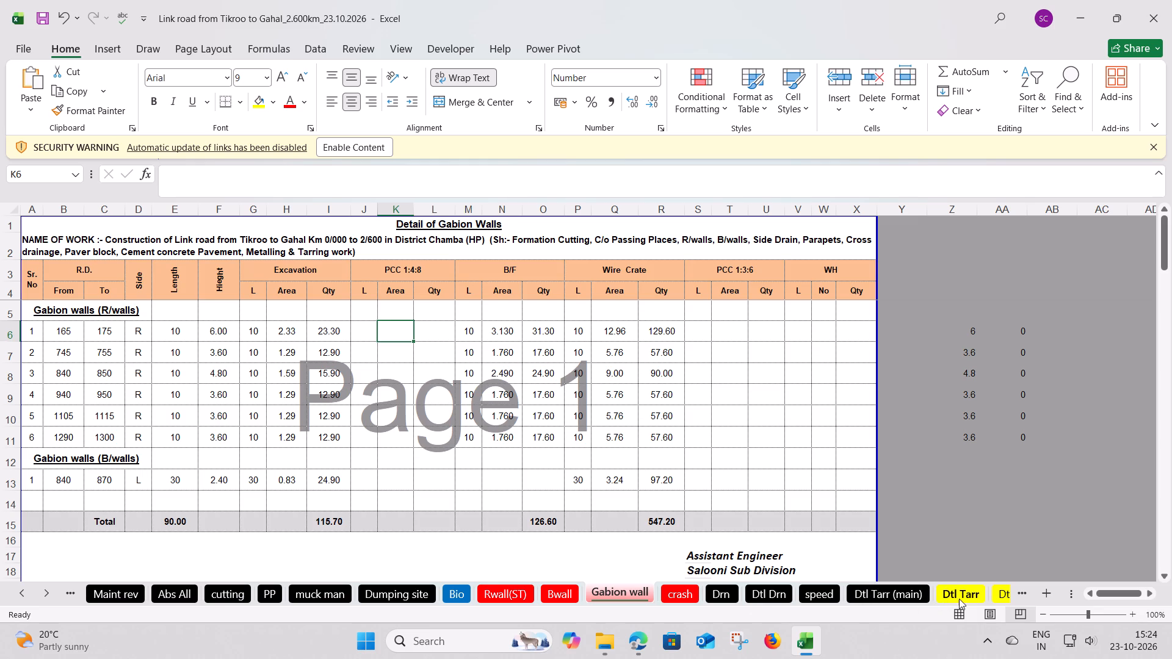
Review the gabion wall details on the Gabion wall sheet, from the headings to the total row, including the wire crate columns.
{"action": "scroll", "coordinate": [449, 432], "scroll_direction": "down", "scroll_amount": 1}
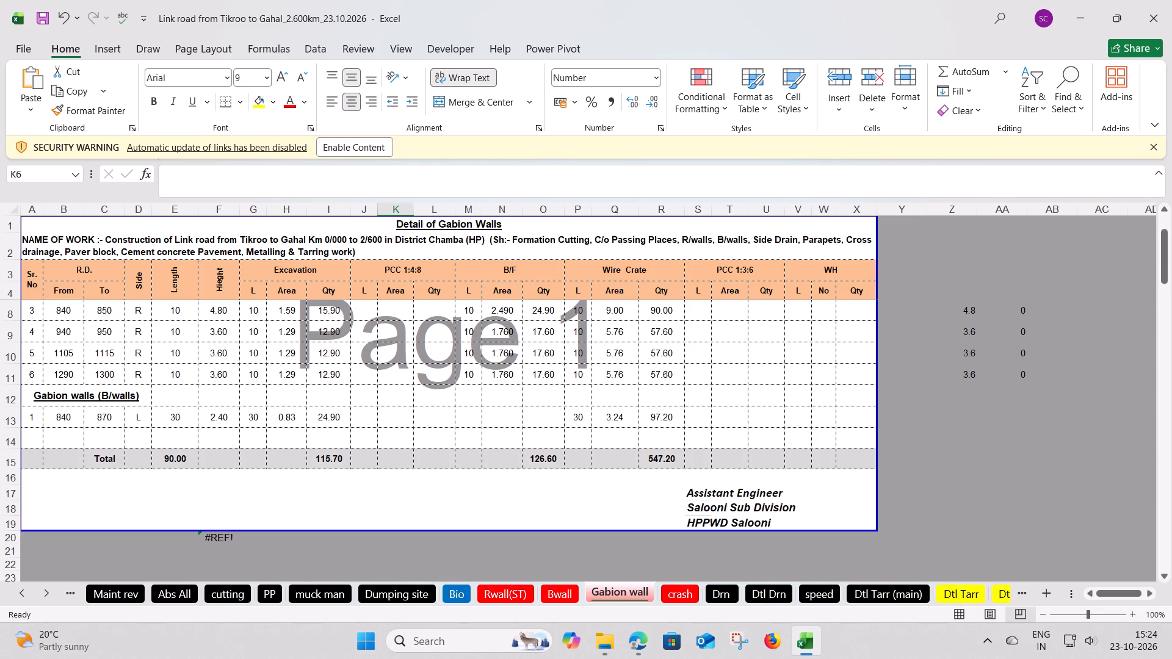
{"action": "scroll", "coordinate": [449, 432], "scroll_direction": "down", "scroll_amount": 1}
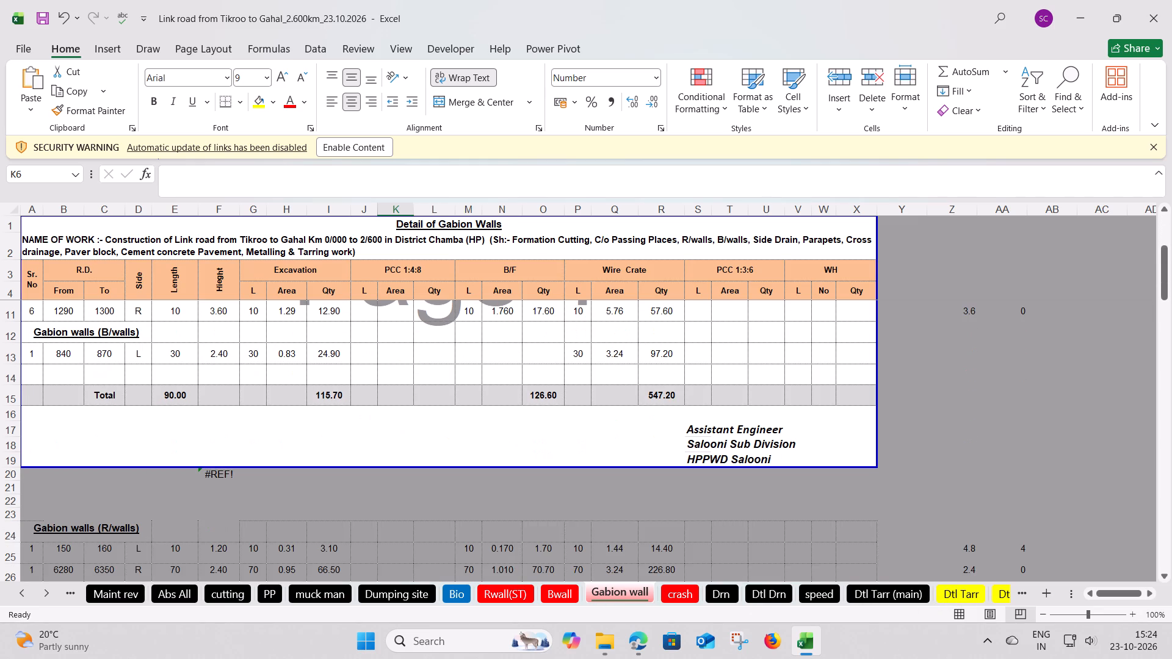
{"action": "scroll", "coordinate": [449, 432], "scroll_direction": "up", "scroll_amount": 2}
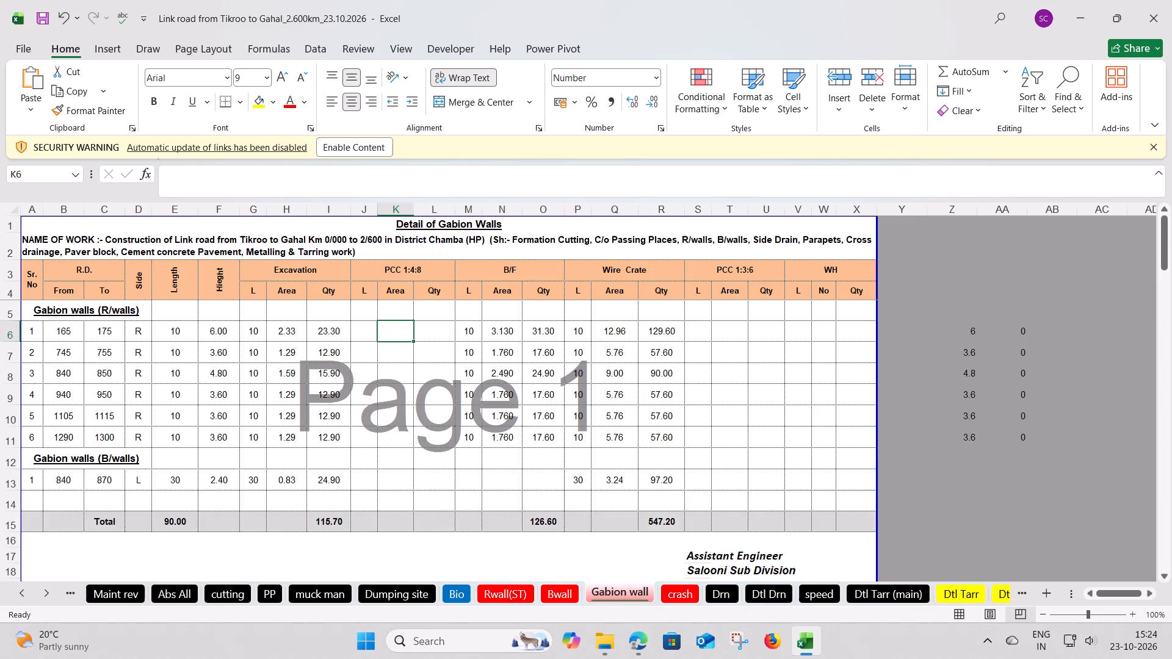
{"action": "scroll", "coordinate": [449, 432], "scroll_direction": "up", "scroll_amount": 1}
{"action": "scroll", "coordinate": [449, 432], "scroll_direction": "down", "scroll_amount": 2}
{"action": "scroll", "coordinate": [449, 432], "scroll_direction": "up", "scroll_amount": 3}
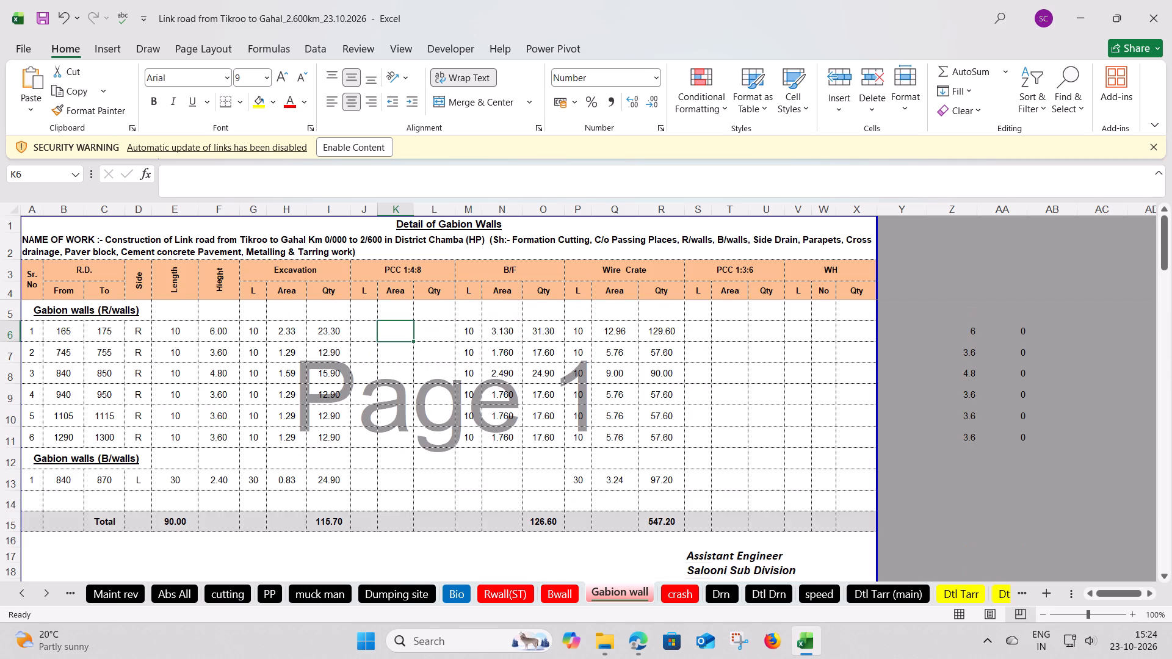
{"action": "scroll", "coordinate": [449, 432], "scroll_direction": "up", "scroll_amount": 5}
{"action": "left_click", "coordinate": [600, 268]}
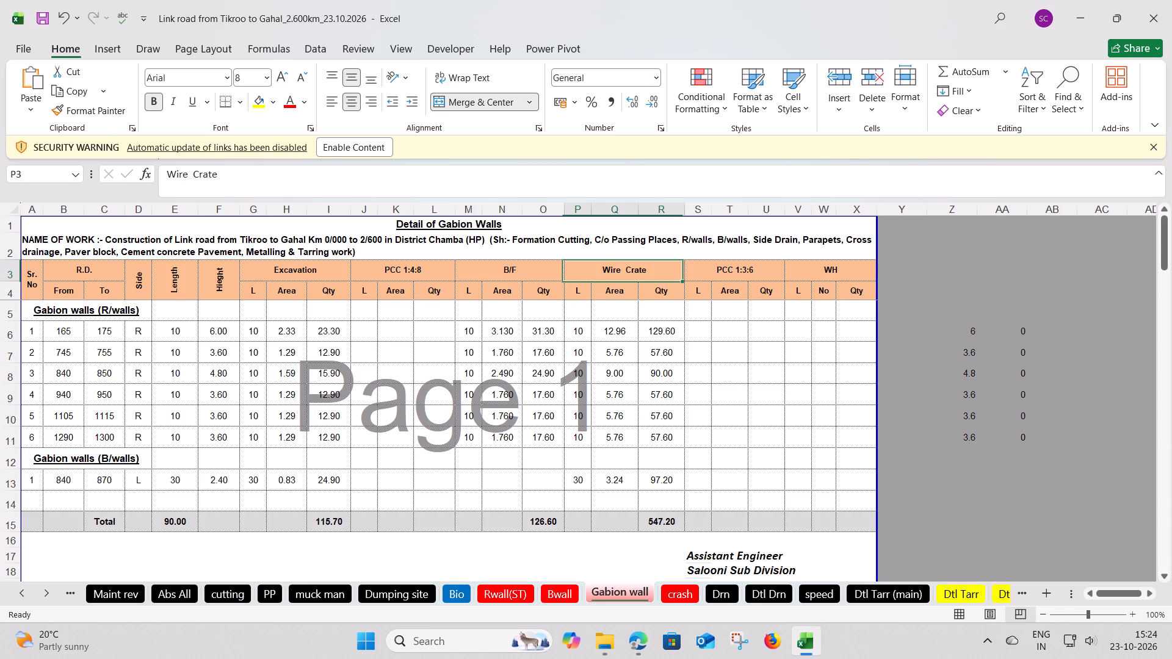
Bring up the print preview of the Gabion wall sheet and choose the KONICA MINOLTA 367SeriesPCL(1) printer.
{"action": "key", "text": "ctrl+p"}
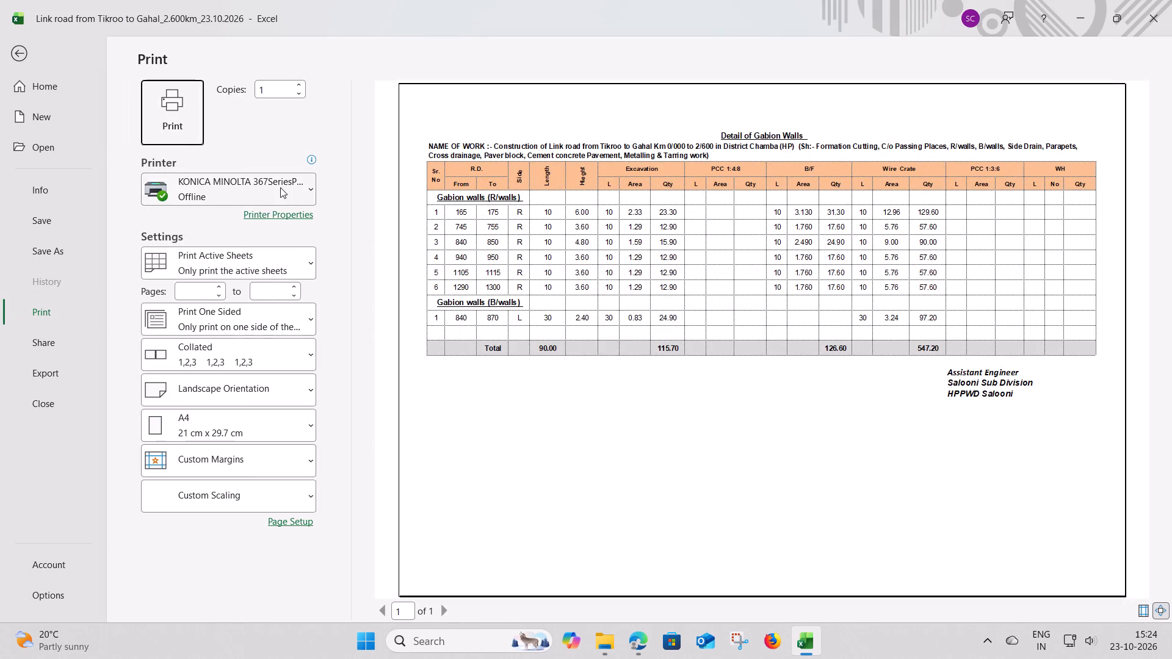
{"action": "left_click", "coordinate": [238, 189]}
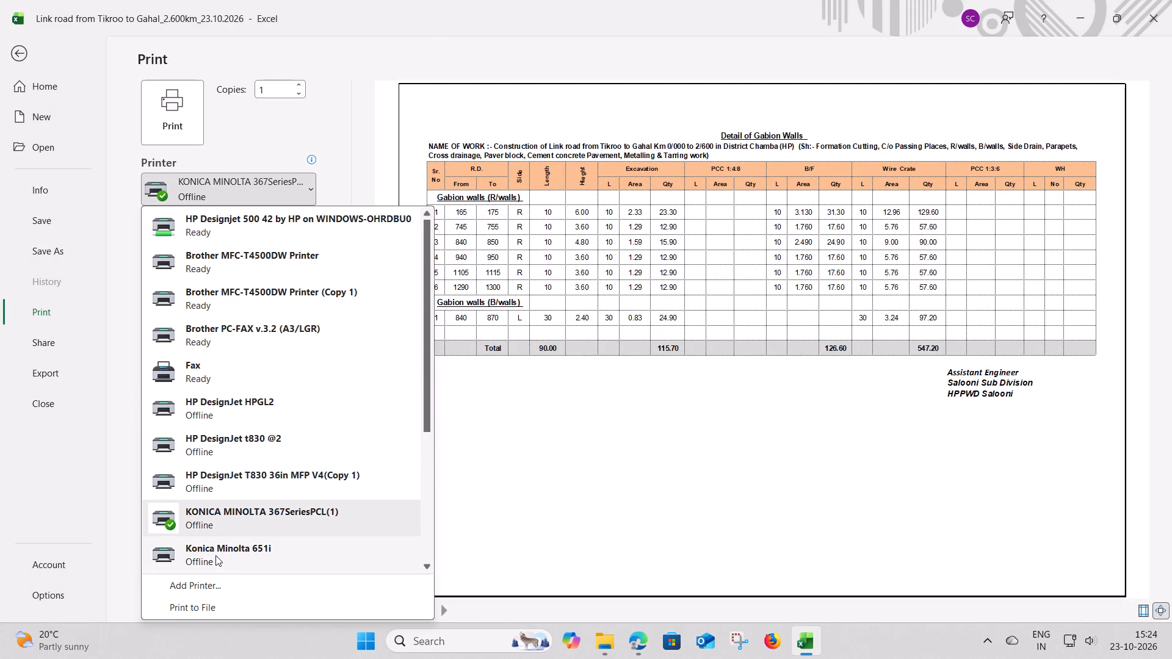
{"action": "scroll", "coordinate": [283, 417], "scroll_direction": "down", "scroll_amount": 1}
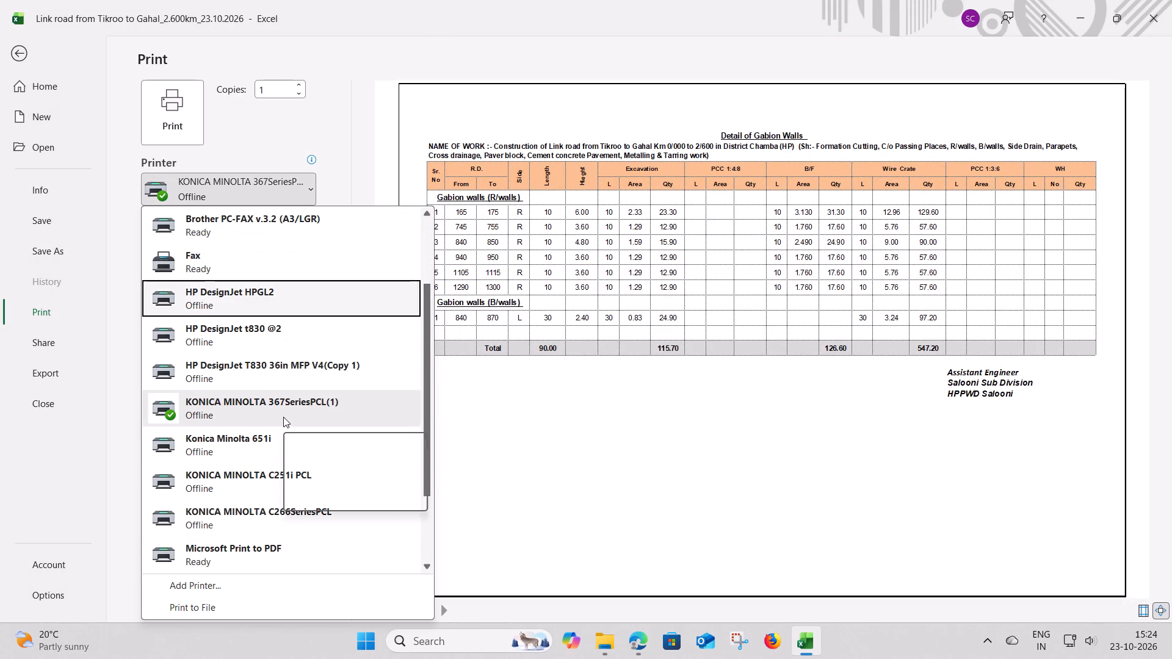
{"action": "scroll", "coordinate": [283, 417], "scroll_direction": "down", "scroll_amount": 1}
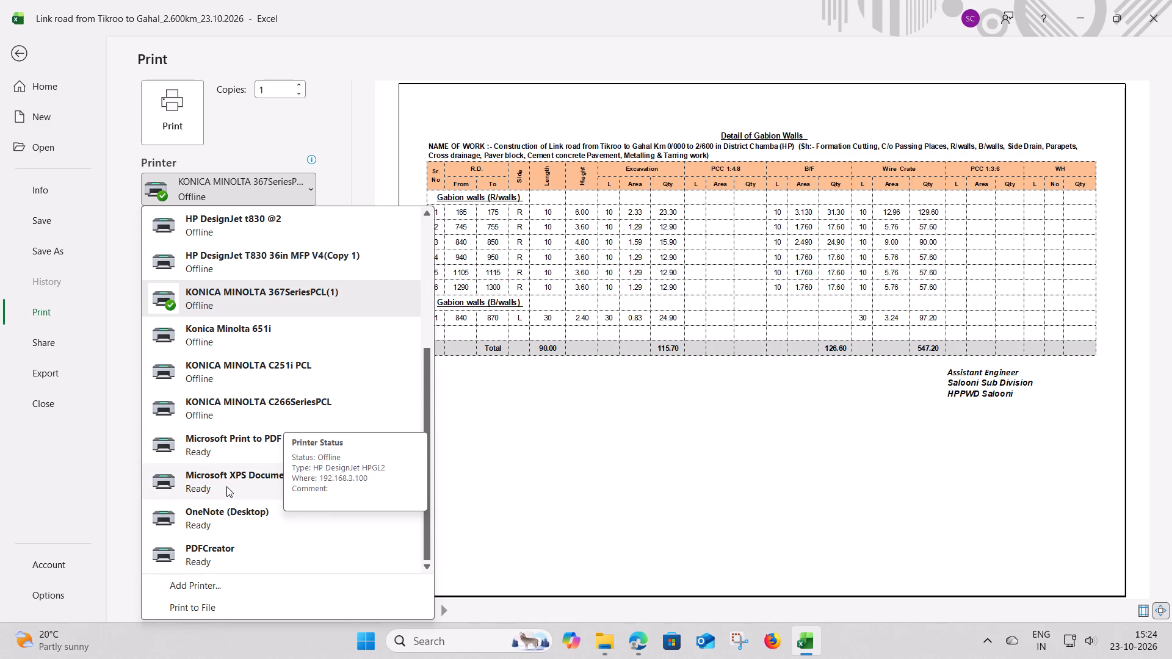
{"action": "scroll", "coordinate": [226, 486], "scroll_direction": "up", "scroll_amount": 4}
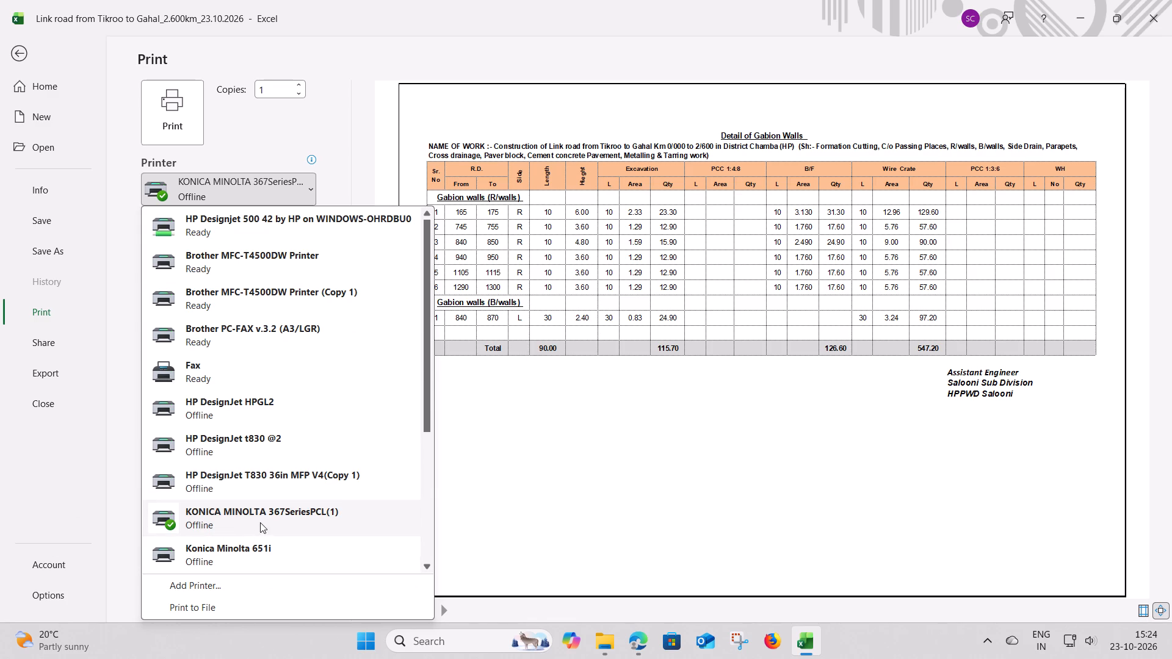
{"action": "scroll", "coordinate": [288, 469], "scroll_direction": "down", "scroll_amount": 2}
{"action": "scroll", "coordinate": [194, 446], "scroll_direction": "down", "scroll_amount": 1}
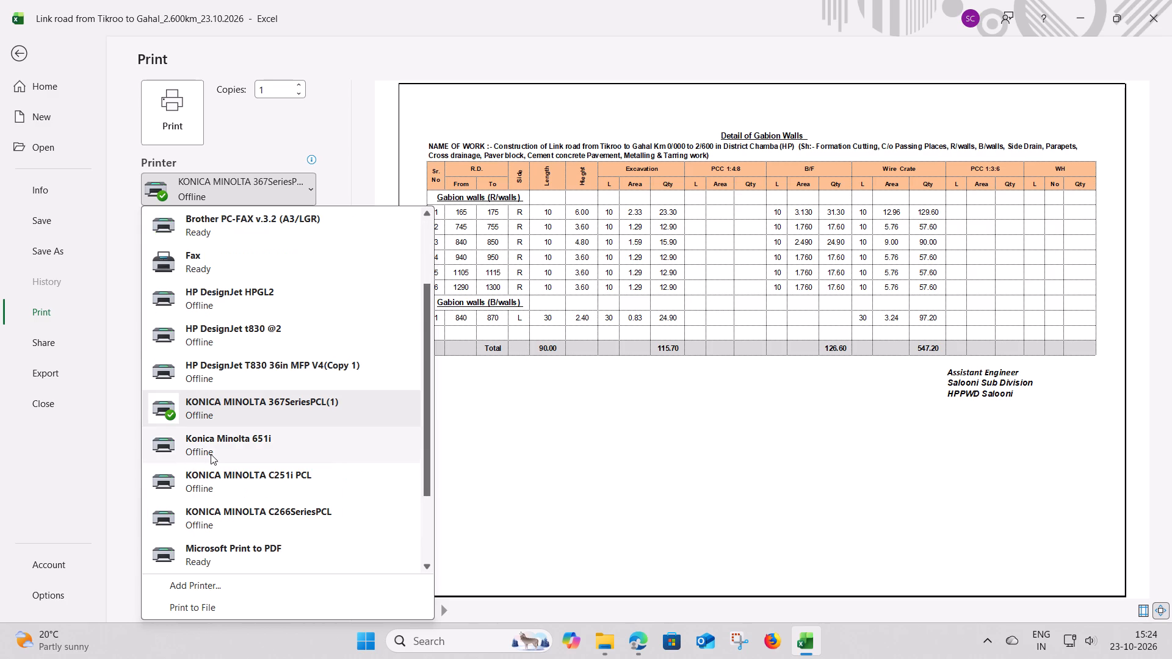
{"action": "left_click", "coordinate": [259, 402]}
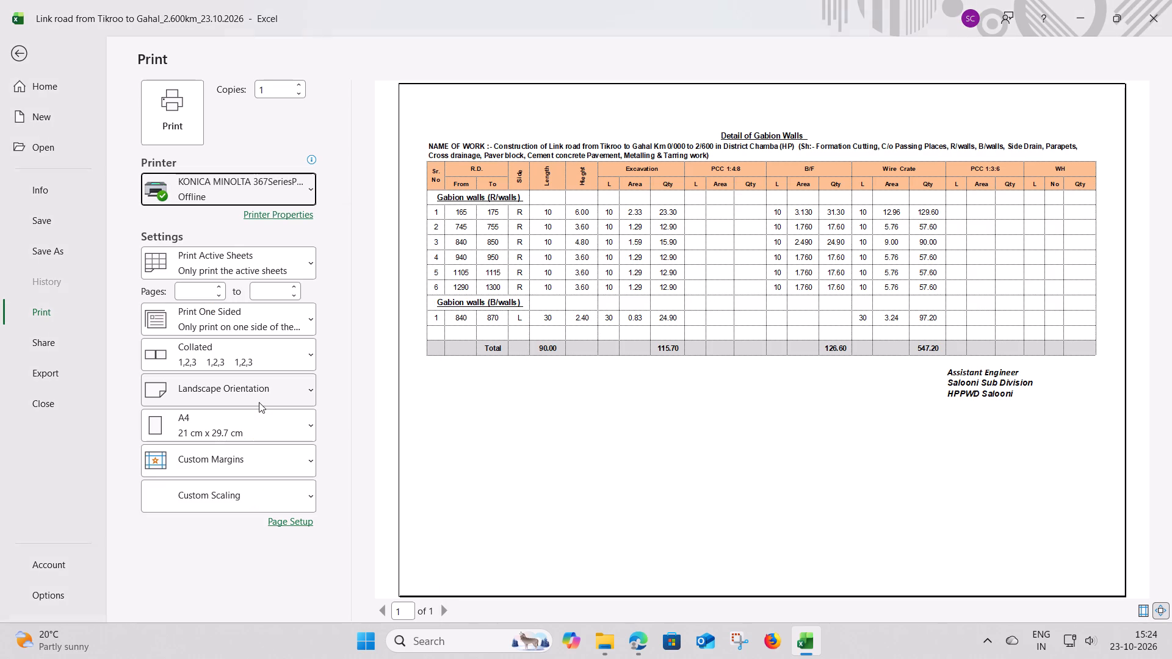
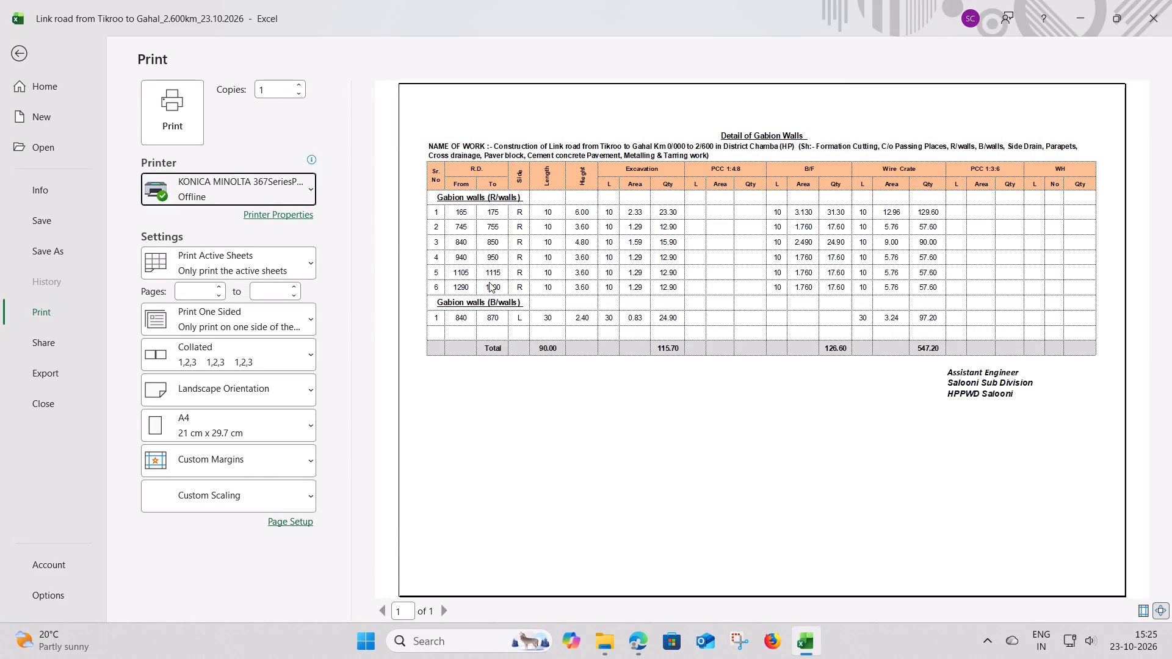
Print one copy of the Gabion wall sheet on the chosen KONICA MINOLTA printer.
{"action": "left_click", "coordinate": [177, 107]}
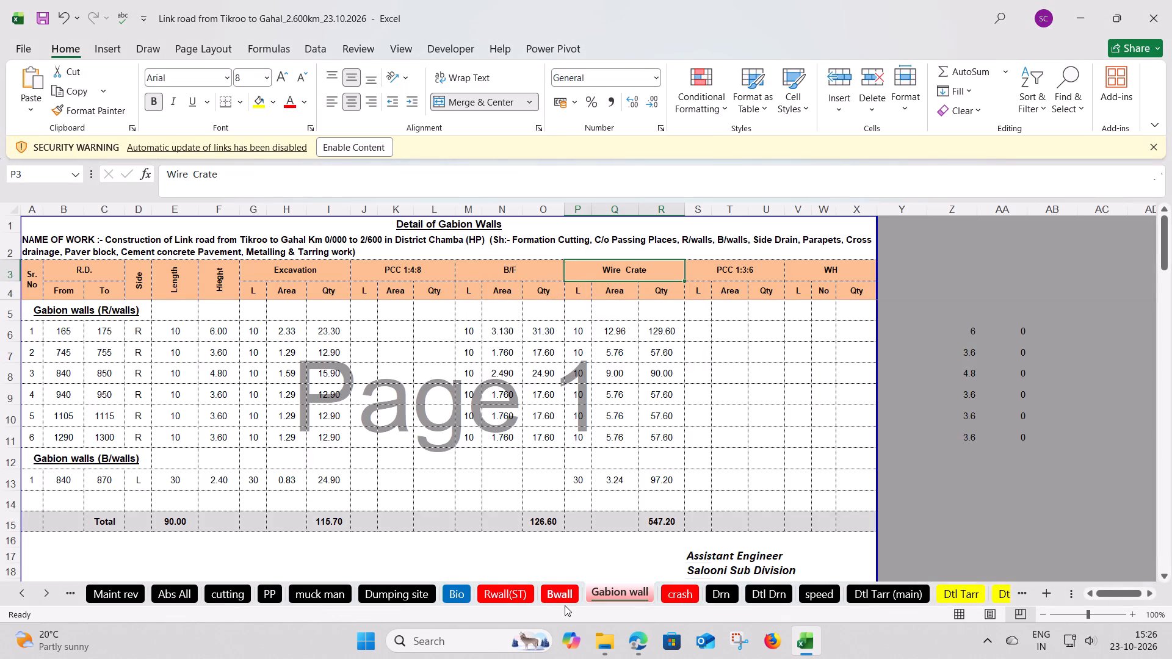
Print the retaining wall details from the Rwall(ST) sheet in portrait A4 on the KONICA MINOLTA printer.
{"action": "left_click", "coordinate": [562, 594]}
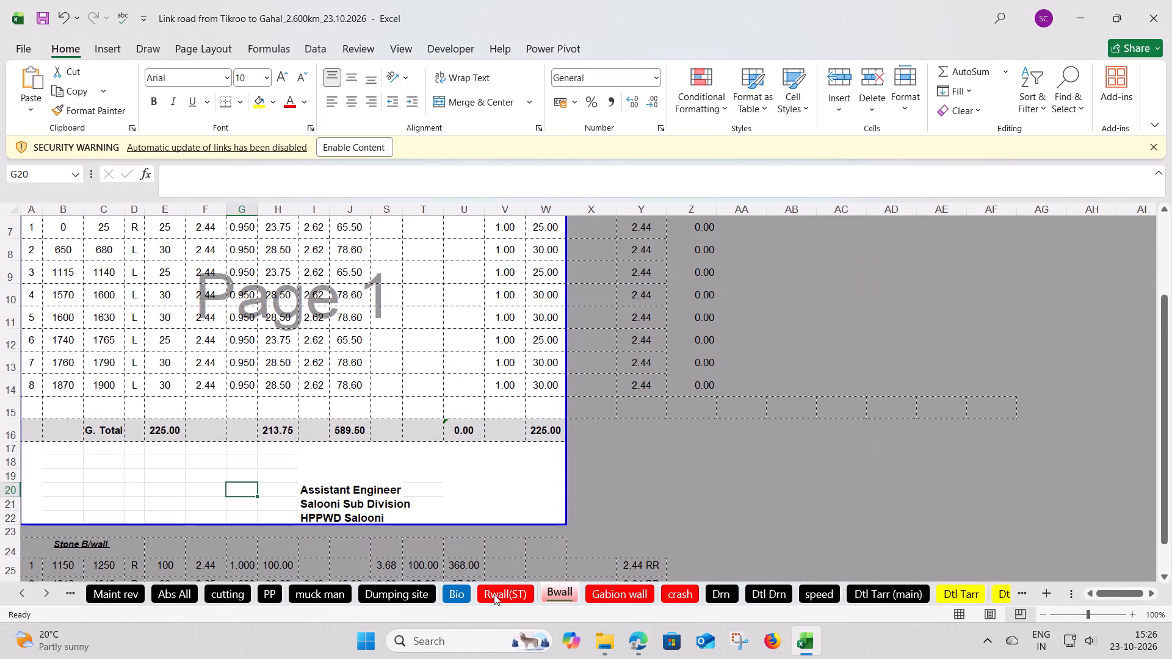
{"action": "left_click", "coordinate": [497, 594]}
{"action": "scroll", "coordinate": [401, 430], "scroll_direction": "down", "scroll_amount": 2}
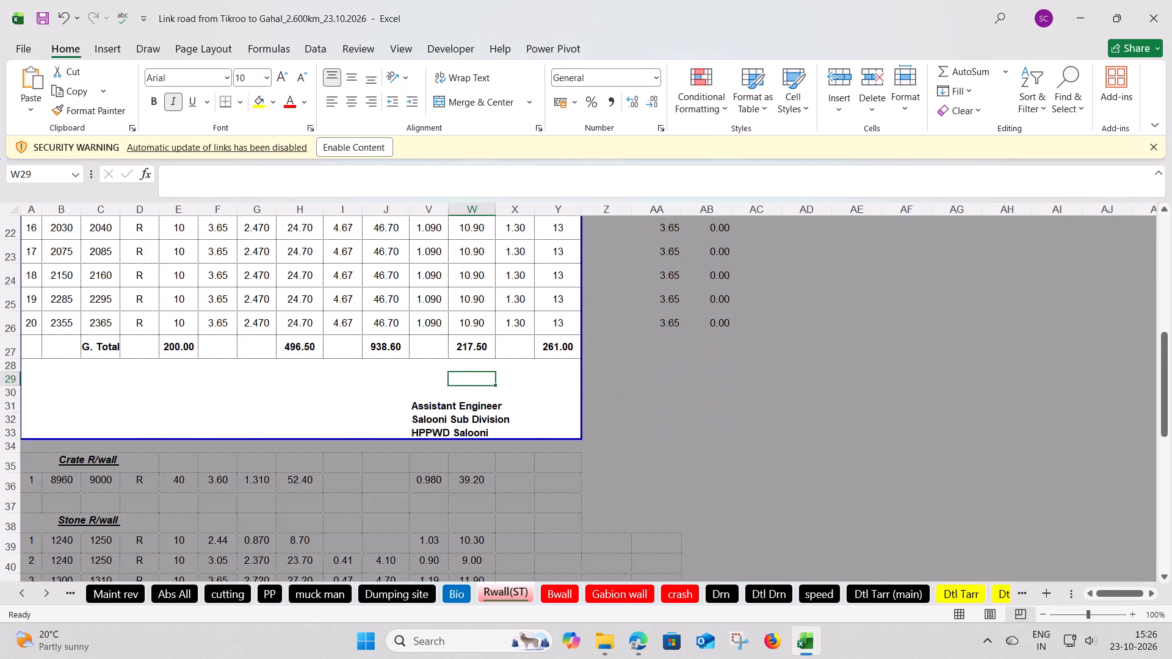
{"action": "key", "text": "ctrl+bracketleft"}
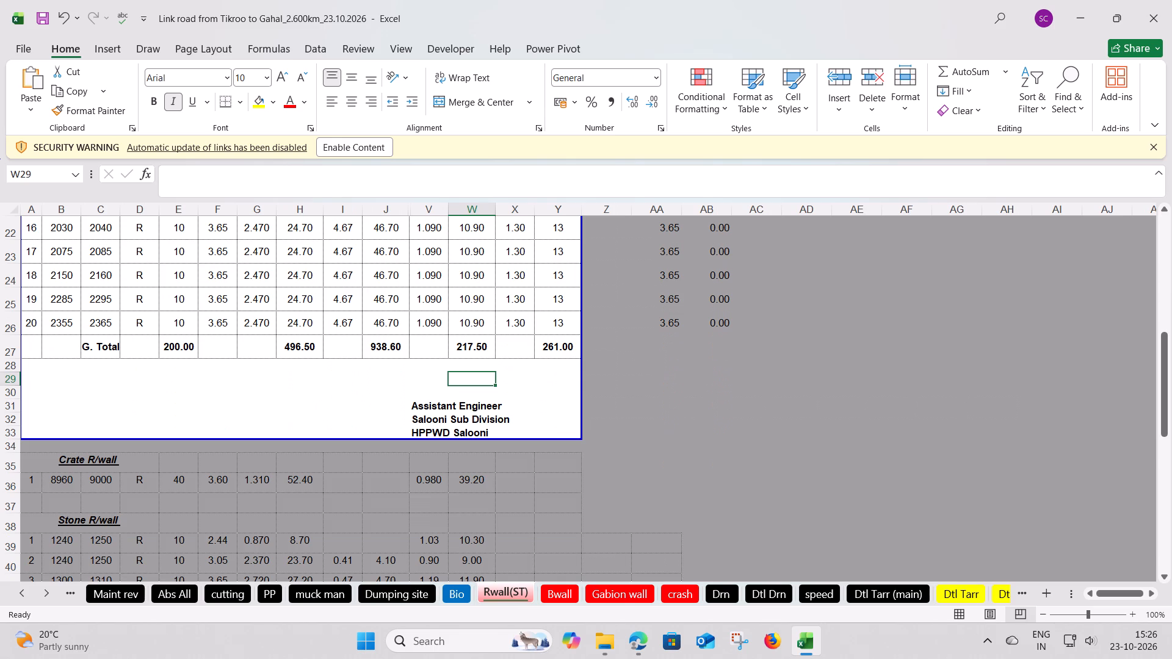
{"action": "key", "text": "ctrl+p"}
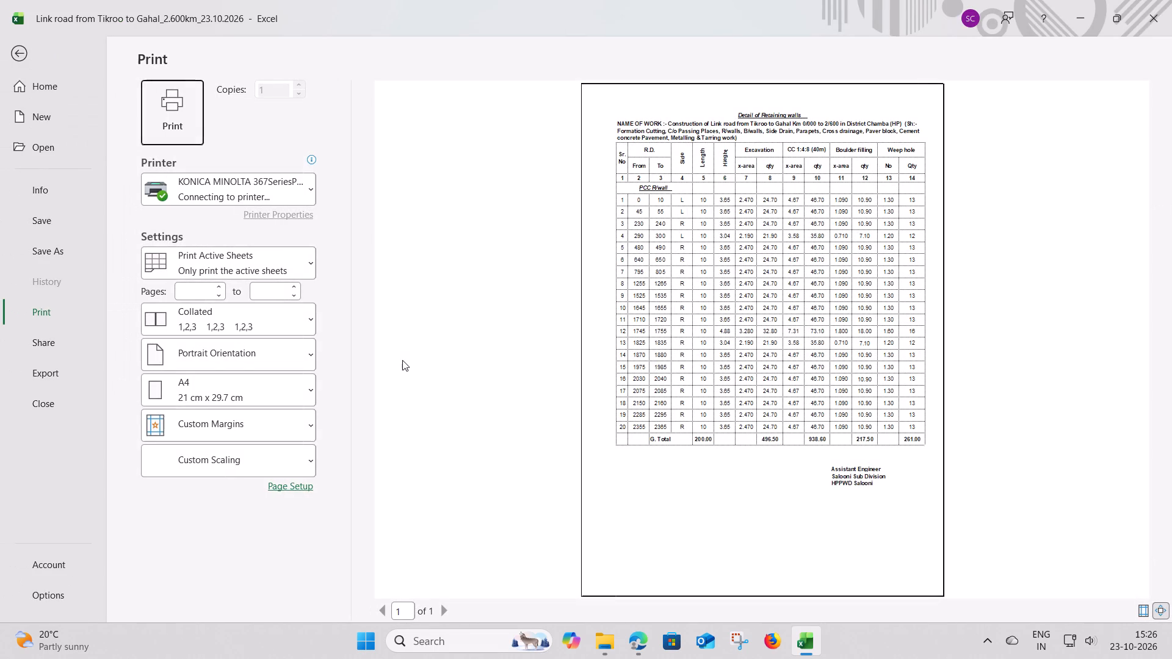
{"action": "left_click", "coordinate": [170, 105]}
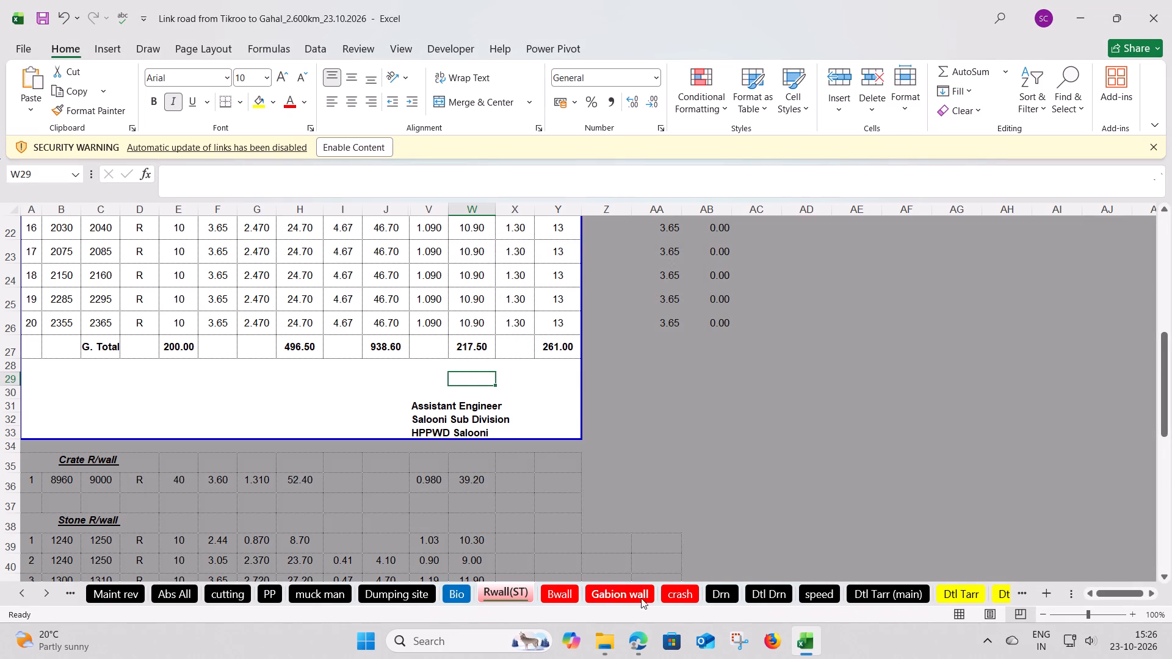
Check the interlocking paver block measurements on the Dtl Pav sheet and print one copy of the sheet.
{"action": "left_click", "coordinate": [1010, 596]}
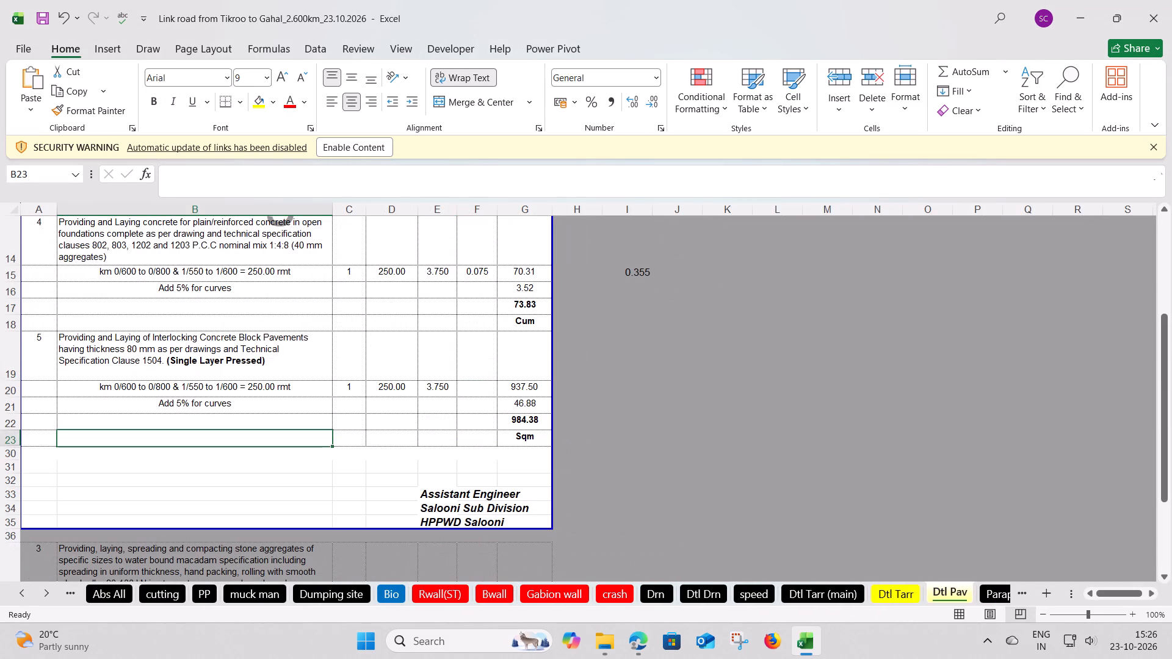
{"action": "scroll", "coordinate": [367, 403], "scroll_direction": "down", "scroll_amount": 1}
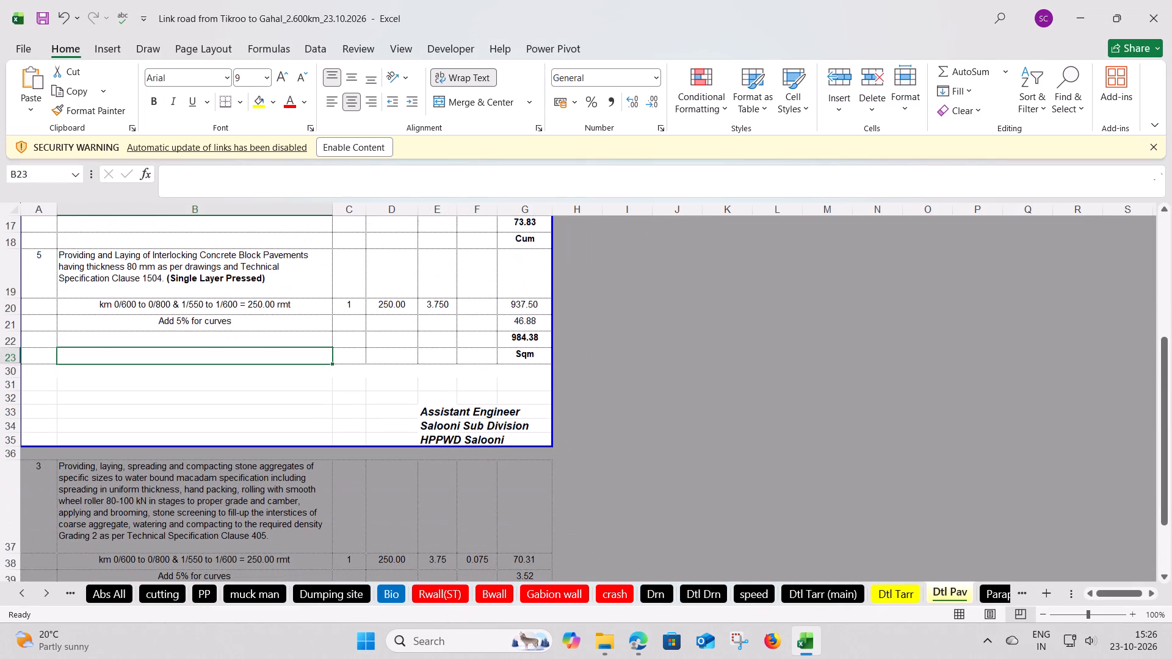
{"action": "scroll", "coordinate": [367, 403], "scroll_direction": "up", "scroll_amount": 4}
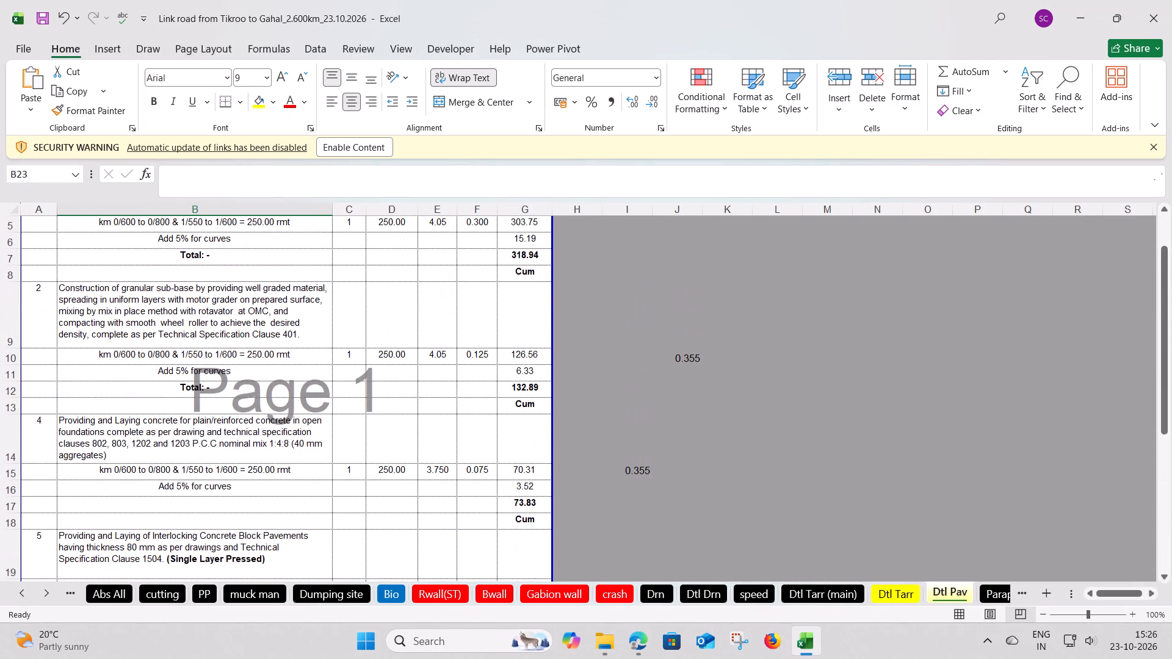
{"action": "scroll", "coordinate": [367, 403], "scroll_direction": "up", "scroll_amount": 1}
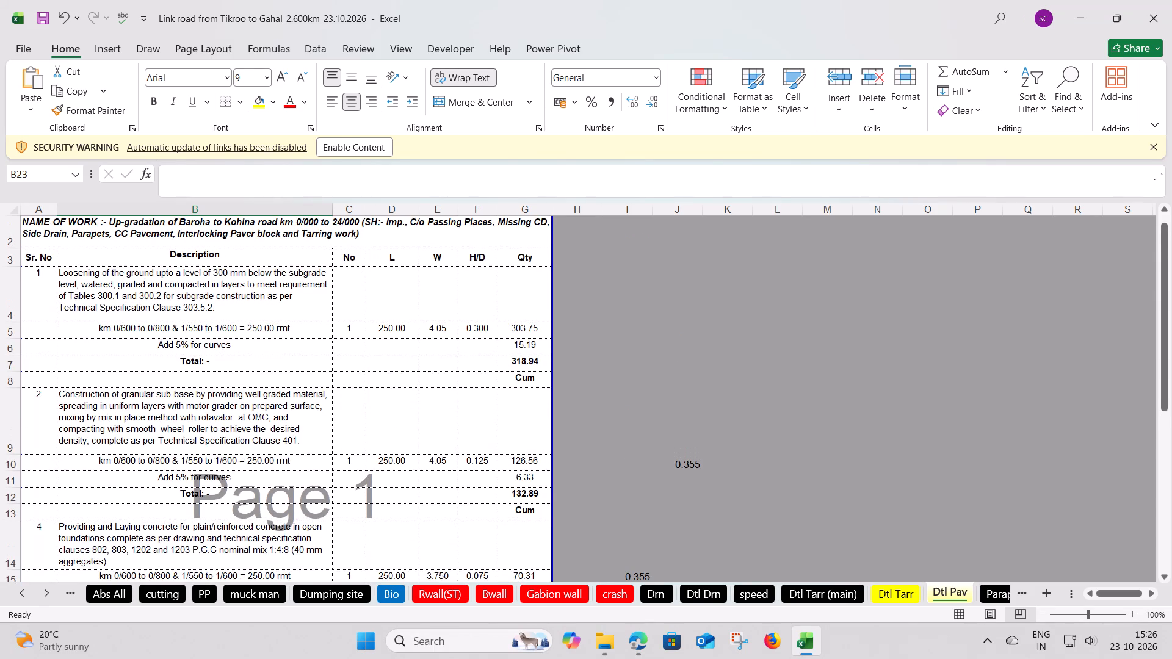
{"action": "scroll", "coordinate": [367, 403], "scroll_direction": "down", "scroll_amount": 3}
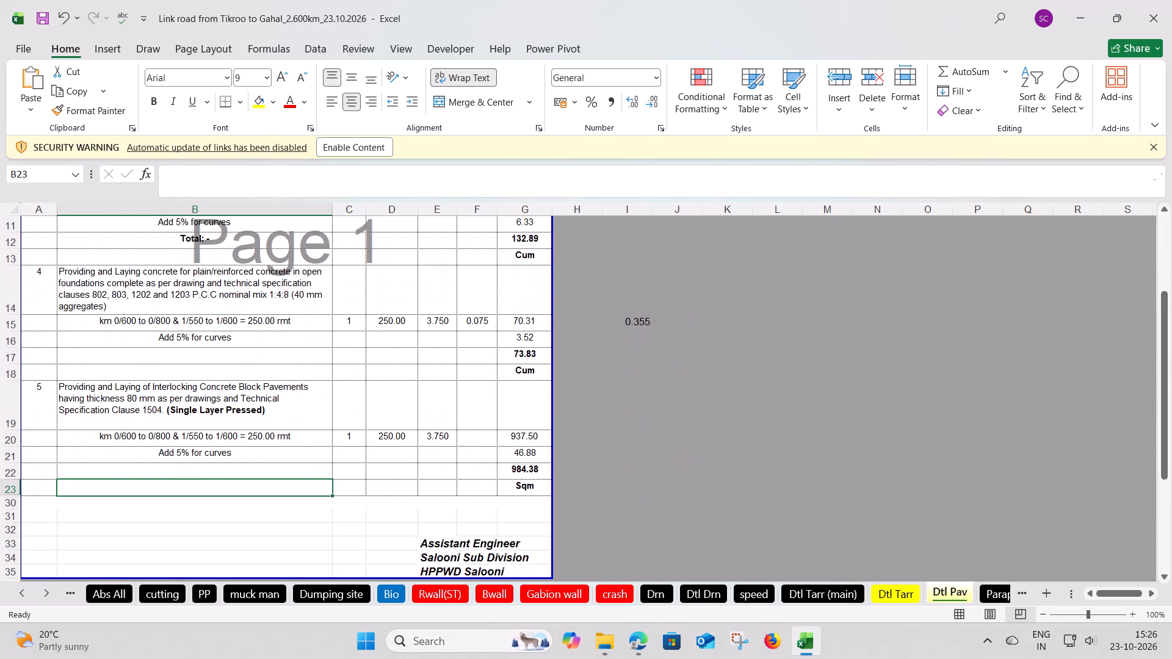
{"action": "key", "text": "ctrl+p"}
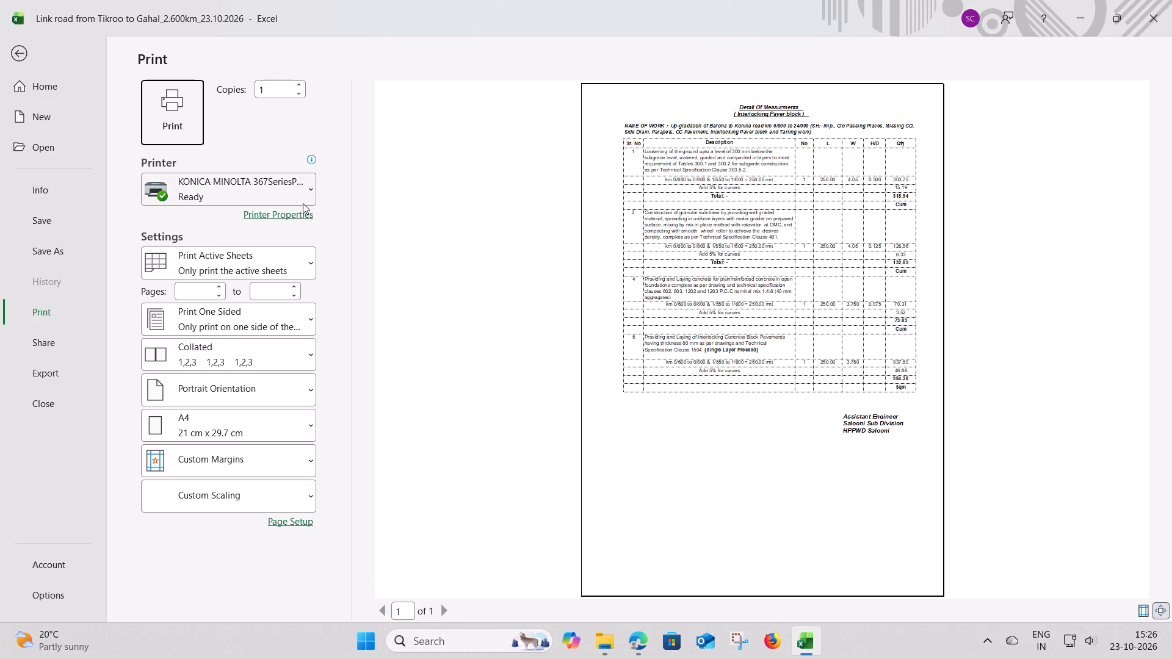
{"action": "left_click", "coordinate": [179, 106]}
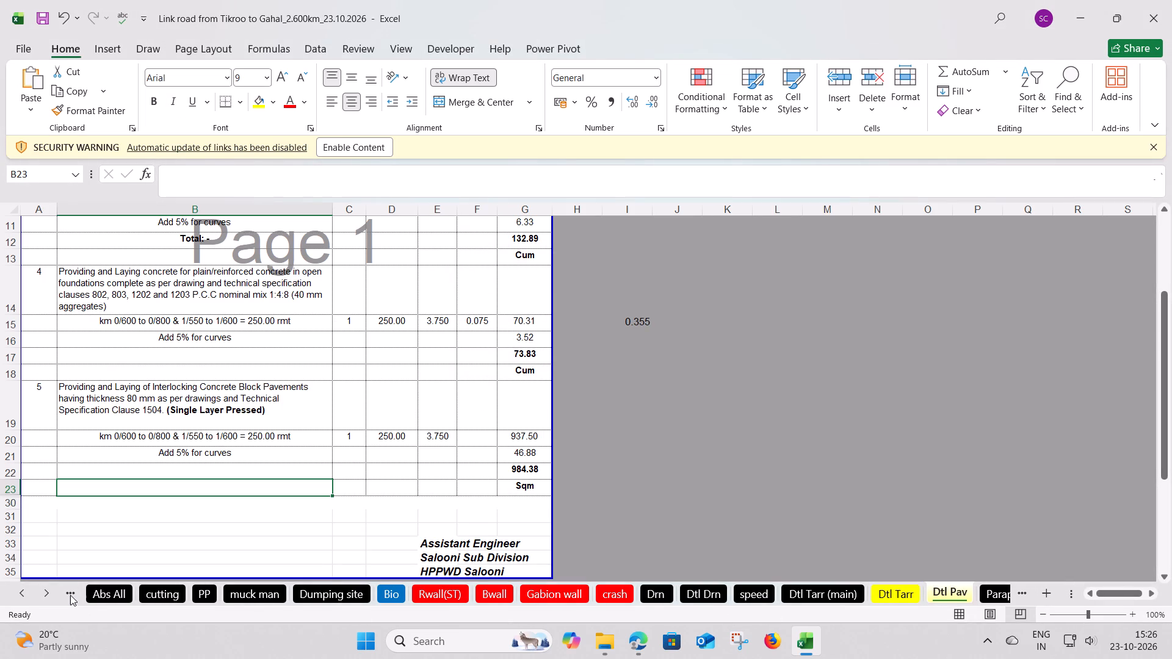
Print only page 9 of the Abs All sheet, the cost abstract for the interlocking concrete block pavement.
{"action": "triple_click", "coordinate": [13, 591]}
{"action": "triple_click", "coordinate": [13, 591]}
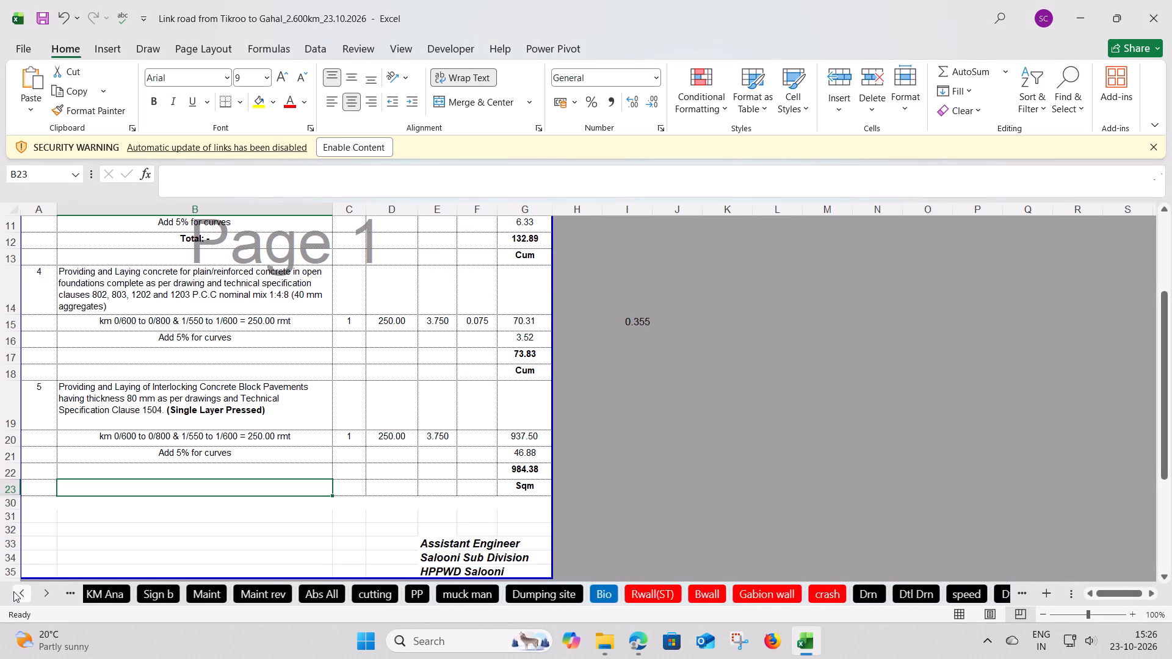
{"action": "double_click", "coordinate": [13, 591]}
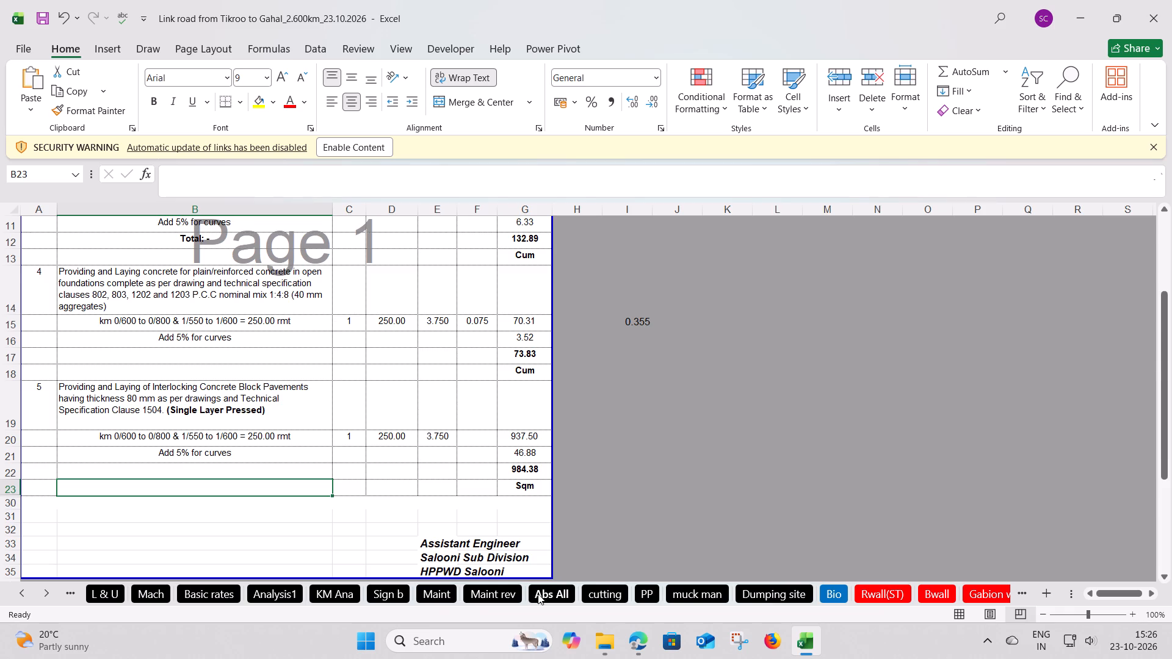
{"action": "left_click", "coordinate": [543, 589]}
{"action": "scroll", "coordinate": [217, 394], "scroll_direction": "down", "scroll_amount": 1}
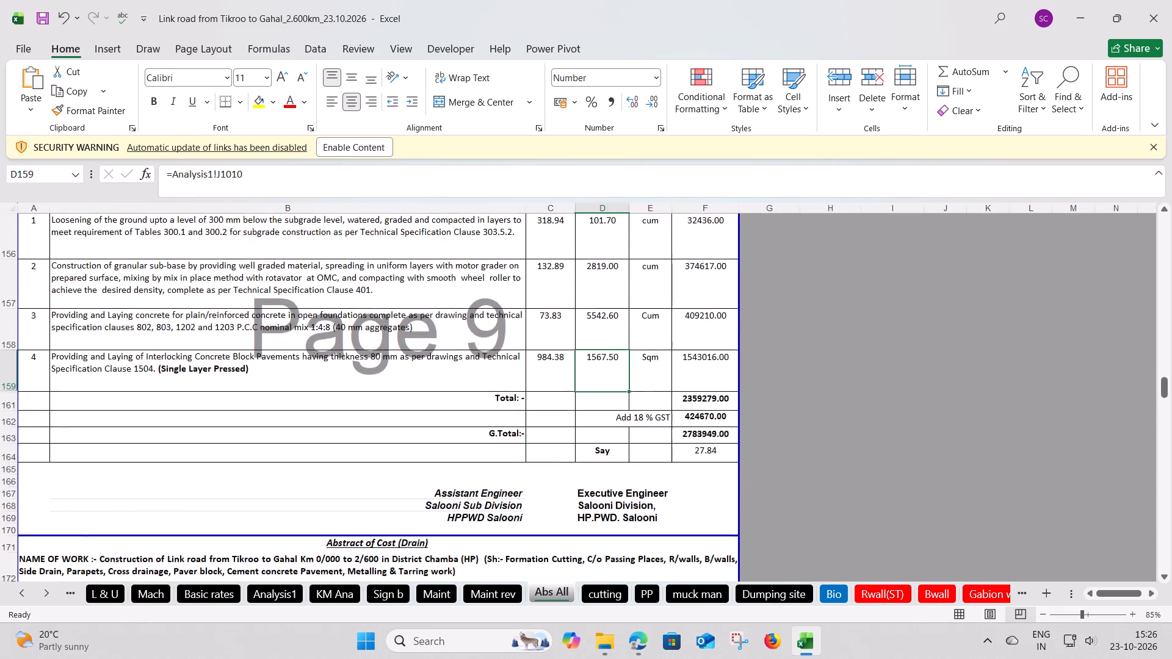
{"action": "scroll", "coordinate": [217, 394], "scroll_direction": "down", "scroll_amount": 1}
{"action": "scroll", "coordinate": [217, 394], "scroll_direction": "up", "scroll_amount": 2}
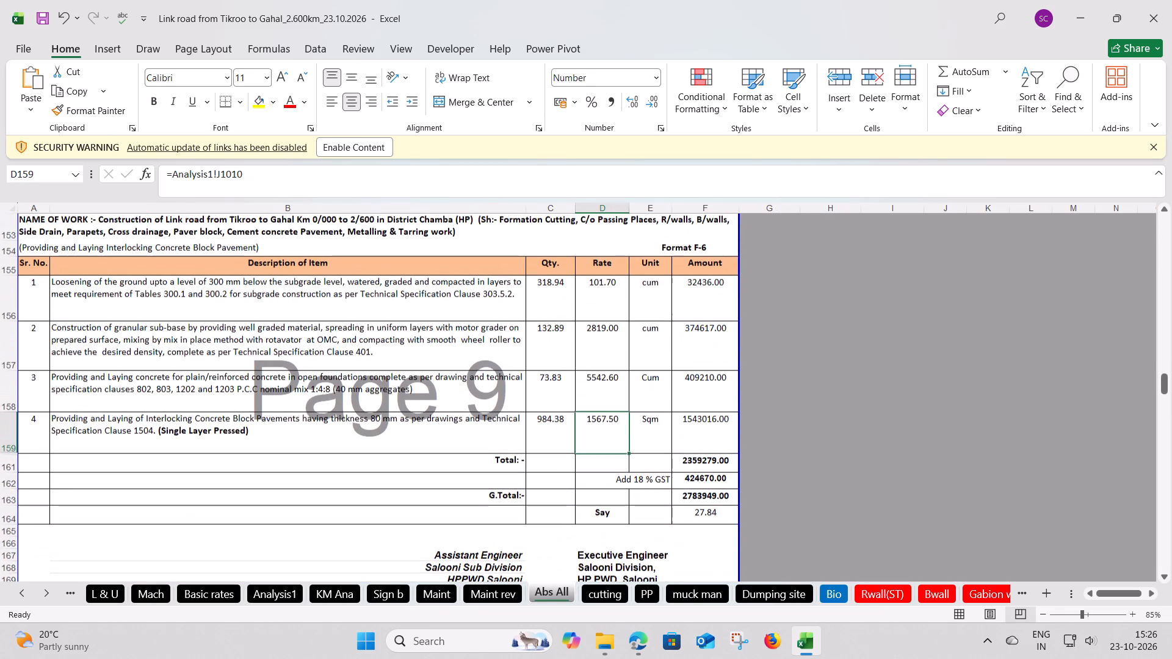
{"action": "key", "text": "ctrl+p"}
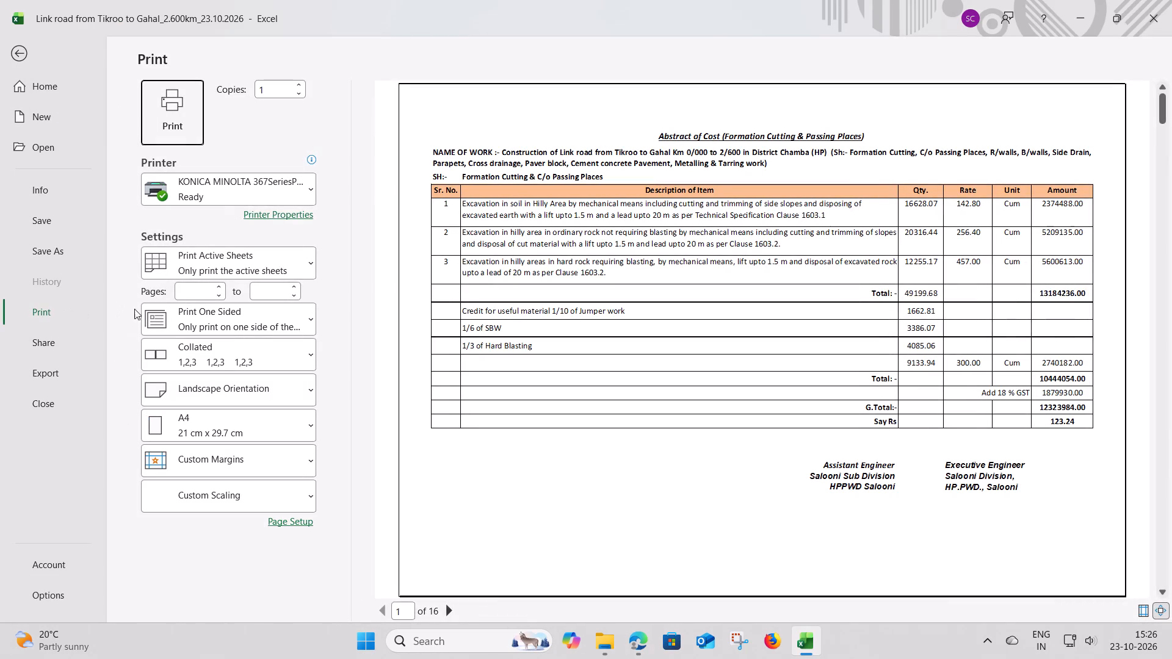
{"action": "triple_click", "coordinate": [221, 287]}
{"action": "triple_click", "coordinate": [221, 287]}
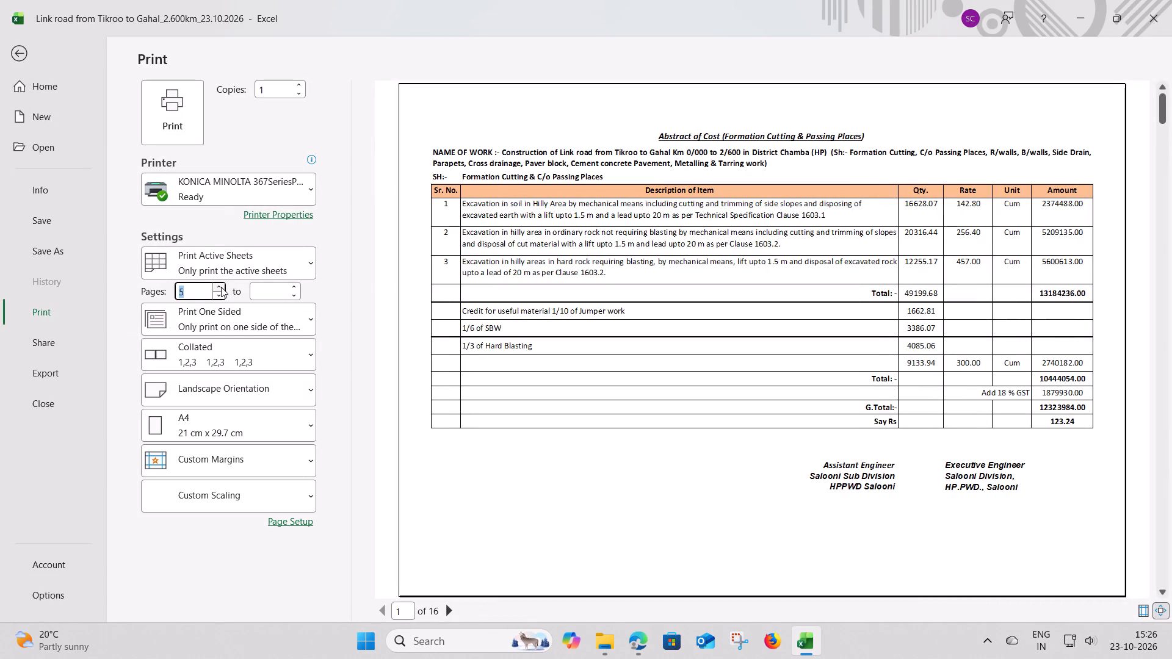
{"action": "double_click", "coordinate": [221, 287]}
{"action": "left_click", "coordinate": [221, 287]}
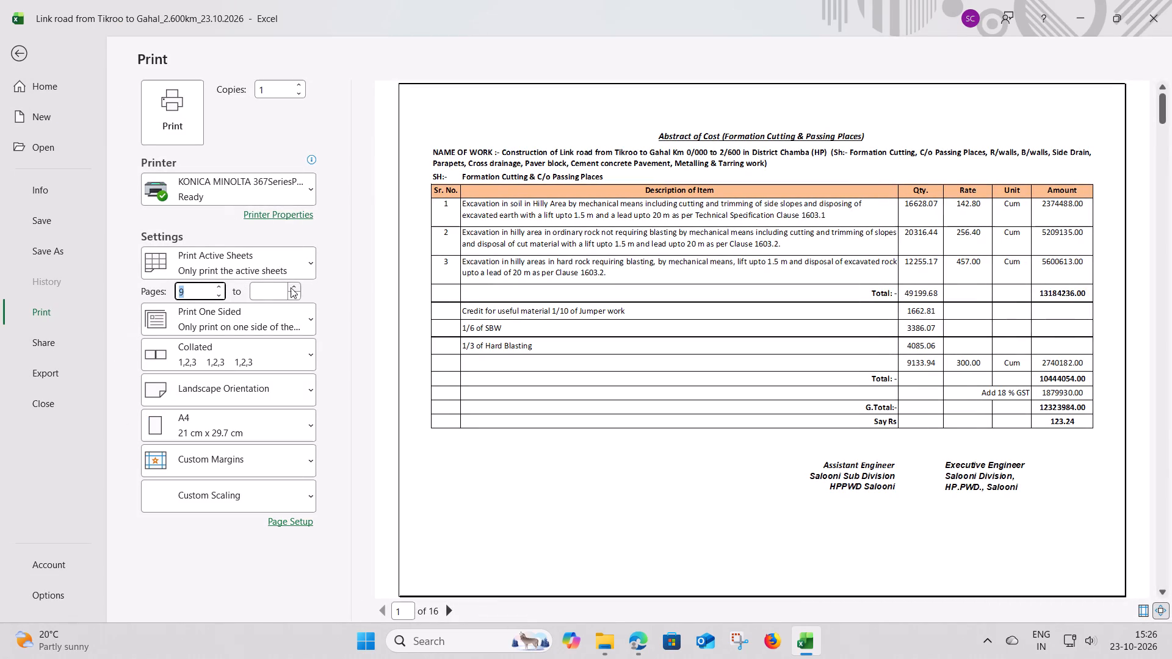
{"action": "triple_click", "coordinate": [292, 287]}
{"action": "triple_click", "coordinate": [292, 287]}
{"action": "left_click", "coordinate": [292, 287]}
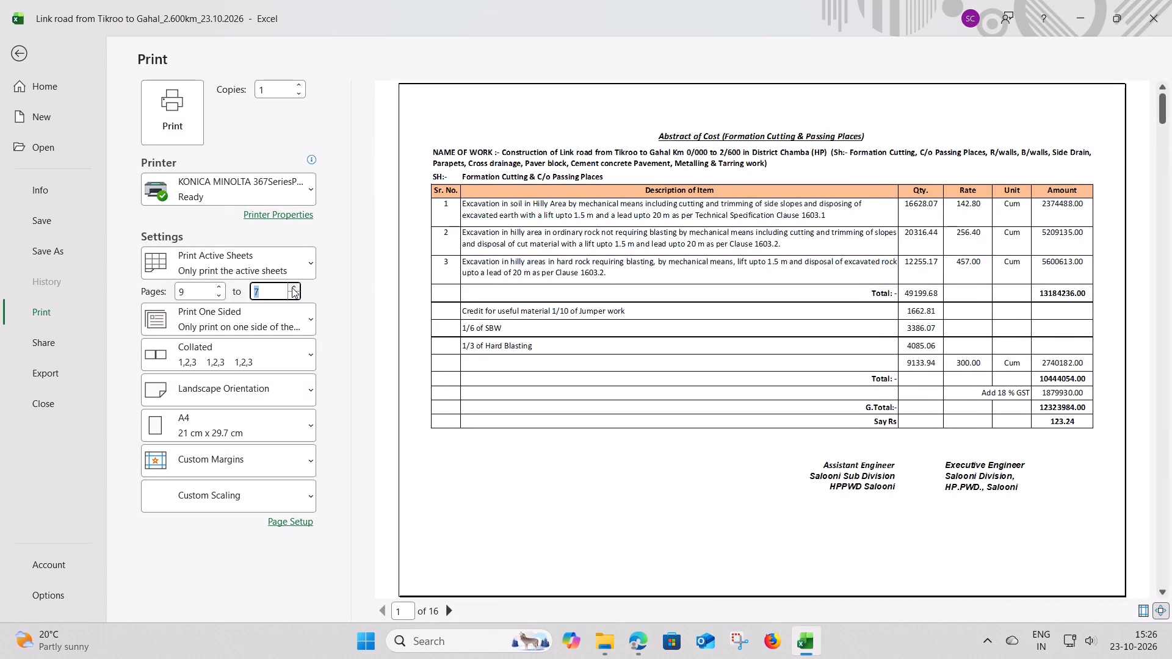
{"action": "double_click", "coordinate": [292, 287]}
{"action": "left_click", "coordinate": [175, 110]}
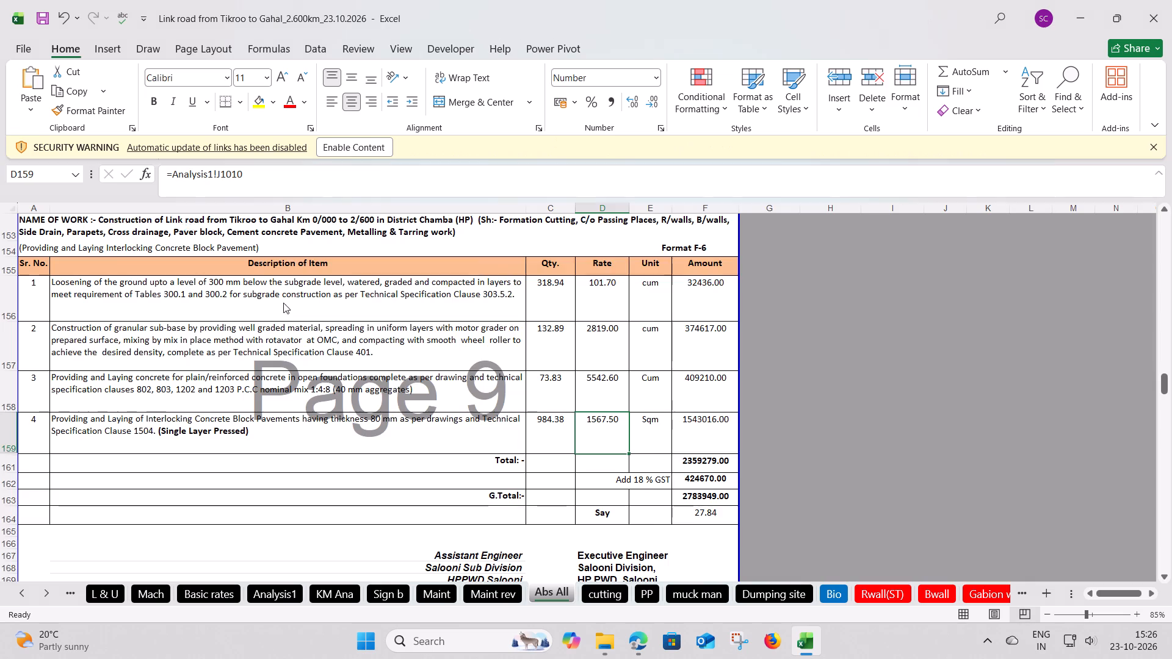
Print only page 3 of the Abs All sheet, the Abstract of Cost (R/walls).
{"action": "scroll", "coordinate": [245, 348], "scroll_direction": "up", "scroll_amount": 7}
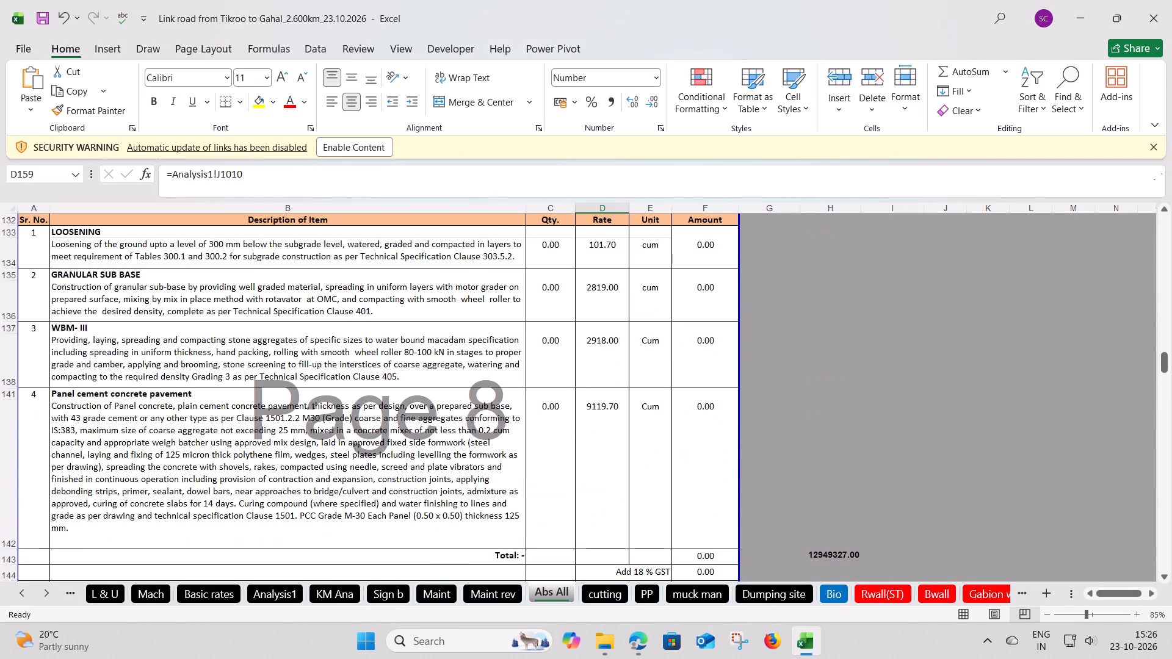
{"action": "scroll", "coordinate": [244, 350], "scroll_direction": "up", "scroll_amount": 13}
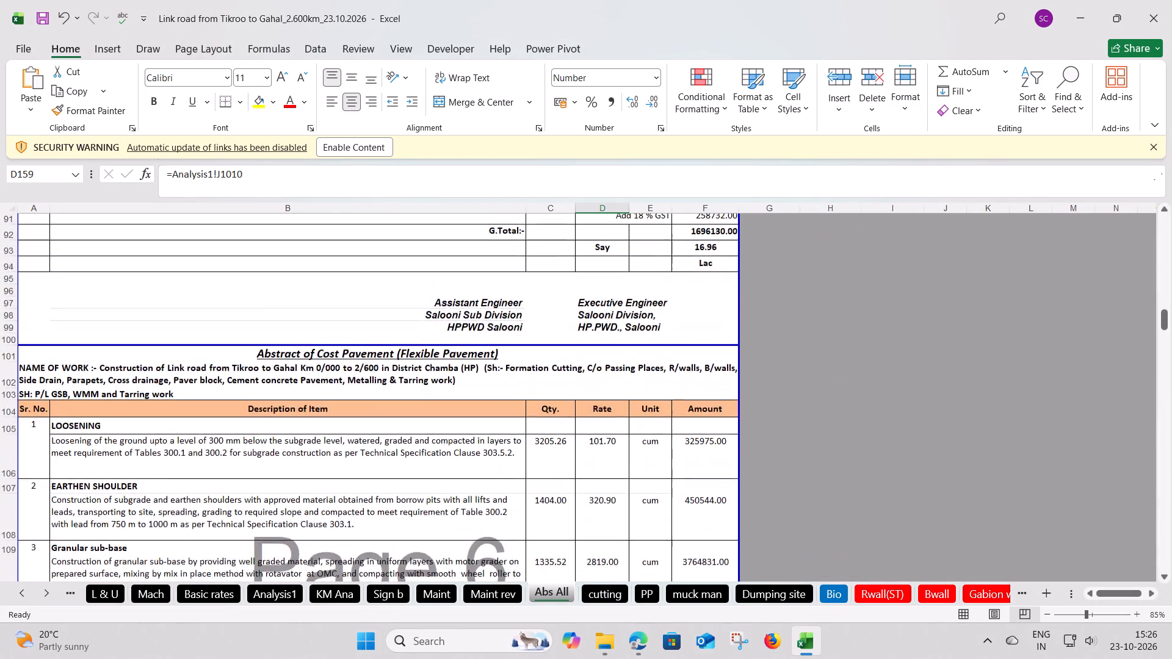
{"action": "scroll", "coordinate": [244, 350], "scroll_direction": "up", "scroll_amount": 16}
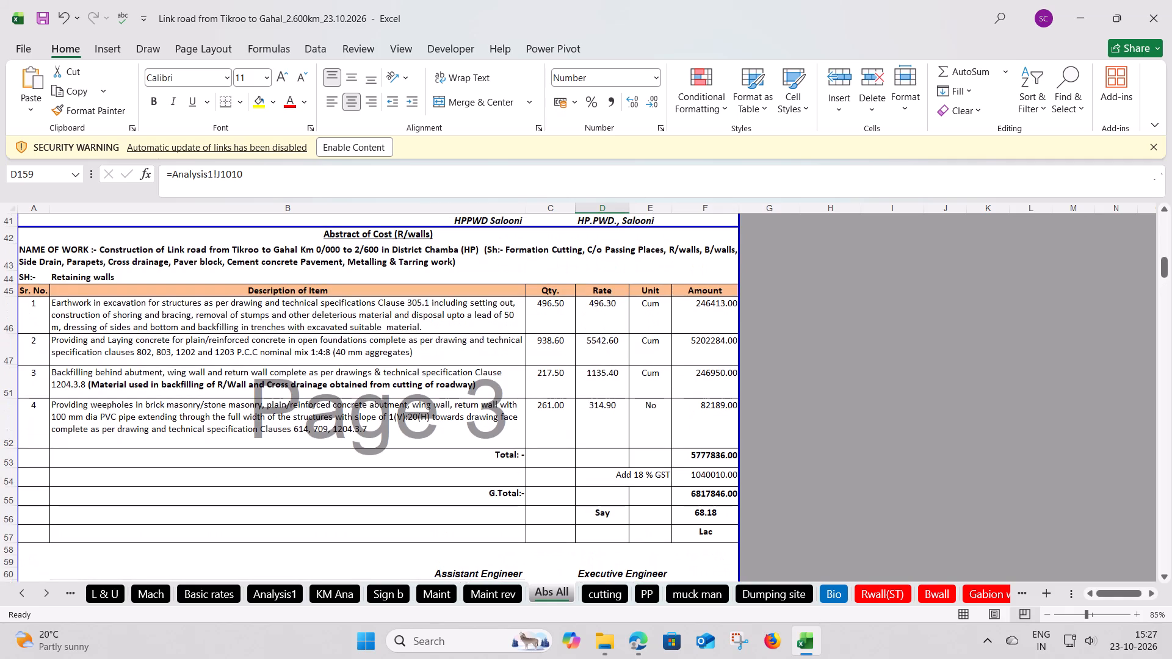
{"action": "scroll", "coordinate": [244, 350], "scroll_direction": "up", "scroll_amount": 2}
{"action": "scroll", "coordinate": [244, 350], "scroll_direction": "down", "scroll_amount": 1}
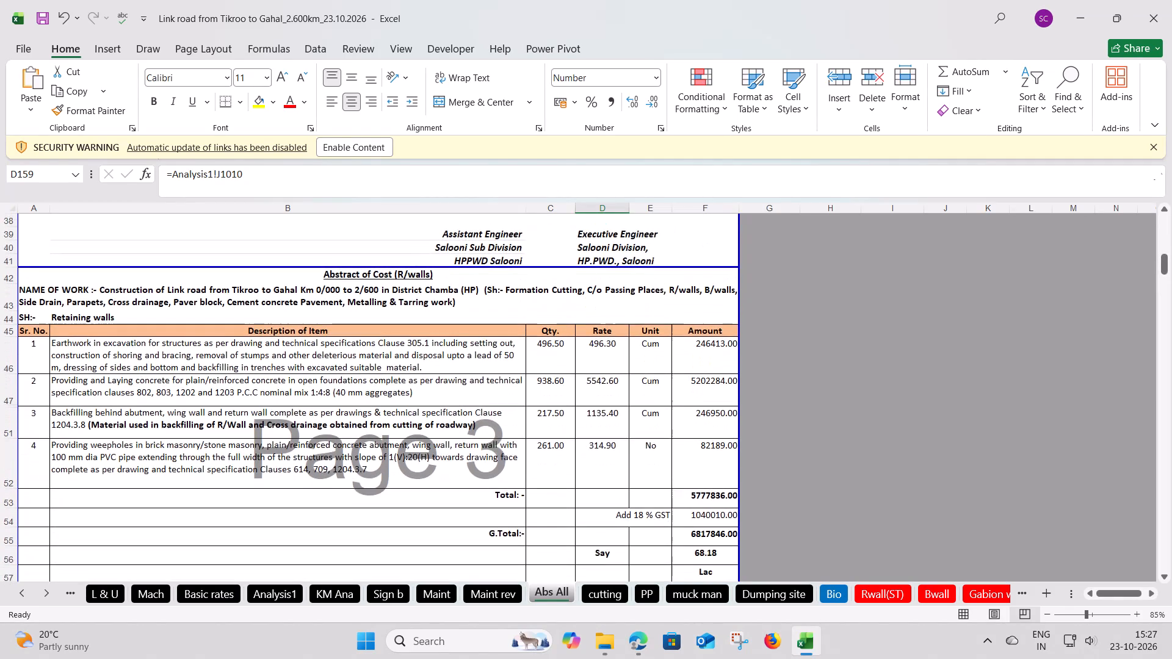
{"action": "scroll", "coordinate": [244, 350], "scroll_direction": "down", "scroll_amount": 1}
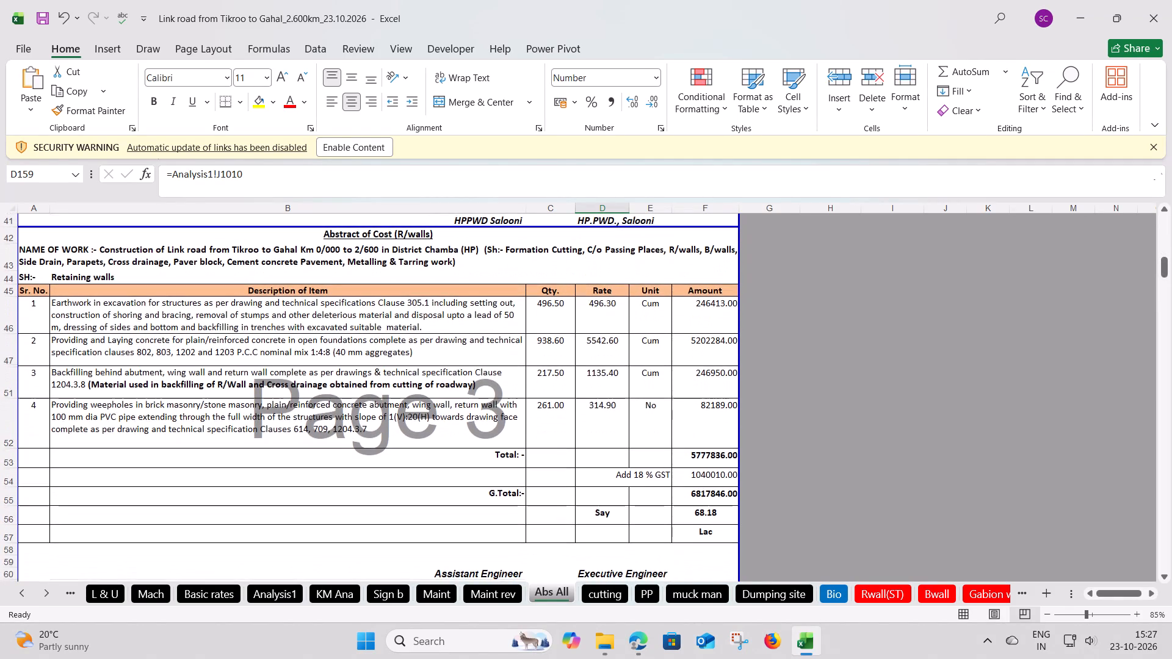
{"action": "key", "text": "ctrl+p"}
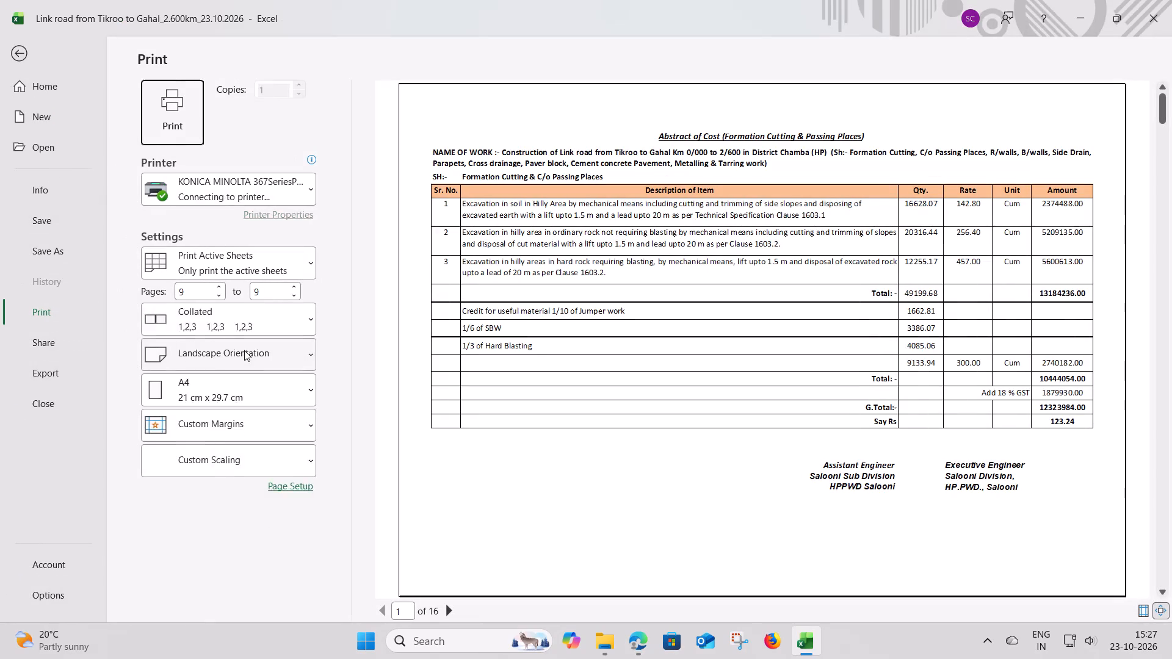
{"action": "triple_click", "coordinate": [217, 295]}
{"action": "double_click", "coordinate": [217, 295]}
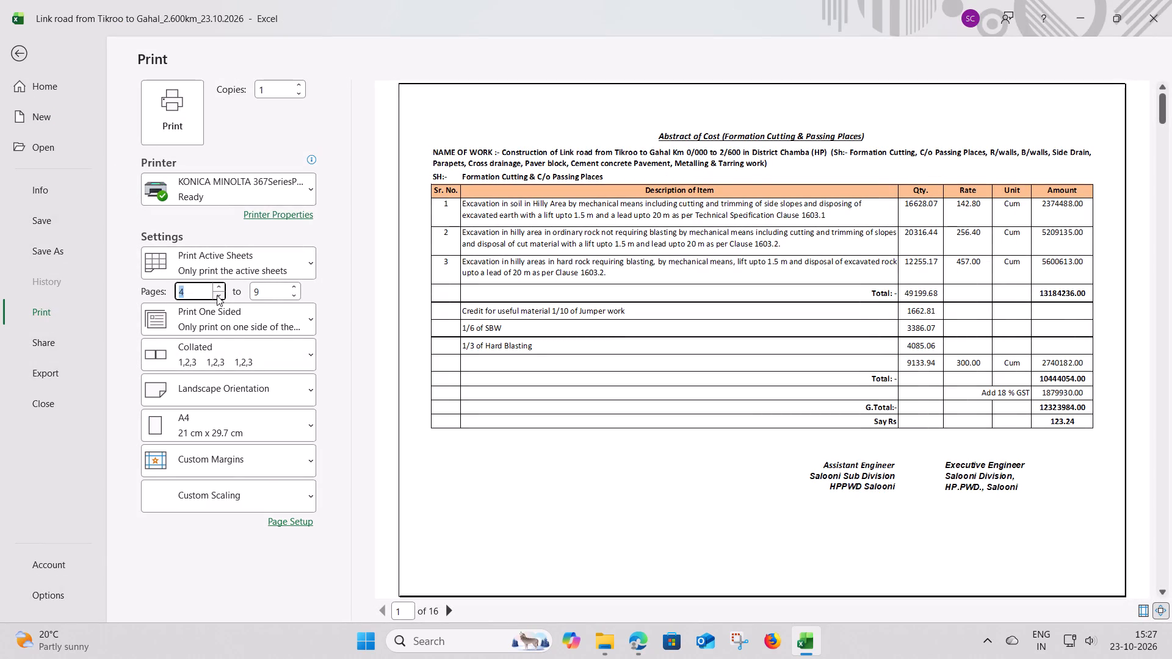
{"action": "left_click", "coordinate": [217, 295]}
{"action": "triple_click", "coordinate": [294, 296]}
{"action": "left_click", "coordinate": [294, 296]}
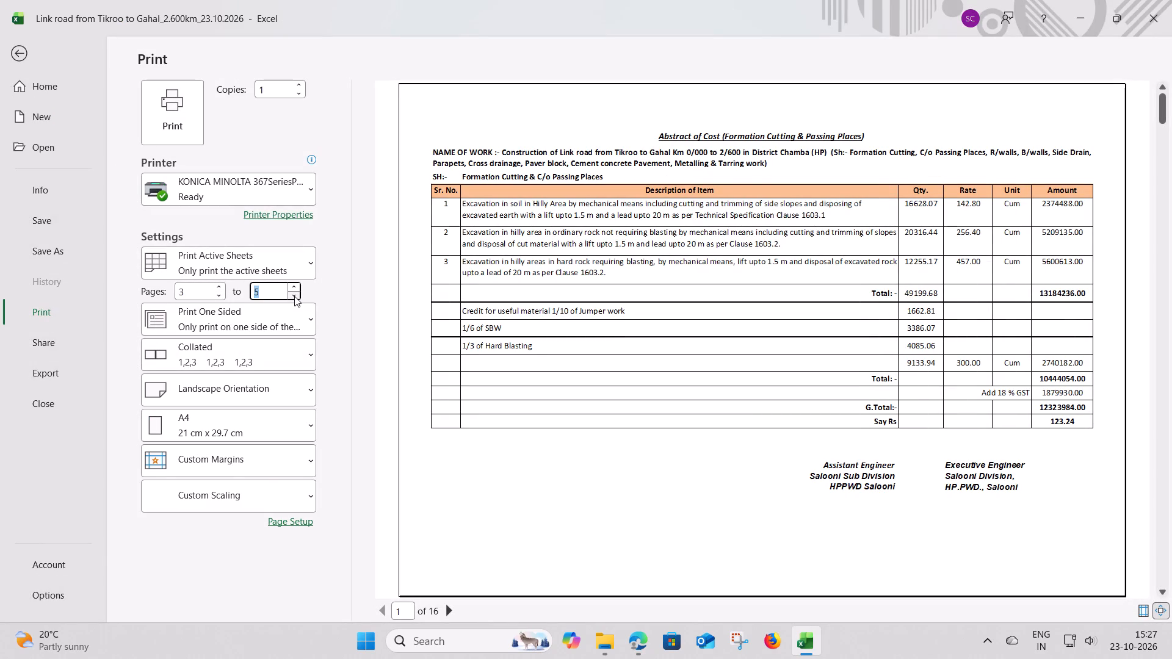
{"action": "left_click", "coordinate": [294, 296]}
{"action": "left_click", "coordinate": [294, 296]}
{"action": "left_click", "coordinate": [164, 130]}
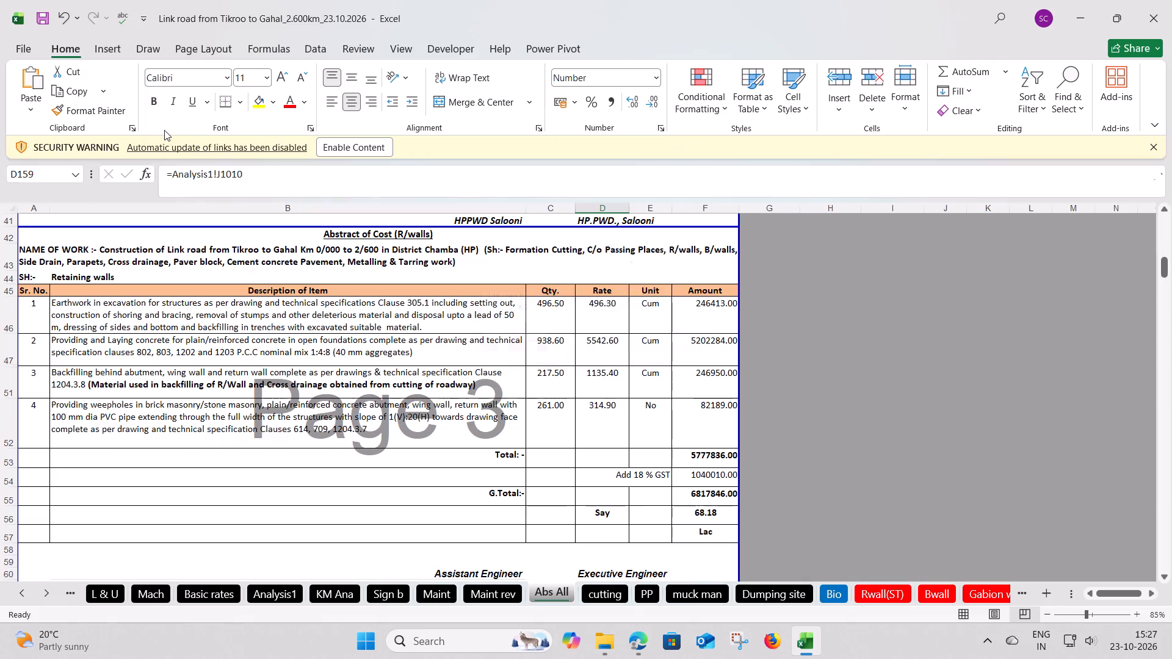
Print only page 5 of the Abs All sheet, the Abstract of Cost (Gabion walls).
{"action": "scroll", "coordinate": [259, 362], "scroll_direction": "down", "scroll_amount": 10}
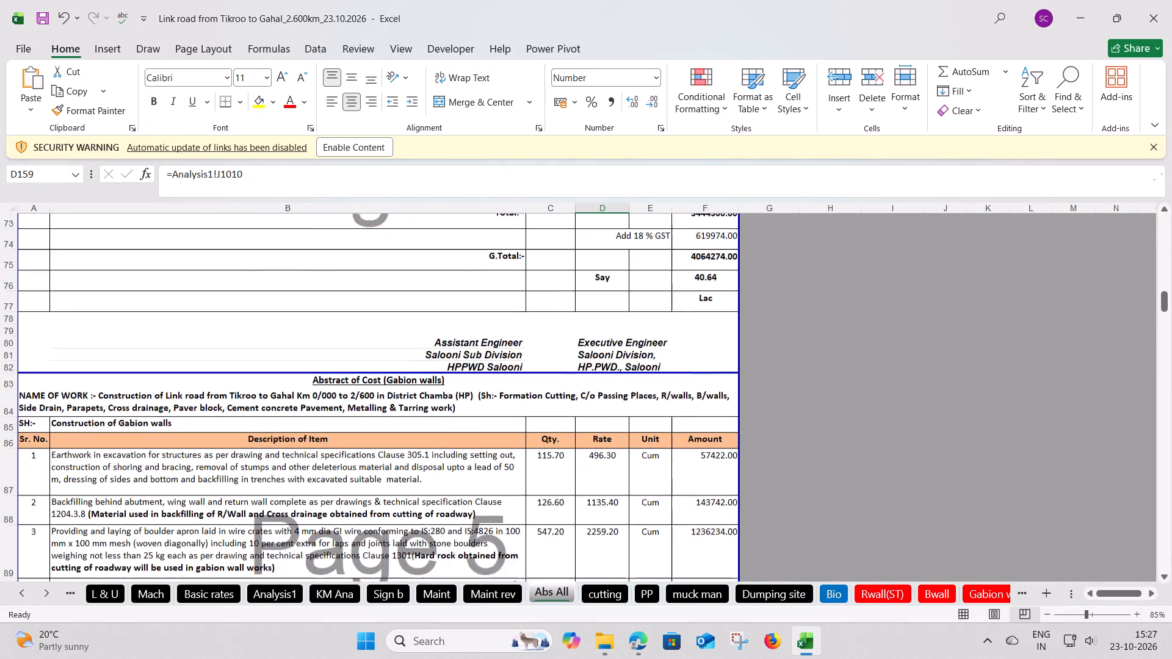
{"action": "scroll", "coordinate": [259, 362], "scroll_direction": "down", "scroll_amount": 3}
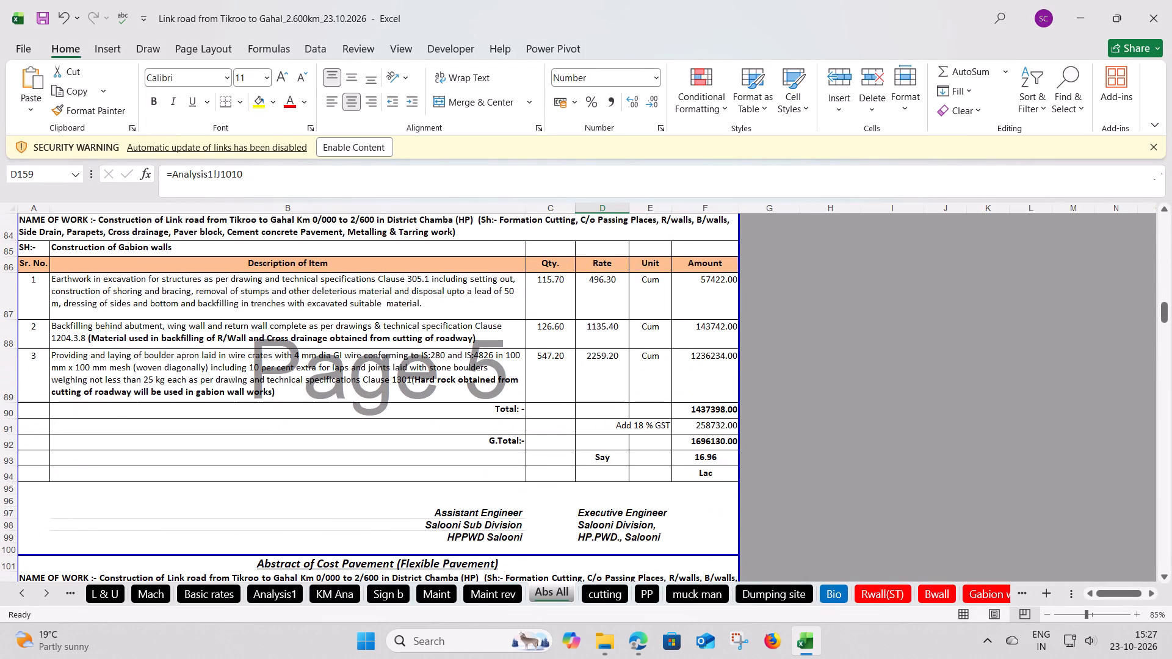
{"action": "key", "text": "ctrl+p"}
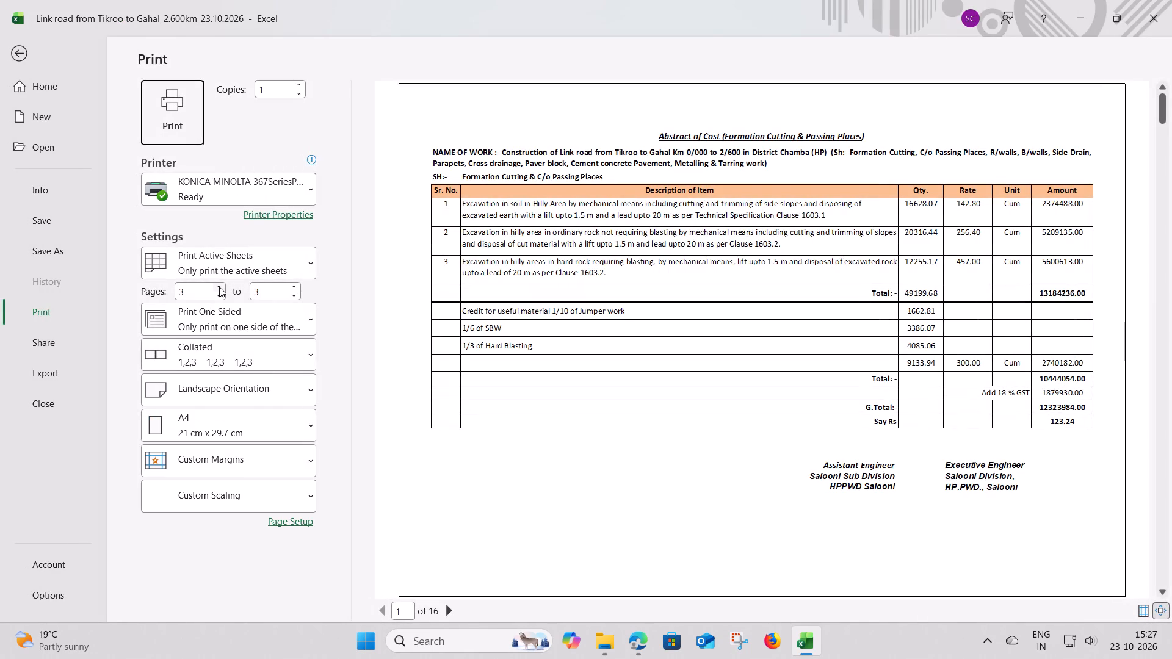
{"action": "double_click", "coordinate": [219, 287]}
{"action": "double_click", "coordinate": [297, 286]}
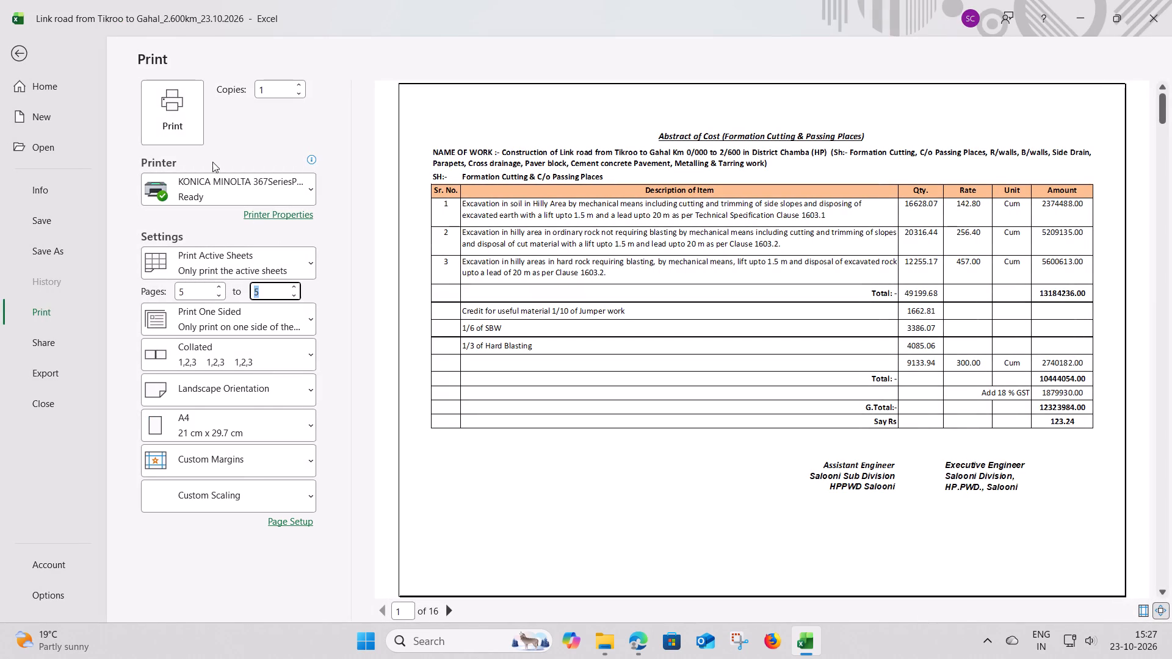
{"action": "left_click", "coordinate": [179, 118]}
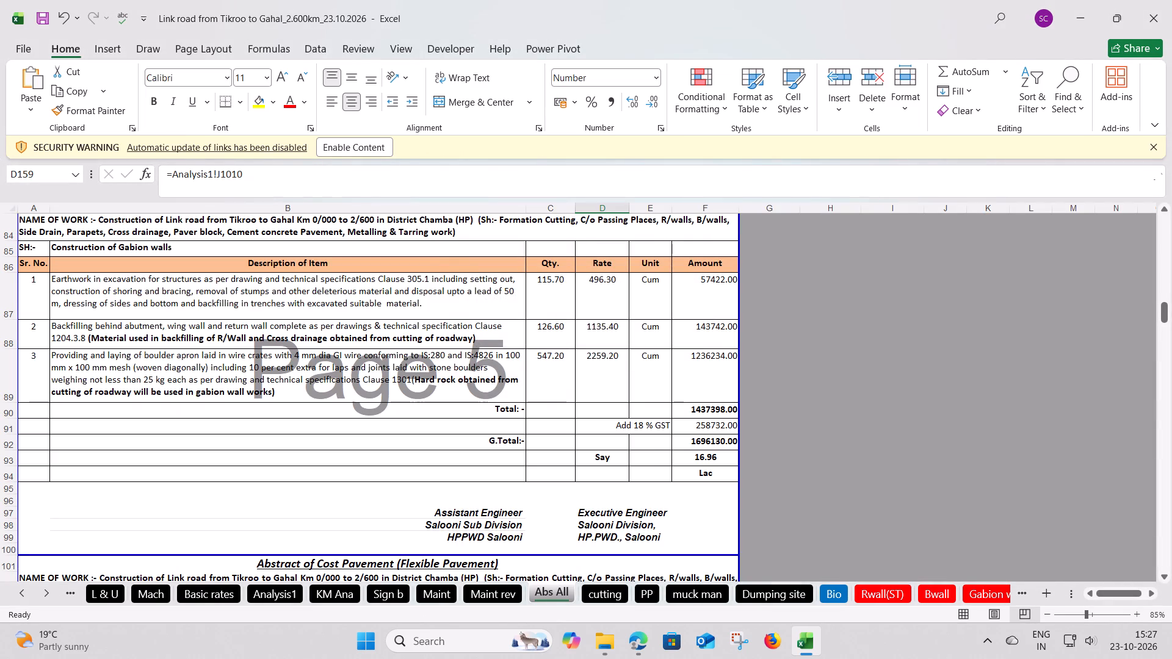
Find the interlocking concrete block pavement rate analysis on the Analysis1 sheet and try to print with the start page set to 25.
{"action": "left_click", "coordinate": [266, 594]}
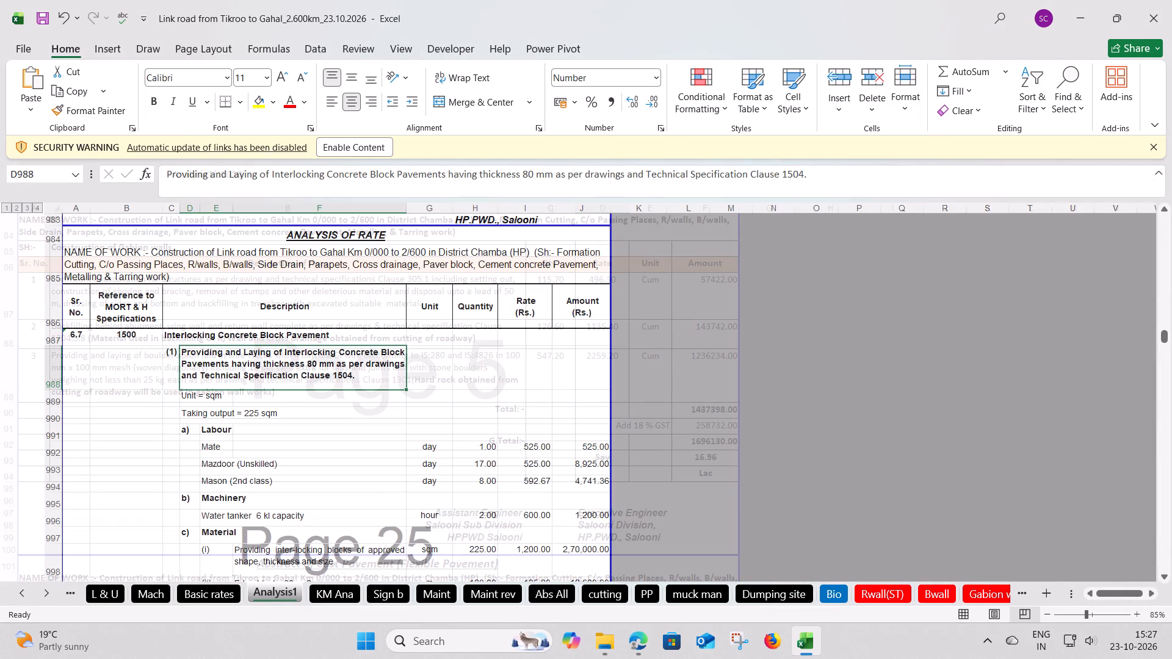
{"action": "scroll", "coordinate": [272, 418], "scroll_direction": "down", "scroll_amount": 3}
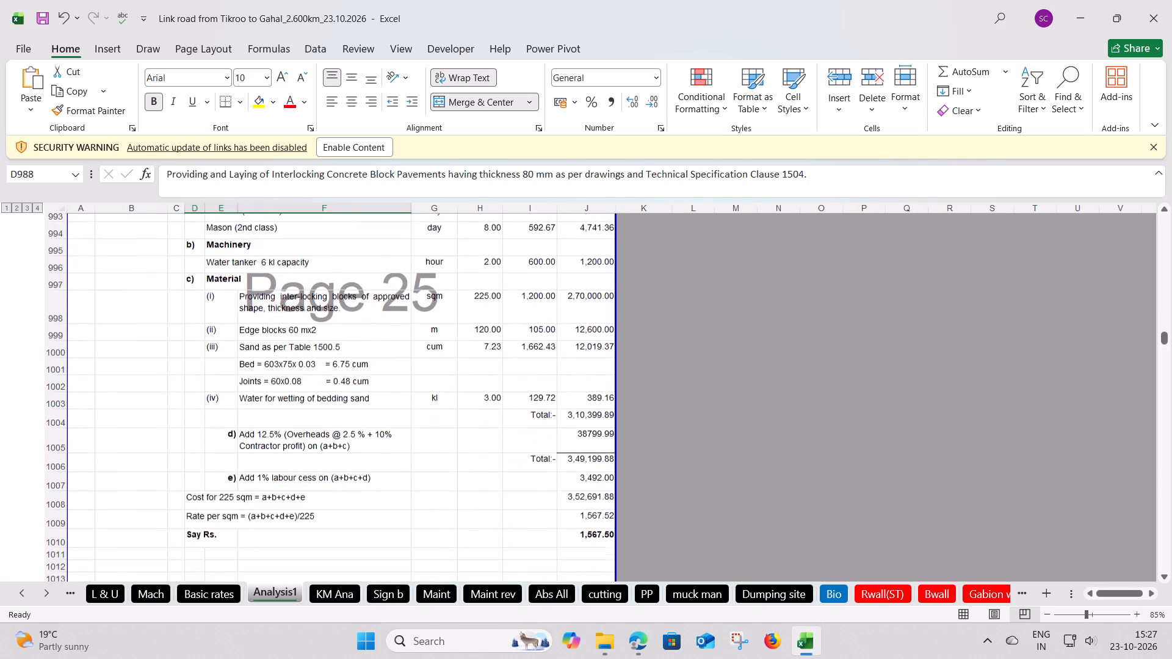
{"action": "scroll", "coordinate": [272, 418], "scroll_direction": "down", "scroll_amount": 3}
{"action": "scroll", "coordinate": [272, 418], "scroll_direction": "up", "scroll_amount": 4}
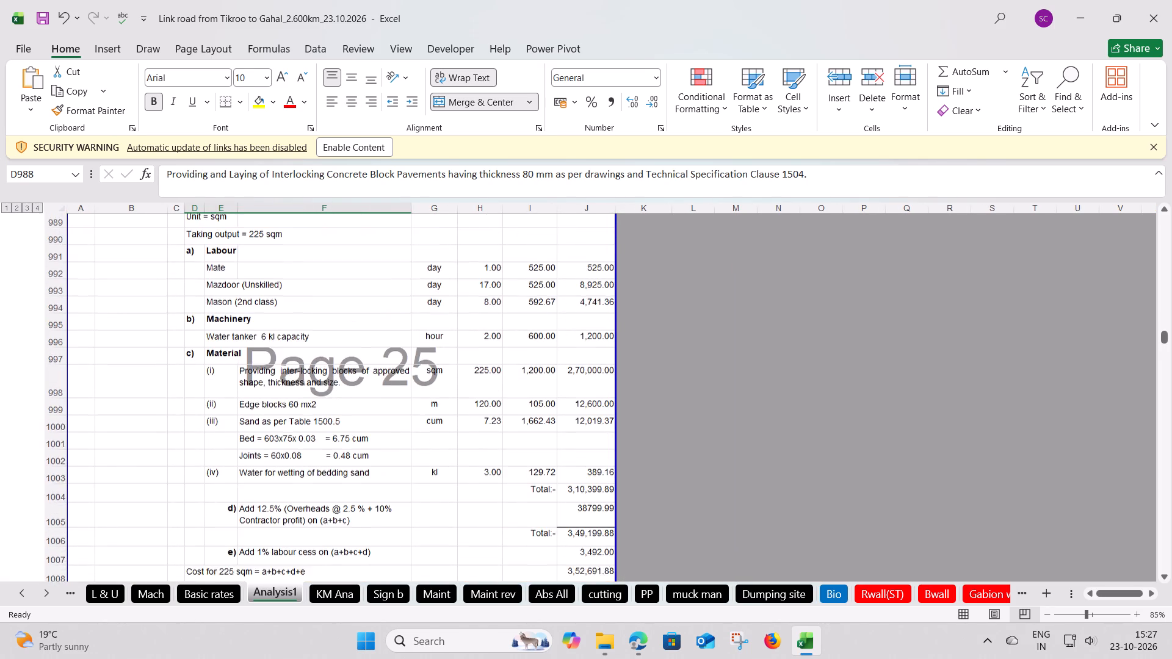
{"action": "scroll", "coordinate": [272, 418], "scroll_direction": "up", "scroll_amount": 1}
{"action": "scroll", "coordinate": [272, 418], "scroll_direction": "down", "scroll_amount": 2}
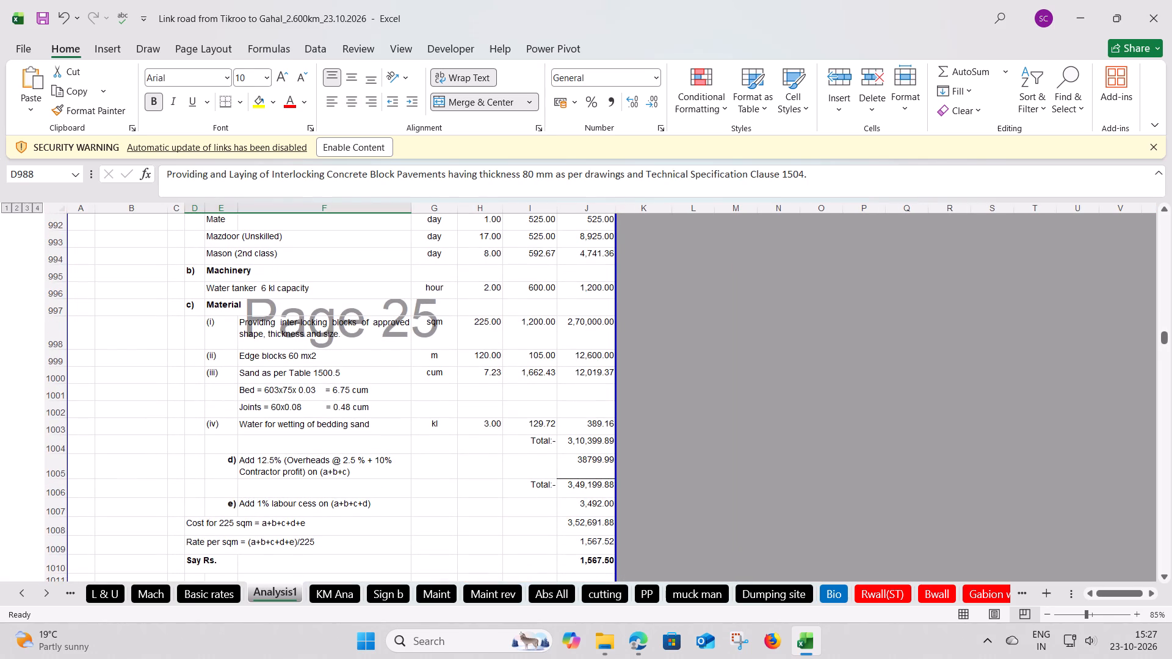
{"action": "key", "text": "ctrl+p"}
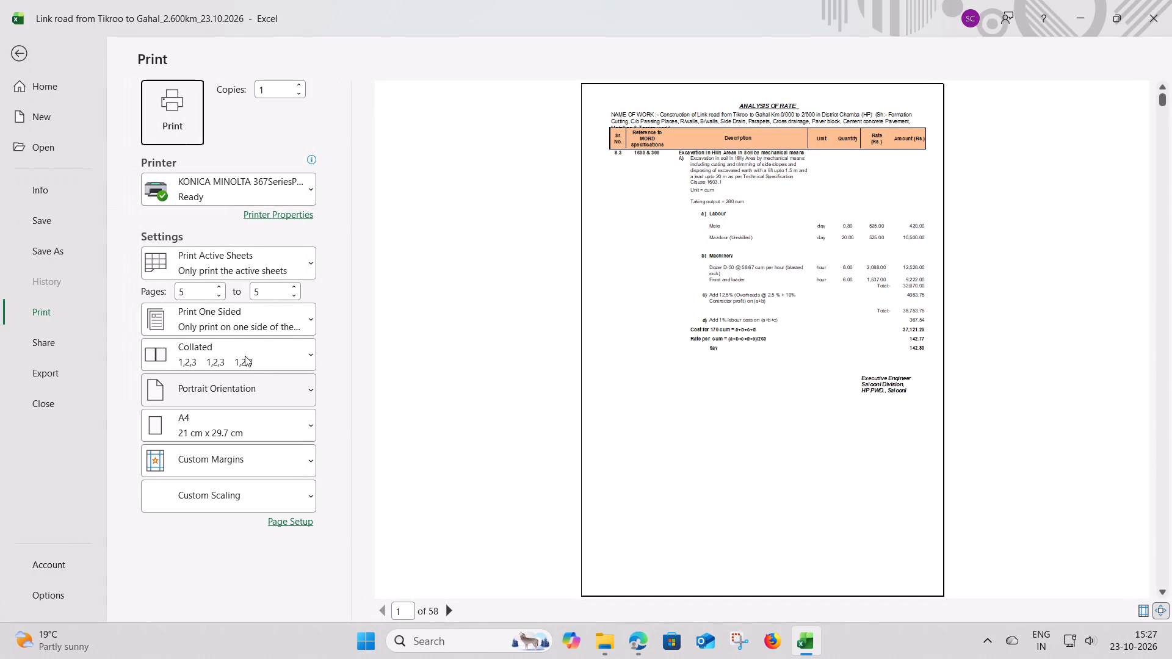
{"action": "triple_click", "coordinate": [222, 291]}
{"action": "left_click", "coordinate": [222, 291]}
{"action": "triple_click", "coordinate": [222, 291]}
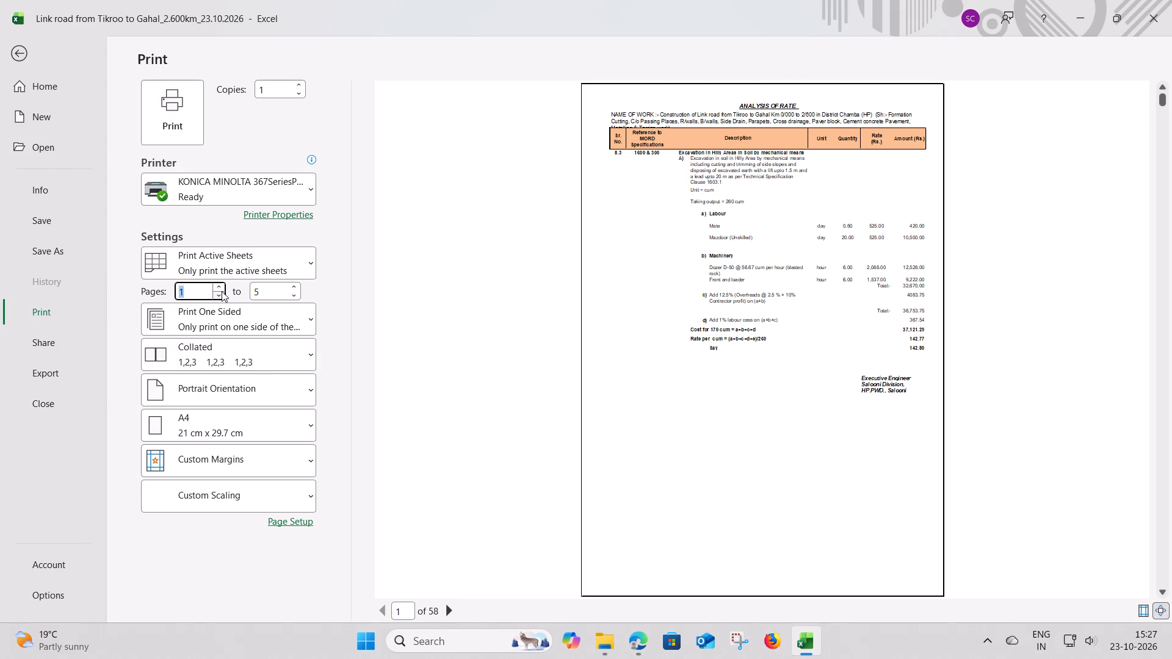
{"action": "triple_click", "coordinate": [216, 284]}
{"action": "triple_click", "coordinate": [216, 284]}
{"action": "triple_click", "coordinate": [216, 284]}
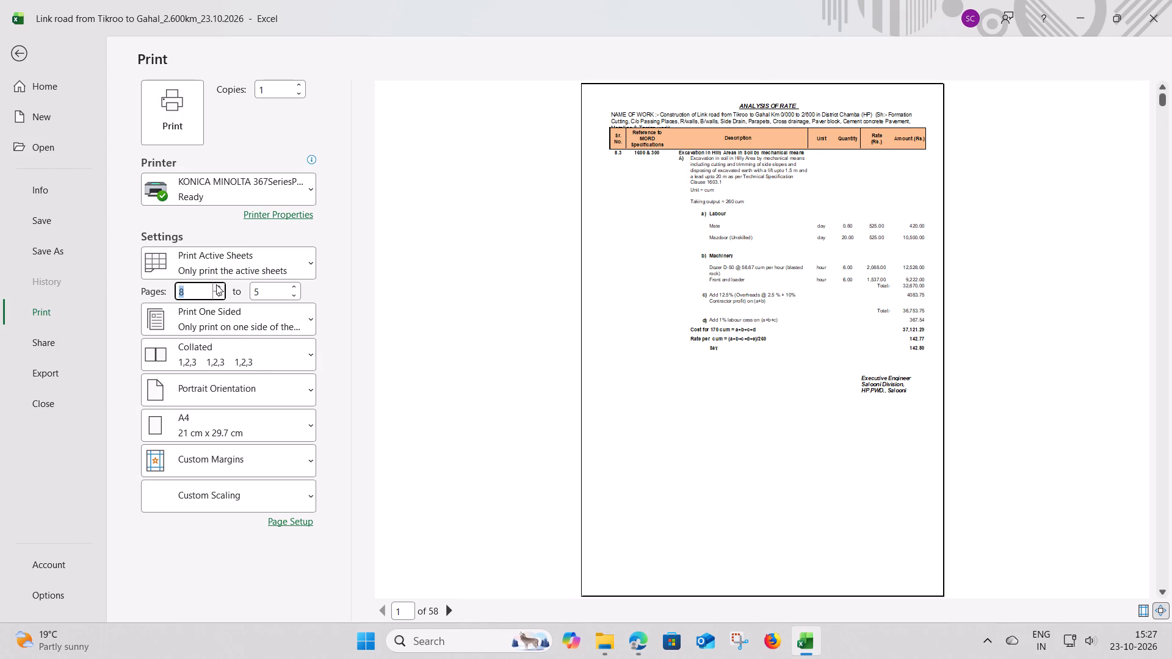
{"action": "triple_click", "coordinate": [216, 284]}
{"action": "triple_click", "coordinate": [216, 284]}
{"action": "triple_click", "coordinate": [216, 284]}
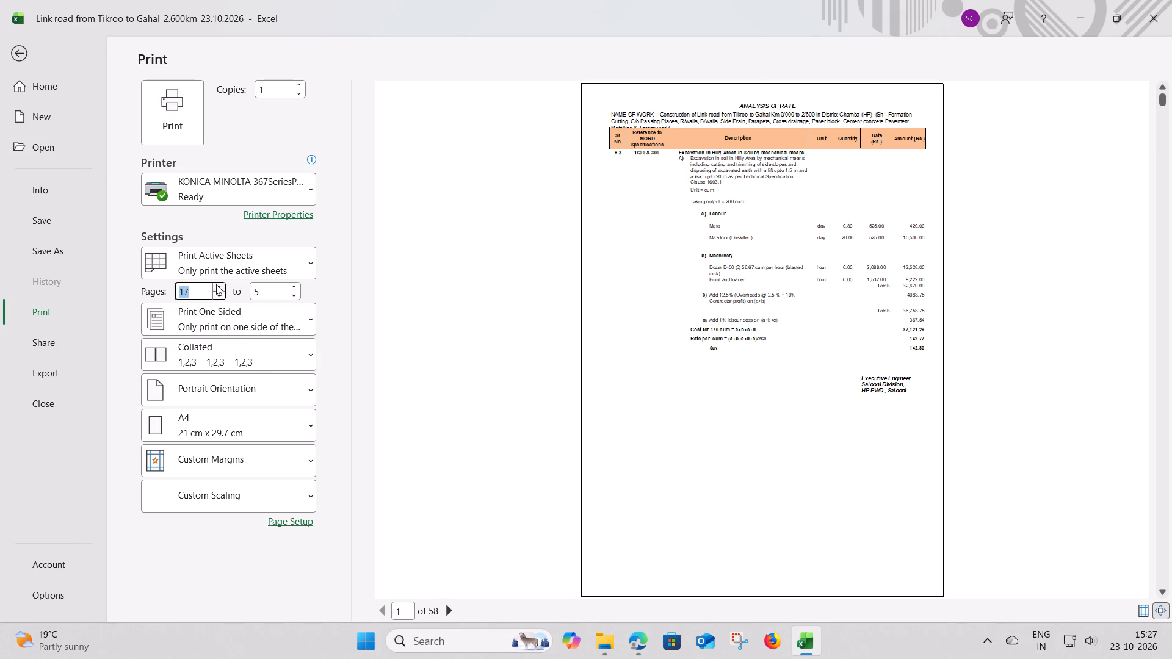
{"action": "triple_click", "coordinate": [216, 284]}
{"action": "triple_click", "coordinate": [216, 284]}
{"action": "left_click", "coordinate": [176, 120]}
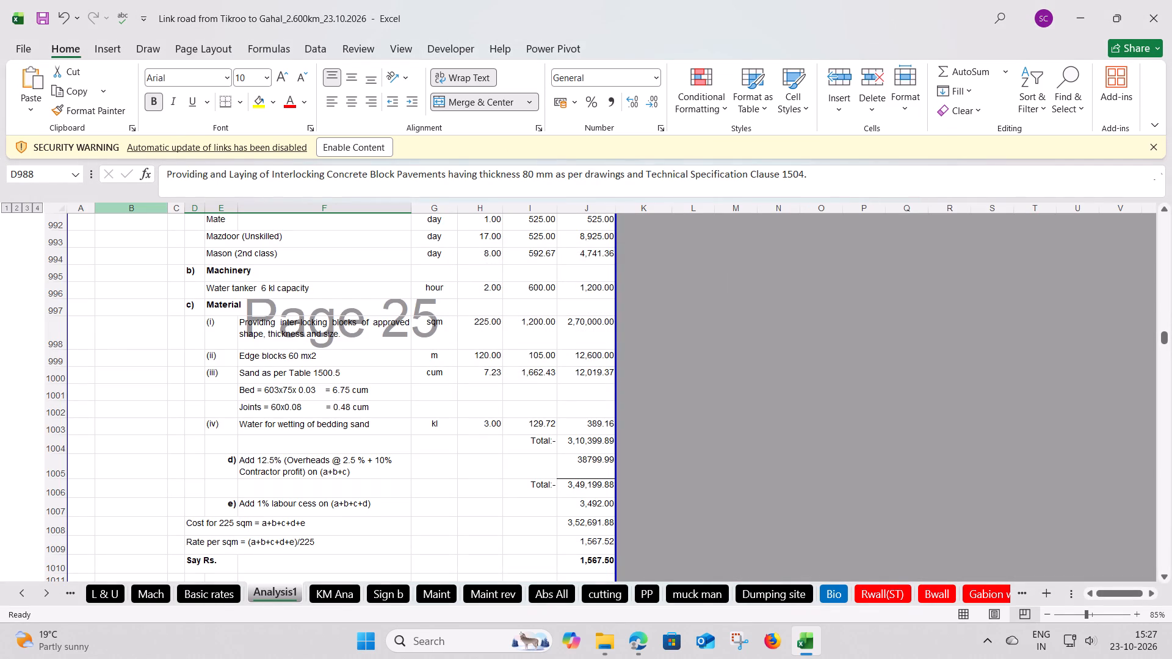
Set the end page to 25 as well and print only that page of the Analysis1 sheet.
{"action": "key", "text": "ctrl+p"}
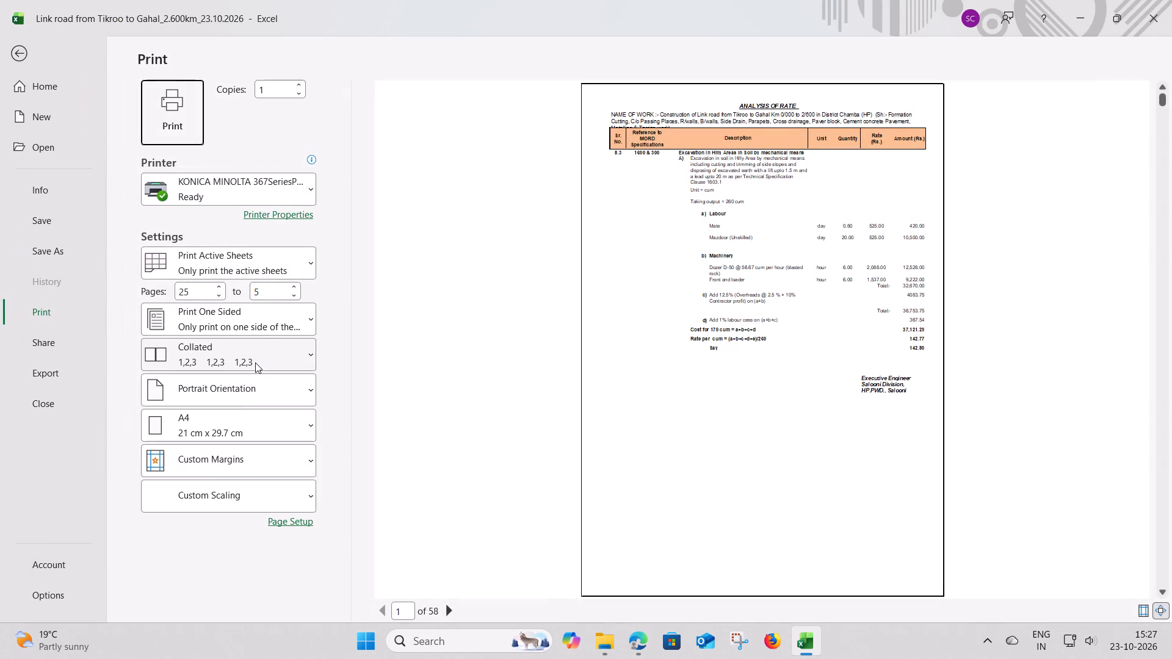
{"action": "triple_click", "coordinate": [295, 289]}
{"action": "triple_click", "coordinate": [295, 289]}
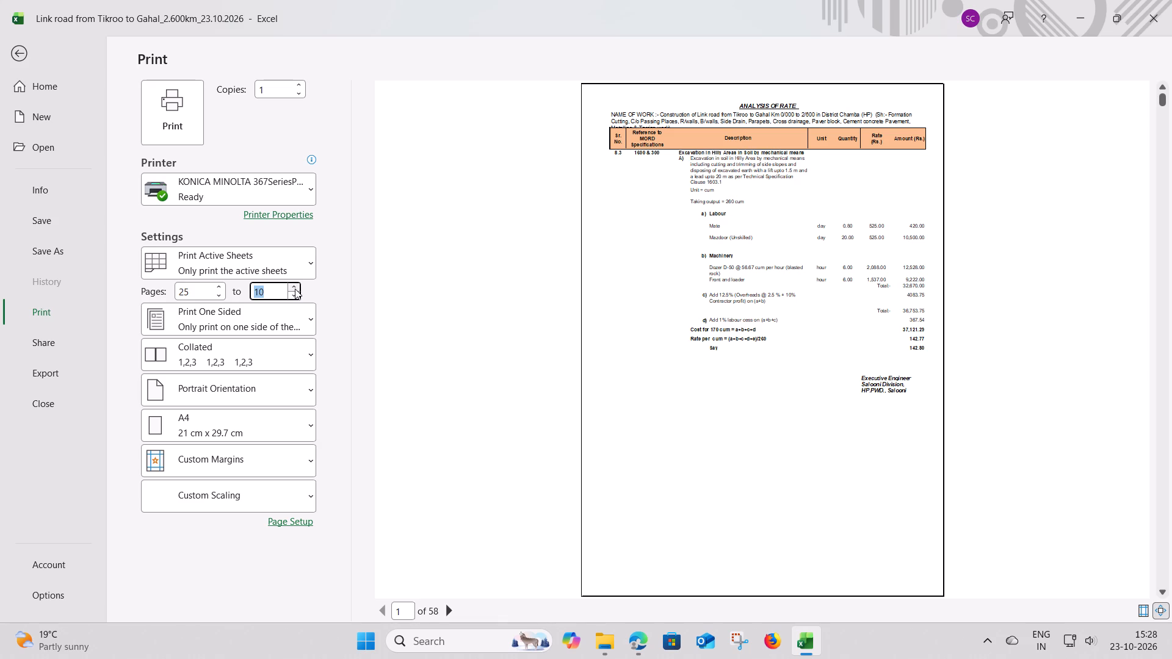
{"action": "triple_click", "coordinate": [295, 289]}
{"action": "triple_click", "coordinate": [295, 289]}
{"action": "triple_click", "coordinate": [295, 289]}
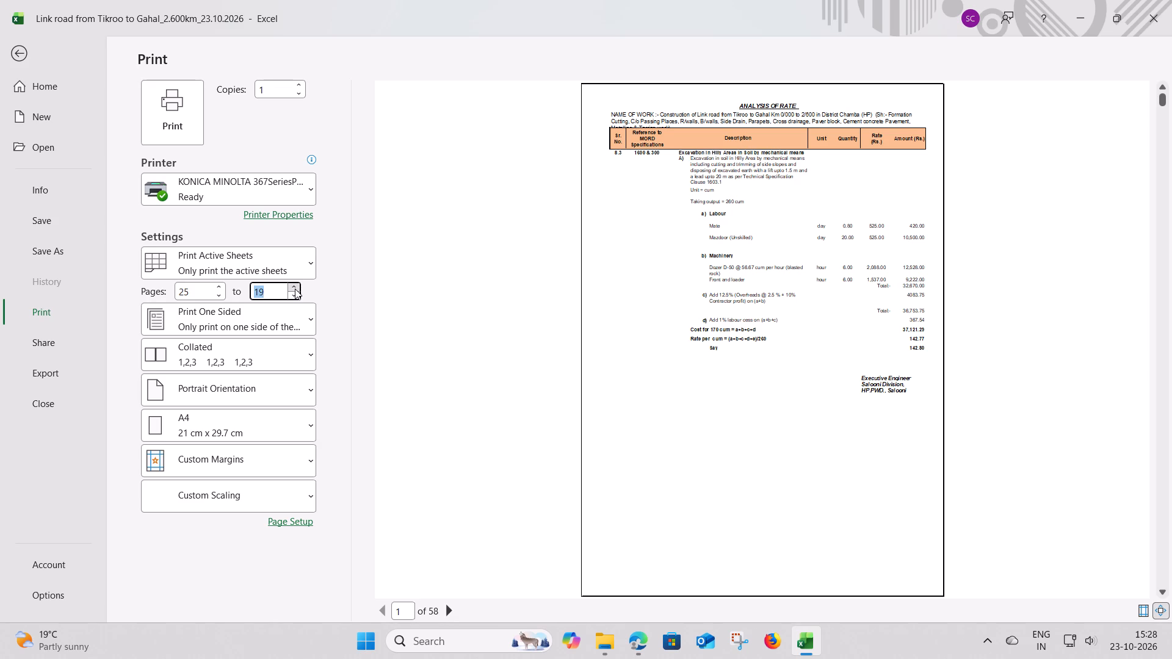
{"action": "triple_click", "coordinate": [295, 289]}
{"action": "double_click", "coordinate": [295, 289]}
{"action": "left_click", "coordinate": [174, 127]}
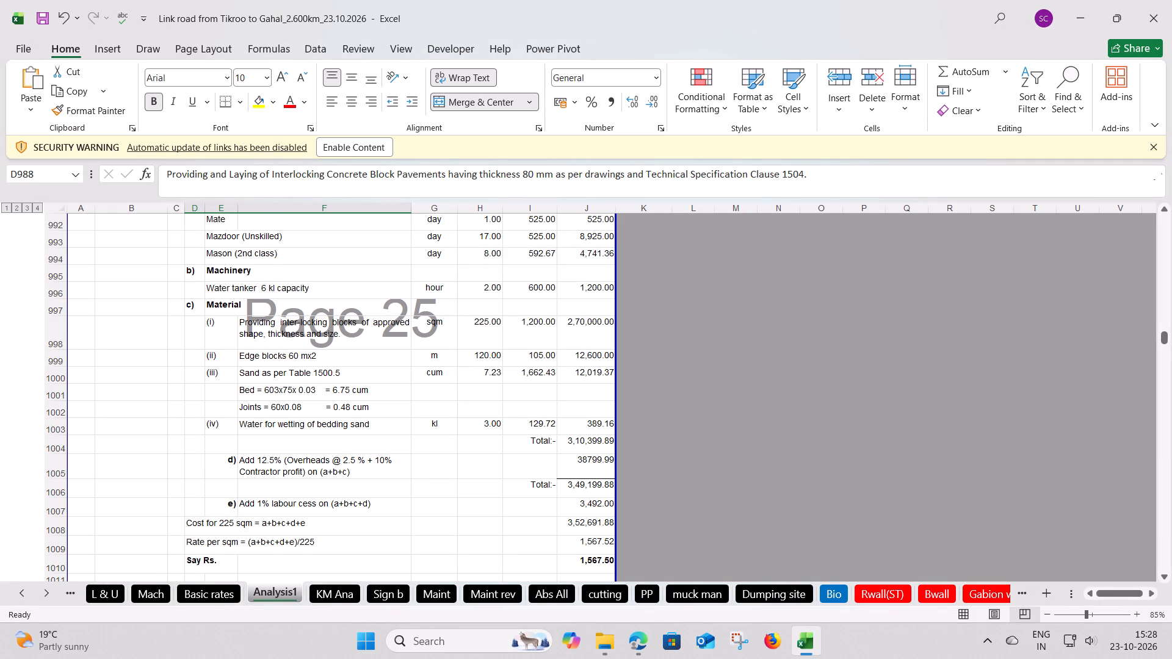
Look back through the Analysis1 sheet for the rate analysis of boulder apron laid in wire crates and examine its items.
{"action": "scroll", "coordinate": [331, 378], "scroll_direction": "up", "scroll_amount": 16}
{"action": "scroll", "coordinate": [331, 378], "scroll_direction": "up", "scroll_amount": 5}
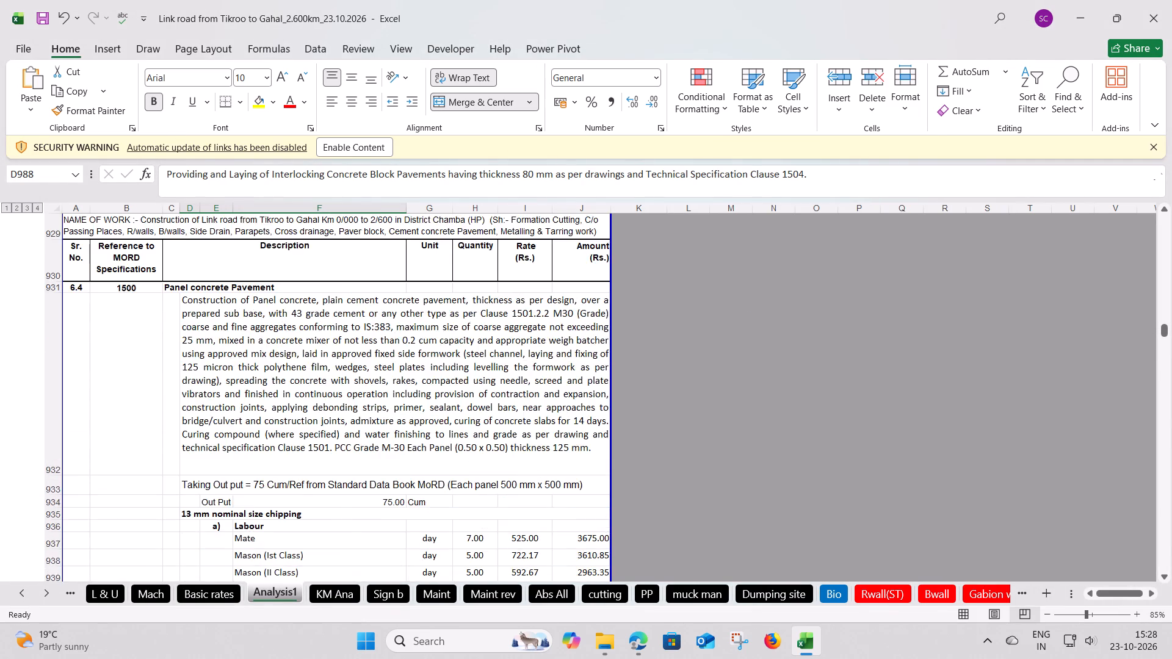
{"action": "scroll", "coordinate": [331, 378], "scroll_direction": "up", "scroll_amount": 15}
{"action": "scroll", "coordinate": [331, 378], "scroll_direction": "up", "scroll_amount": 6}
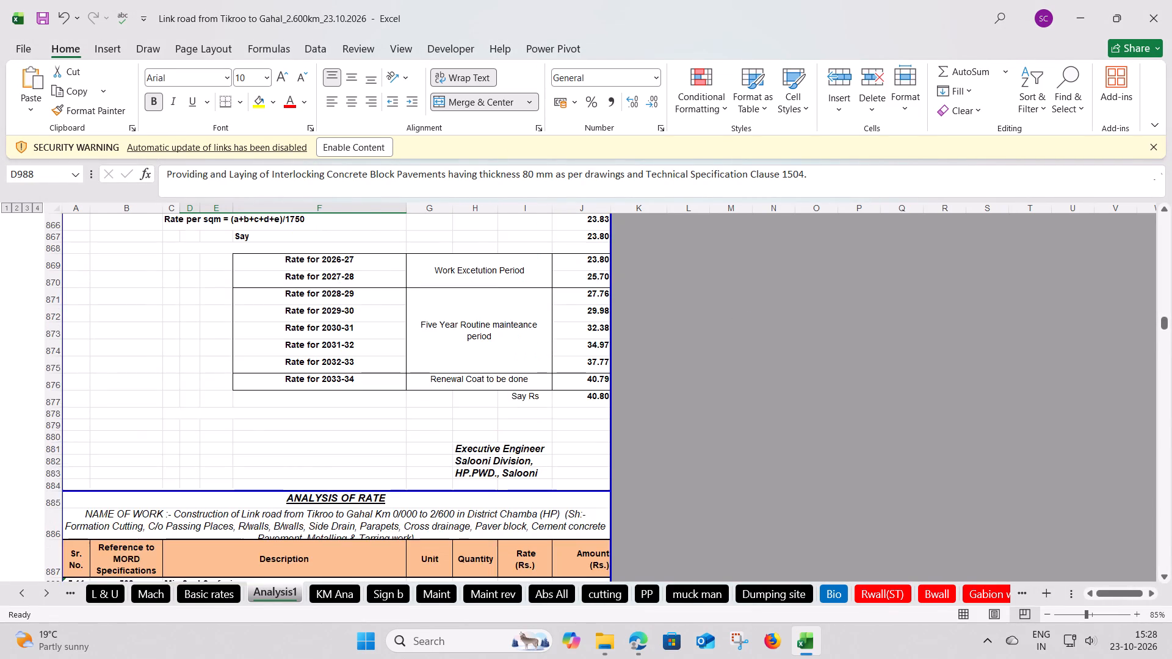
{"action": "scroll", "coordinate": [331, 378], "scroll_direction": "up", "scroll_amount": 17}
{"action": "scroll", "coordinate": [331, 378], "scroll_direction": "up", "scroll_amount": 5}
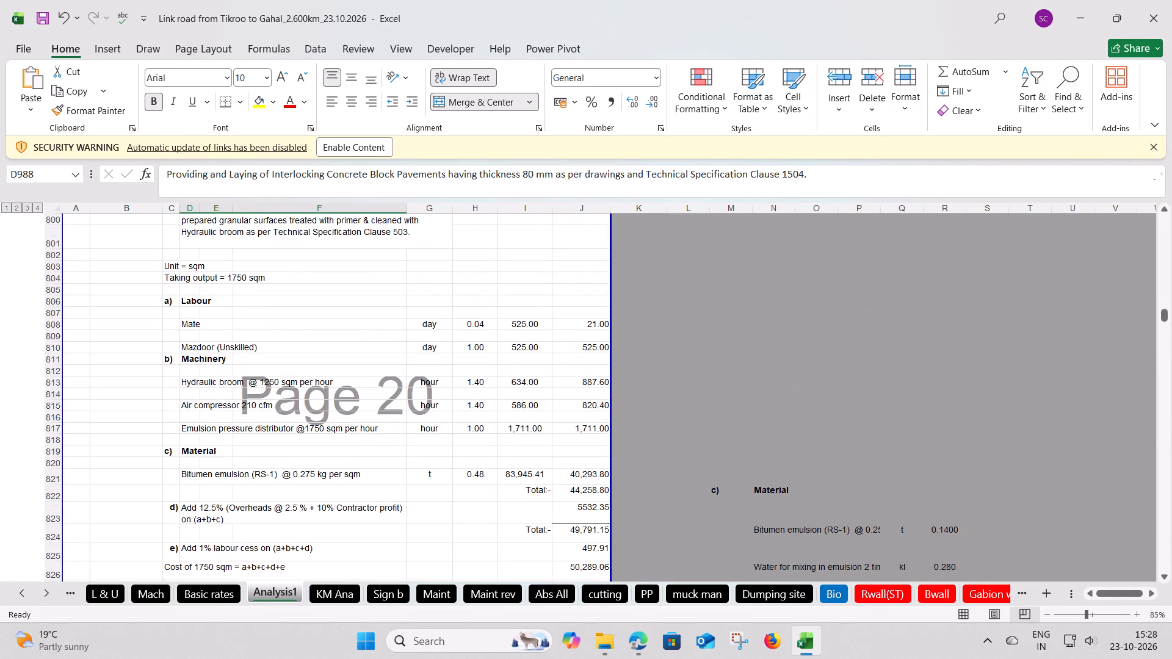
{"action": "scroll", "coordinate": [331, 378], "scroll_direction": "up", "scroll_amount": 19}
{"action": "scroll", "coordinate": [331, 378], "scroll_direction": "up", "scroll_amount": 12}
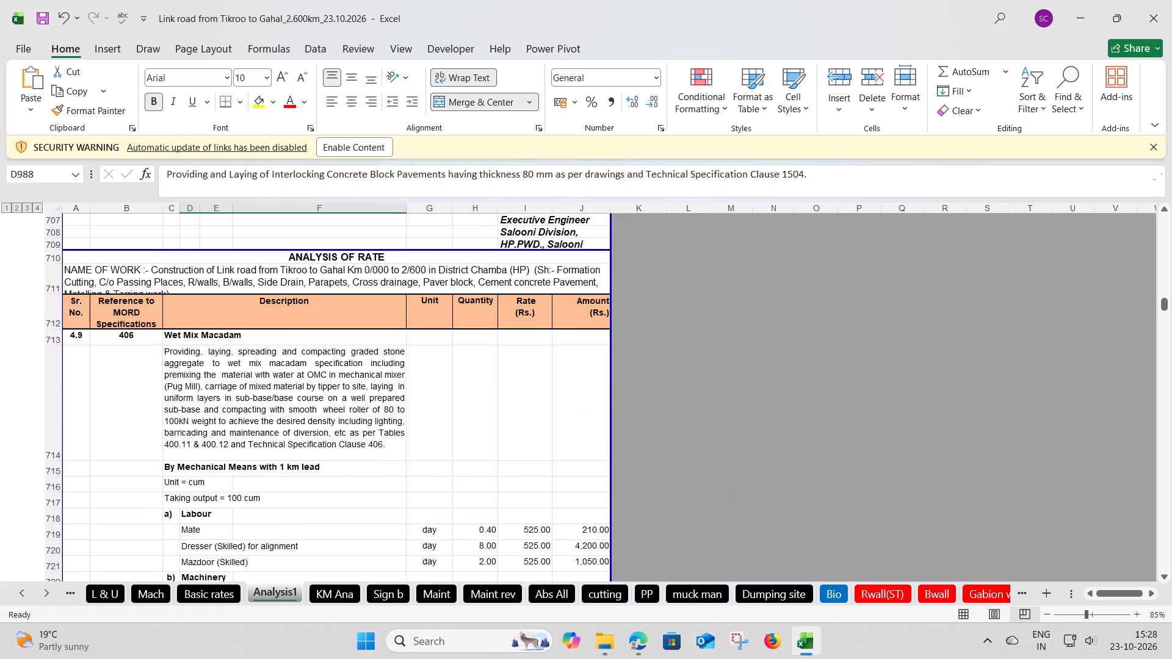
{"action": "scroll", "coordinate": [331, 378], "scroll_direction": "up", "scroll_amount": 17}
{"action": "scroll", "coordinate": [331, 378], "scroll_direction": "up", "scroll_amount": 6}
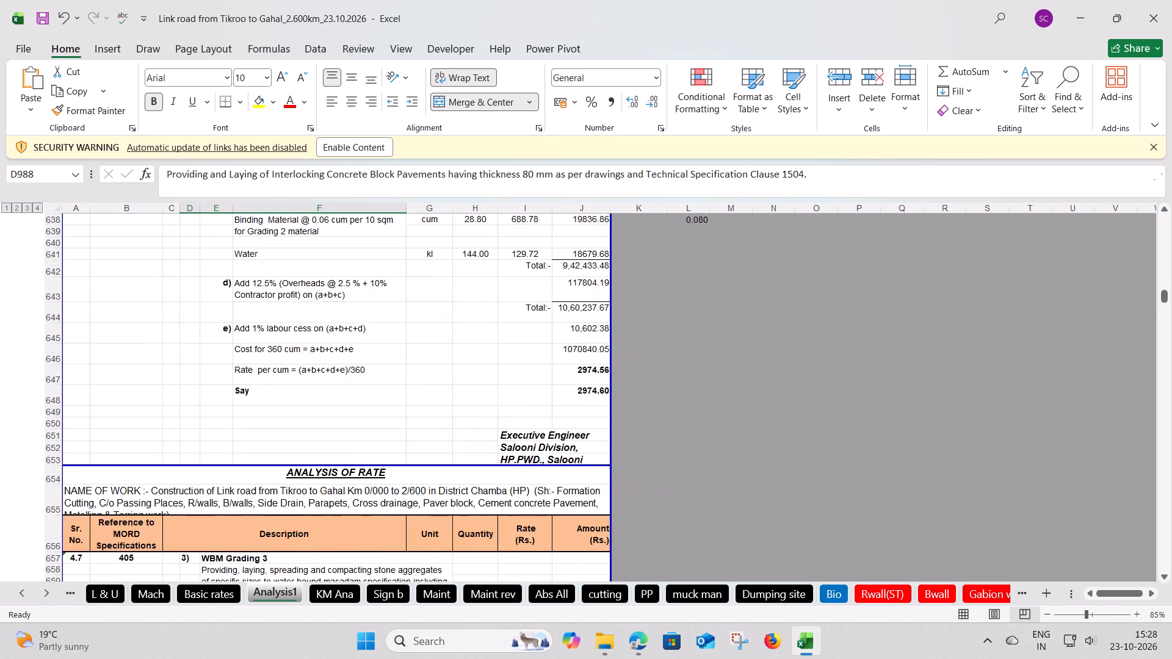
{"action": "scroll", "coordinate": [331, 378], "scroll_direction": "up", "scroll_amount": 13}
{"action": "scroll", "coordinate": [331, 378], "scroll_direction": "up", "scroll_amount": 20}
{"action": "scroll", "coordinate": [331, 378], "scroll_direction": "up", "scroll_amount": 1}
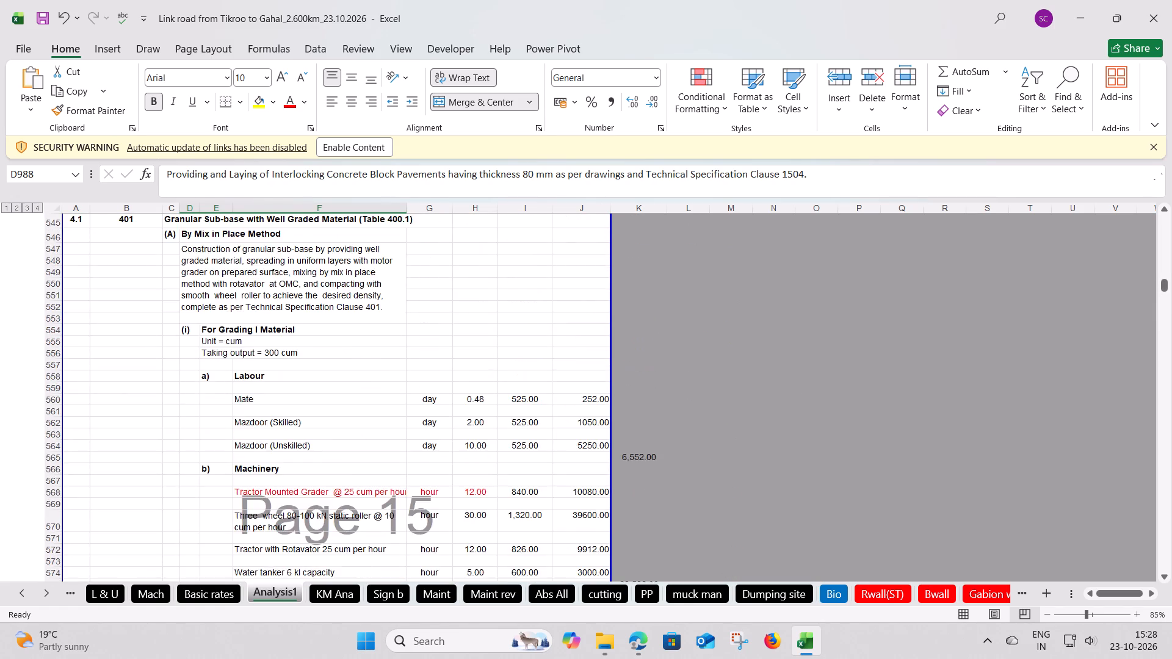
{"action": "scroll", "coordinate": [331, 378], "scroll_direction": "up", "scroll_amount": 3}
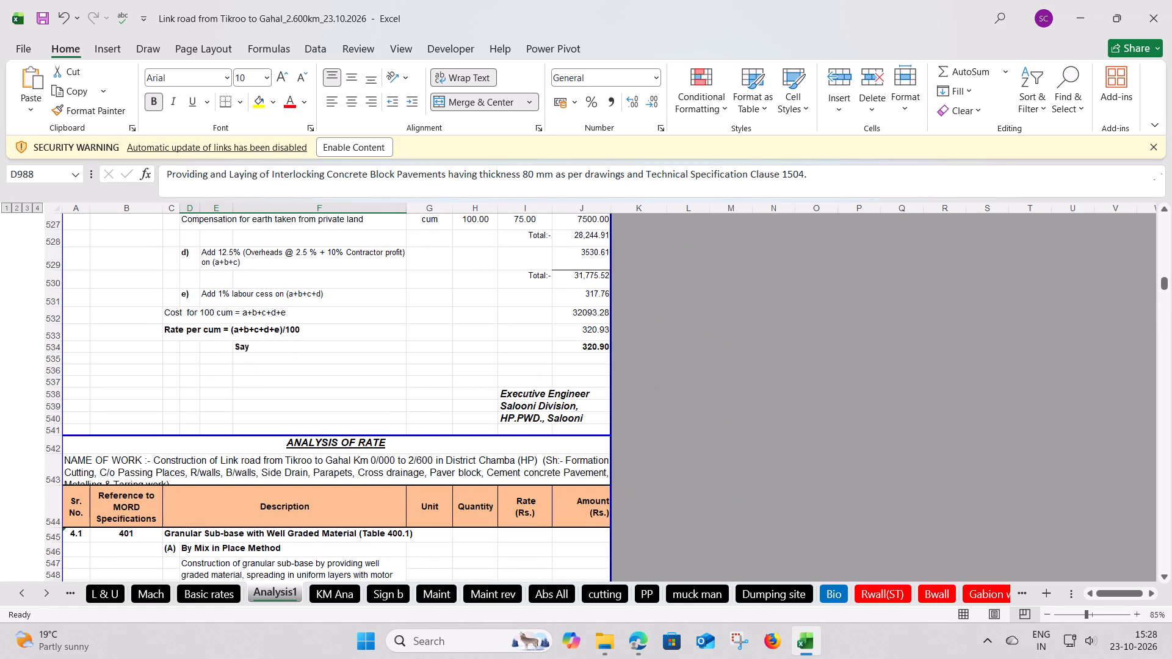
{"action": "scroll", "coordinate": [331, 378], "scroll_direction": "up", "scroll_amount": 18}
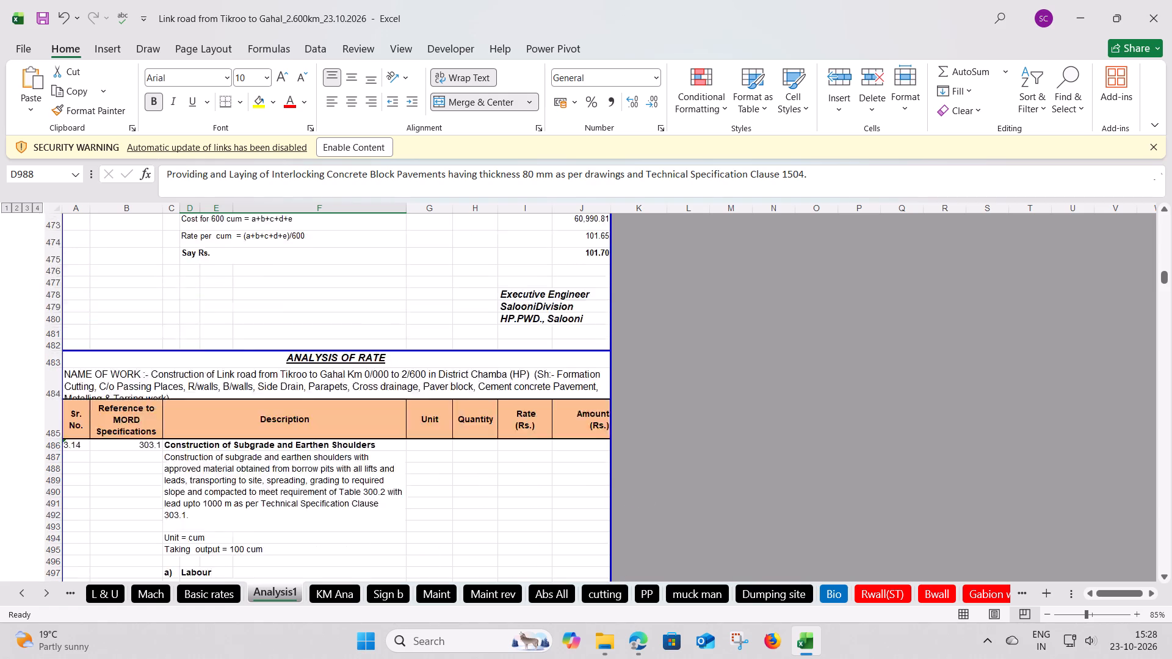
{"action": "scroll", "coordinate": [331, 378], "scroll_direction": "up", "scroll_amount": 19}
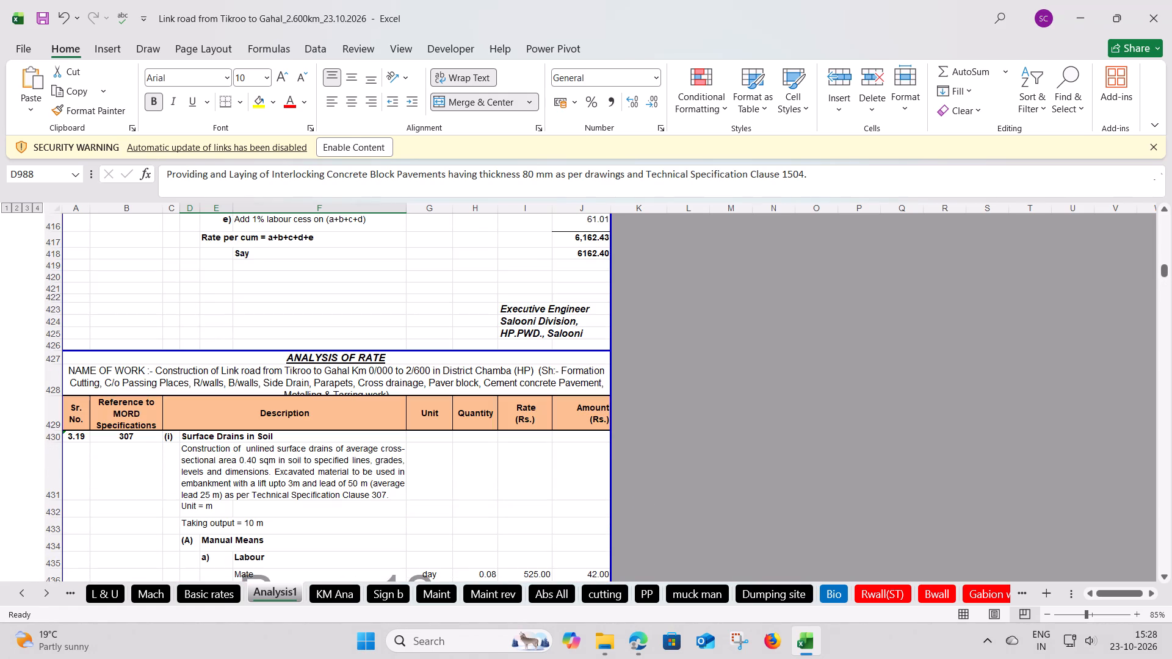
{"action": "scroll", "coordinate": [331, 378], "scroll_direction": "up", "scroll_amount": 16}
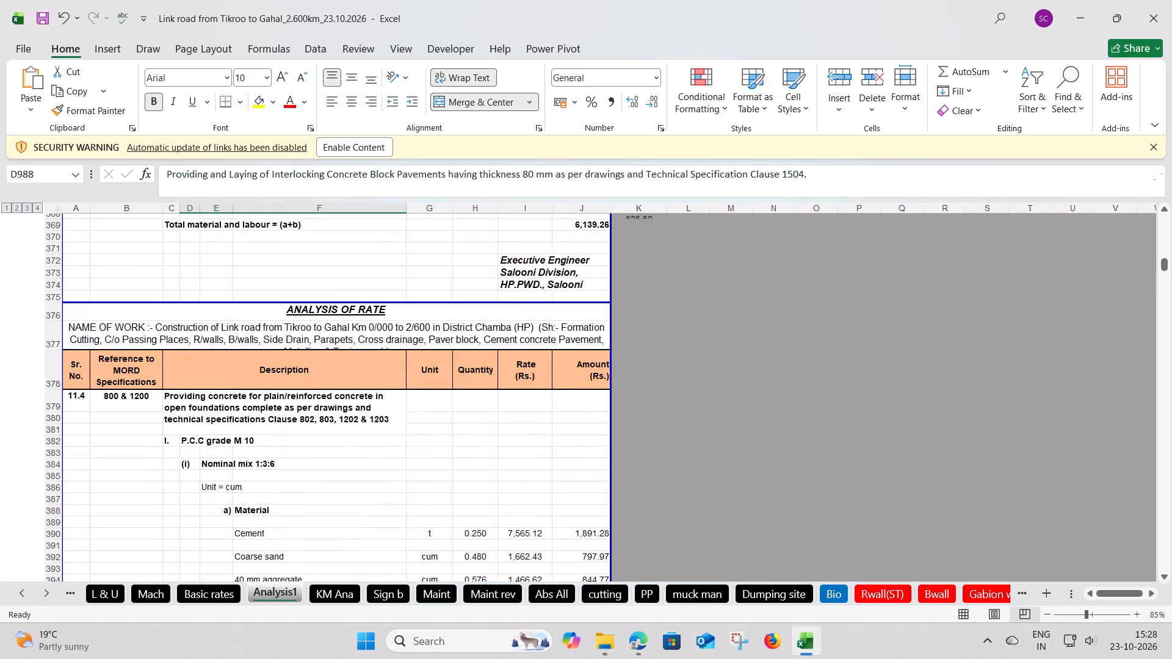
{"action": "scroll", "coordinate": [331, 378], "scroll_direction": "up", "scroll_amount": 19}
{"action": "scroll", "coordinate": [331, 378], "scroll_direction": "up", "scroll_amount": 14}
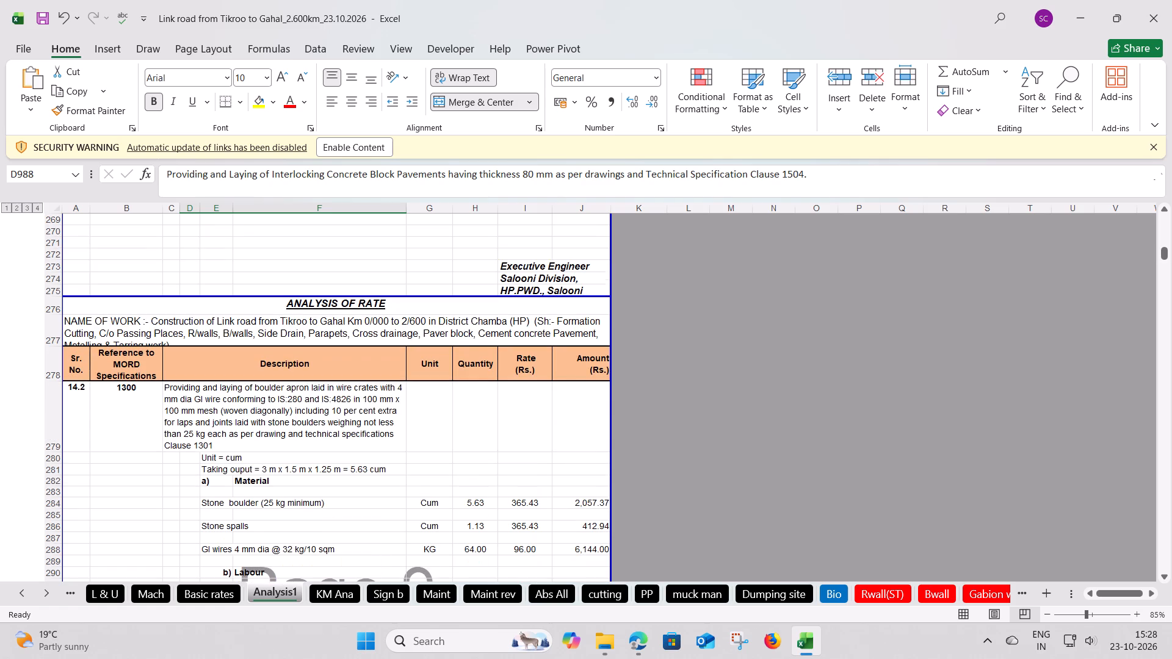
{"action": "scroll", "coordinate": [331, 378], "scroll_direction": "down", "scroll_amount": 4}
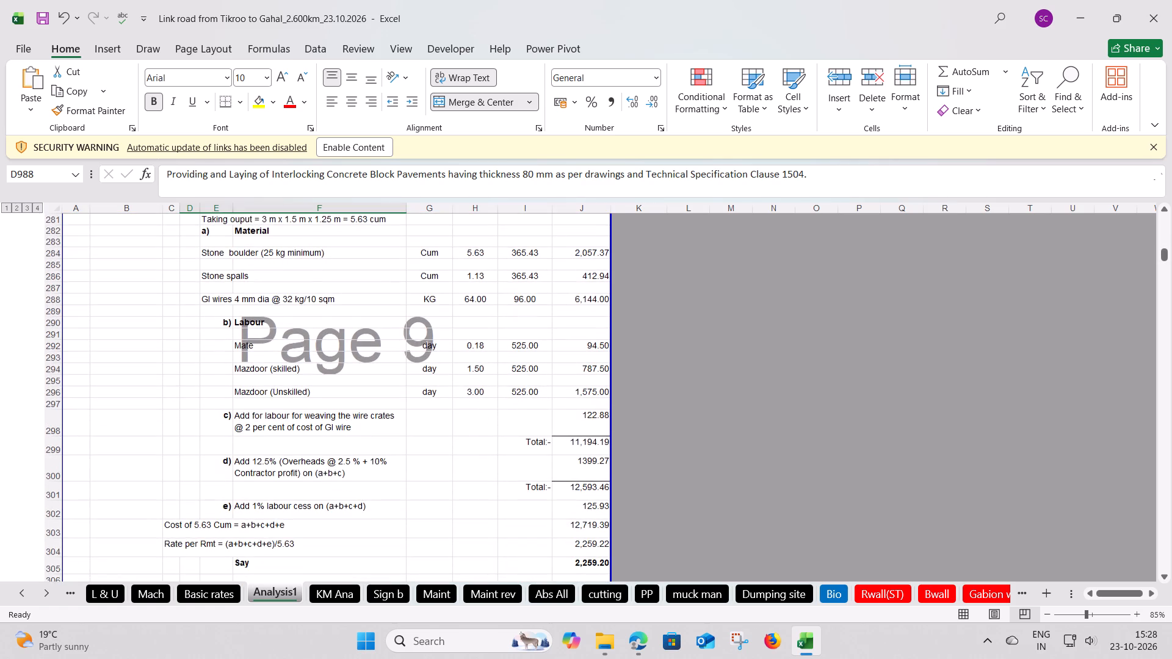
{"action": "scroll", "coordinate": [331, 378], "scroll_direction": "down", "scroll_amount": 1}
{"action": "scroll", "coordinate": [331, 378], "scroll_direction": "up", "scroll_amount": 3}
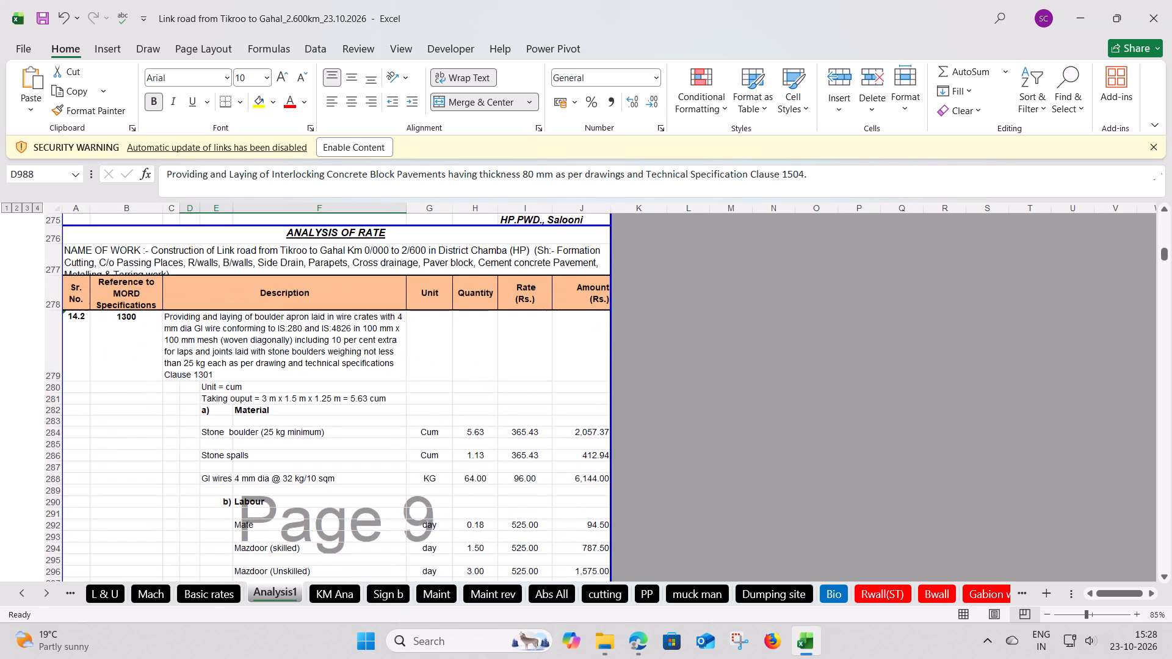
{"action": "scroll", "coordinate": [331, 378], "scroll_direction": "down", "scroll_amount": 2}
{"action": "scroll", "coordinate": [331, 378], "scroll_direction": "up", "scroll_amount": 1}
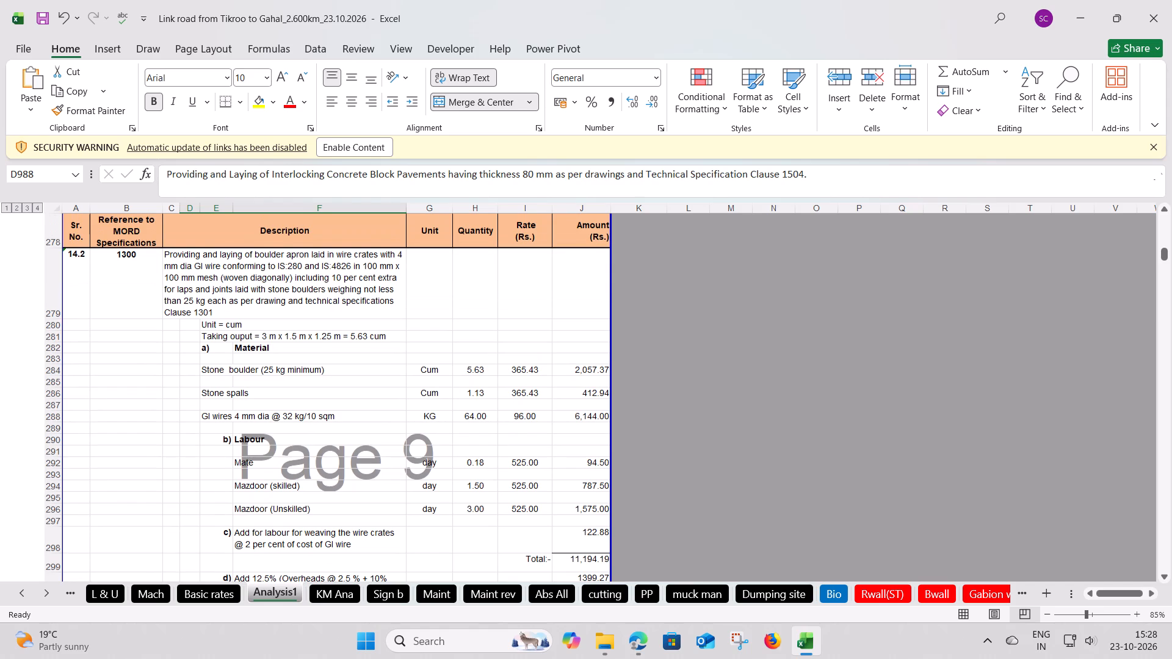
Print only page 9 of the Analysis1 sheet, the rate analysis of boulder apron laid in wire crates.
{"action": "key", "text": "ctrl+p"}
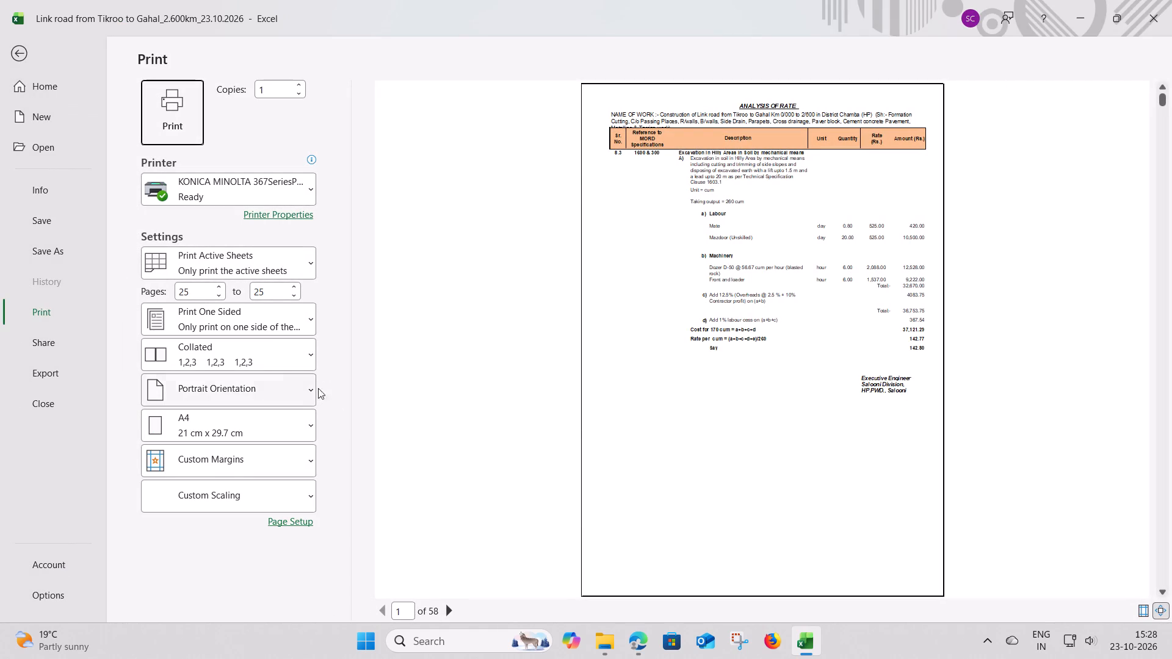
{"action": "key", "text": "Escape"}
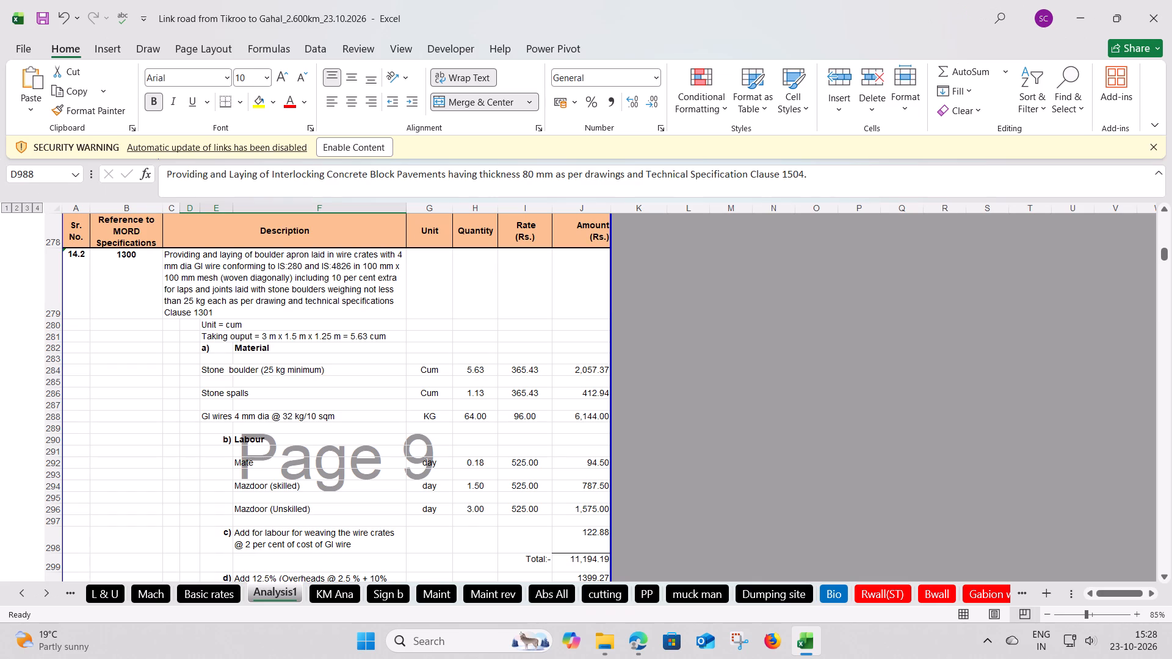
{"action": "key", "text": "ctrl+p"}
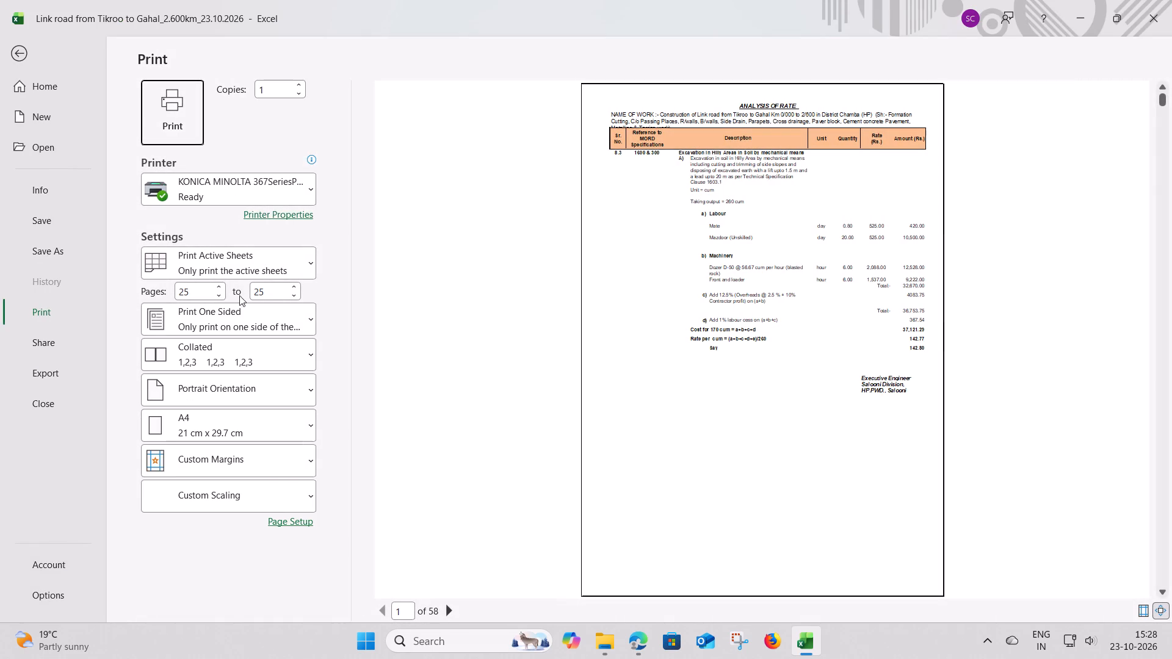
{"action": "left_click", "coordinate": [204, 289]}
{"action": "key", "text": "9"}
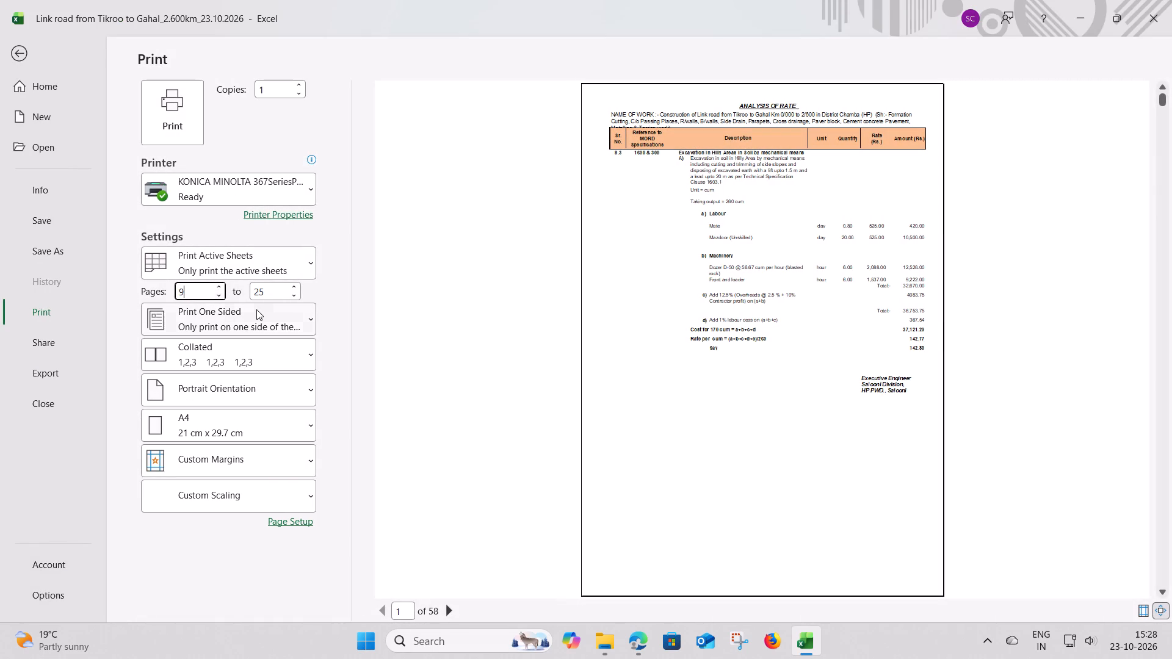
{"action": "left_click", "coordinate": [268, 293]}
{"action": "key", "text": "9"}
{"action": "left_click", "coordinate": [180, 109]}
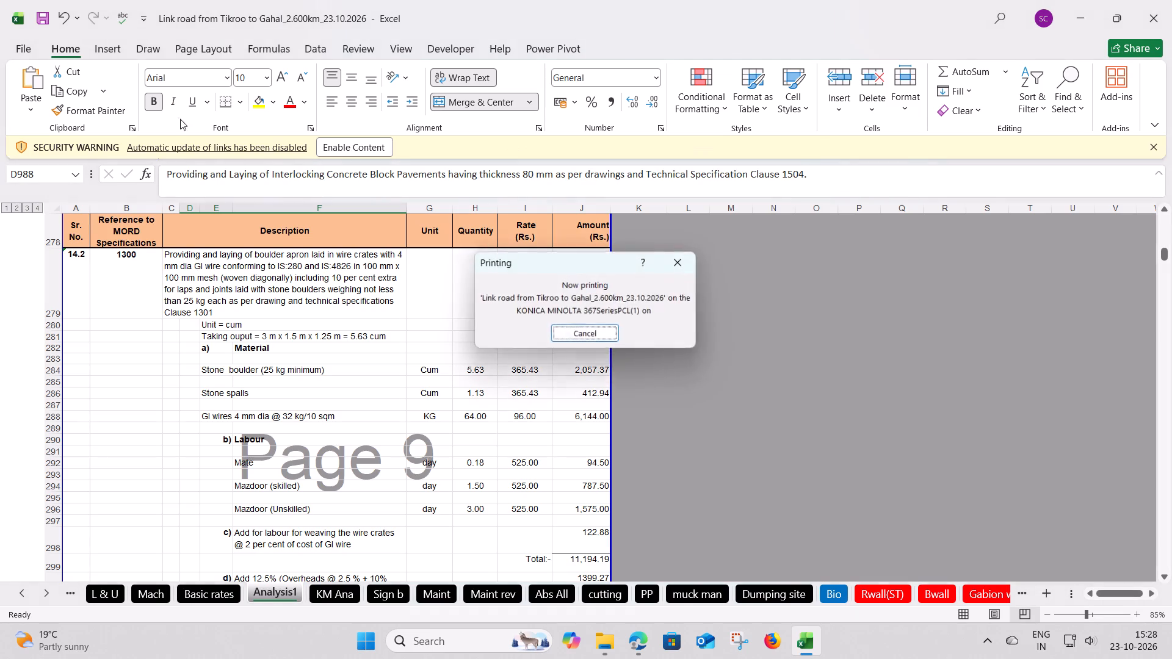
Print only page 8 of the Analysis1 sheet, the rate analysis of backfilling behind abutment, wing wall and return wall.
{"action": "scroll", "coordinate": [294, 376], "scroll_direction": "up", "scroll_amount": 14}
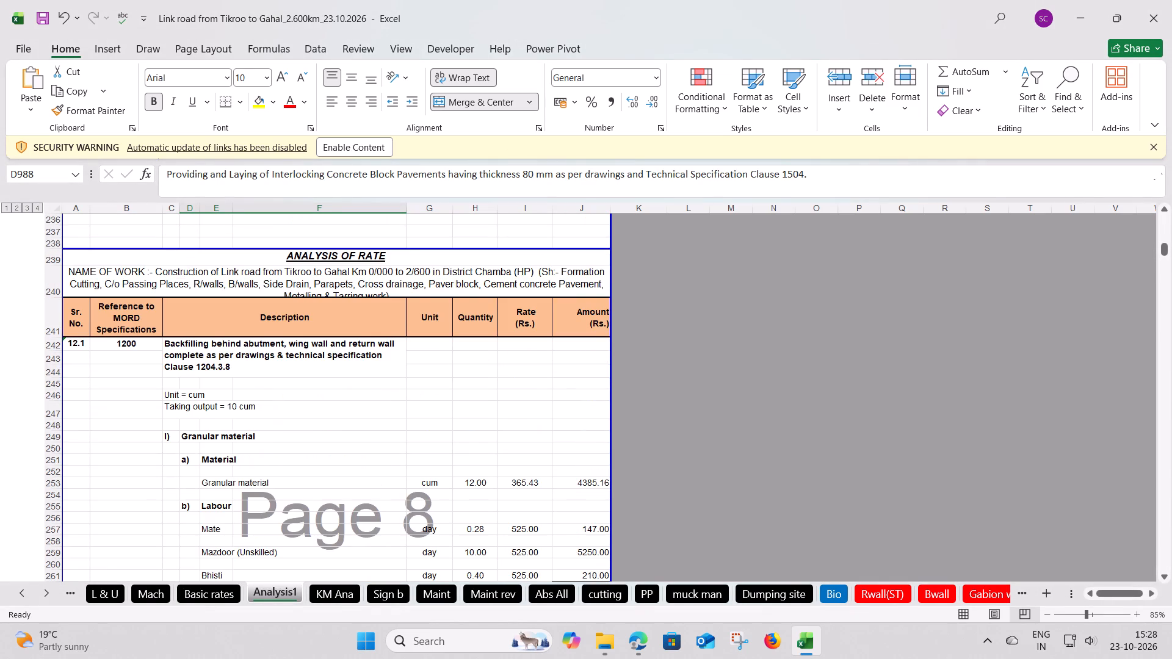
{"action": "scroll", "coordinate": [294, 376], "scroll_direction": "down", "scroll_amount": 2}
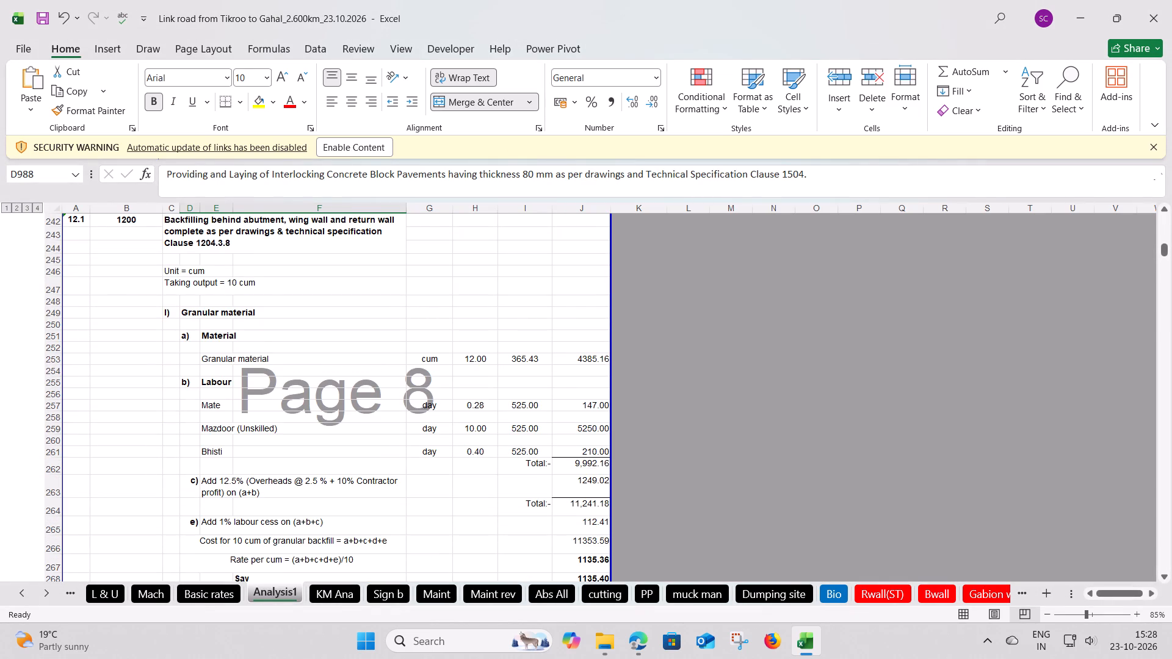
{"action": "scroll", "coordinate": [294, 376], "scroll_direction": "up", "scroll_amount": 2}
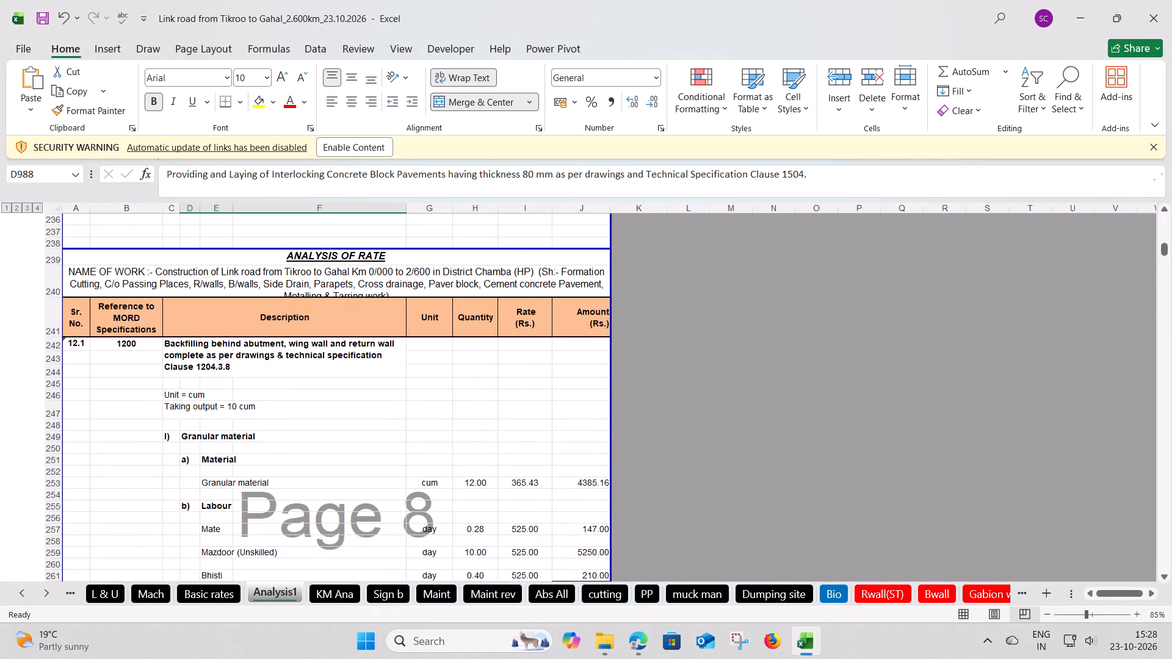
{"action": "key", "text": "ctrl+p"}
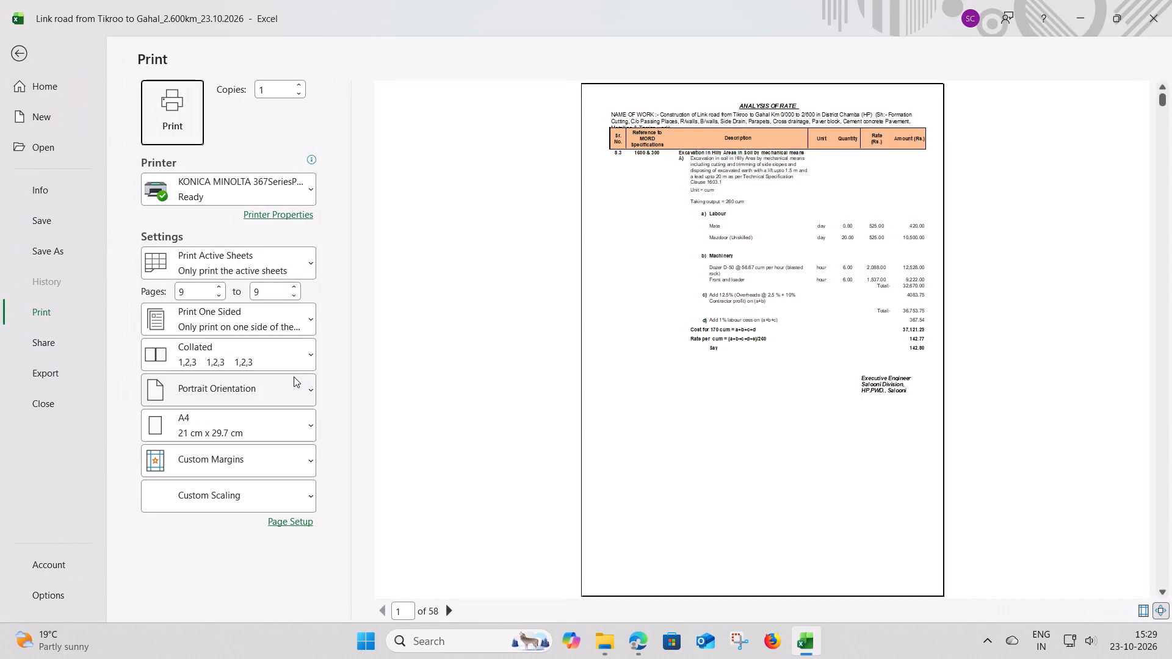
{"action": "left_click", "coordinate": [190, 292]}
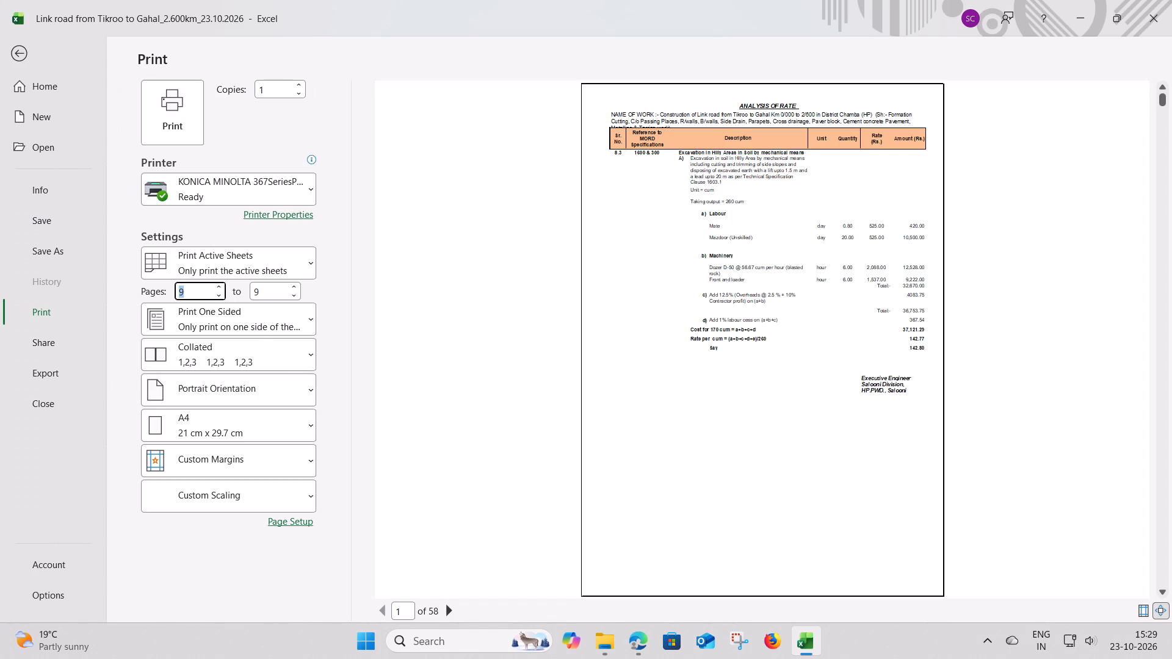
{"action": "key", "text": "8"}
{"action": "left_click", "coordinate": [265, 289]}
{"action": "key", "text": "8"}
{"action": "left_click", "coordinate": [191, 109]}
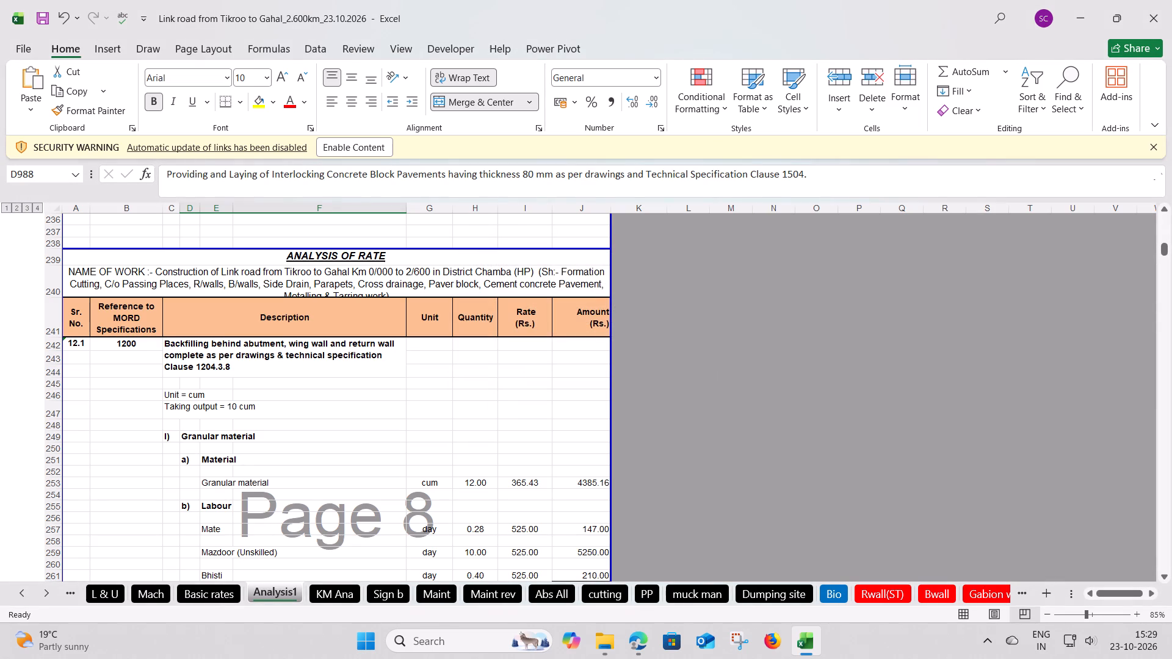
Check the material rates on the Basic rates sheet and print the whole sheet with the page range cleared.
{"action": "left_click", "coordinate": [201, 597]}
{"action": "scroll", "coordinate": [239, 427], "scroll_direction": "down", "scroll_amount": 4}
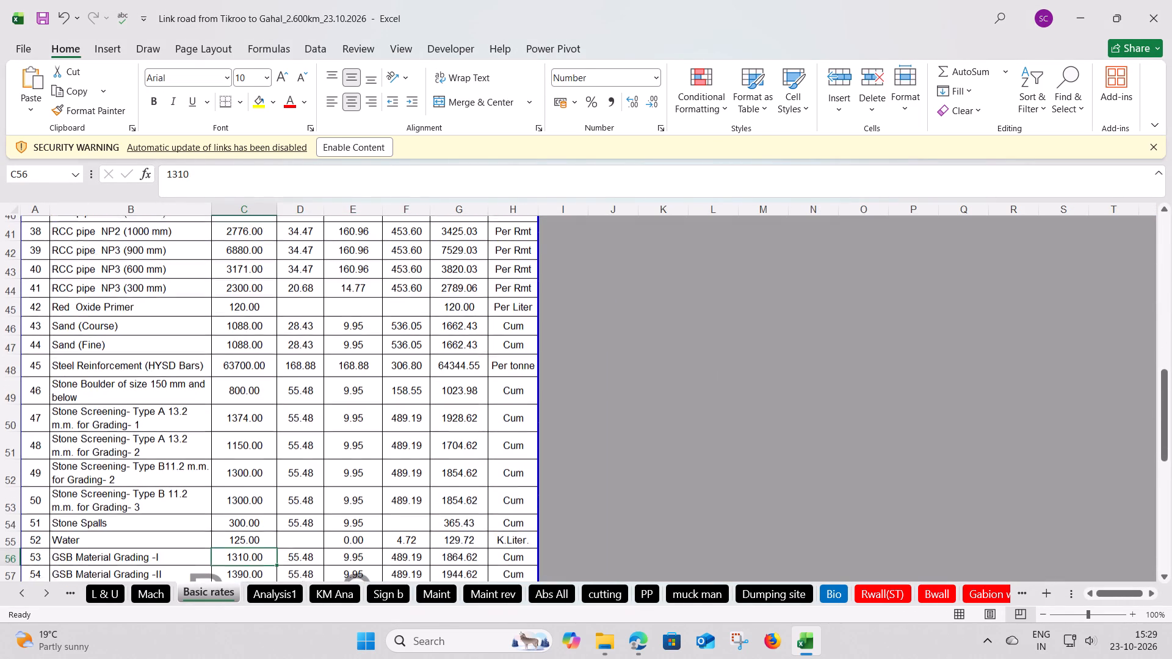
{"action": "scroll", "coordinate": [239, 427], "scroll_direction": "down", "scroll_amount": 6}
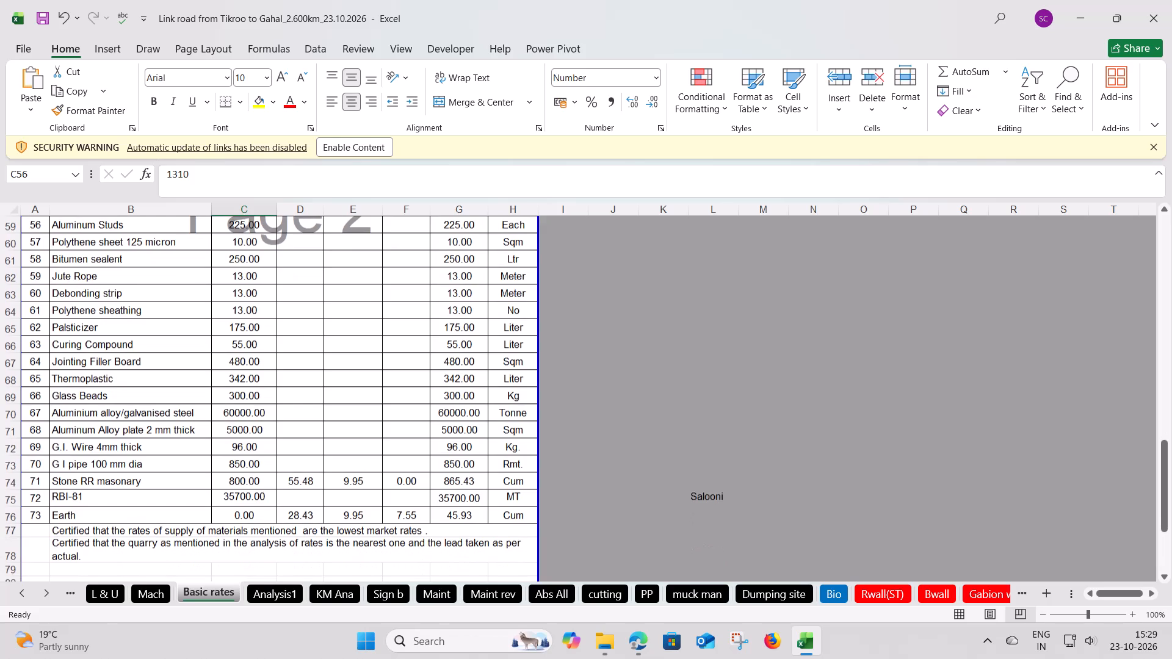
{"action": "key", "text": "ctrl+p"}
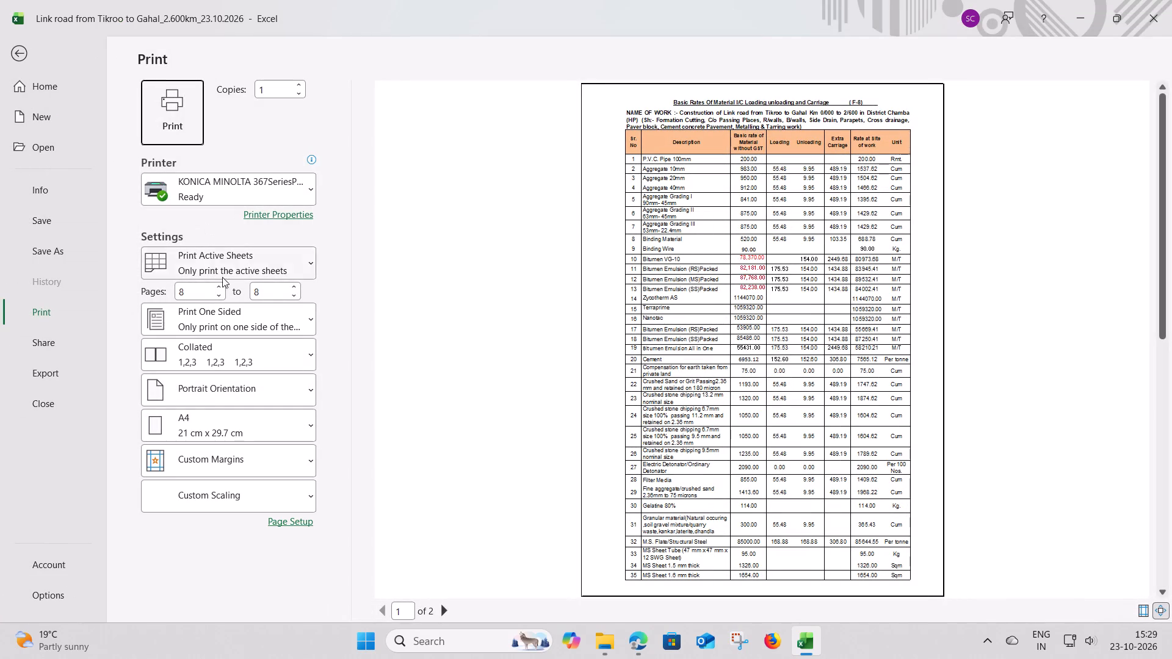
{"action": "left_click", "coordinate": [198, 288]}
{"action": "key", "text": "Delete"}
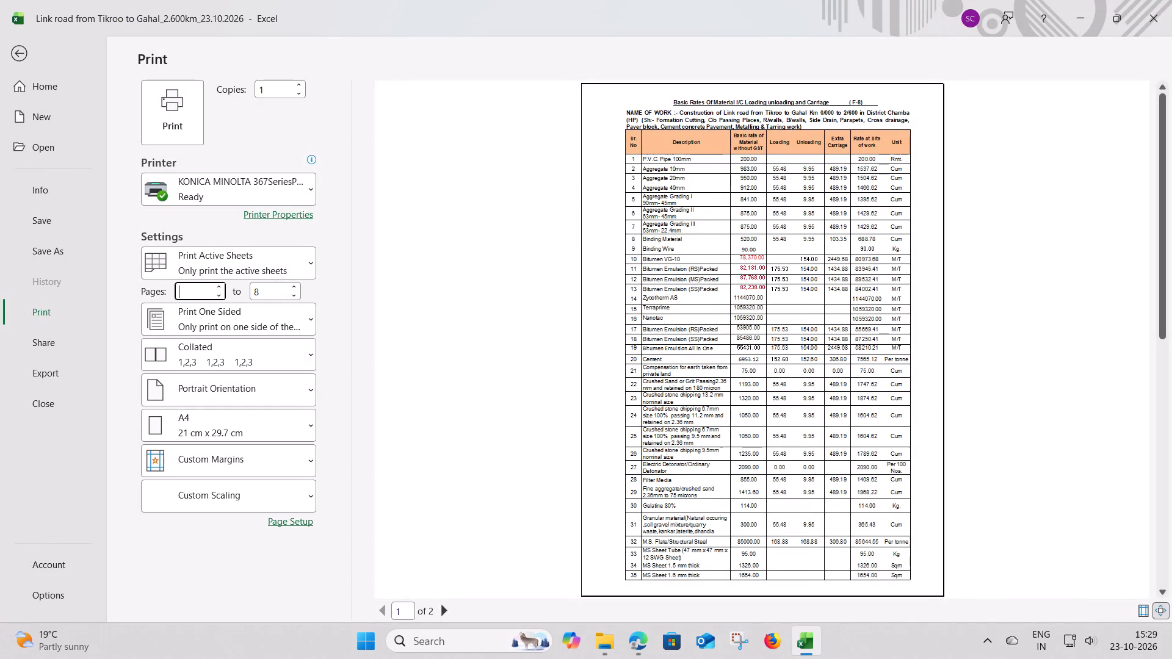
{"action": "left_click", "coordinate": [269, 291]}
{"action": "key", "text": "Delete"}
{"action": "left_click", "coordinate": [173, 98]}
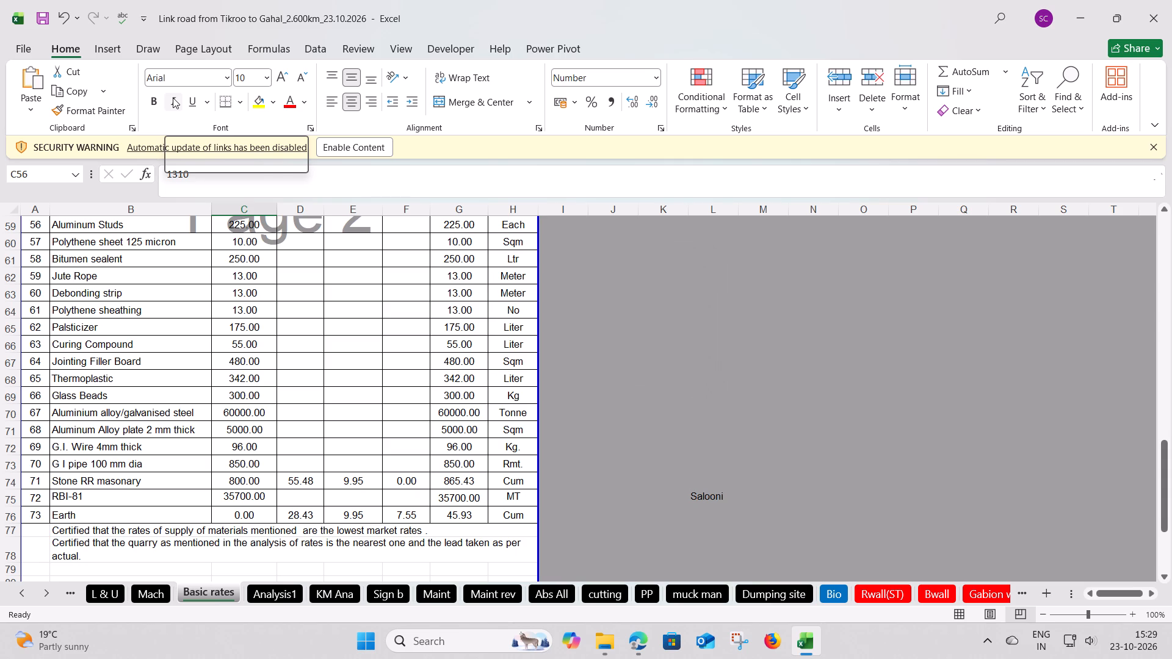
Close the Tikroo to Gahal estimate workbook, saving its changes.
{"action": "left_click", "coordinate": [1159, 20]}
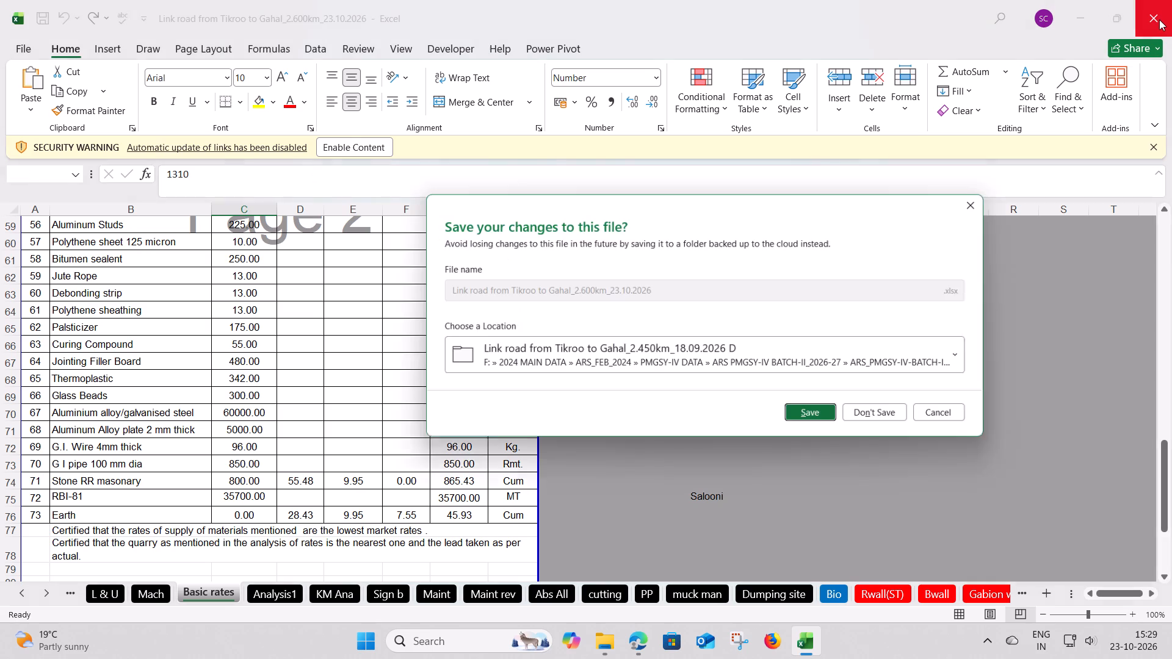
{"action": "left_click", "coordinate": [826, 415]}
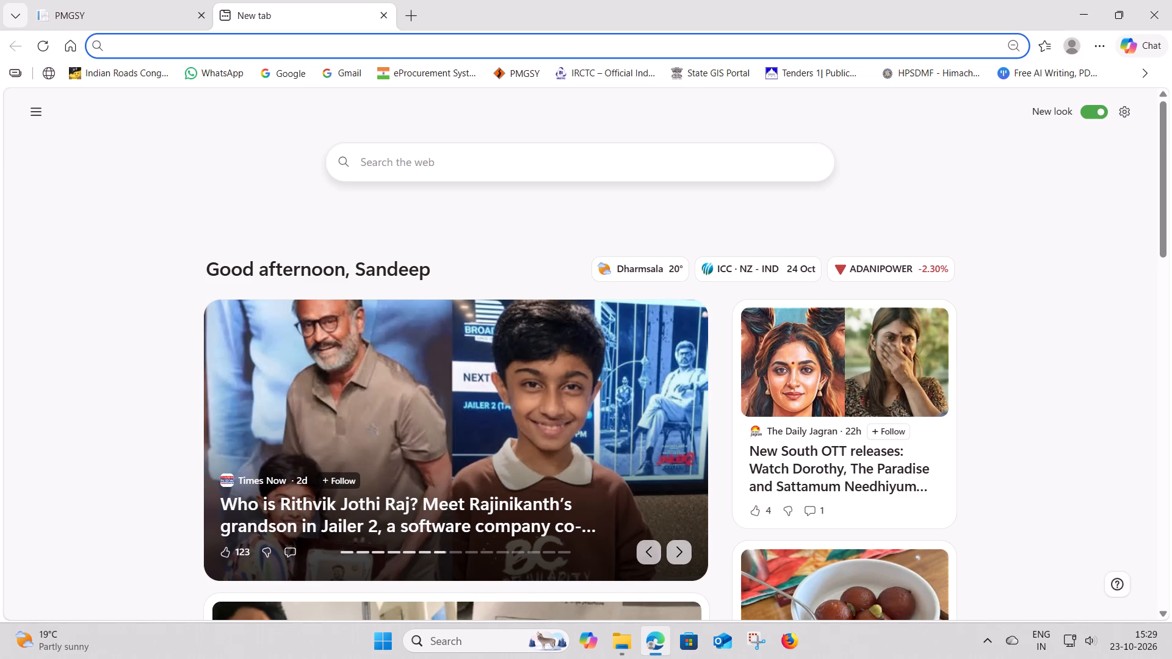
Close the empty new browser tab and the Edge window with the PMGSY proposals list.
{"action": "scroll", "coordinate": [343, 261], "scroll_direction": "up", "scroll_amount": 1}
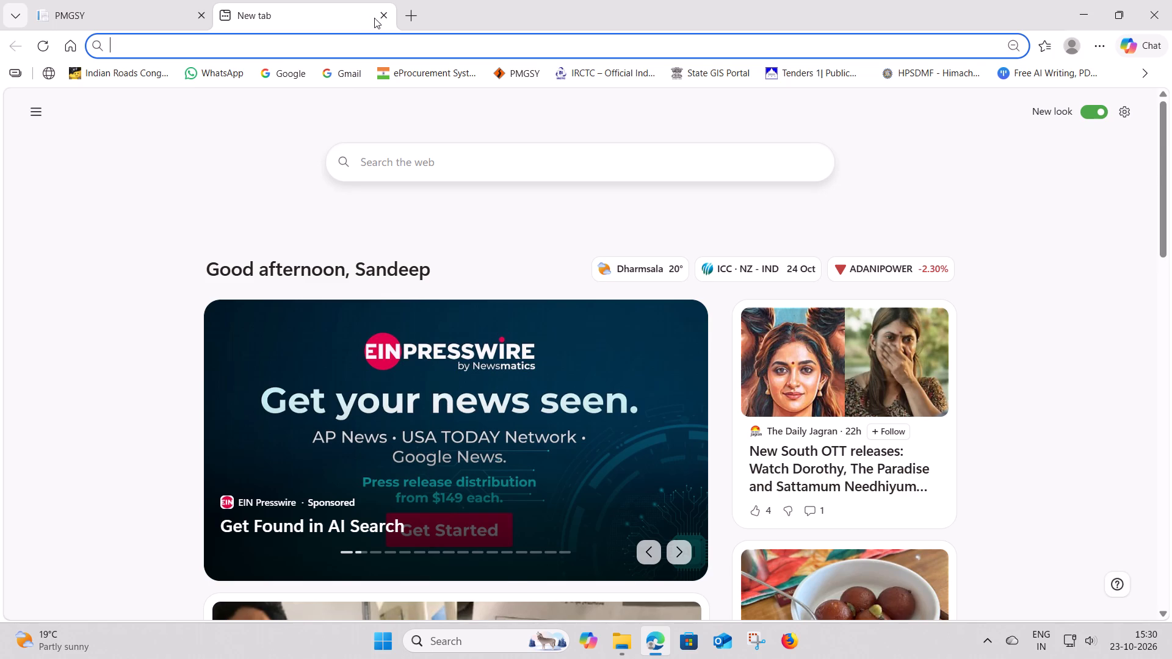
{"action": "left_click", "coordinate": [379, 18]}
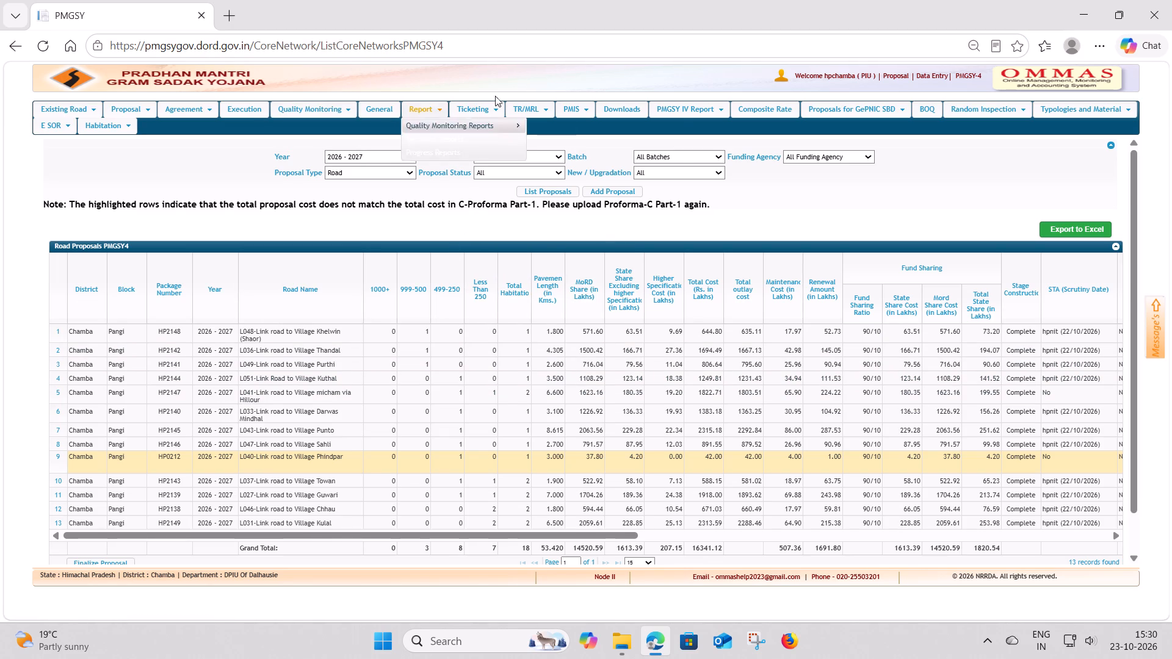
{"action": "left_click", "coordinate": [1171, 14]}
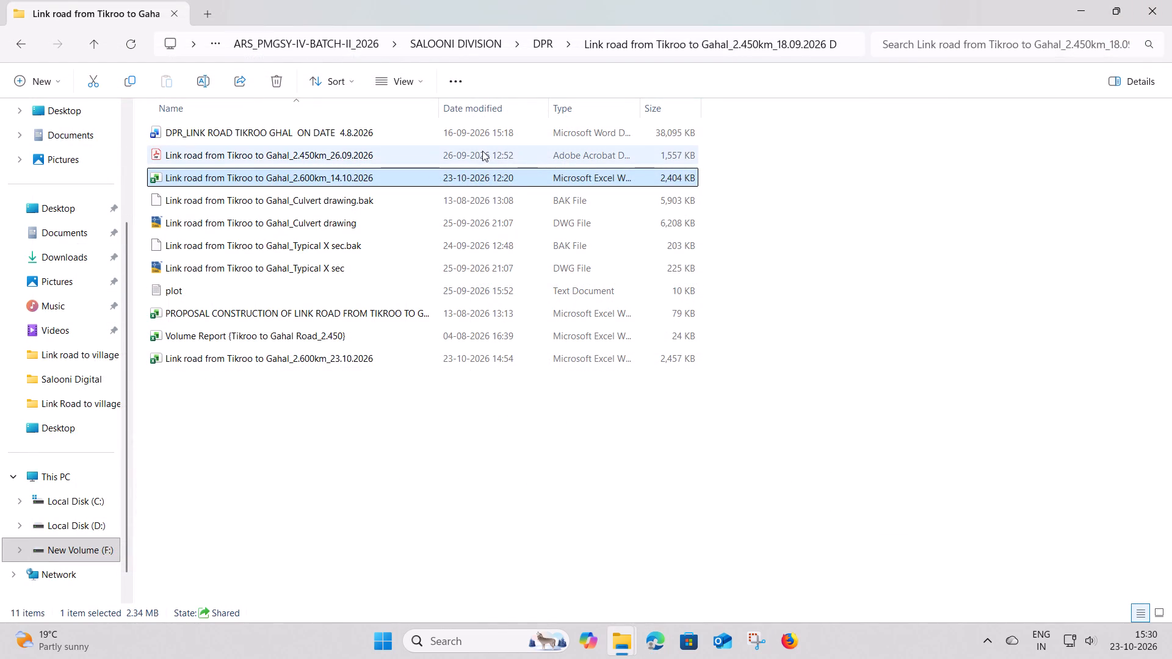
Select the workbook Link road from Tikroo to Gahal_2.600km_23.10.2026 in the File Explorer project folder.
{"action": "left_click", "coordinate": [247, 362]}
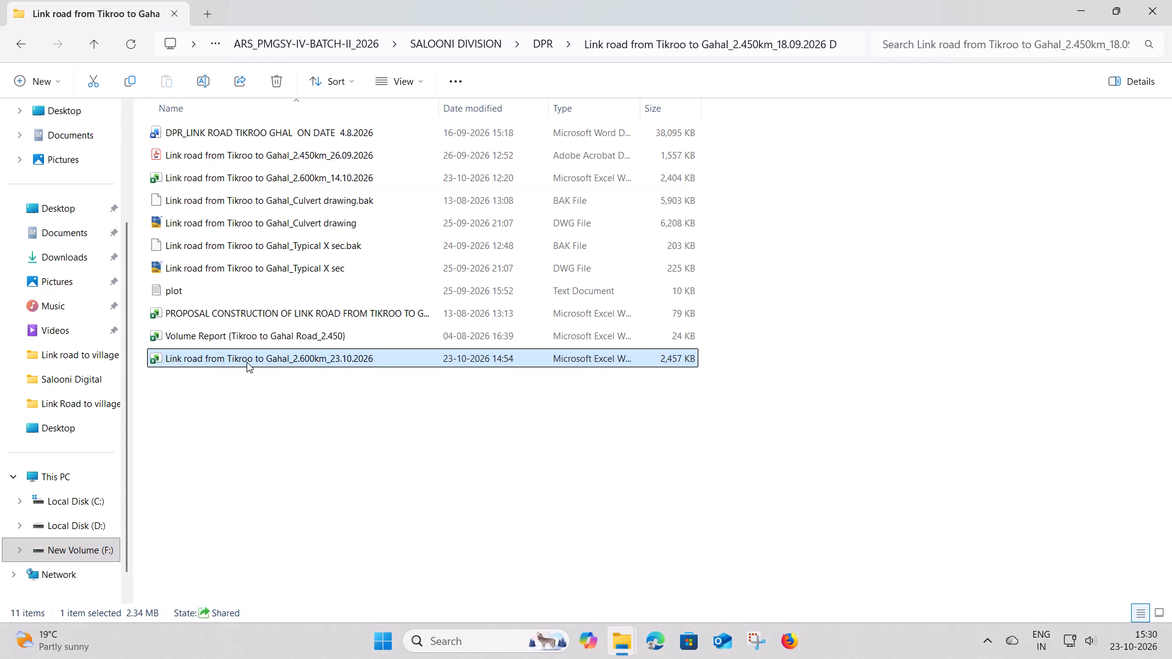
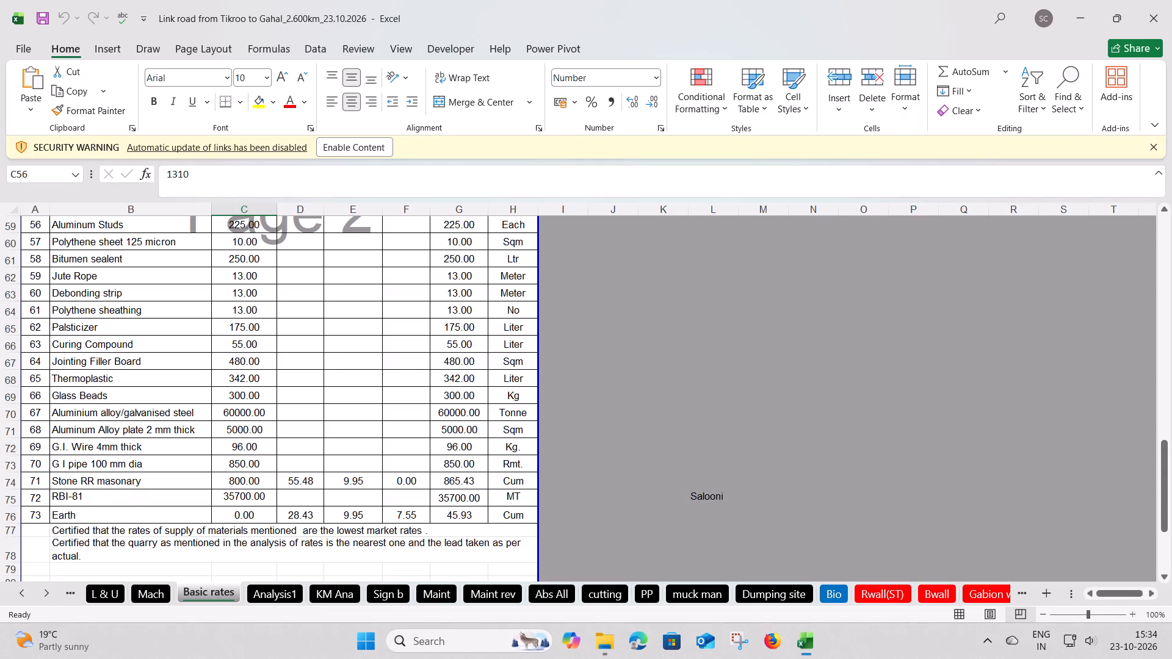
Print one copy of the General Abstract of Cost from the abst sheet on the KONICA MINOLTA printer.
{"action": "triple_click", "coordinate": [27, 596]}
{"action": "triple_click", "coordinate": [27, 596]}
{"action": "double_click", "coordinate": [27, 596]}
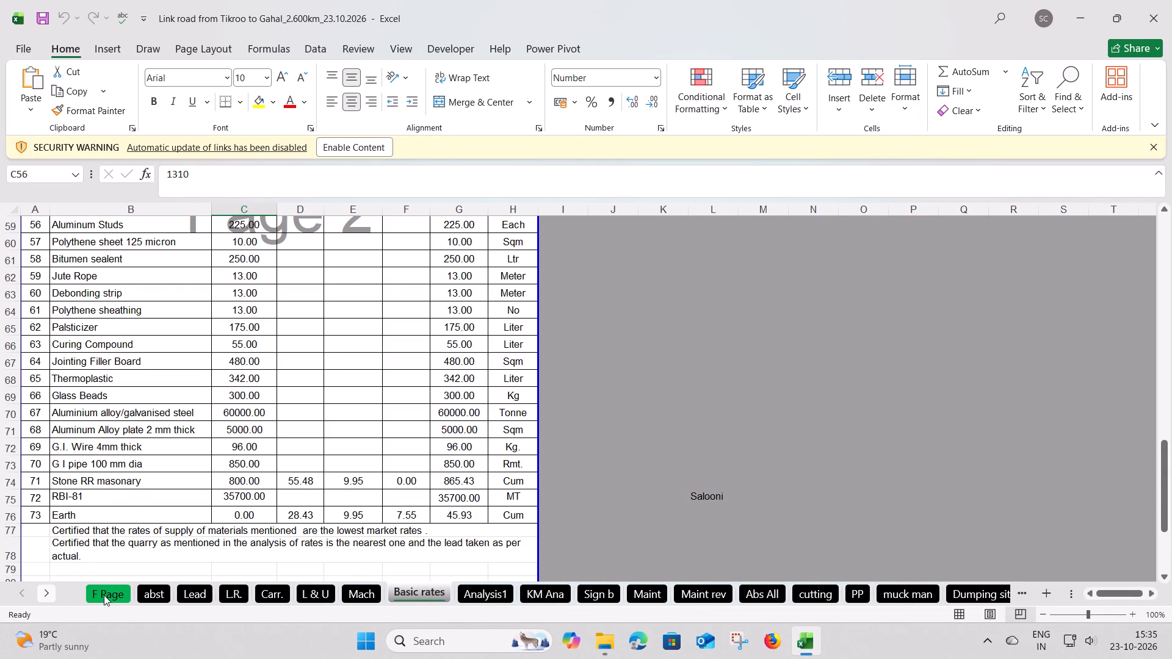
{"action": "left_click", "coordinate": [151, 597]}
{"action": "scroll", "coordinate": [267, 442], "scroll_direction": "down", "scroll_amount": 3}
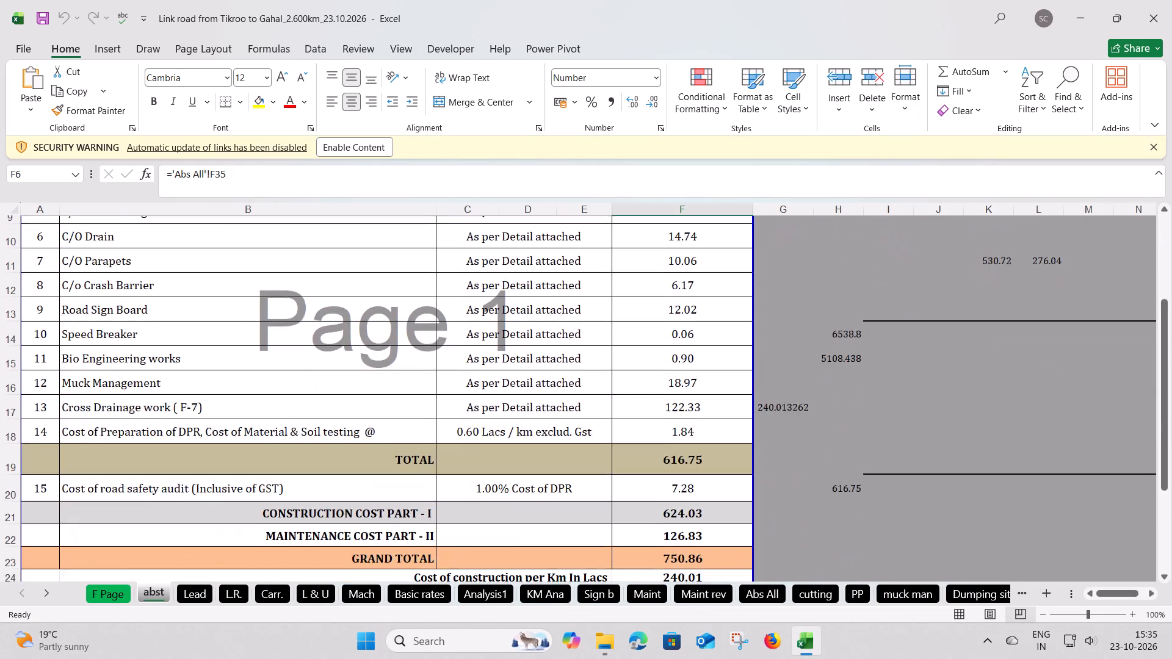
{"action": "scroll", "coordinate": [267, 442], "scroll_direction": "down", "scroll_amount": 1}
{"action": "key", "text": "ctrl+p"}
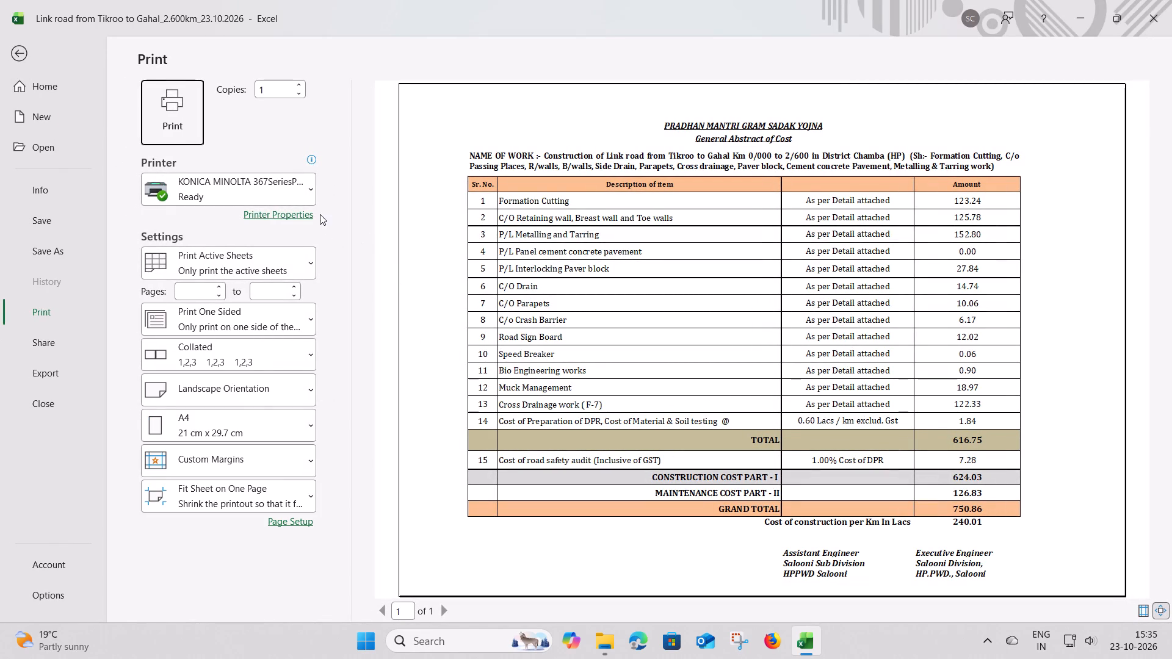
{"action": "left_click", "coordinate": [179, 112]}
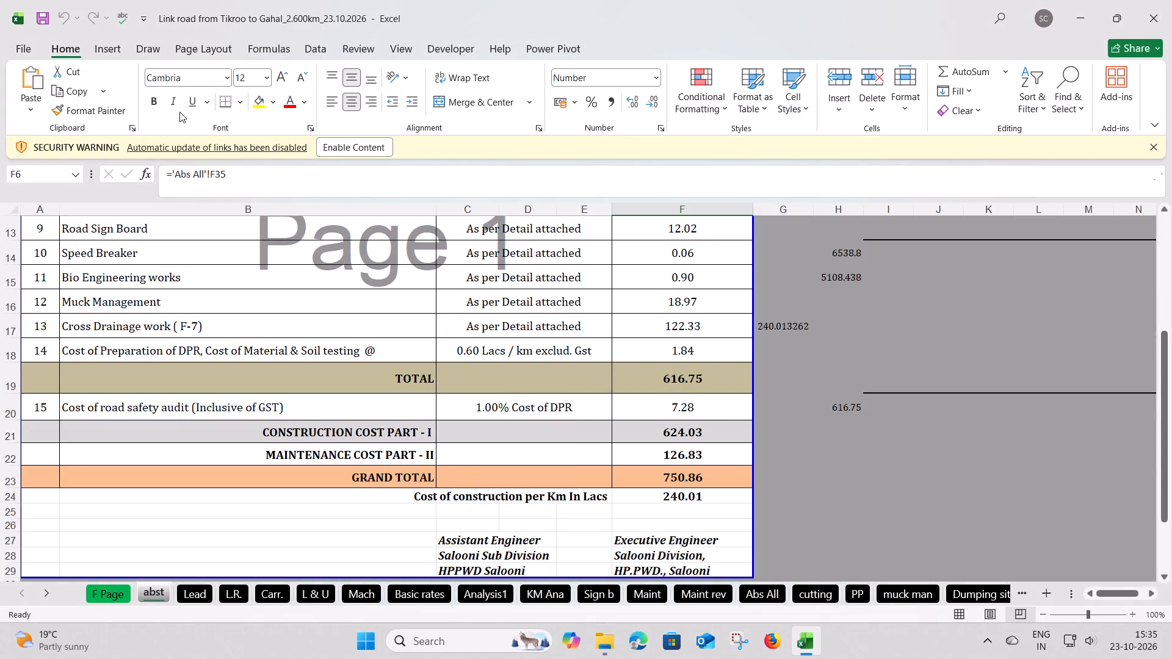
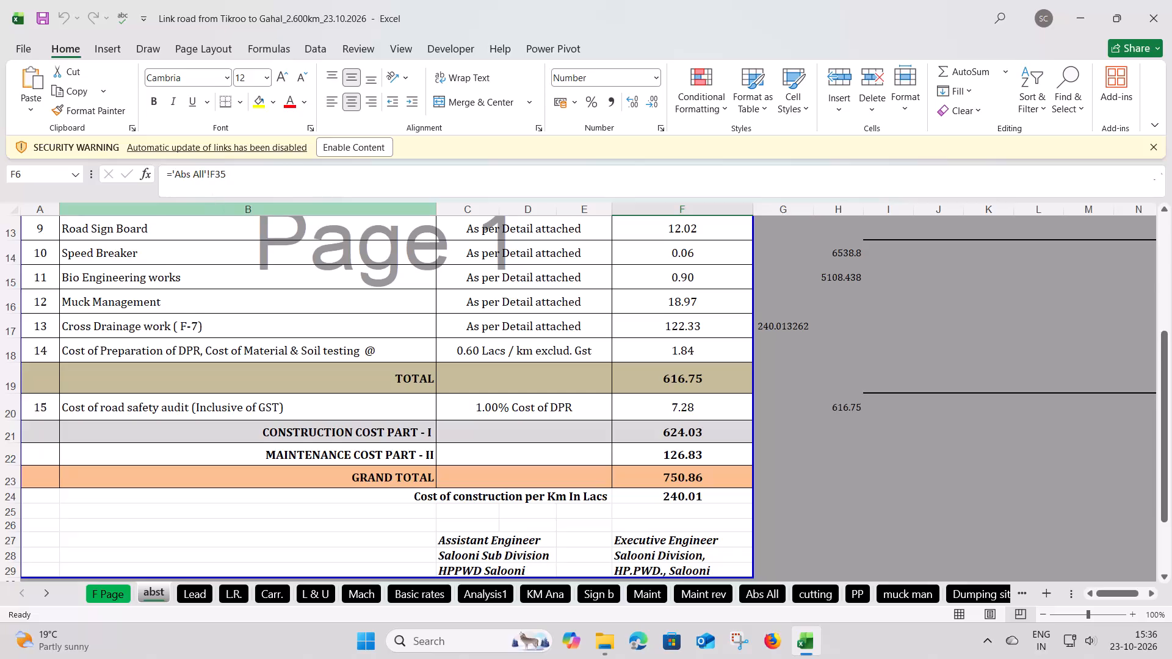
Open the Khuahnara to Kangroot road_2.770km_11.07.2026 workbook from its DPR folder in NABAARD's FATEHPUR DIVISION on drive F.
{"action": "left_click", "coordinate": [603, 656]}
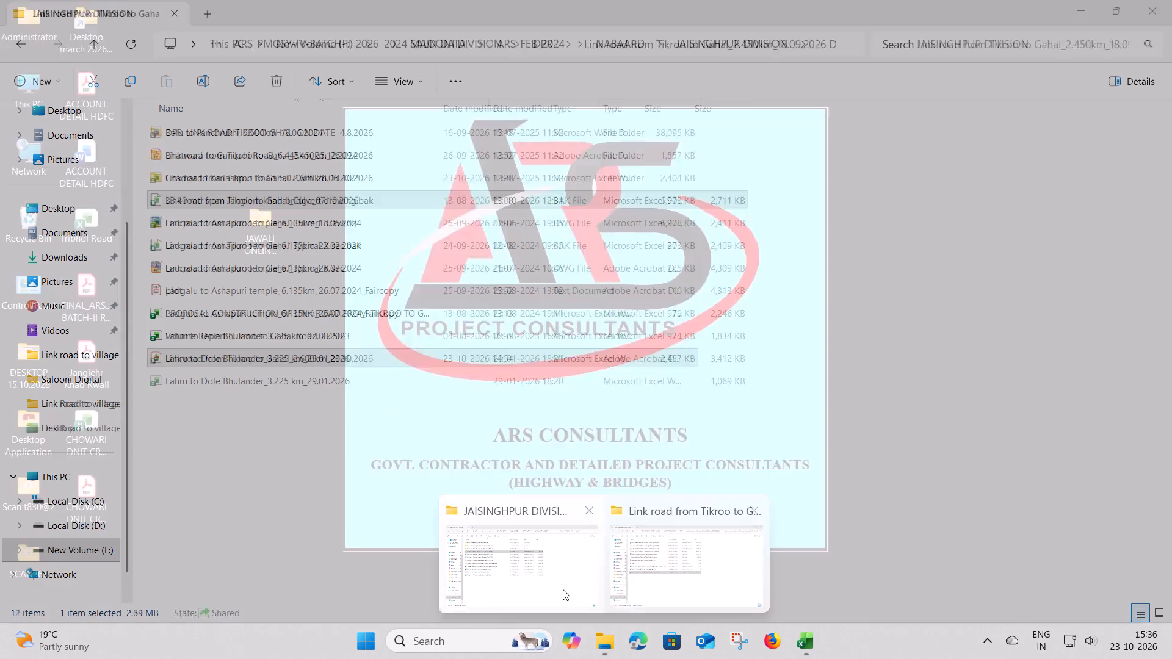
{"action": "left_click", "coordinate": [559, 588]}
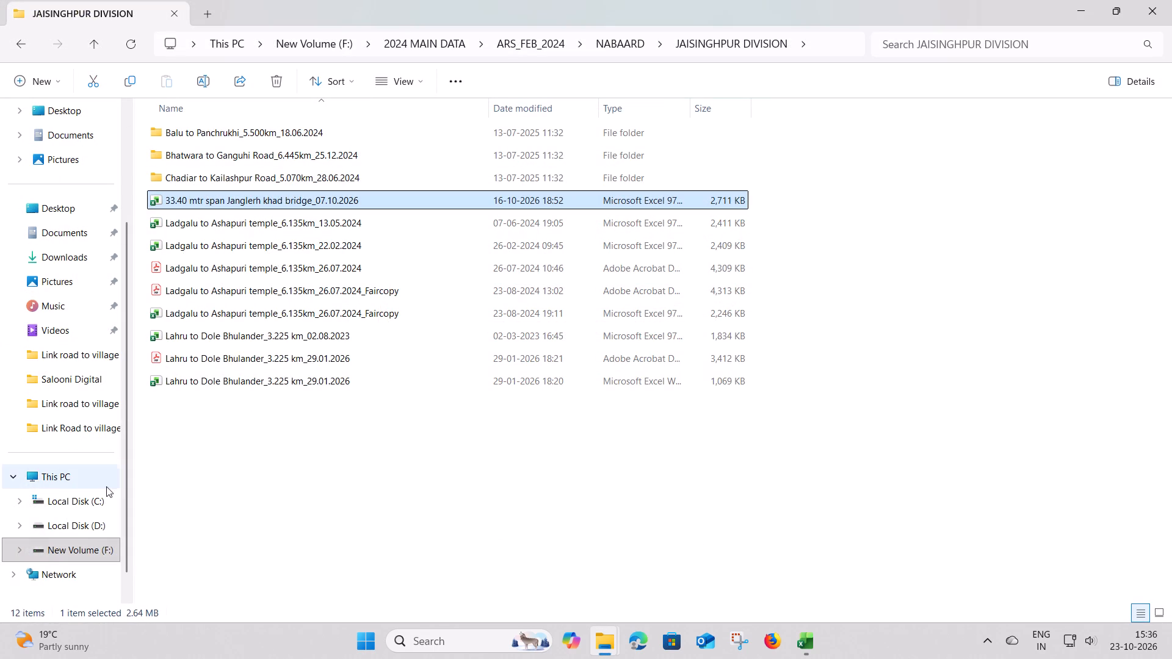
{"action": "left_click", "coordinate": [73, 553]}
{"action": "double_click", "coordinate": [207, 121]}
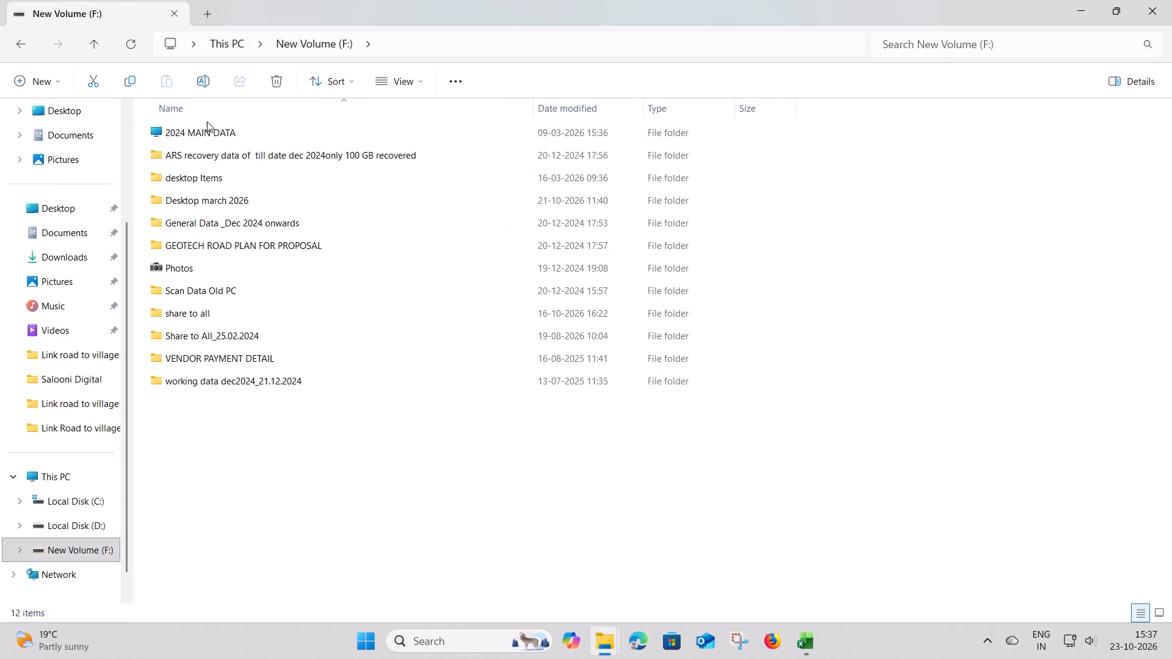
{"action": "double_click", "coordinate": [202, 132]}
{"action": "double_click", "coordinate": [202, 132]}
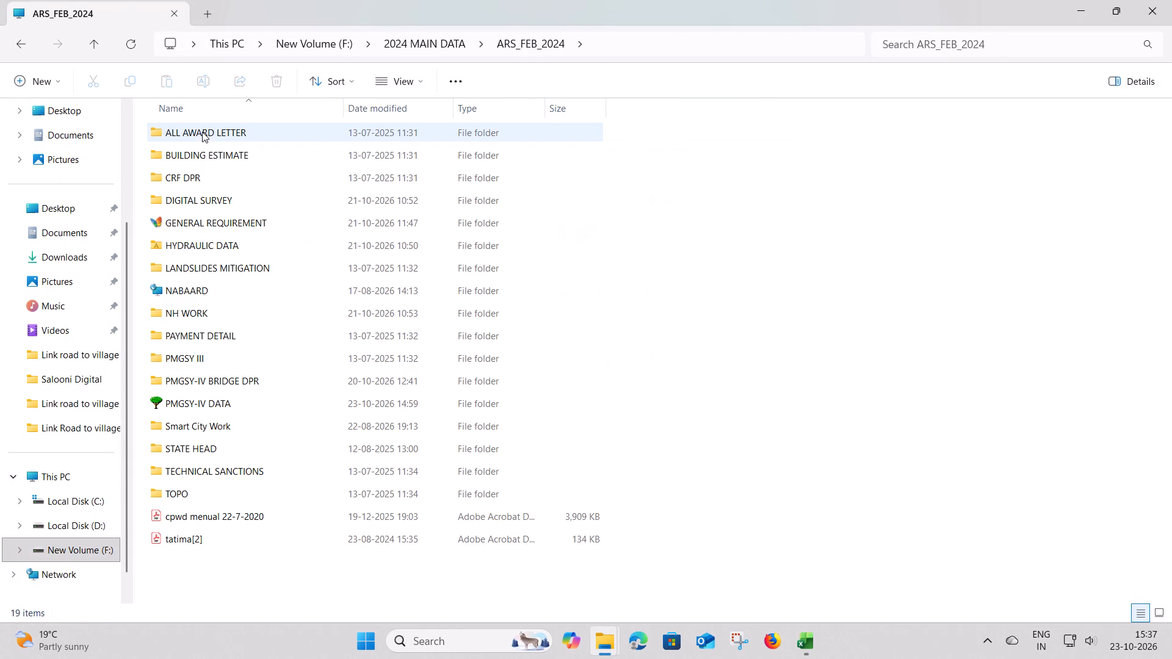
{"action": "double_click", "coordinate": [225, 285]}
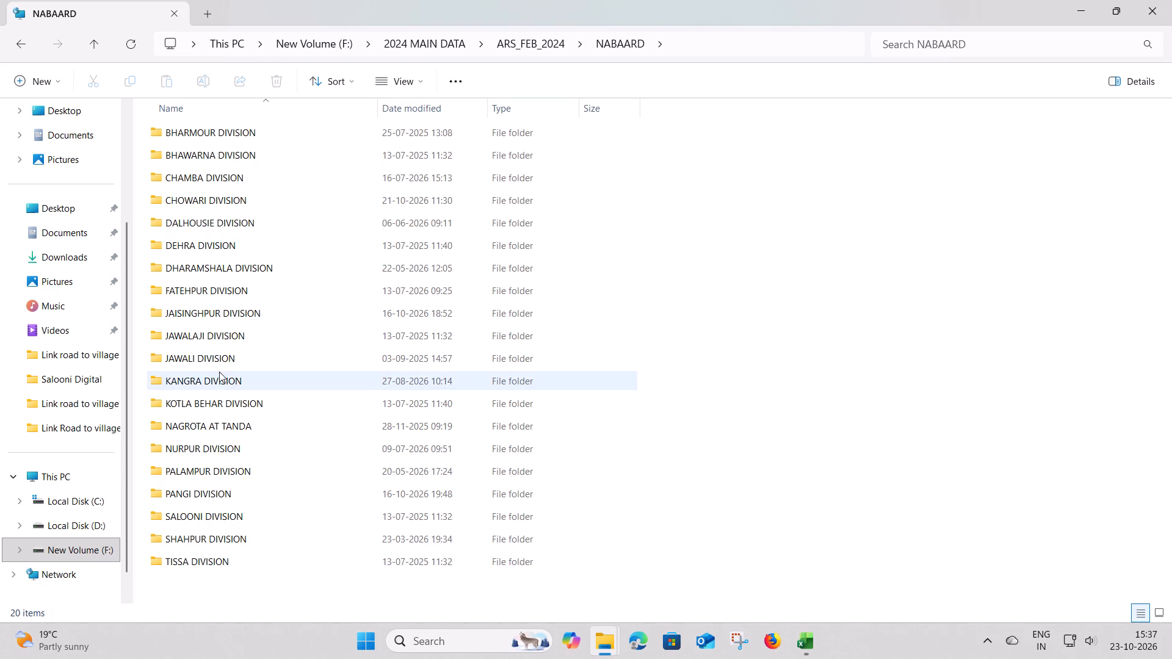
{"action": "double_click", "coordinate": [222, 292]}
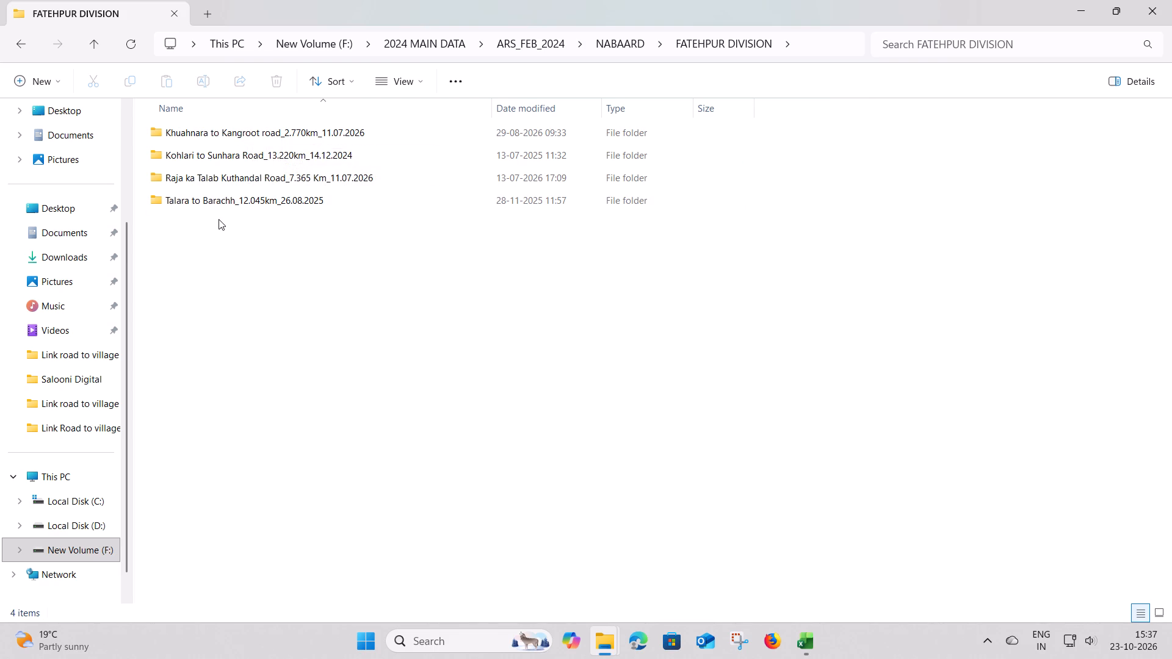
{"action": "double_click", "coordinate": [255, 141]}
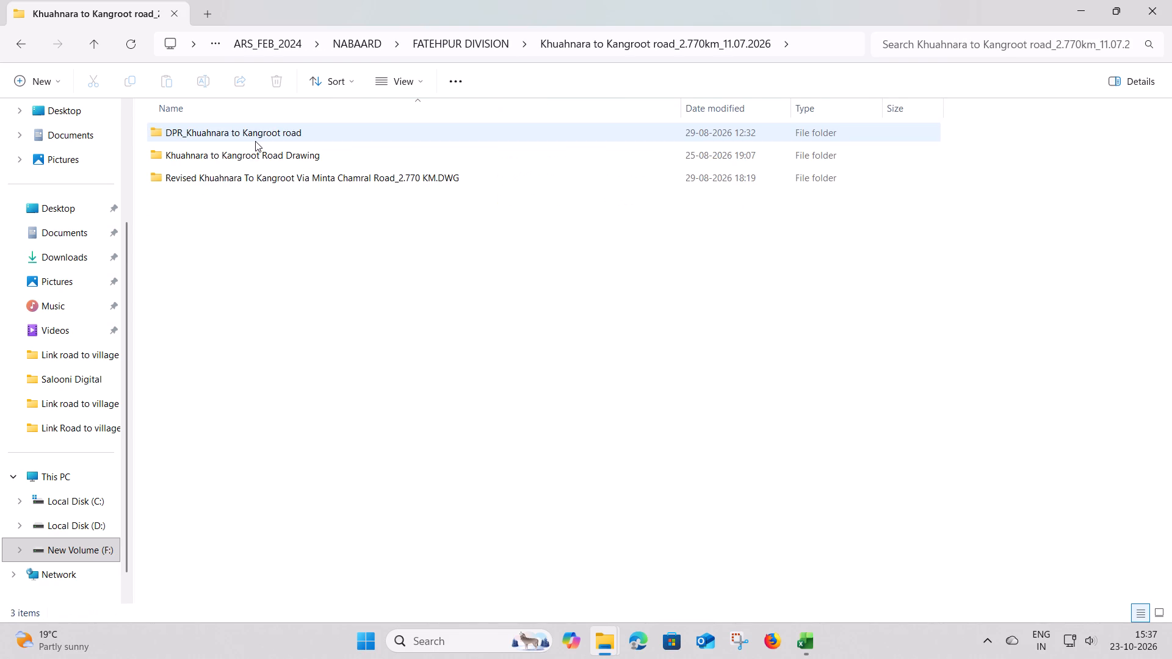
{"action": "double_click", "coordinate": [239, 176]}
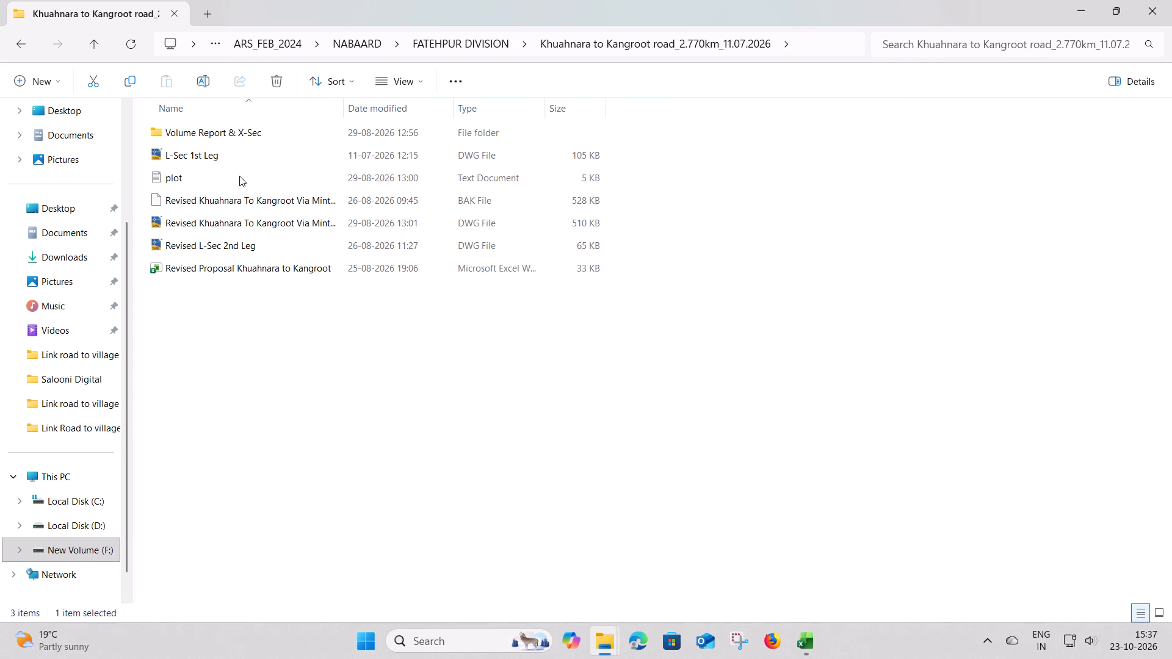
{"action": "left_click", "coordinate": [85, 35]}
{"action": "double_click", "coordinate": [220, 135]}
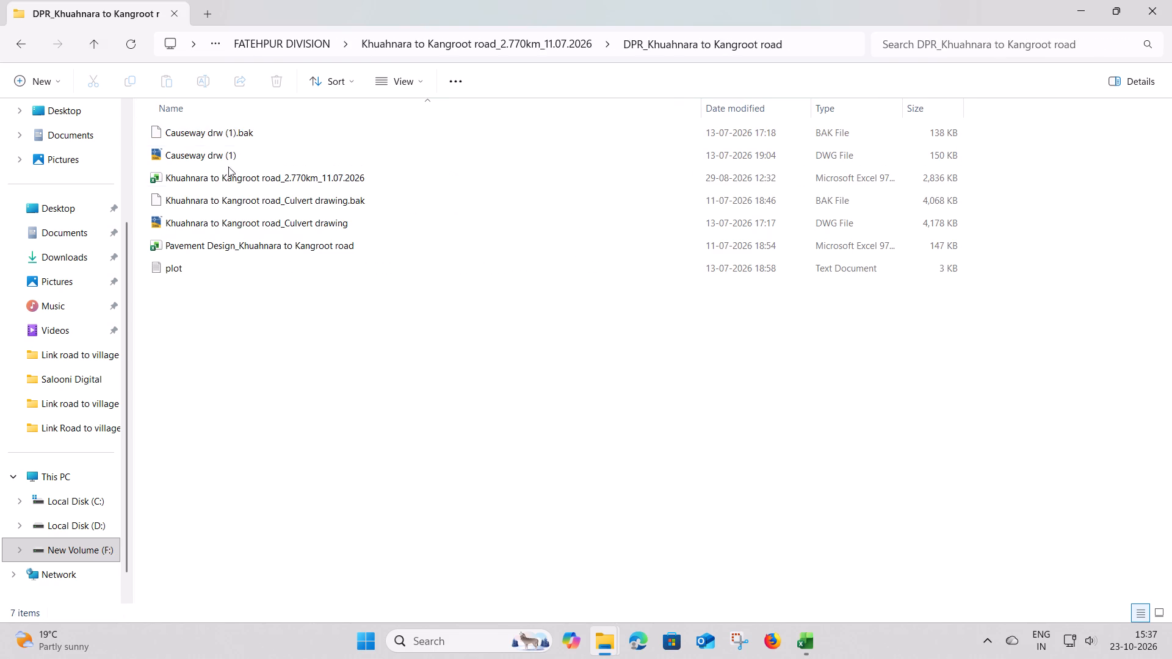
{"action": "double_click", "coordinate": [219, 183]}
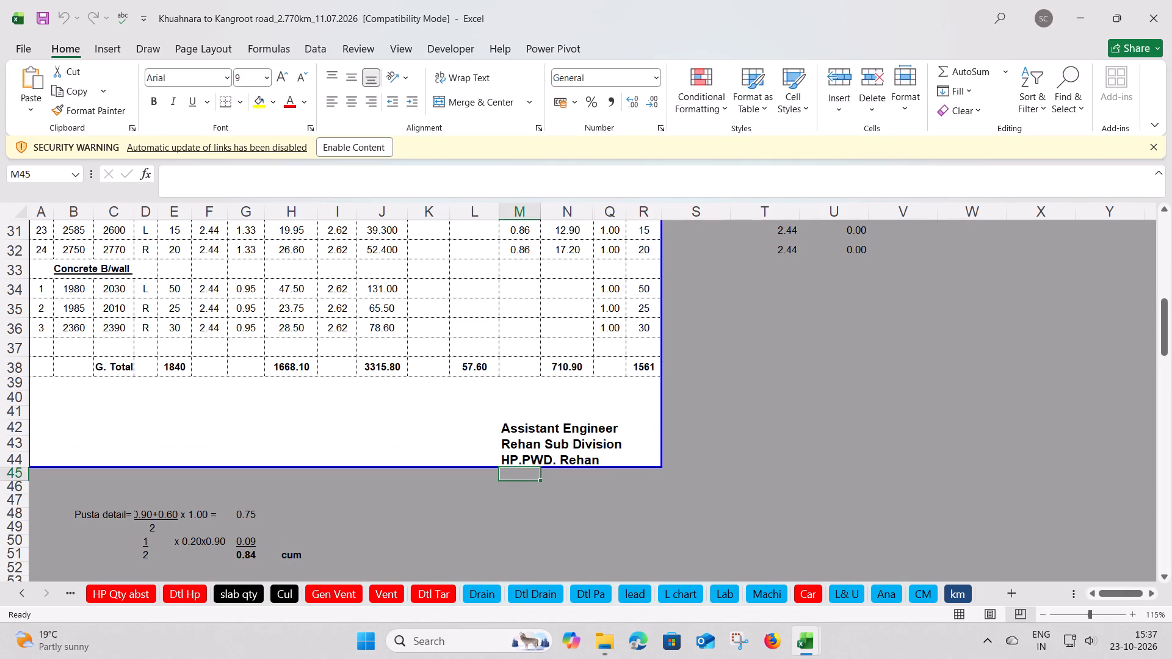
Delete the Concrete R/wall row for serial number 12, chainage 1410 to 1450.
{"action": "scroll", "coordinate": [215, 370], "scroll_direction": "up", "scroll_amount": 6}
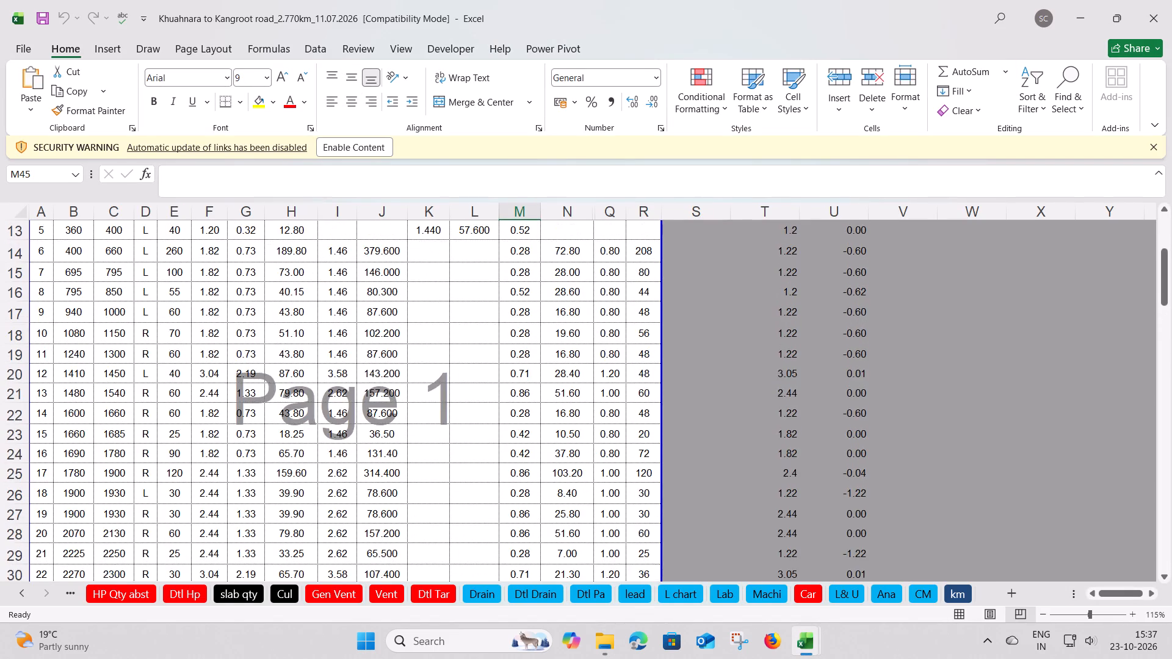
{"action": "scroll", "coordinate": [215, 370], "scroll_direction": "up", "scroll_amount": 2}
{"action": "scroll", "coordinate": [215, 370], "scroll_direction": "down", "scroll_amount": 1}
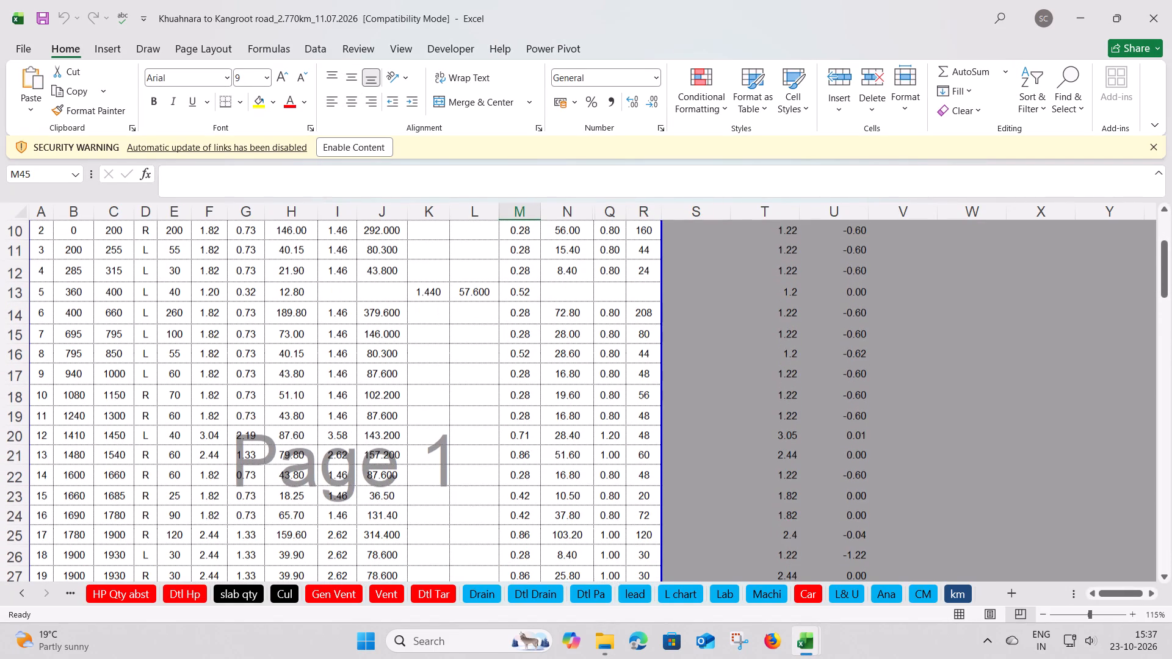
{"action": "scroll", "coordinate": [215, 370], "scroll_direction": "down", "scroll_amount": 2}
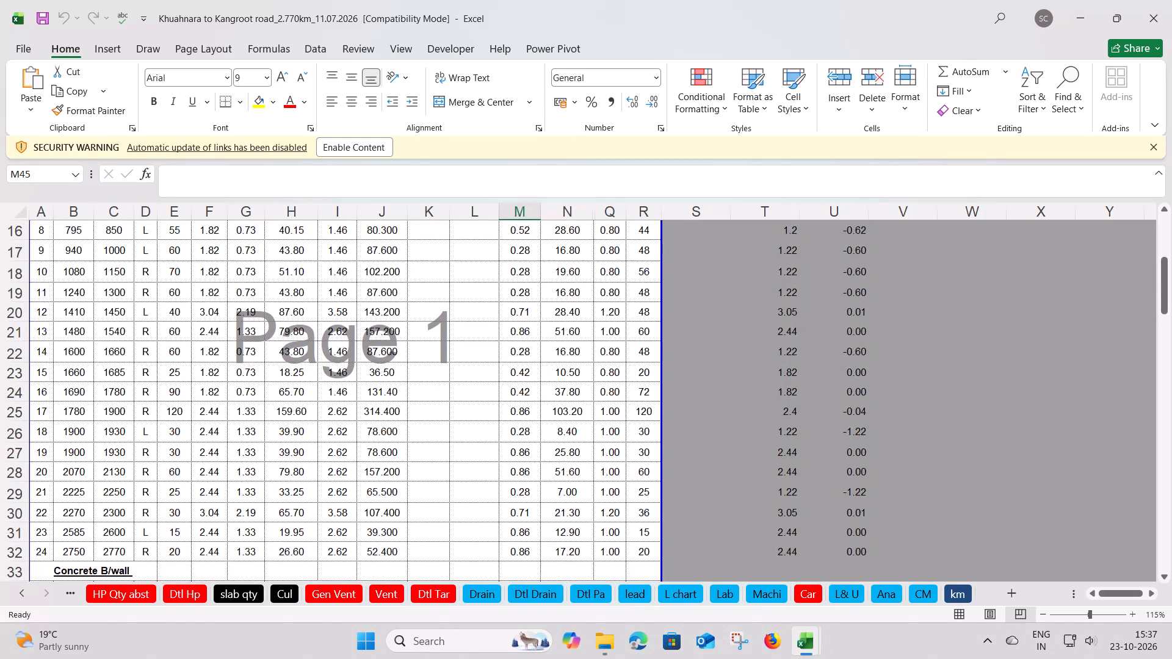
{"action": "left_click", "coordinate": [13, 312]}
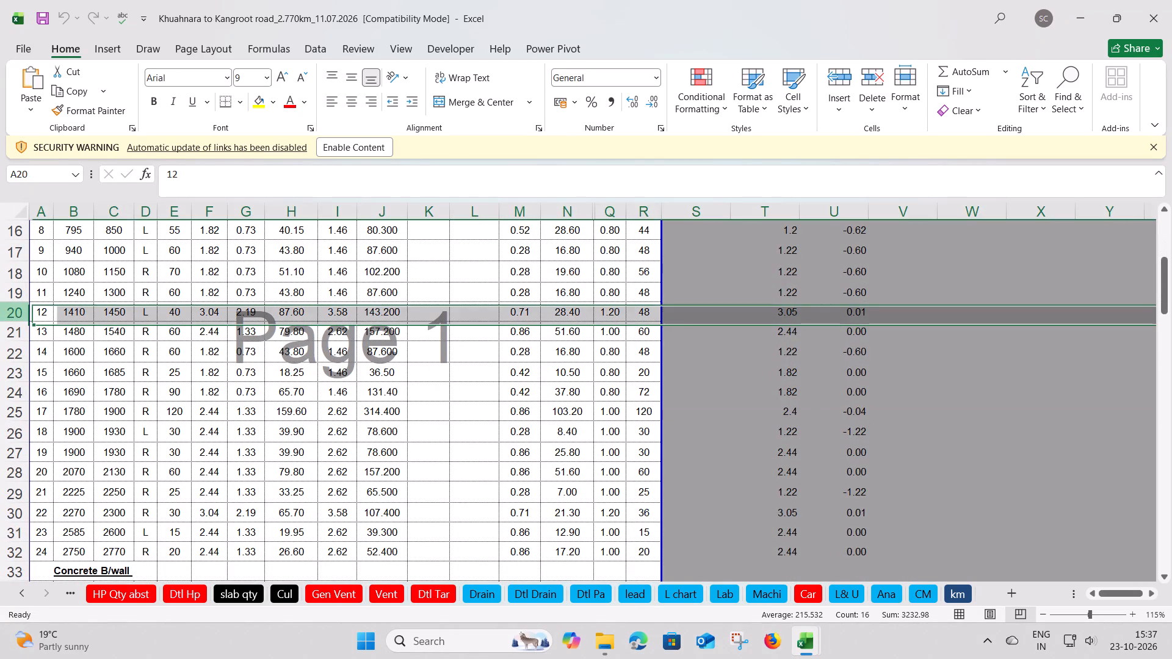
{"action": "key", "text": "ctrl+minus"}
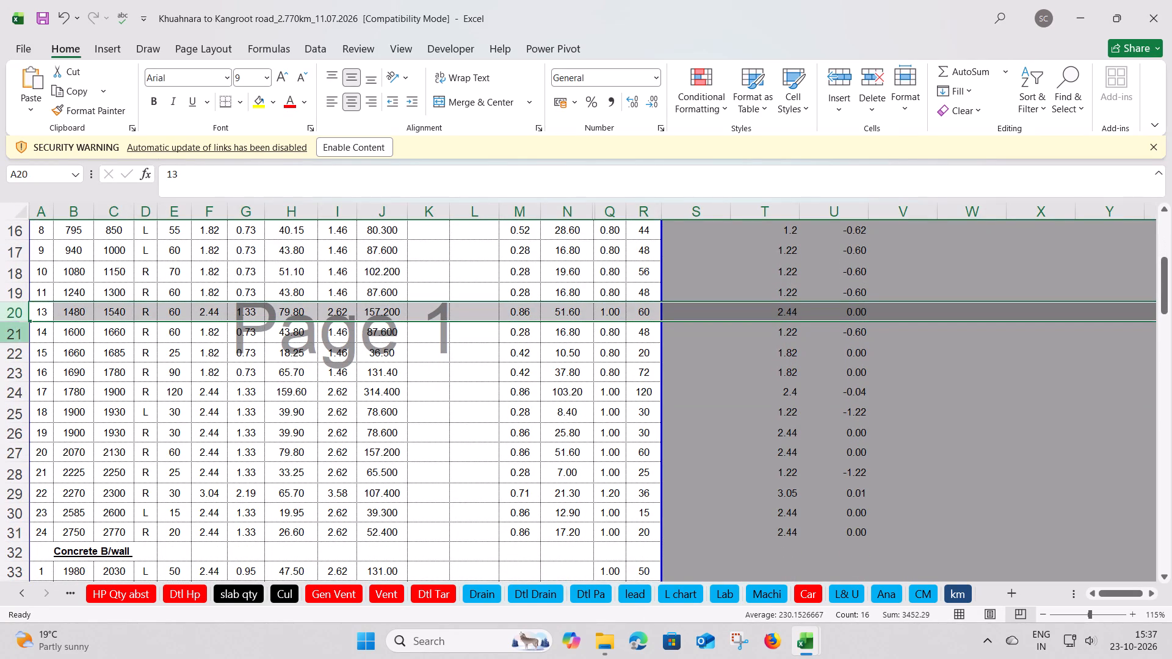
Delete the Concrete R/wall rows for serial numbers 18 and 19, chainage 1900 to 1930, and number 22, chainage 2270 to 2300.
{"action": "left_click", "coordinate": [8, 392]}
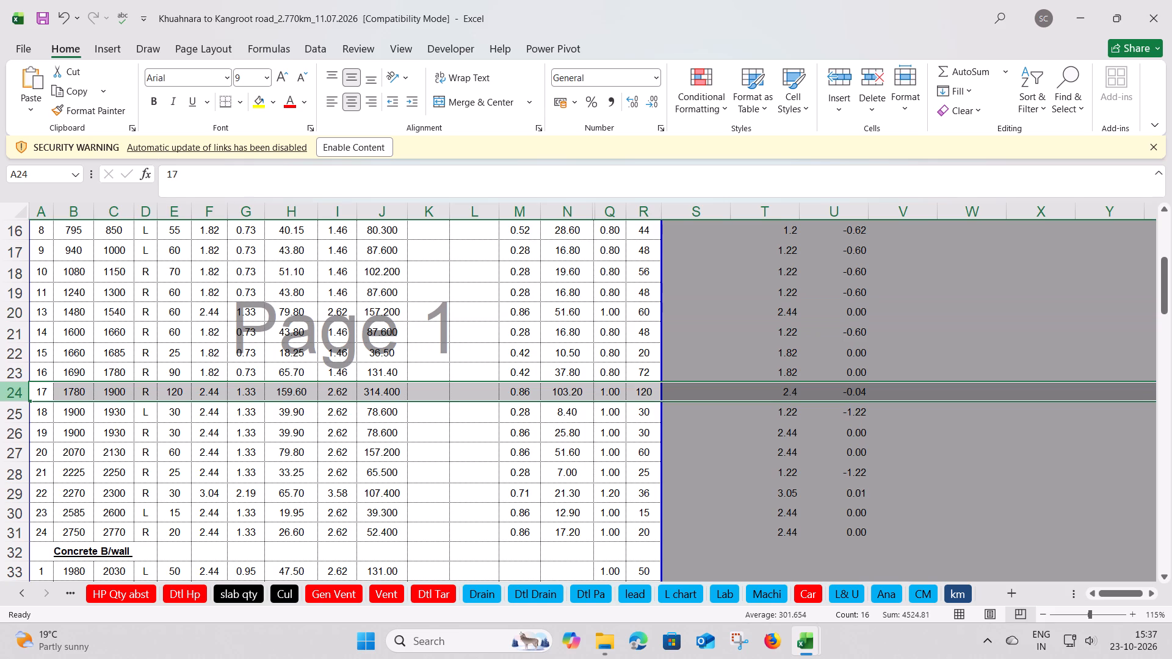
{"action": "left_click", "coordinate": [17, 414]}
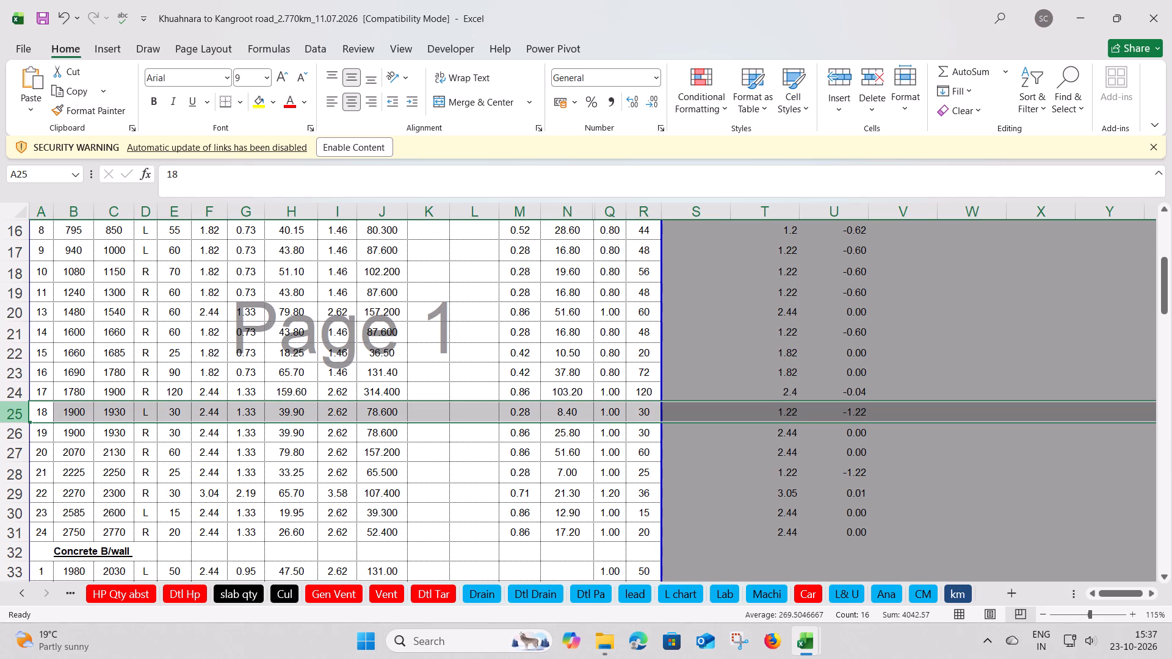
{"action": "key", "text": "ctrl+minus"}
{"action": "key", "text": "ctrl+minus"}
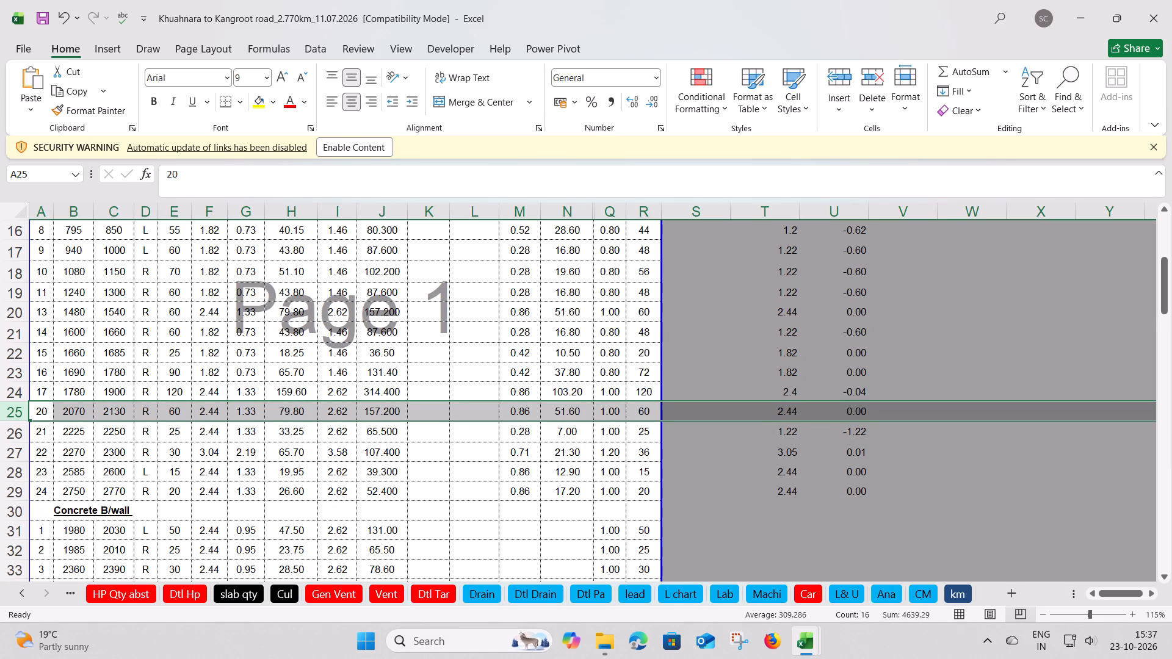
{"action": "left_click", "coordinate": [1, 453]}
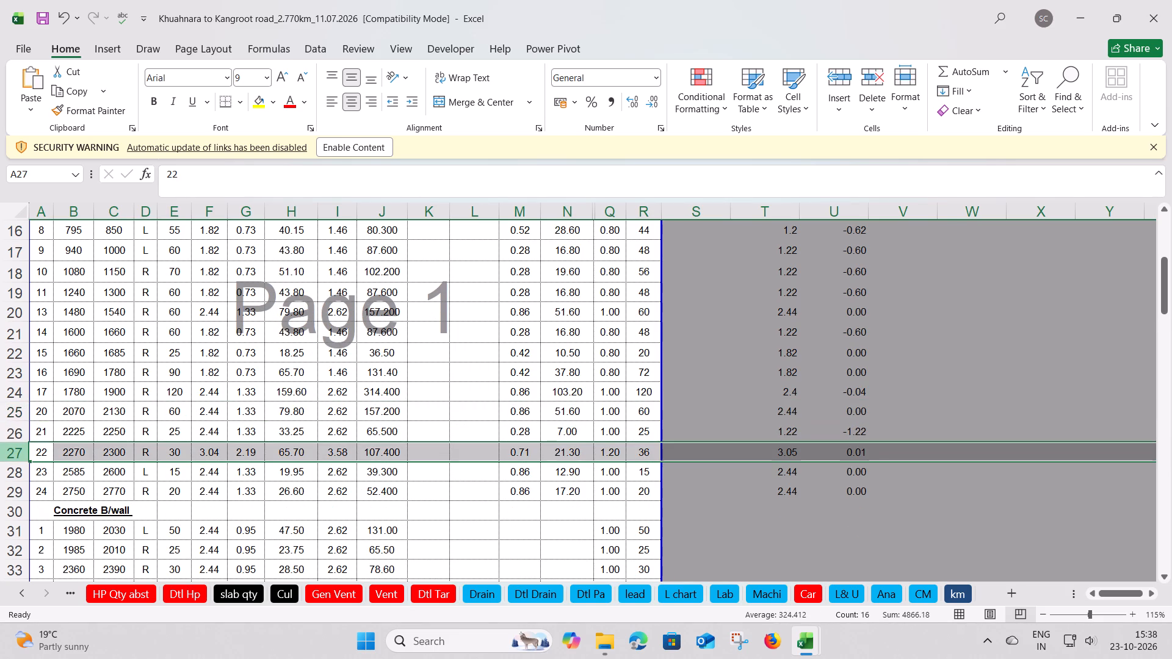
{"action": "key", "text": "ctrl+minus"}
Delete the Concrete R/wall rows for serial numbers 20, chainage 2070 to 2130, and 13, chainage 1480 to 1540.
{"action": "scroll", "coordinate": [128, 423], "scroll_direction": "down", "scroll_amount": 1}
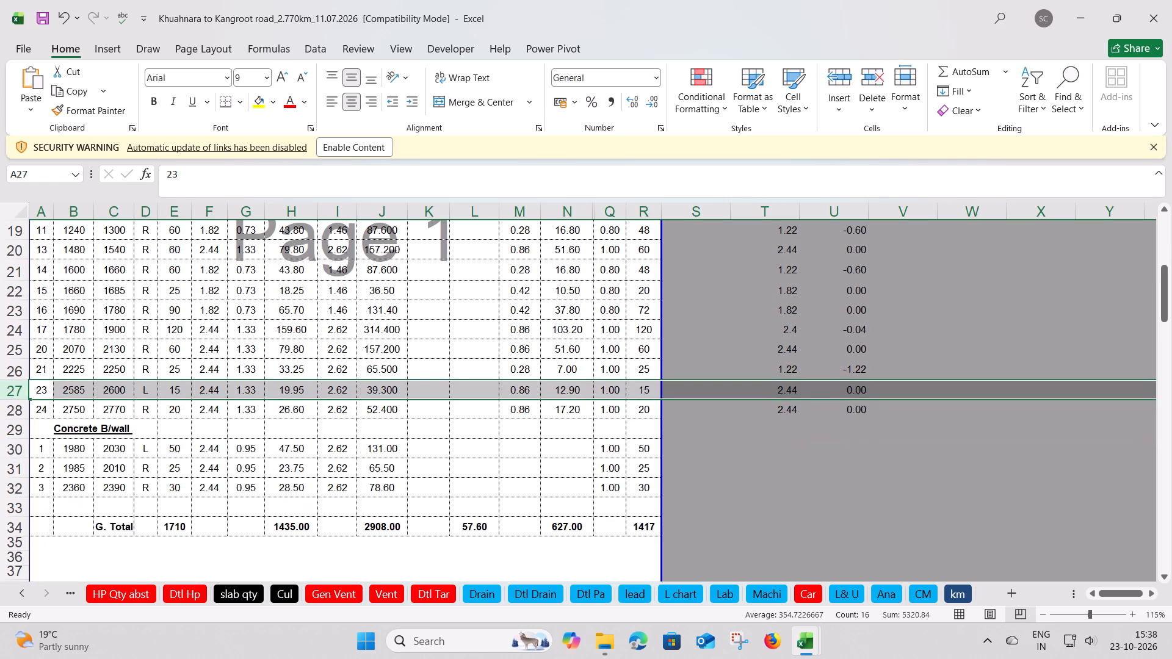
{"action": "scroll", "coordinate": [128, 423], "scroll_direction": "up", "scroll_amount": 1}
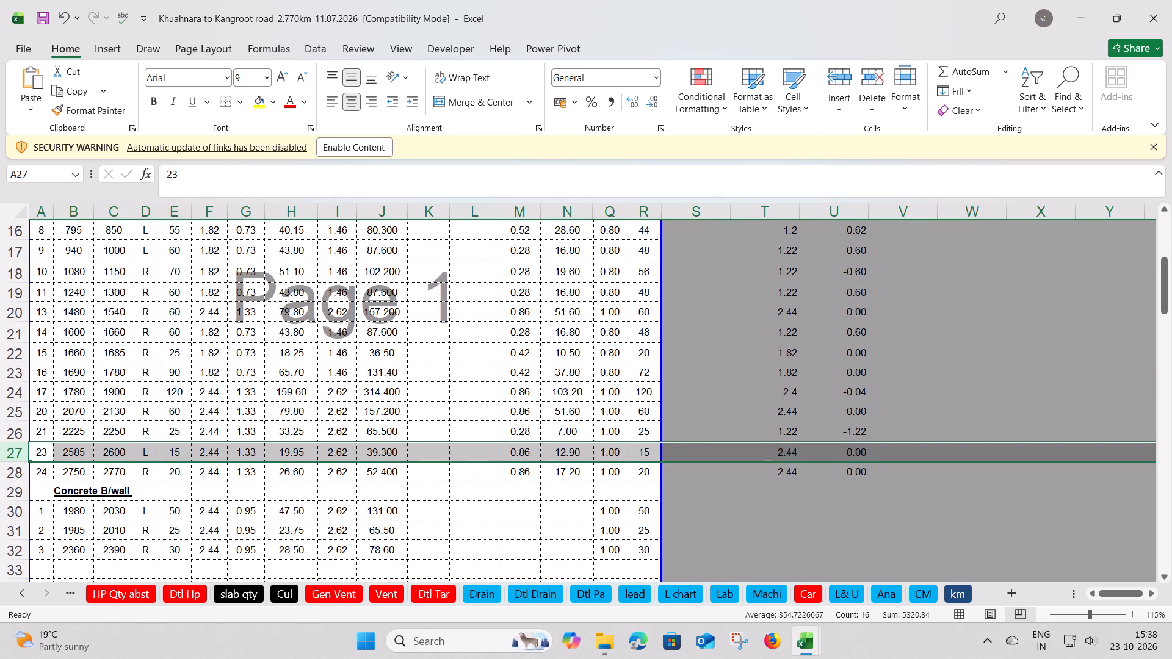
{"action": "left_click", "coordinate": [13, 430]}
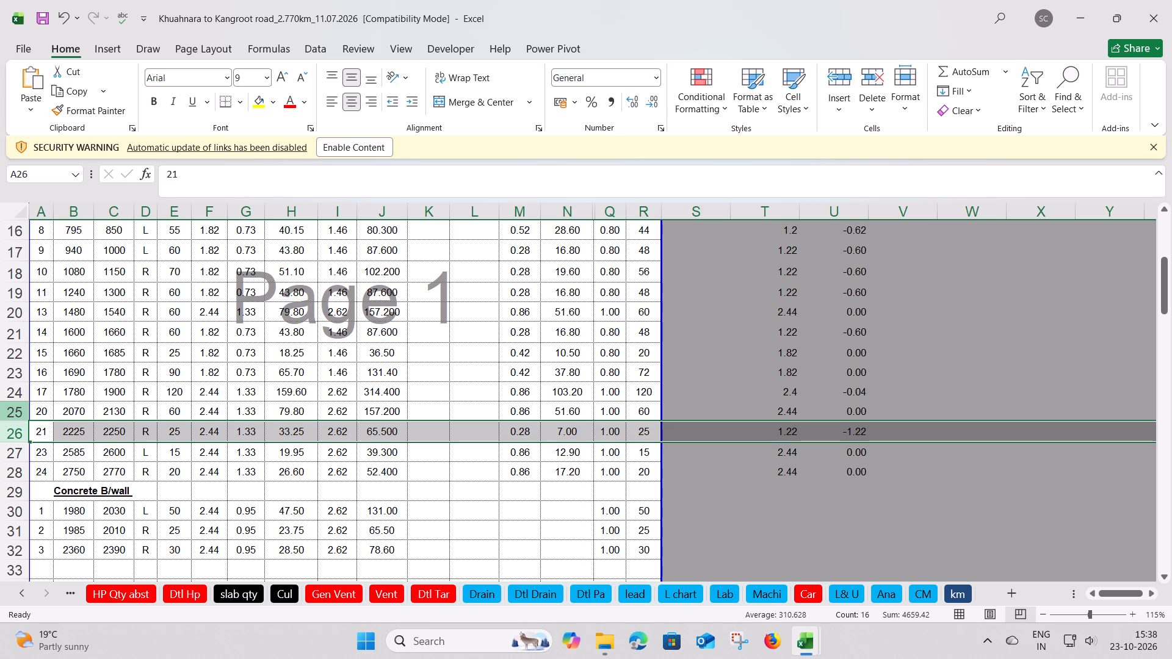
{"action": "left_click", "coordinate": [15, 412]}
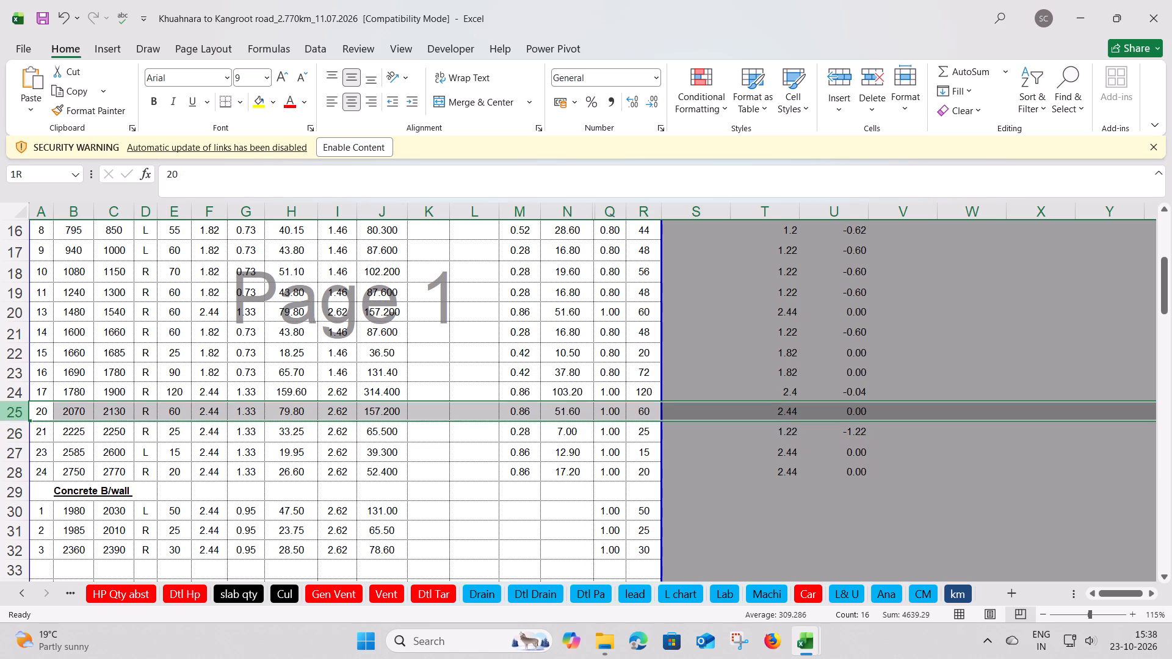
{"action": "key", "text": "ctrl+minus"}
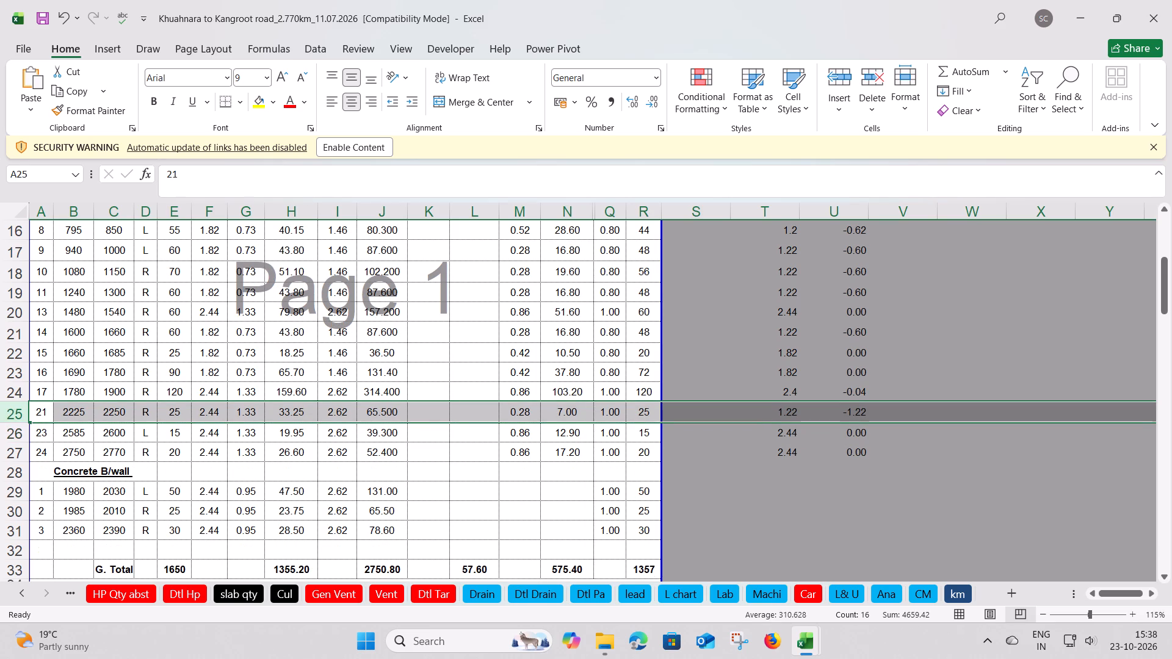
{"action": "left_click", "coordinate": [15, 312]}
{"action": "key", "text": "ctrl+minus"}
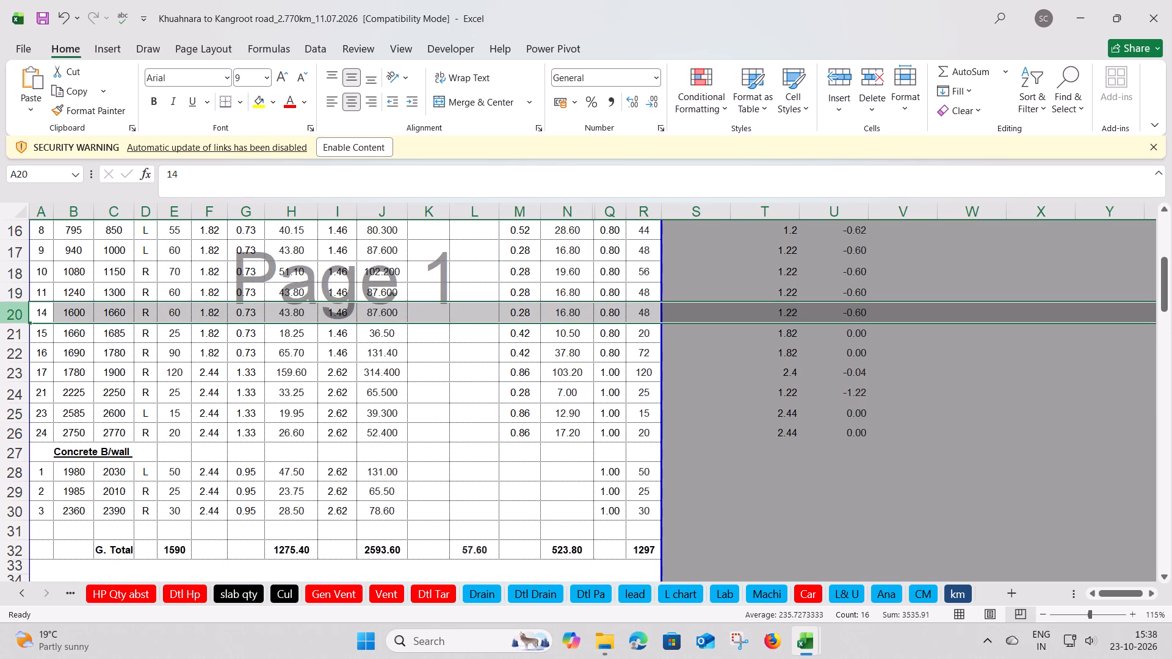
Review the remaining R/wall and B/wall entries, the grand total row and the spare wall rows below the print area.
{"action": "left_click", "coordinate": [85, 368]}
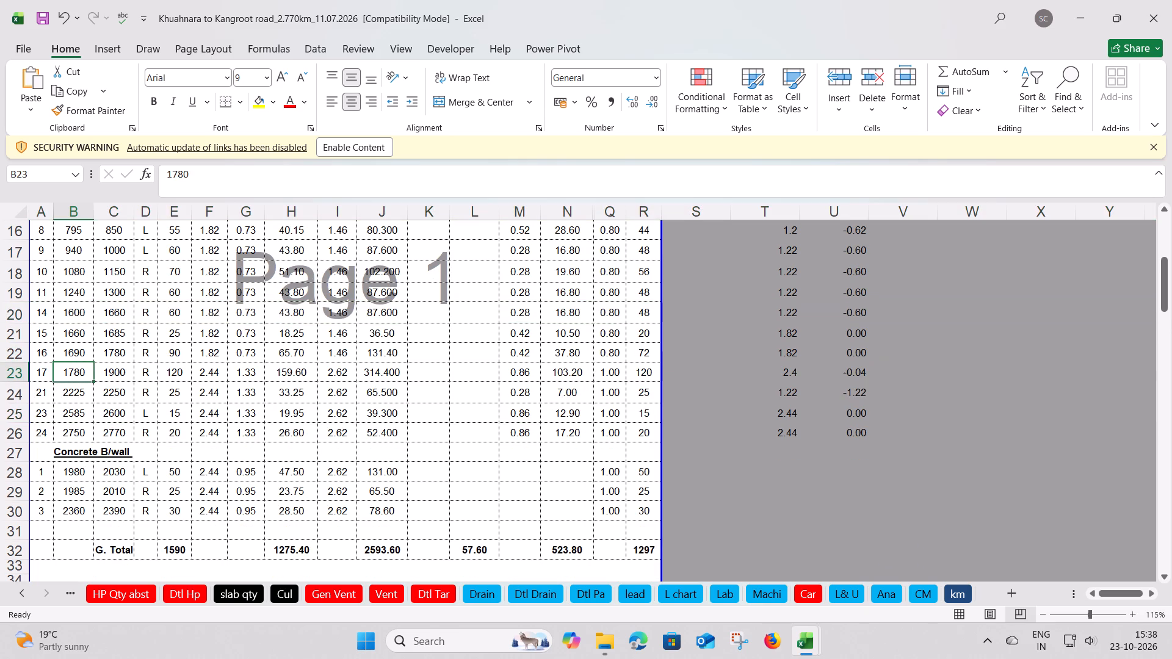
{"action": "scroll", "coordinate": [76, 375], "scroll_direction": "up", "scroll_amount": 1}
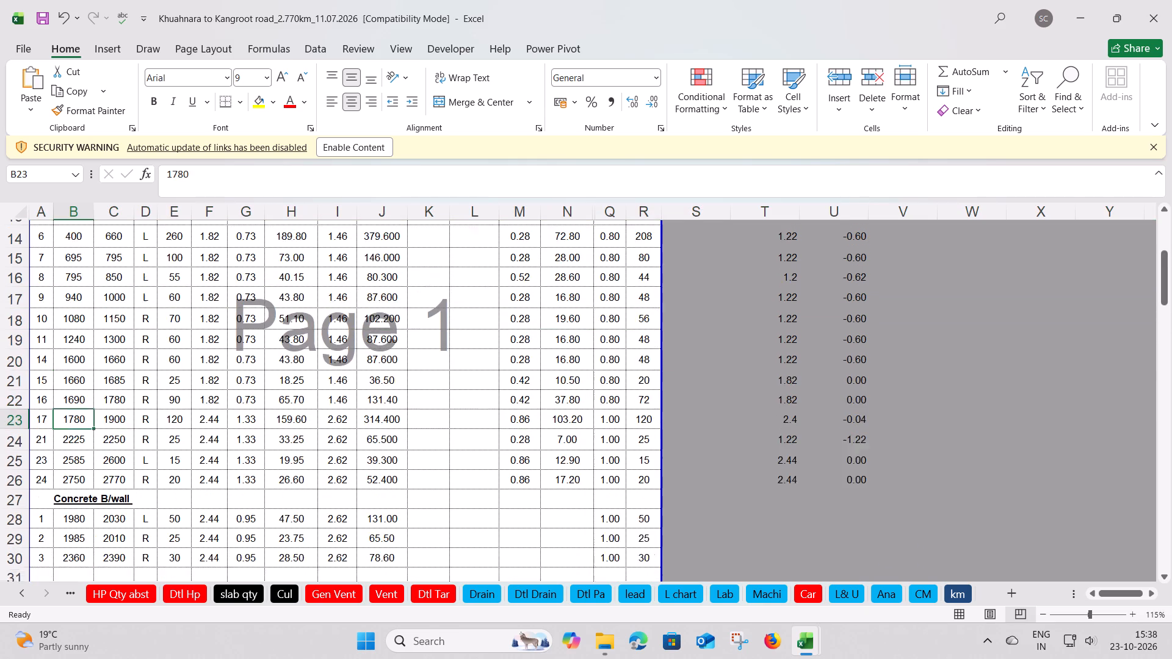
{"action": "scroll", "coordinate": [76, 375], "scroll_direction": "down", "scroll_amount": 2}
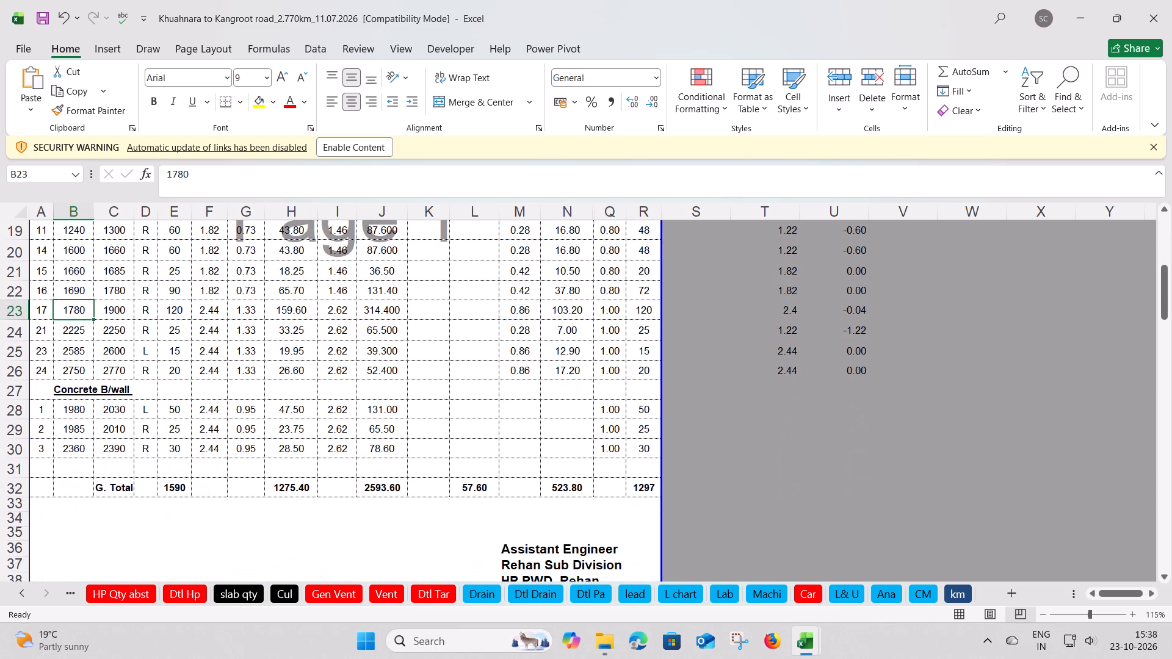
{"action": "scroll", "coordinate": [183, 365], "scroll_direction": "up", "scroll_amount": 2}
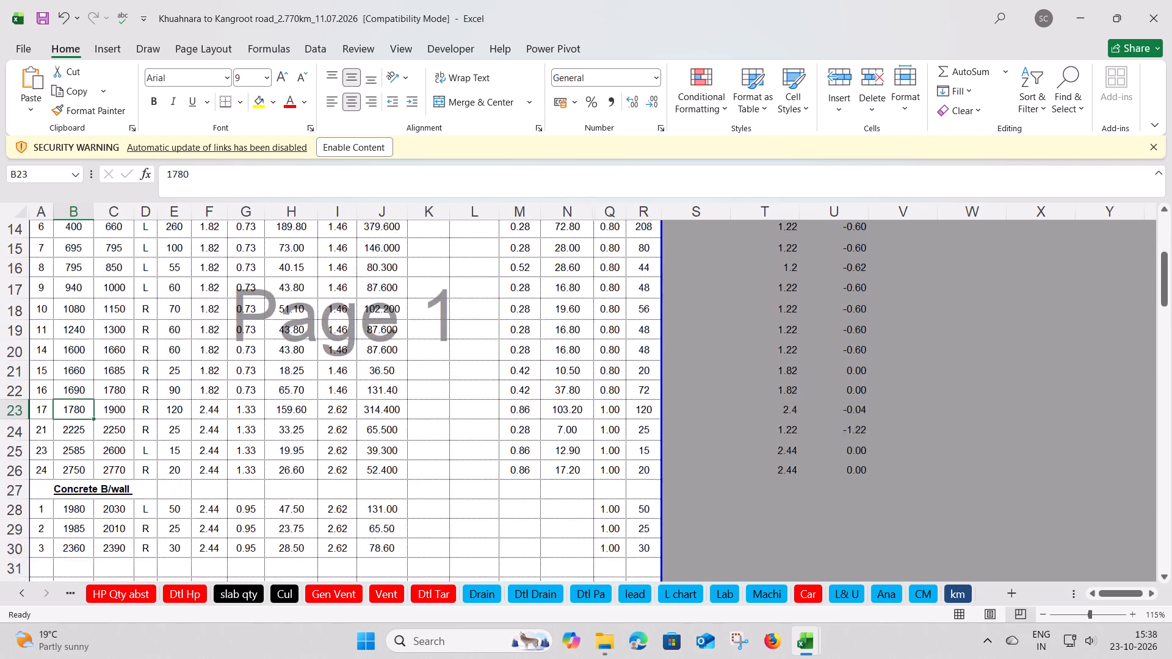
{"action": "scroll", "coordinate": [183, 365], "scroll_direction": "up", "scroll_amount": 2}
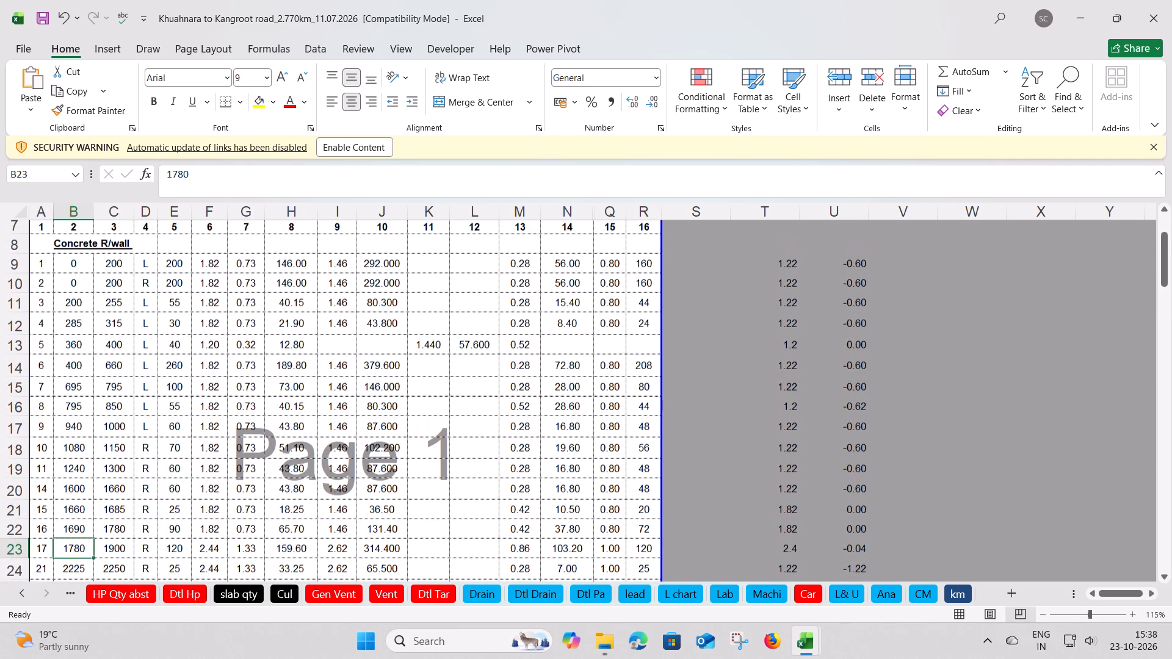
{"action": "scroll", "coordinate": [183, 365], "scroll_direction": "down", "scroll_amount": 2}
{"action": "scroll", "coordinate": [183, 365], "scroll_direction": "up", "scroll_amount": 2}
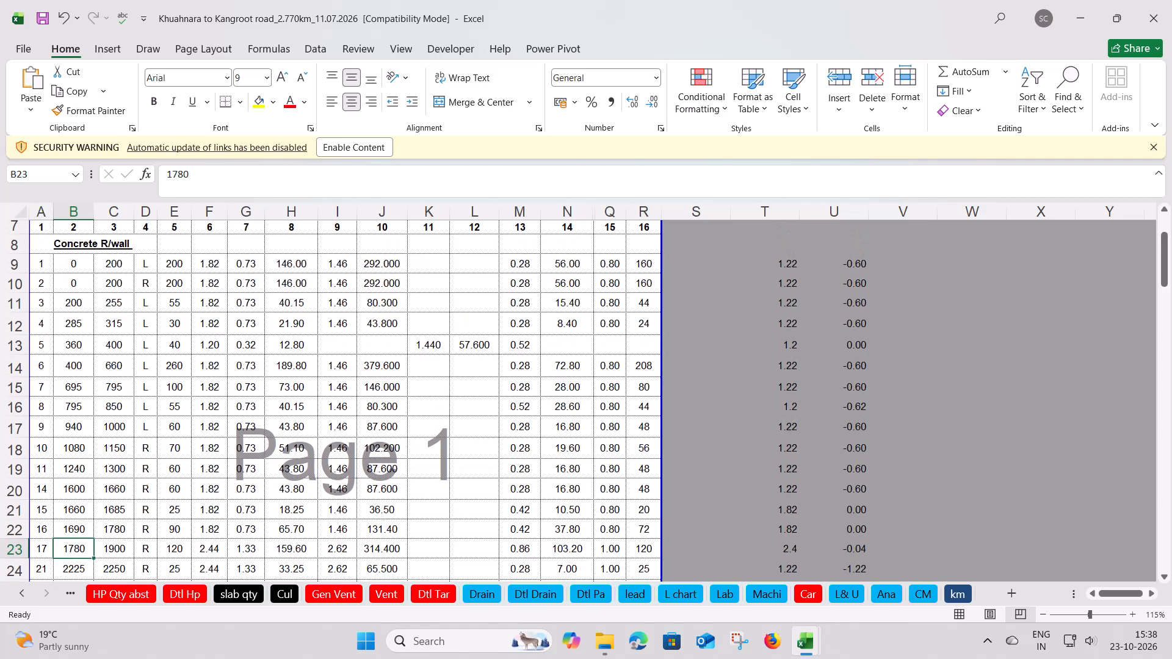
{"action": "scroll", "coordinate": [183, 365], "scroll_direction": "down", "scroll_amount": 4}
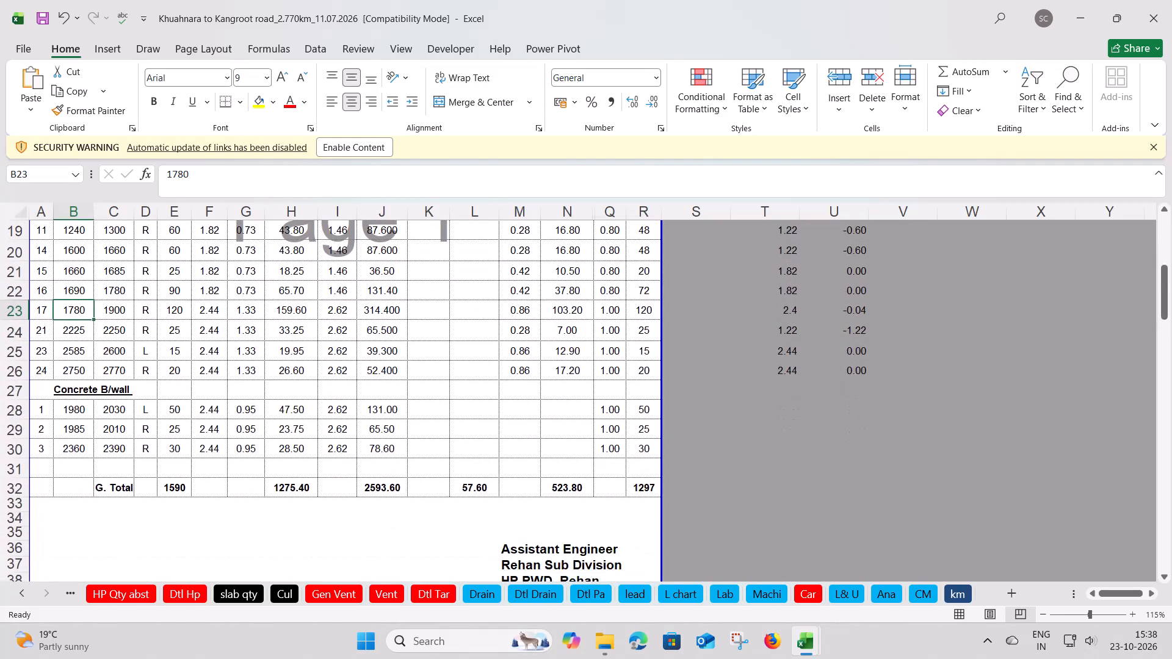
{"action": "scroll", "coordinate": [183, 365], "scroll_direction": "up", "scroll_amount": 3}
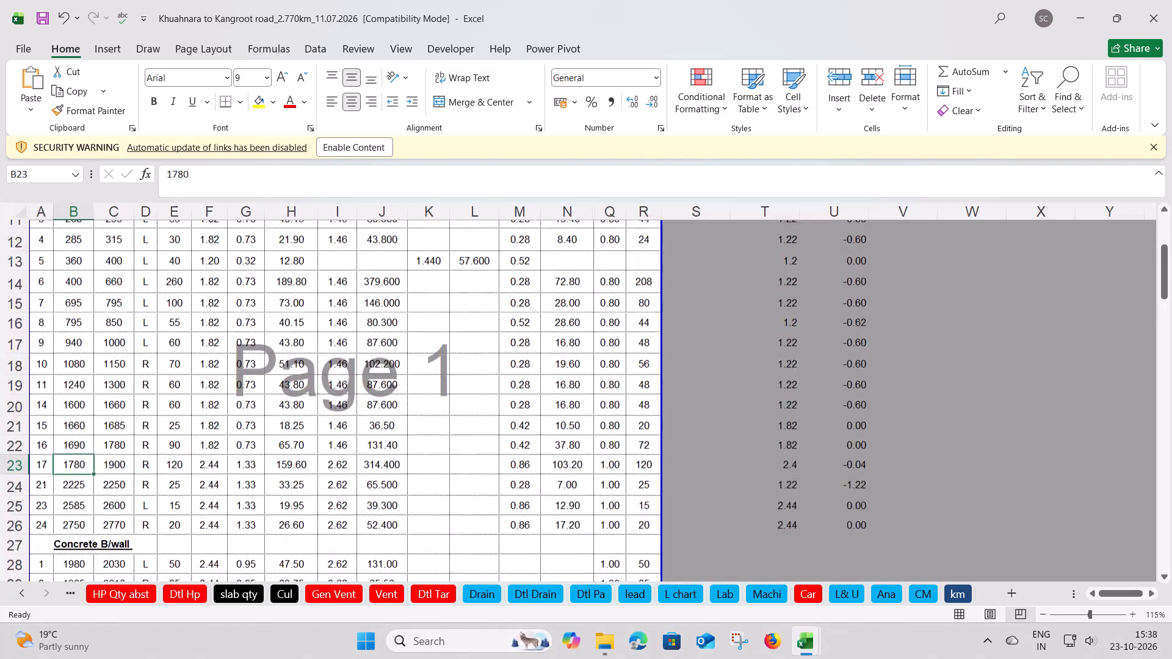
{"action": "scroll", "coordinate": [183, 365], "scroll_direction": "up", "scroll_amount": 1}
{"action": "scroll", "coordinate": [183, 365], "scroll_direction": "down", "scroll_amount": 7}
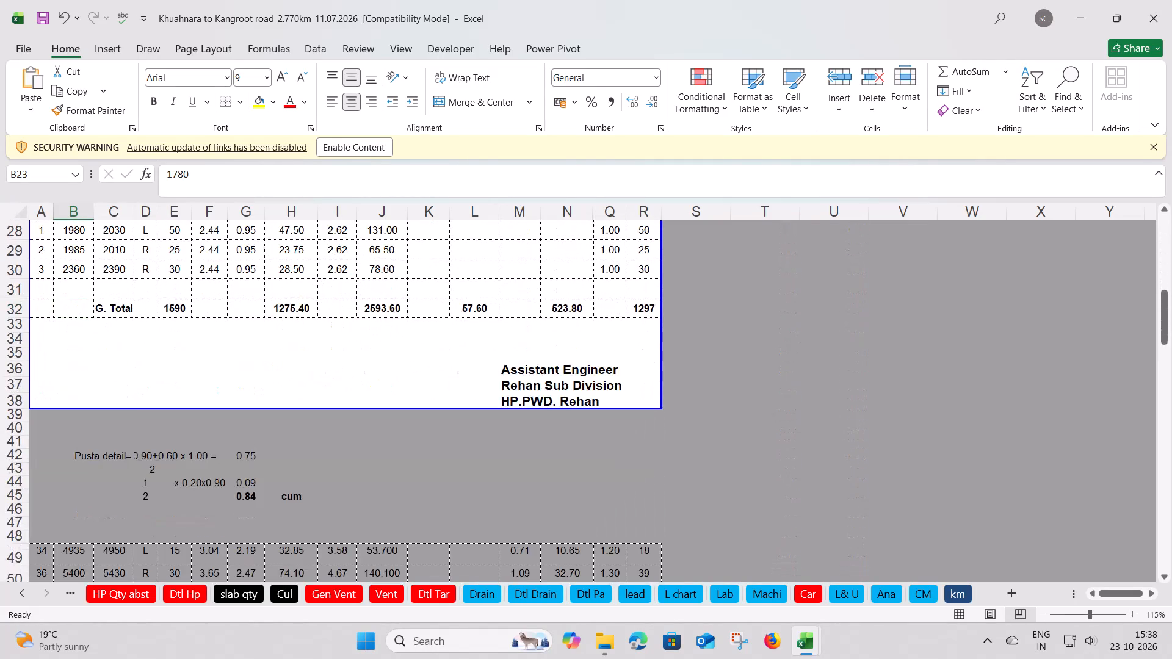
{"action": "scroll", "coordinate": [183, 365], "scroll_direction": "down", "scroll_amount": 8}
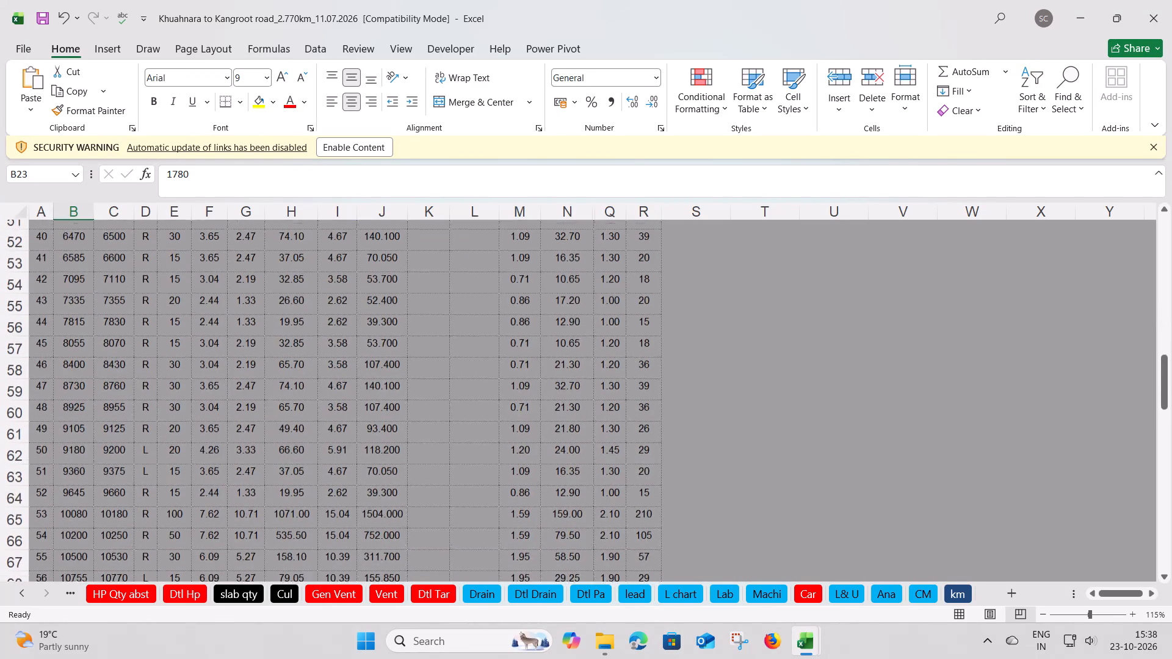
Review the spare concrete wall, Crate R/wall and Crate B/wall rows below the print area against the main wall table.
{"action": "scroll", "coordinate": [183, 365], "scroll_direction": "down", "scroll_amount": 5}
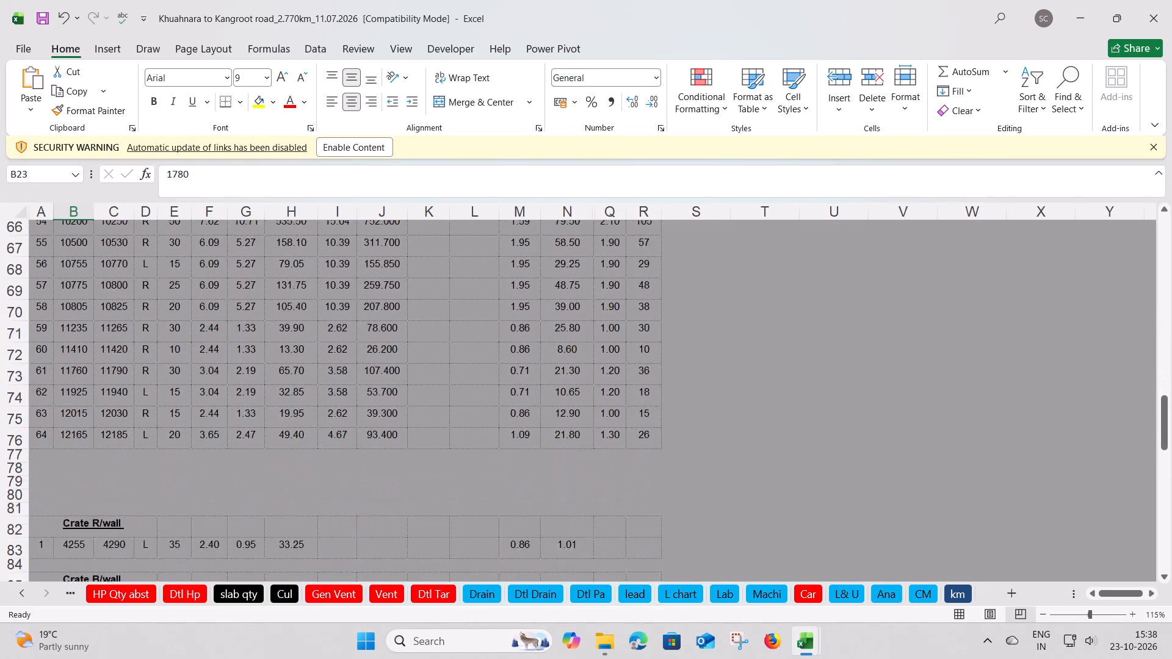
{"action": "scroll", "coordinate": [183, 365], "scroll_direction": "down", "scroll_amount": 4}
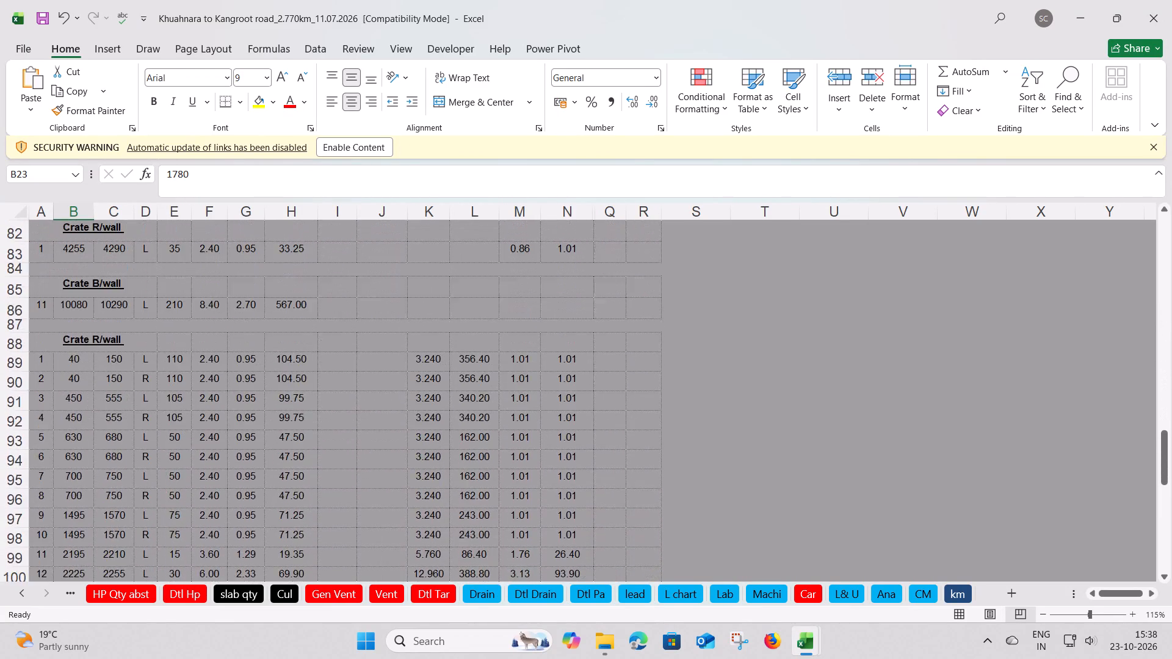
{"action": "scroll", "coordinate": [183, 365], "scroll_direction": "down", "scroll_amount": 6}
{"action": "scroll", "coordinate": [183, 365], "scroll_direction": "up", "scroll_amount": 5}
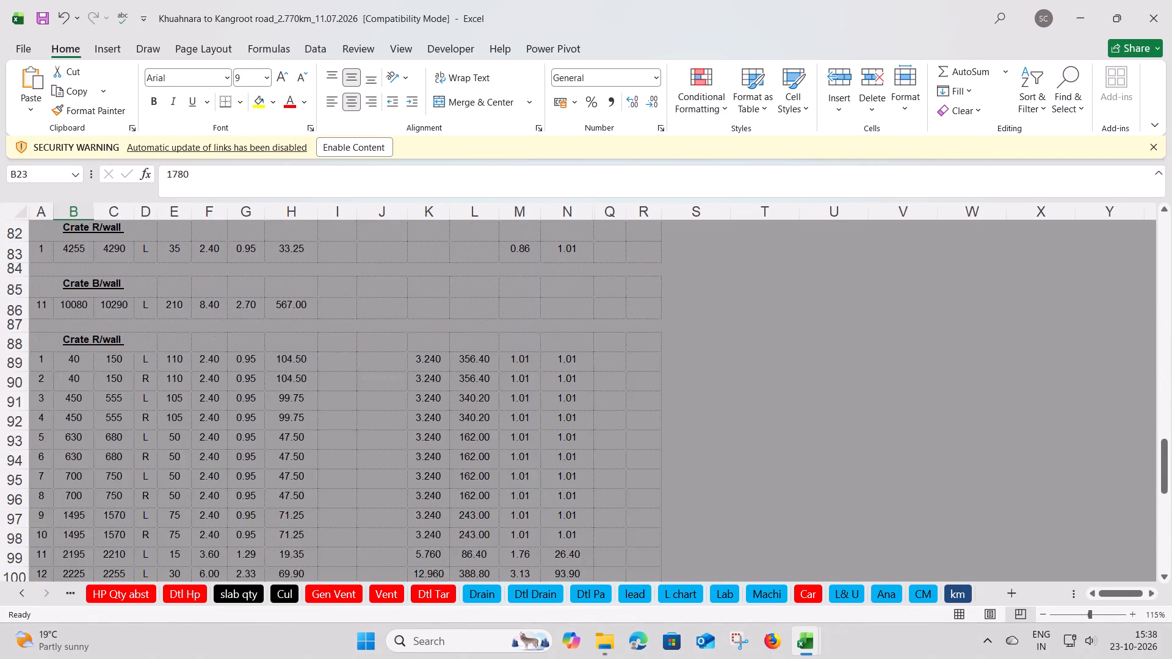
{"action": "scroll", "coordinate": [183, 365], "scroll_direction": "up", "scroll_amount": 15}
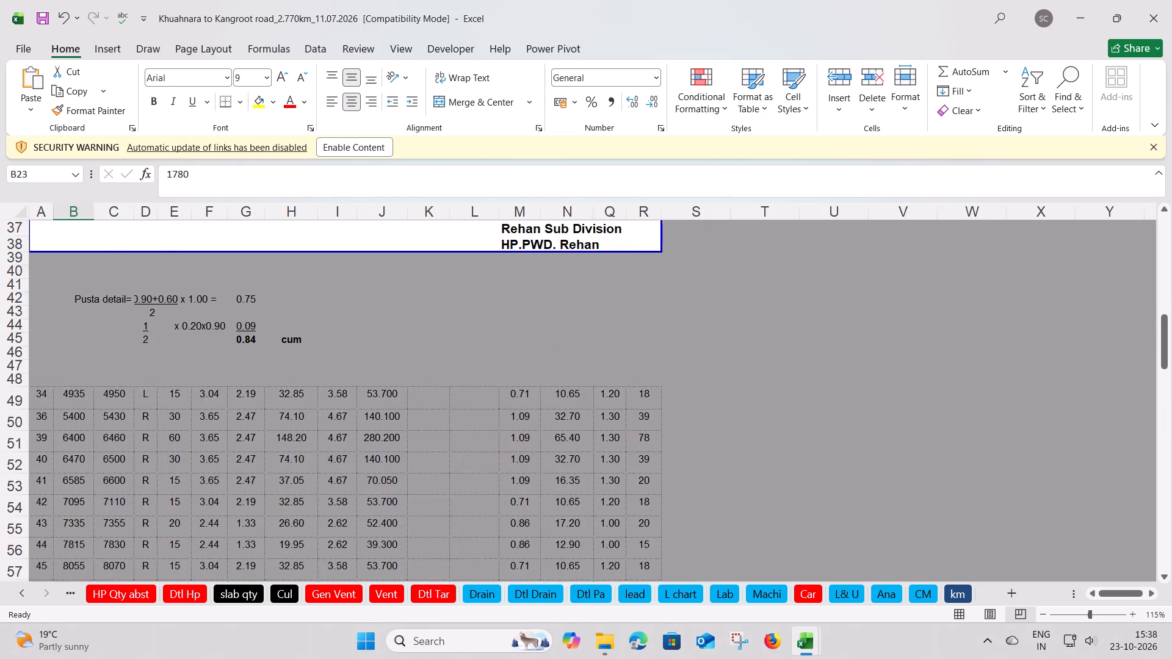
{"action": "scroll", "coordinate": [183, 365], "scroll_direction": "up", "scroll_amount": 7}
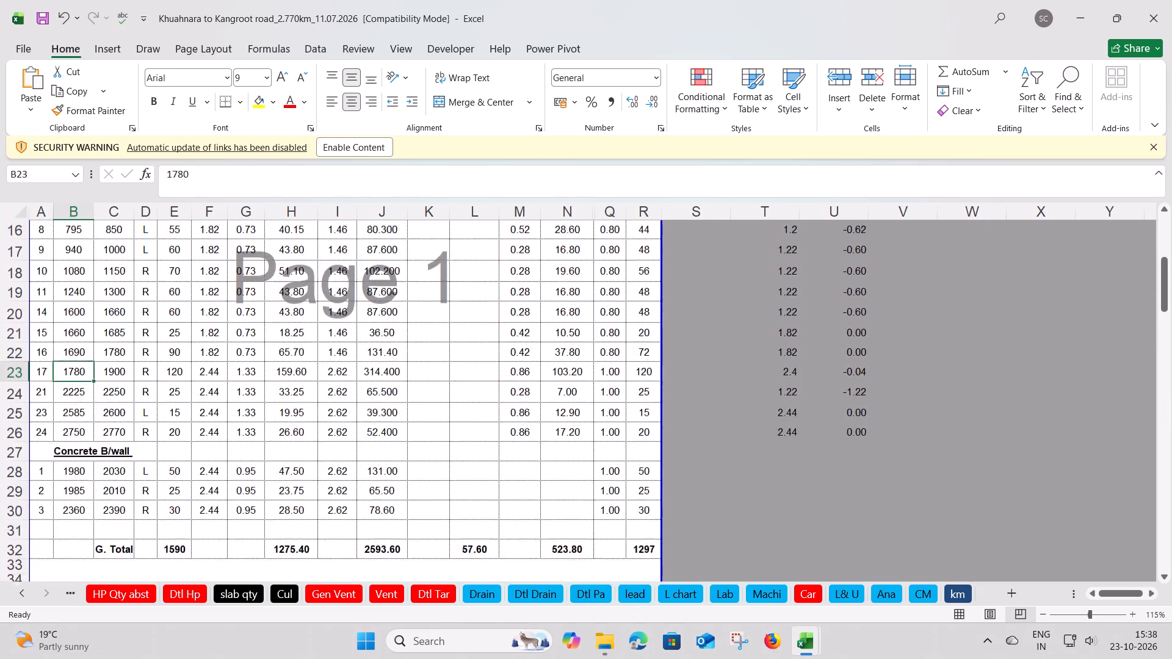
{"action": "scroll", "coordinate": [183, 365], "scroll_direction": "up", "scroll_amount": 3}
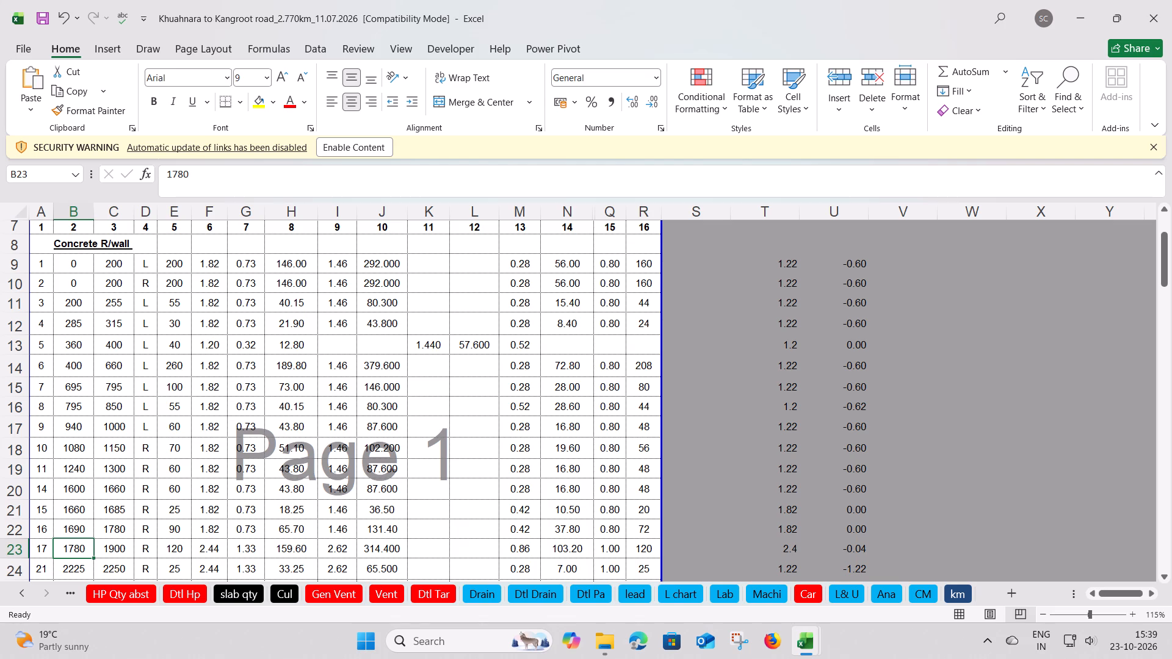
Set the height to 1.22 for Concrete R/wall serial numbers 1 to 4.
{"action": "left_click", "coordinate": [212, 271]}
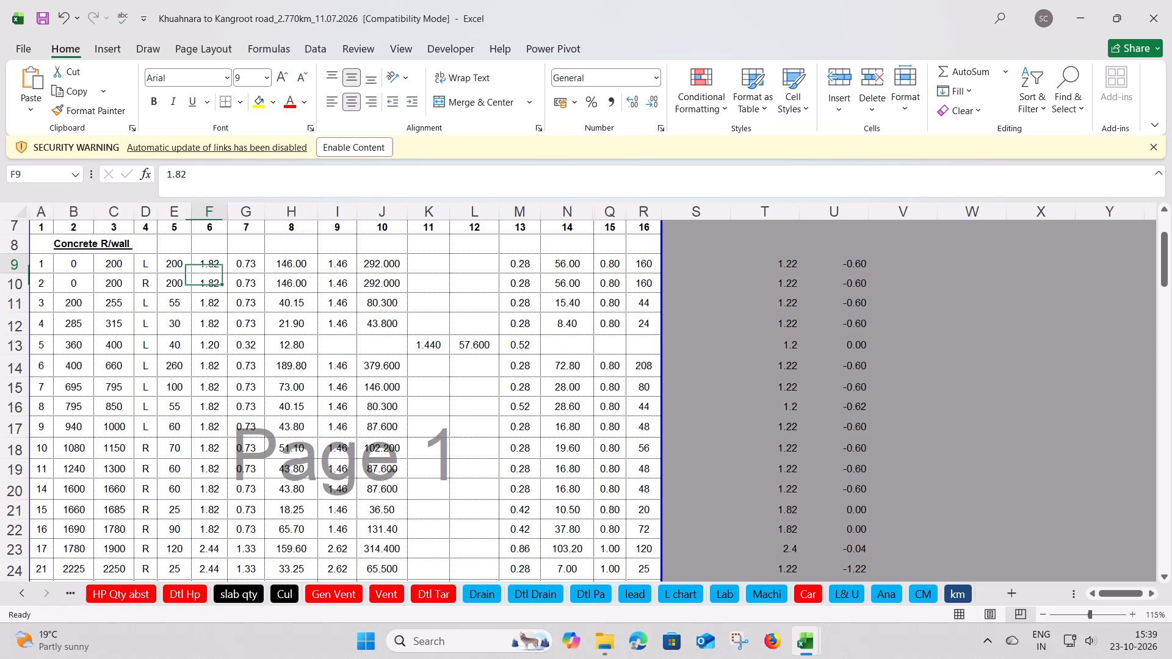
{"action": "type", "text": "1.22"}
{"action": "key", "text": "Return"}
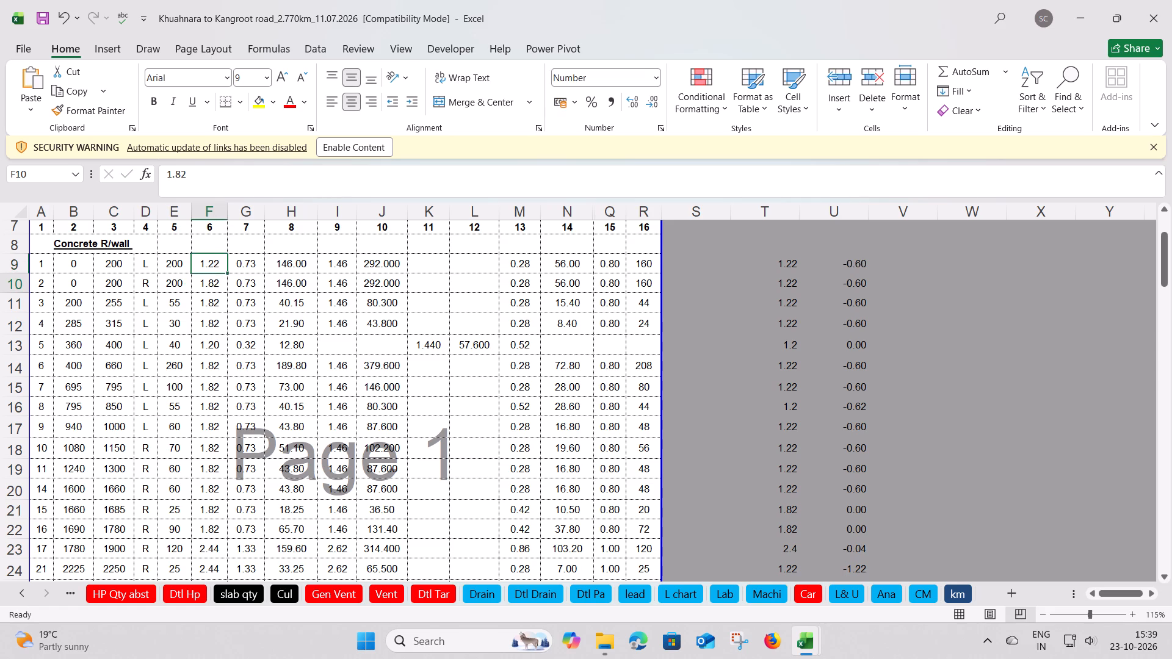
{"action": "type", "text": "1.22"}
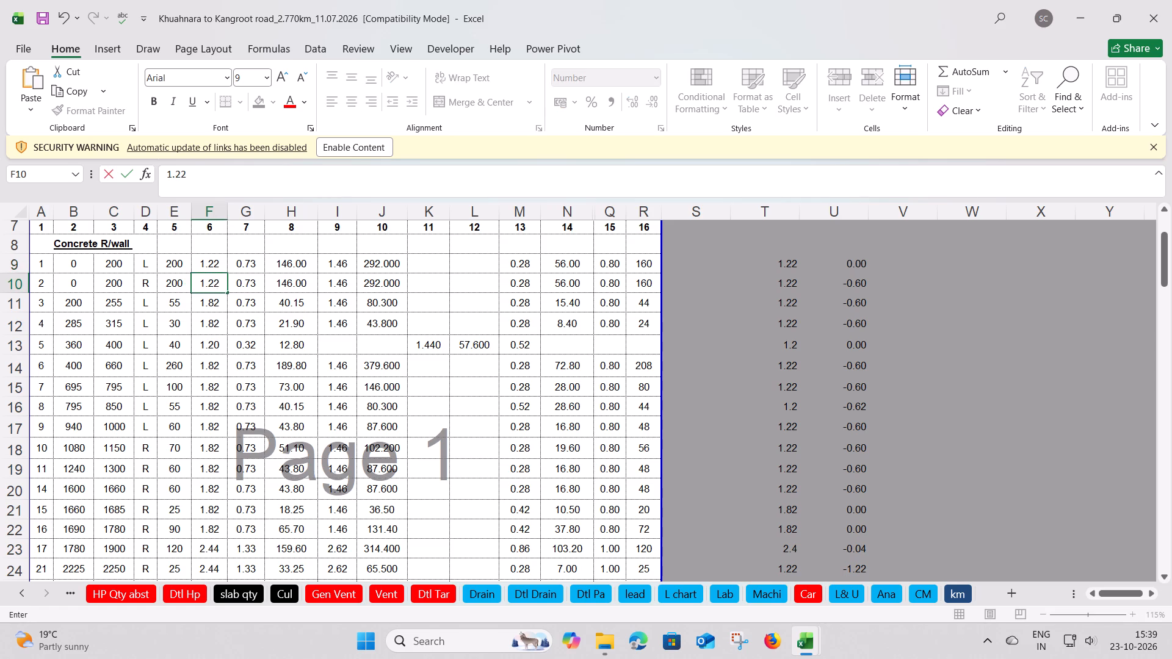
{"action": "key", "text": "Return"}
{"action": "type", "text": "1.22"}
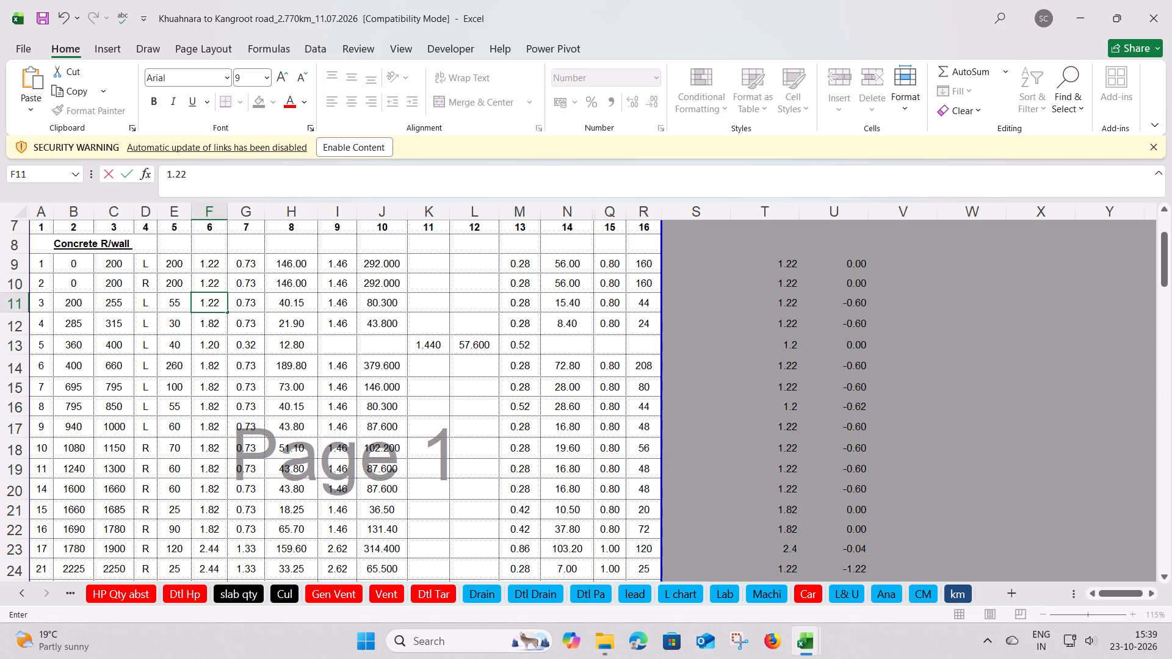
{"action": "key", "text": "Return"}
{"action": "type", "text": "1.22"}
Set the height to 1.22 for Concrete R/wall serial numbers 6 to 11 and 14, skipping the crate entry at number 5.
{"action": "left_click", "coordinate": [203, 366]}
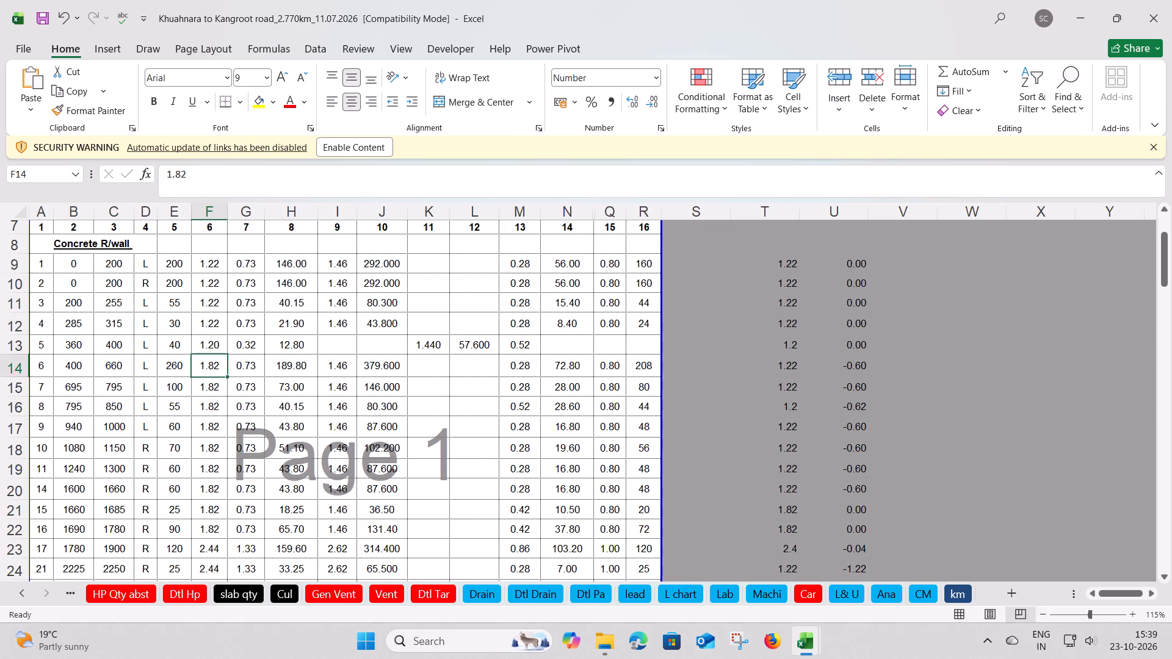
{"action": "type", "text": "1.22"}
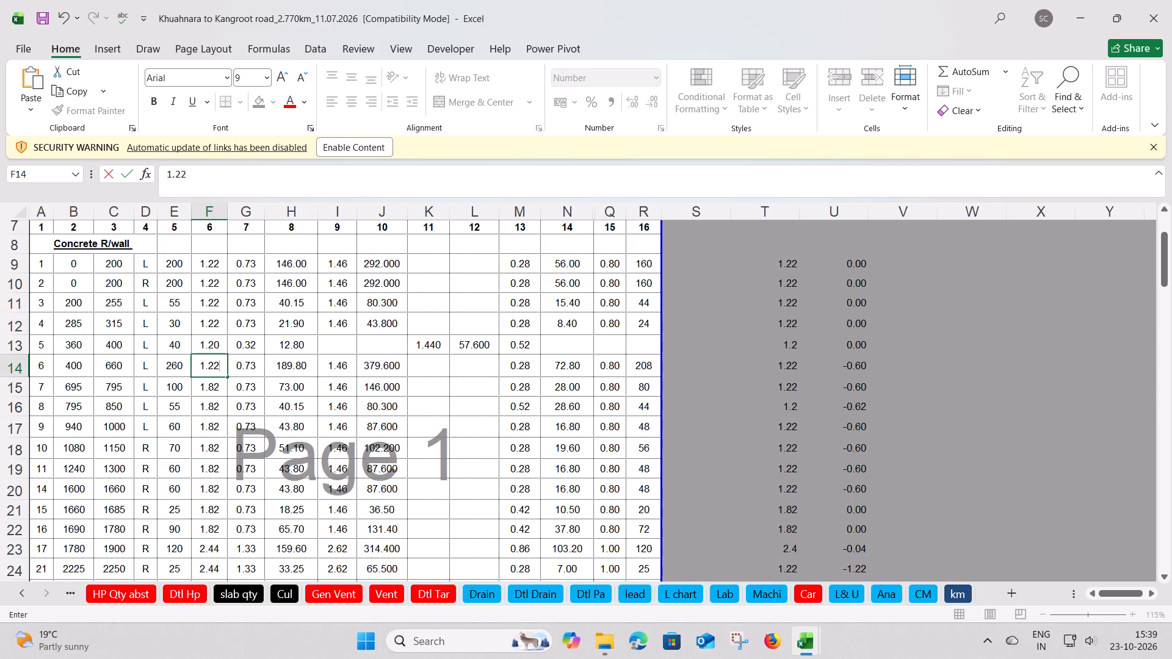
{"action": "key", "text": "Return"}
{"action": "type", "text": "1.22"}
{"action": "key", "text": "Return"}
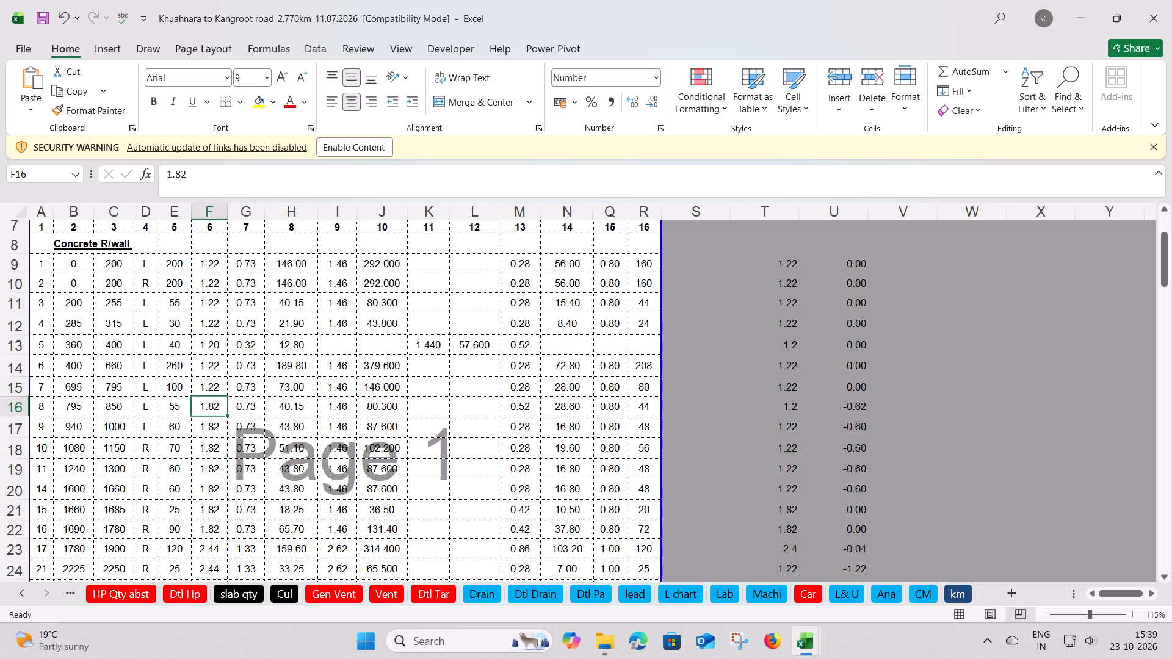
{"action": "type", "text": "1.22"}
{"action": "key", "text": "Return"}
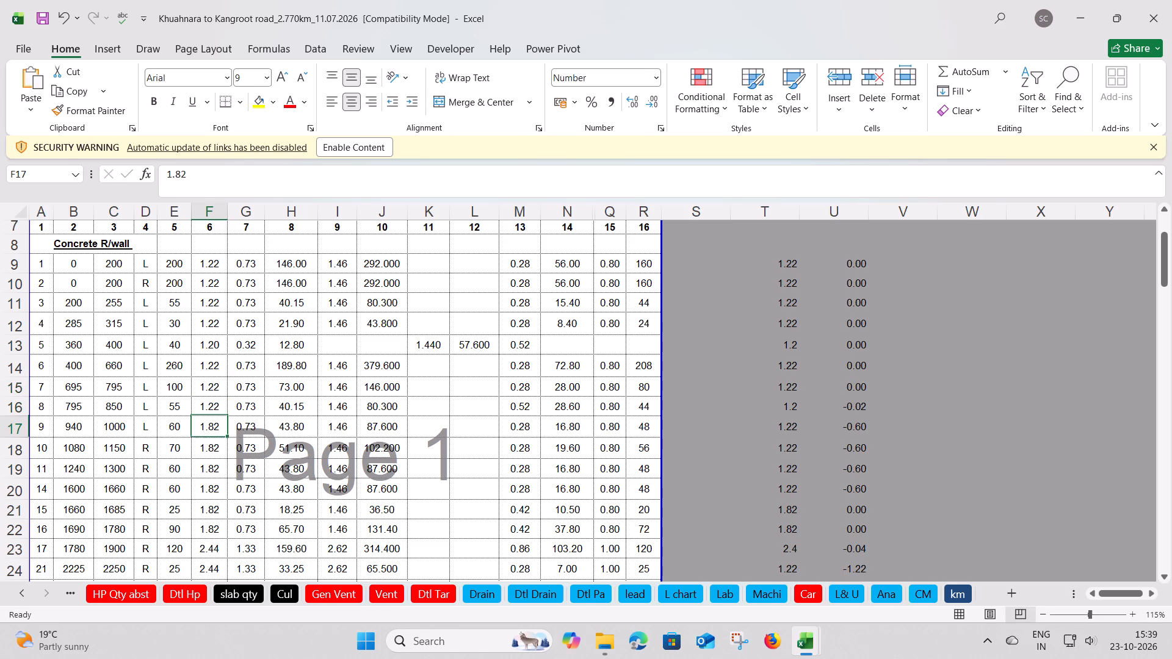
{"action": "type", "text": "1.22"}
{"action": "key", "text": "Return"}
{"action": "type", "text": "1.22"}
{"action": "key", "text": "Return"}
{"action": "type", "text": "1.22"}
{"action": "key", "text": "Return"}
{"action": "type", "text": "1.22"}
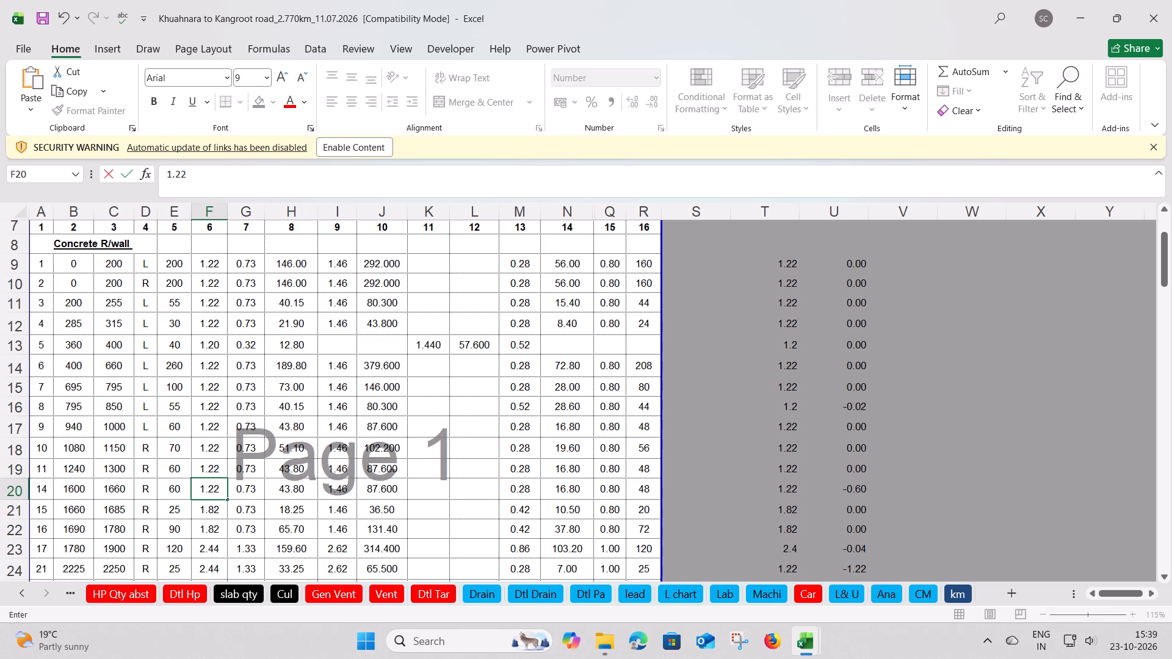
{"action": "key", "text": "Return"}
Set the height to 1.22 for Concrete R/wall serial numbers 15, 16, 17, 21, 23 and 24.
{"action": "type", "text": "1.22"}
{"action": "key", "text": "Return"}
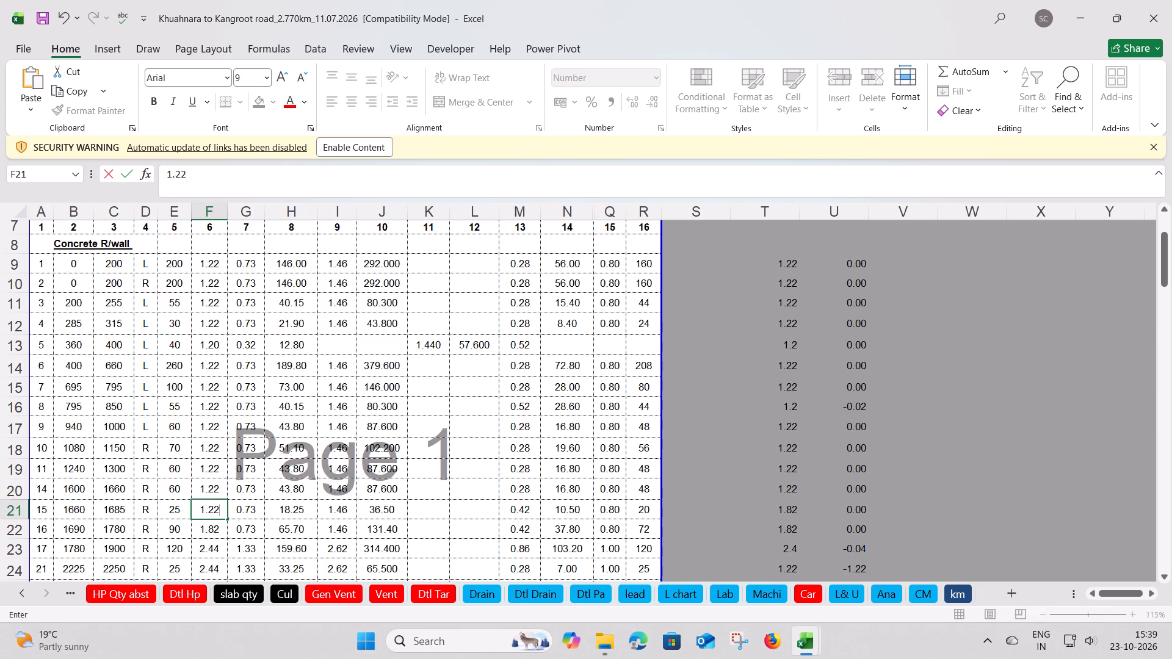
{"action": "type", "text": "1.22"}
{"action": "key", "text": "Return"}
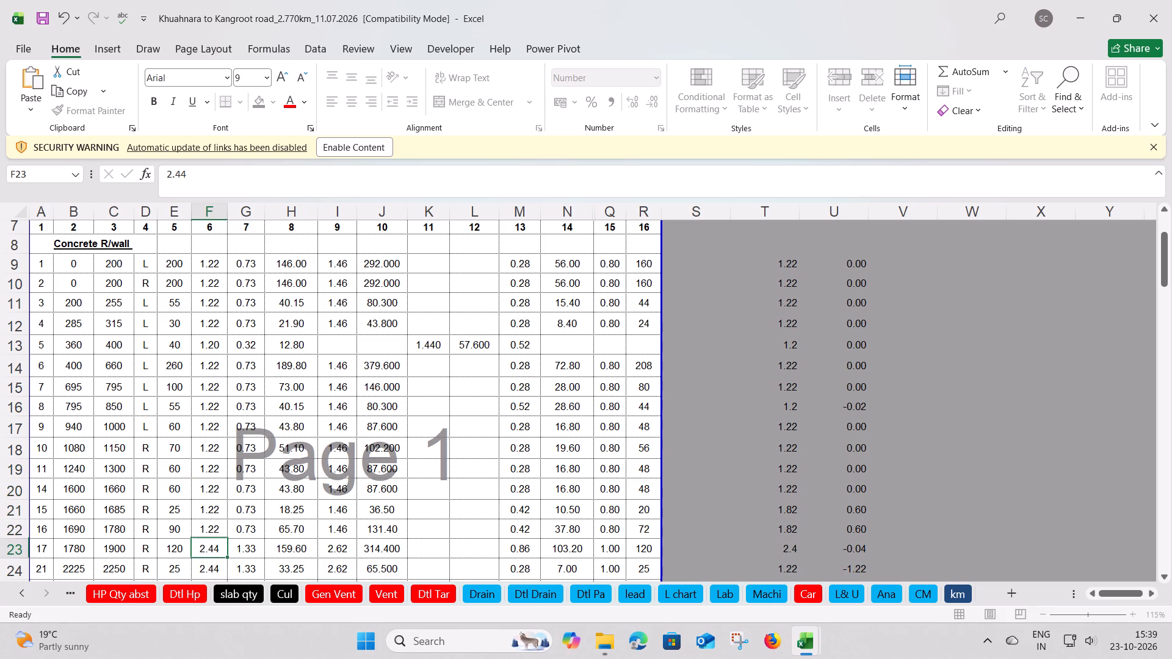
{"action": "type", "text": "1.22"}
{"action": "key", "text": "Return"}
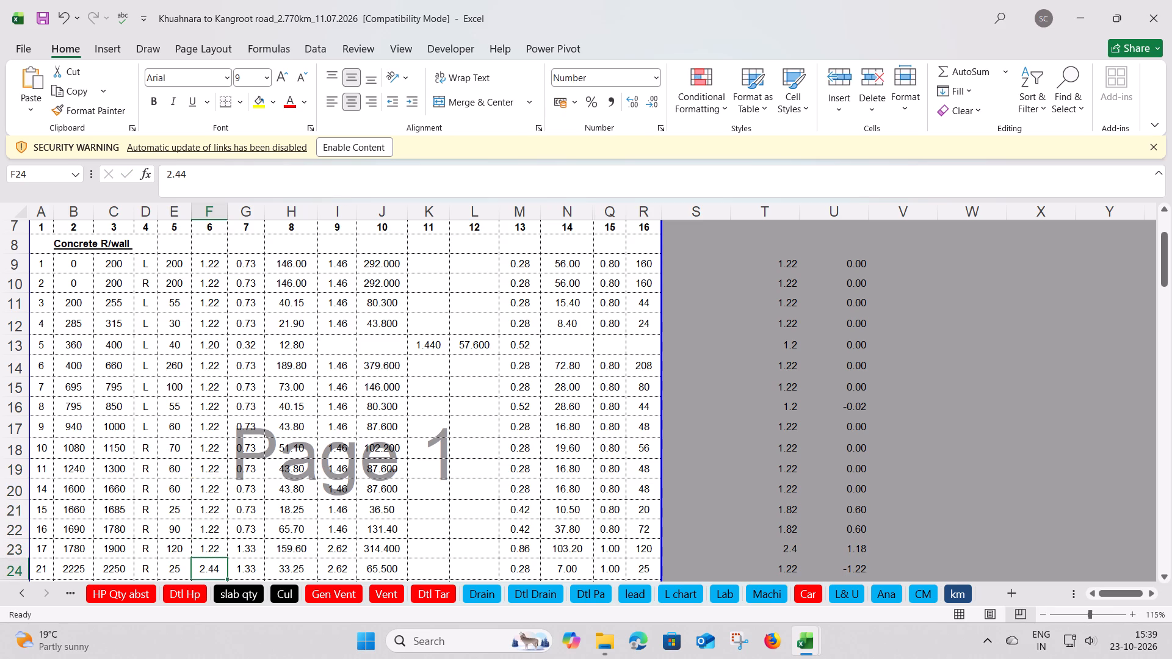
{"action": "type", "text": "1.22"}
{"action": "key", "text": "Return"}
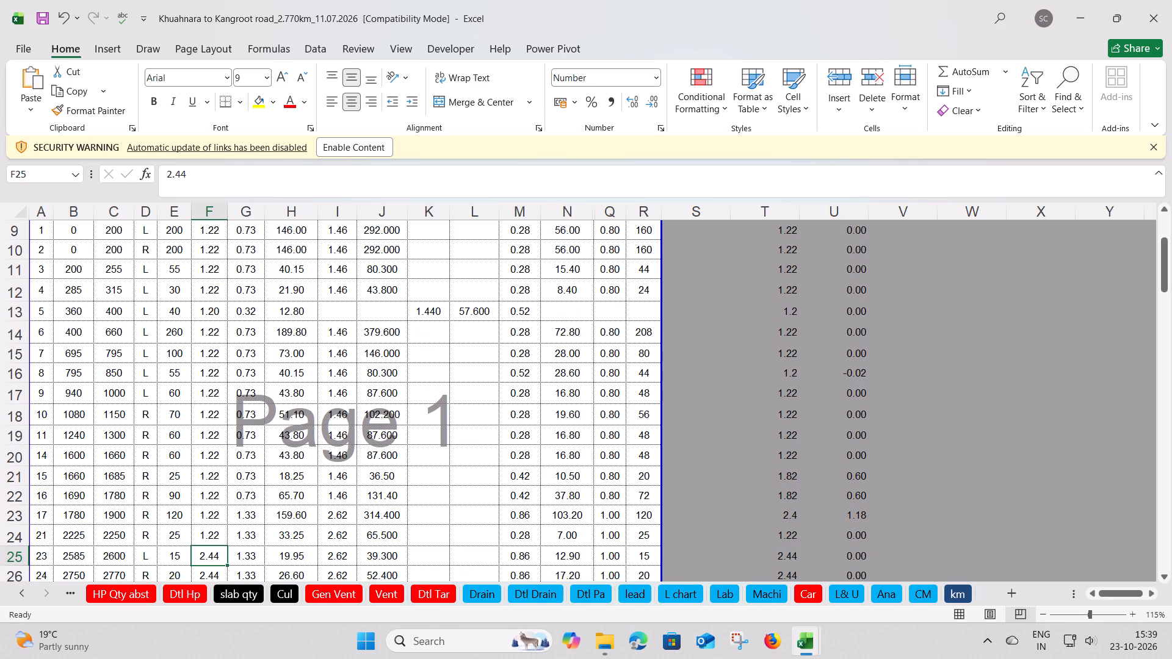
{"action": "type", "text": "1.22"}
{"action": "key", "text": "Return"}
{"action": "type", "text": "1.22"}
{"action": "key", "text": "Return"}
Set the height to 1.22 for Concrete B/wall serial numbers 1 to 3.
{"action": "key", "text": "Return"}
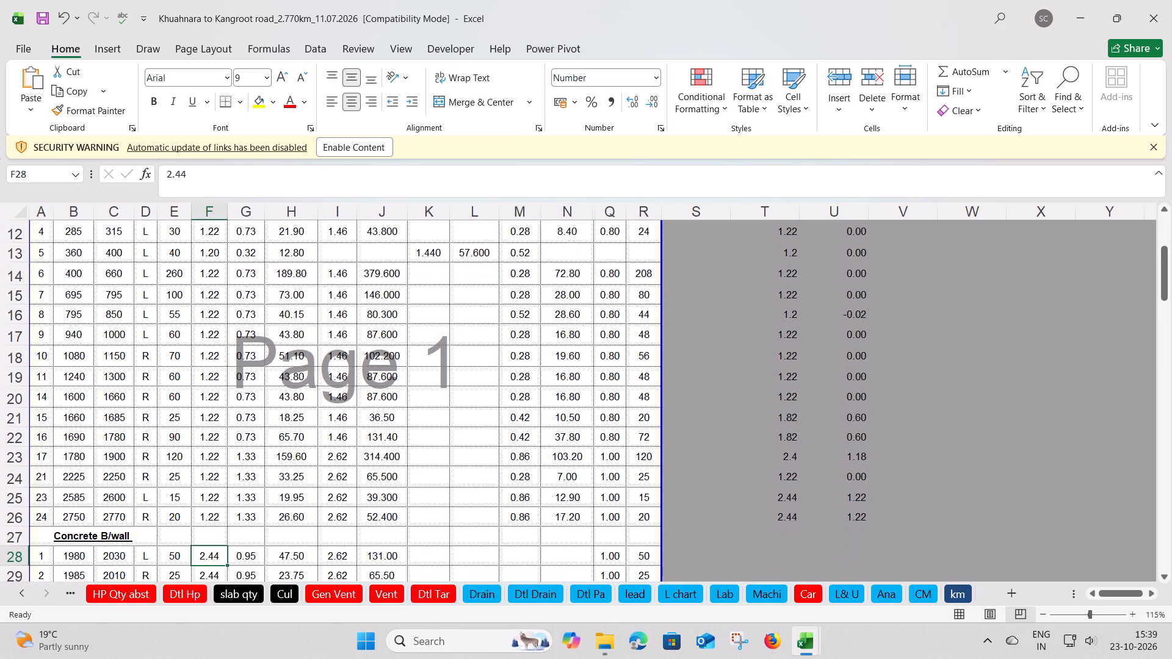
{"action": "type", "text": "1.22"}
{"action": "key", "text": "Return"}
{"action": "type", "text": "1.22"}
{"action": "key", "text": "Return"}
{"action": "type", "text": "1.22"}
{"action": "key", "text": "Return"}
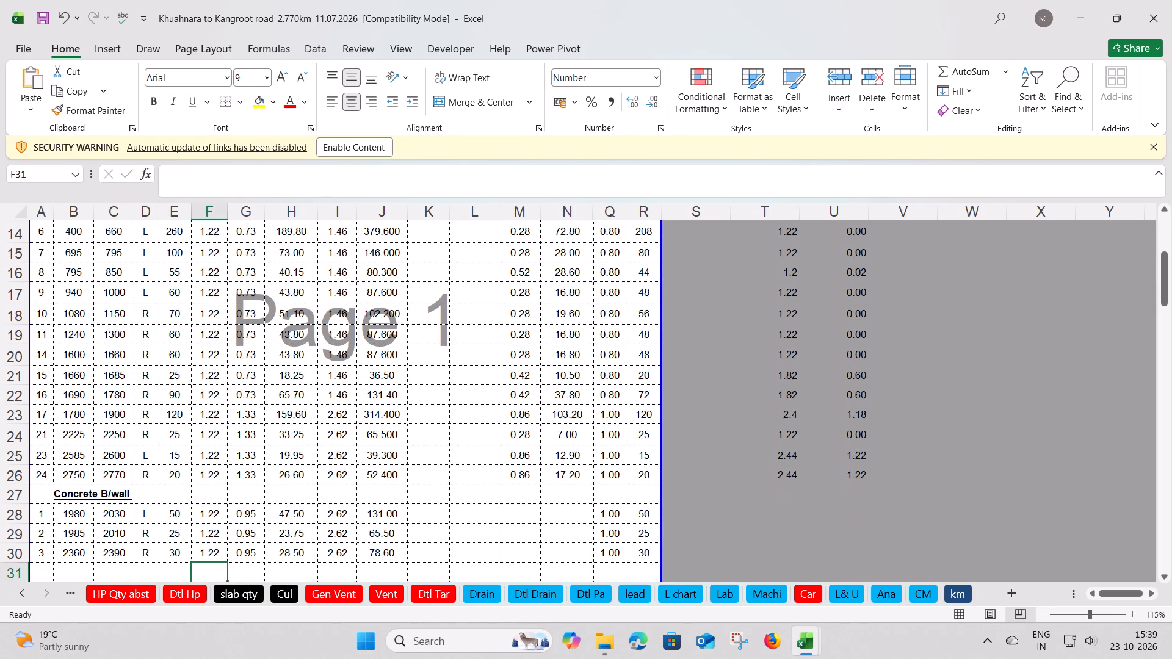
Set the excavation x-area to 0.65 for Concrete R/wall serial numbers 1 to 4.
{"action": "scroll", "coordinate": [235, 414], "scroll_direction": "up", "scroll_amount": 4}
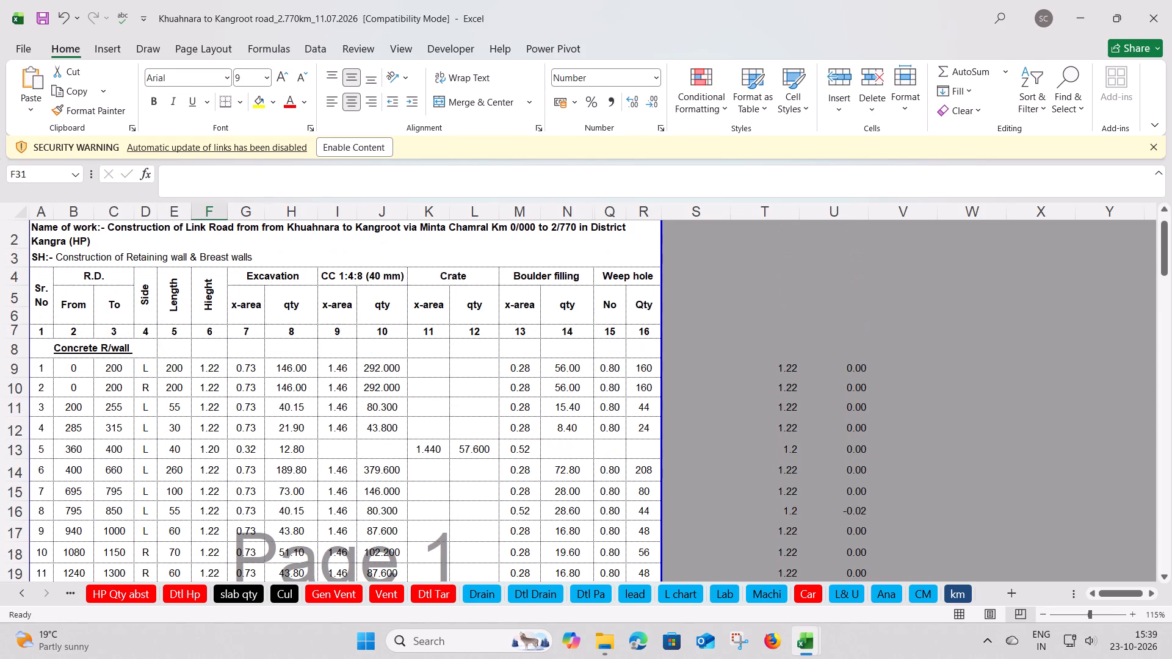
{"action": "left_click", "coordinate": [241, 366]}
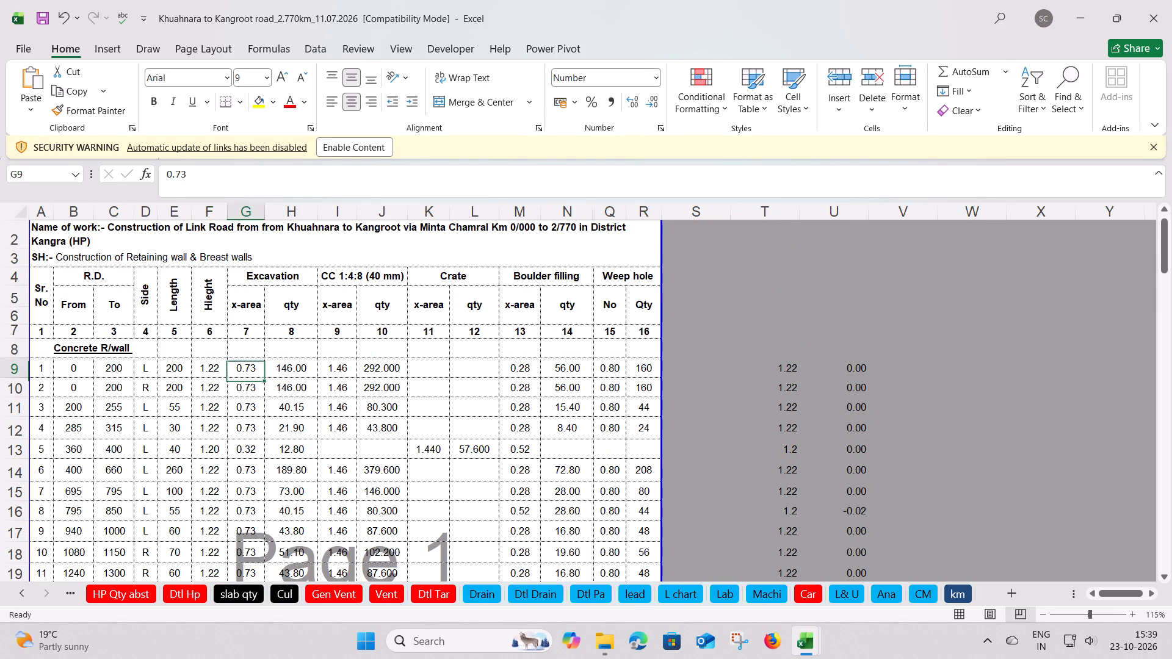
{"action": "type", "text": "0.65"}
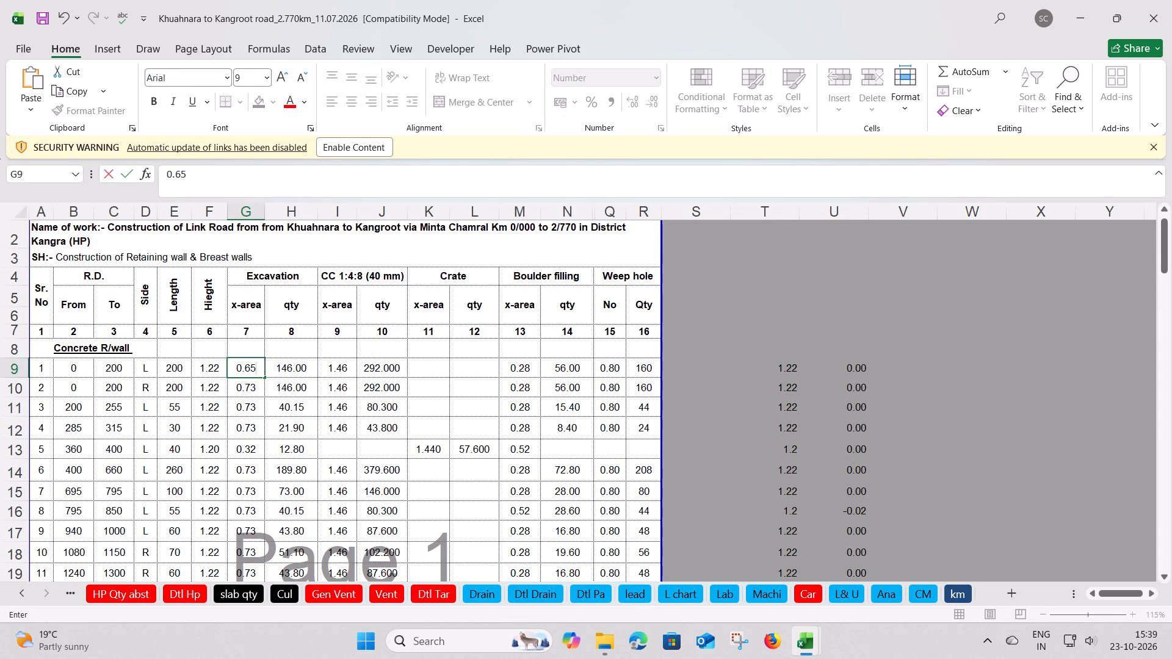
{"action": "key", "text": "Return"}
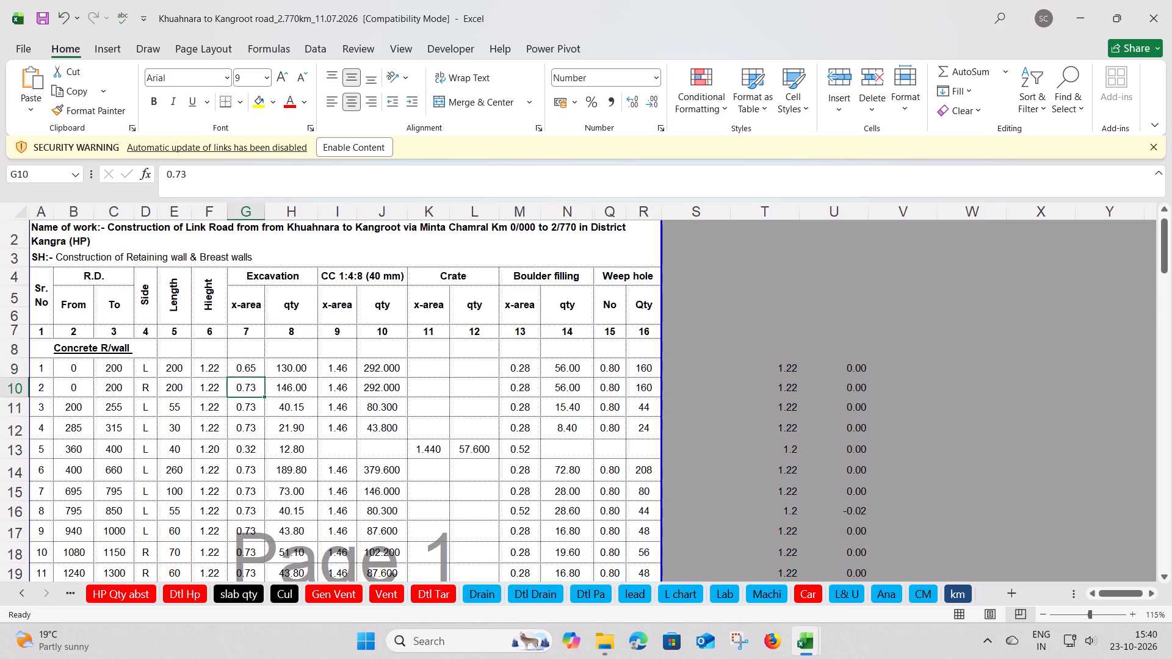
{"action": "type", "text": "0.65"}
{"action": "key", "text": "Return"}
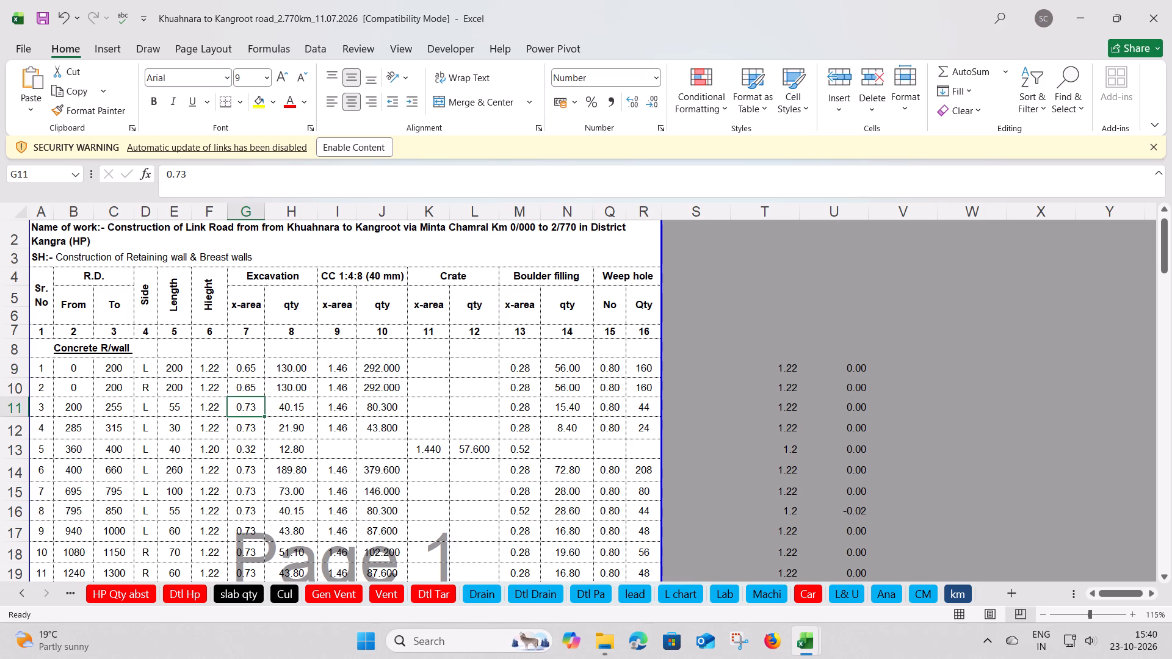
{"action": "type", "text": "0.65"}
{"action": "key", "text": "Return"}
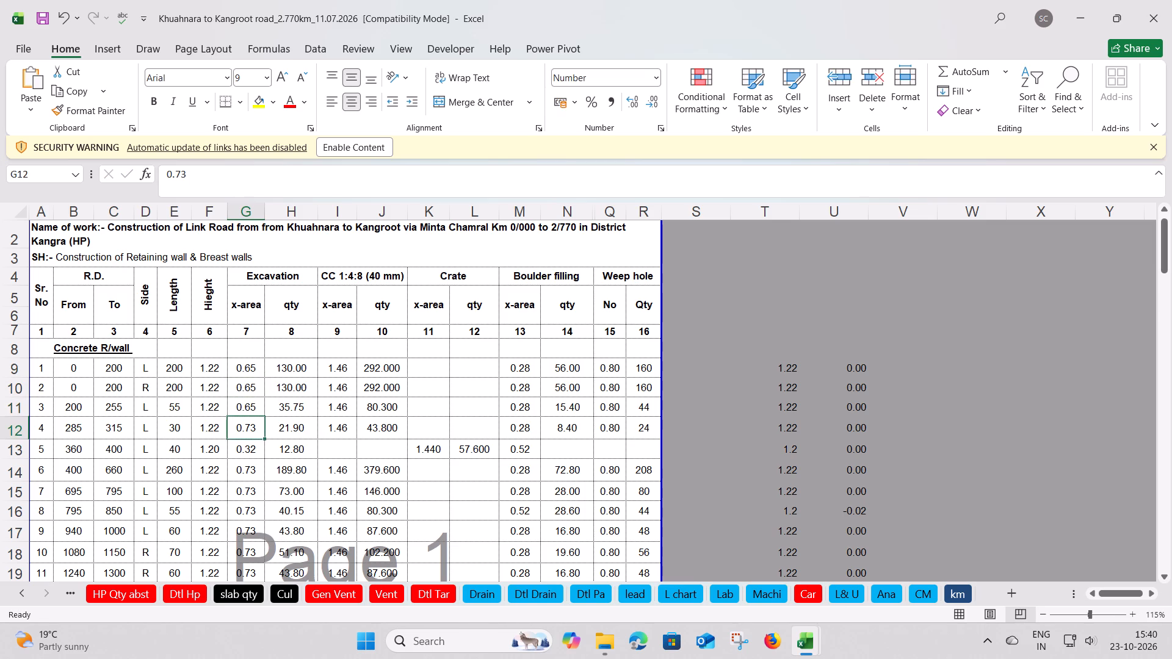
{"action": "type", "text": "0.65"}
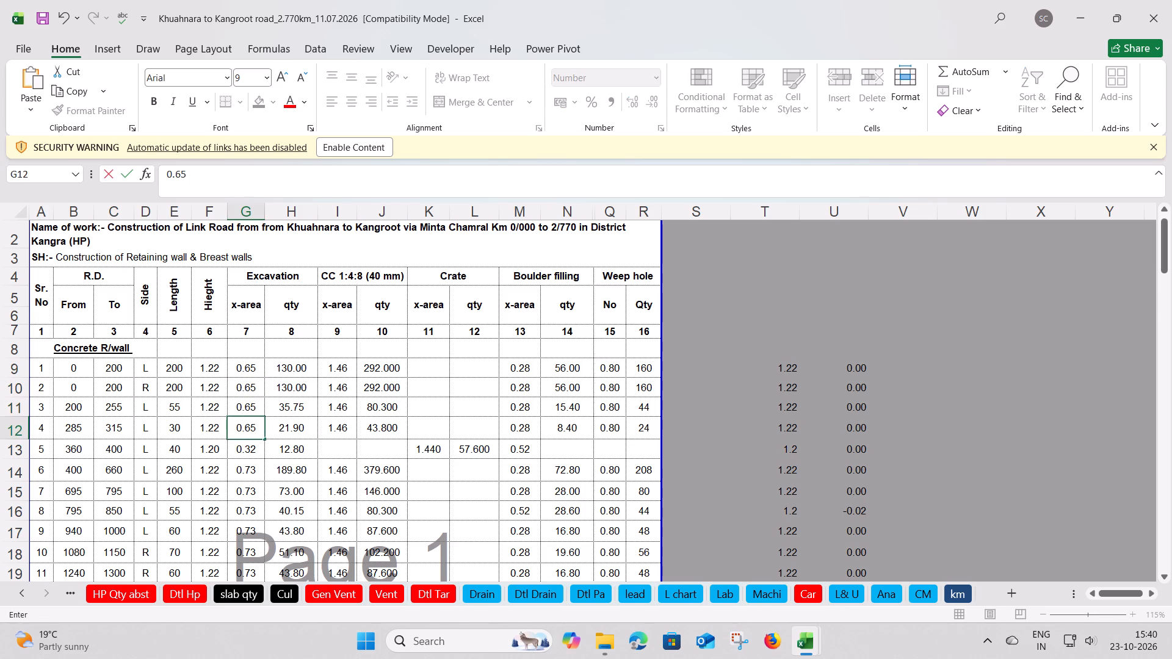
{"action": "key", "text": "Return"}
Set the excavation x-area to 0.65 for Concrete R/wall serial numbers 6, 7 and 8, skipping number 5.
{"action": "key", "text": "Return"}
{"action": "type", "text": "0.65"}
{"action": "key", "text": "Return"}
{"action": "type", "text": "0.65"}
{"action": "key", "text": "Return"}
{"action": "type", "text": "0.65"}
{"action": "key", "text": "Return"}
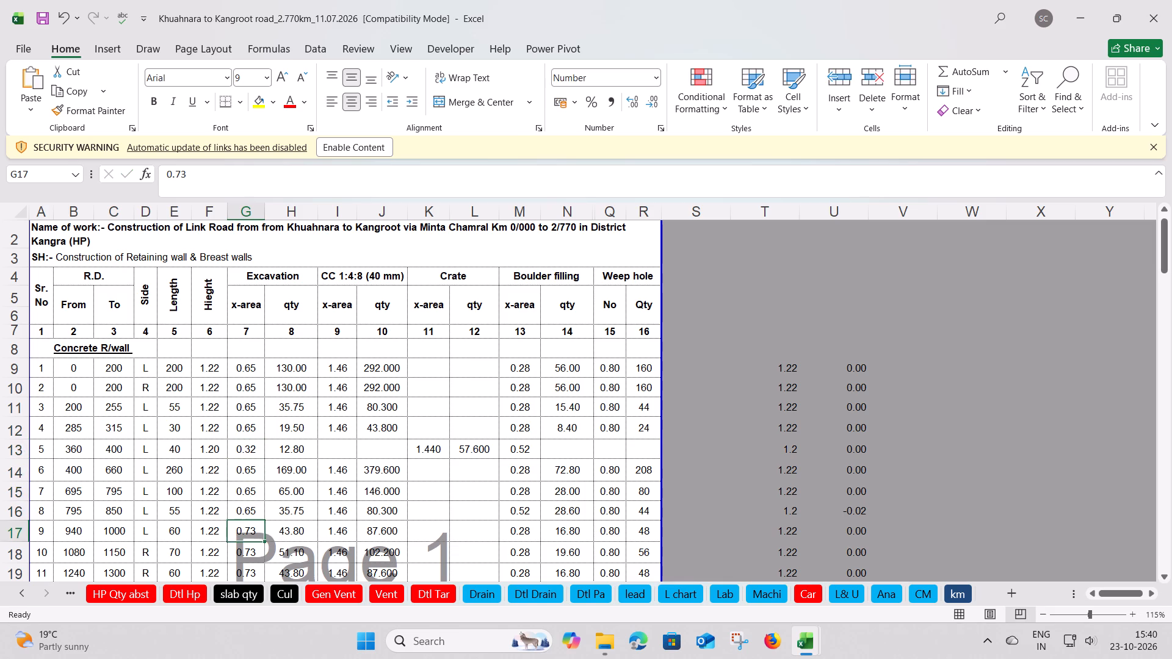
Set the excavation x-area to 0.65 for Concrete R/wall serial numbers 9, 10, 11 and 14.
{"action": "triple_click", "coordinate": [17, 594]}
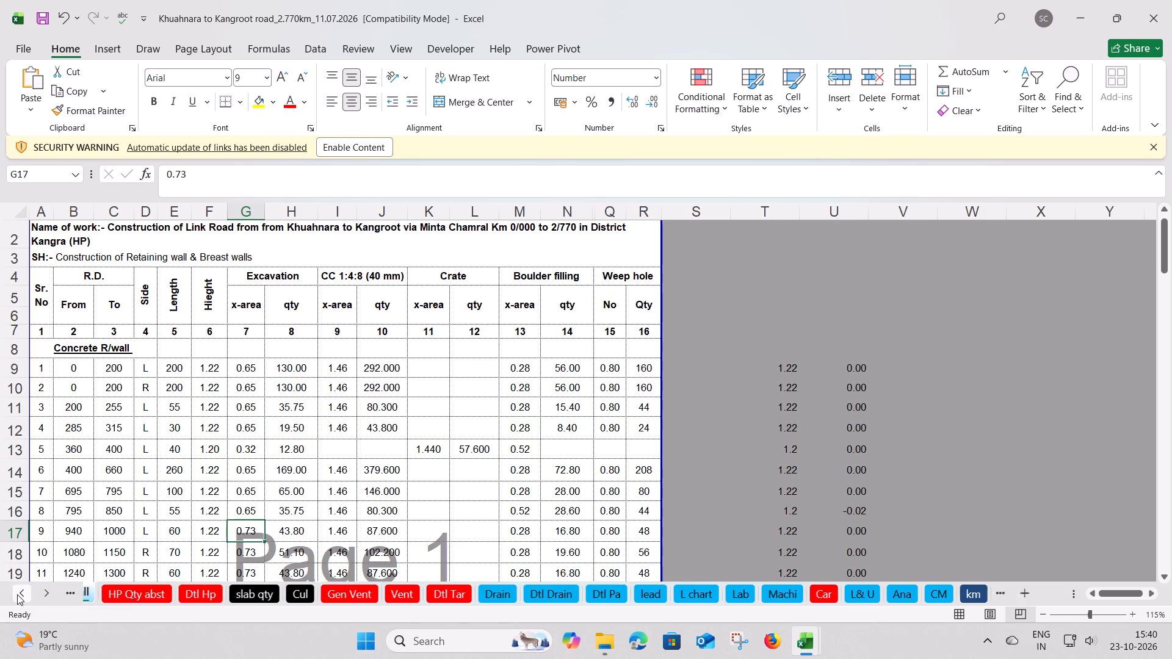
{"action": "double_click", "coordinate": [17, 594]}
{"action": "scroll", "coordinate": [172, 464], "scroll_direction": "down", "scroll_amount": 3}
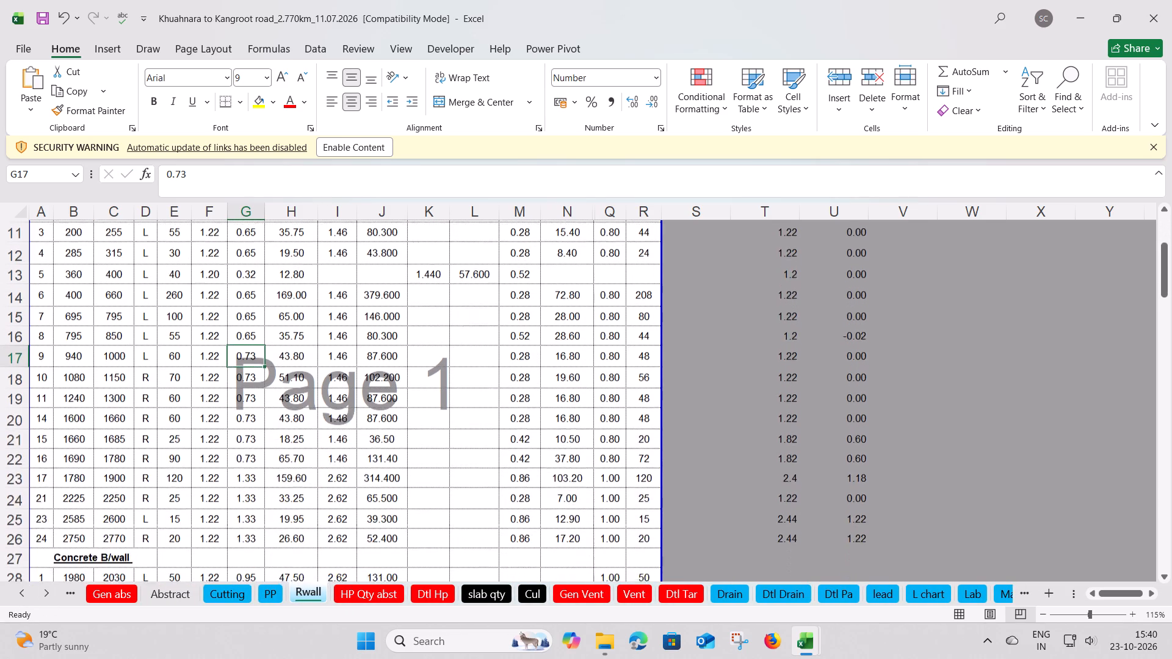
{"action": "scroll", "coordinate": [172, 464], "scroll_direction": "down", "scroll_amount": 1}
{"action": "type", "text": "0.65"}
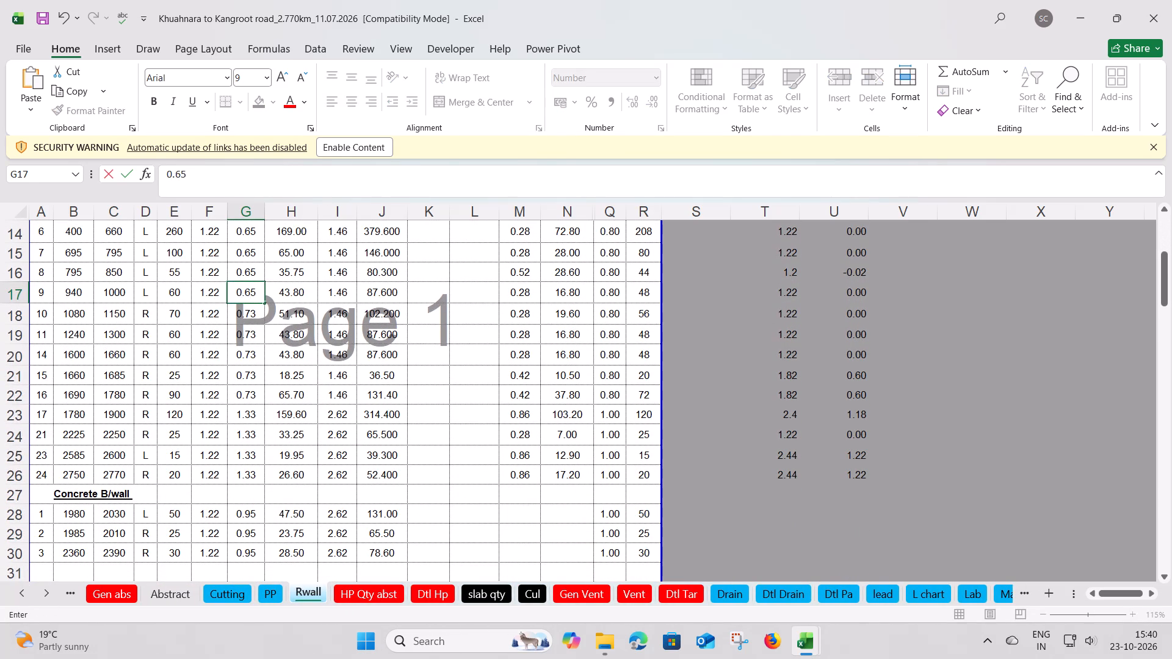
{"action": "key", "text": "Return"}
{"action": "type", "text": "0.65"}
{"action": "key", "text": "Return"}
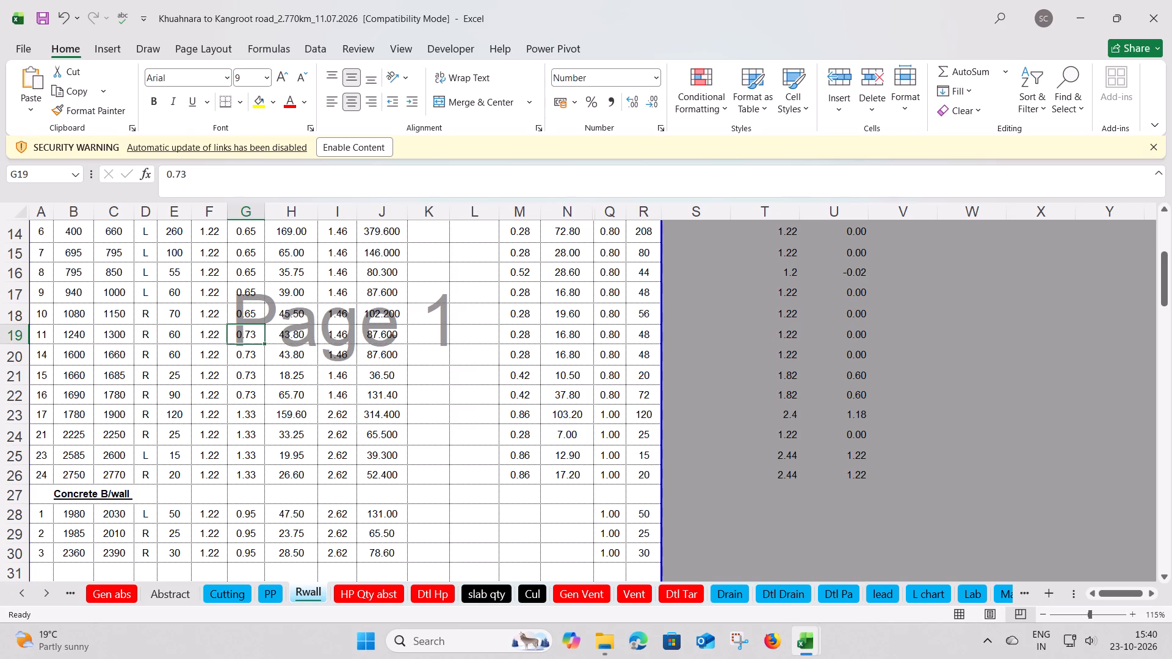
{"action": "type", "text": "0.65"}
{"action": "key", "text": "Return"}
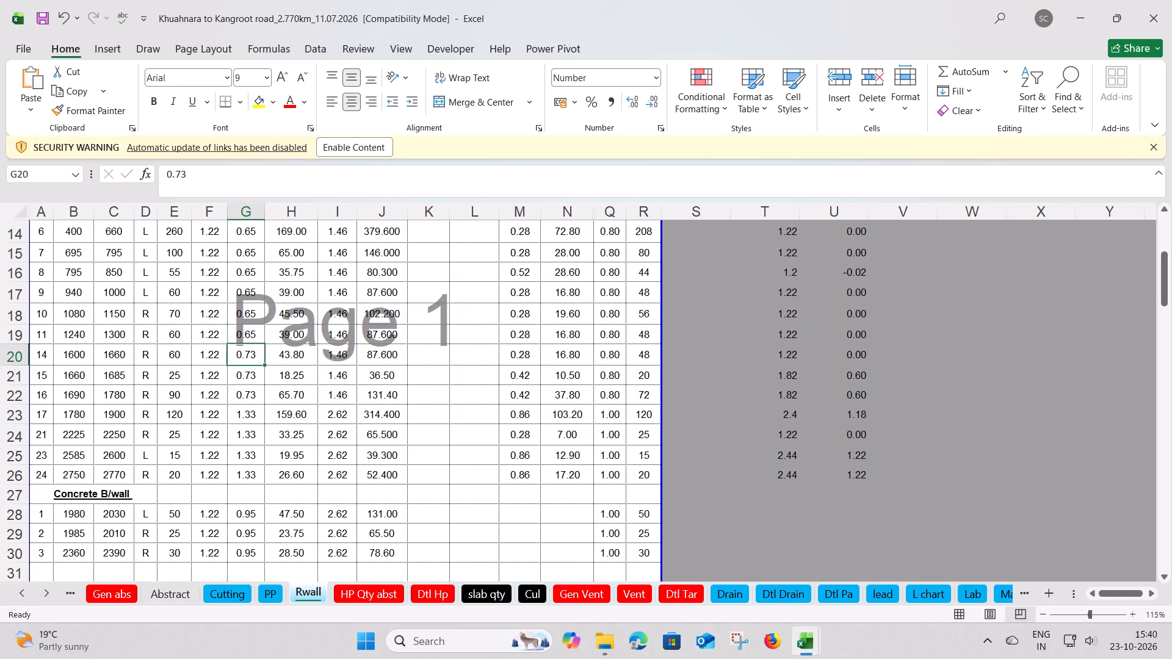
{"action": "type", "text": "0.65"}
{"action": "key", "text": "Return"}
Set the excavation x-area to 0.65 for Concrete R/wall serial numbers 15, 16, 17, 21, 23 and 24.
{"action": "type", "text": "0.65"}
{"action": "key", "text": "Return"}
{"action": "type", "text": "0.65"}
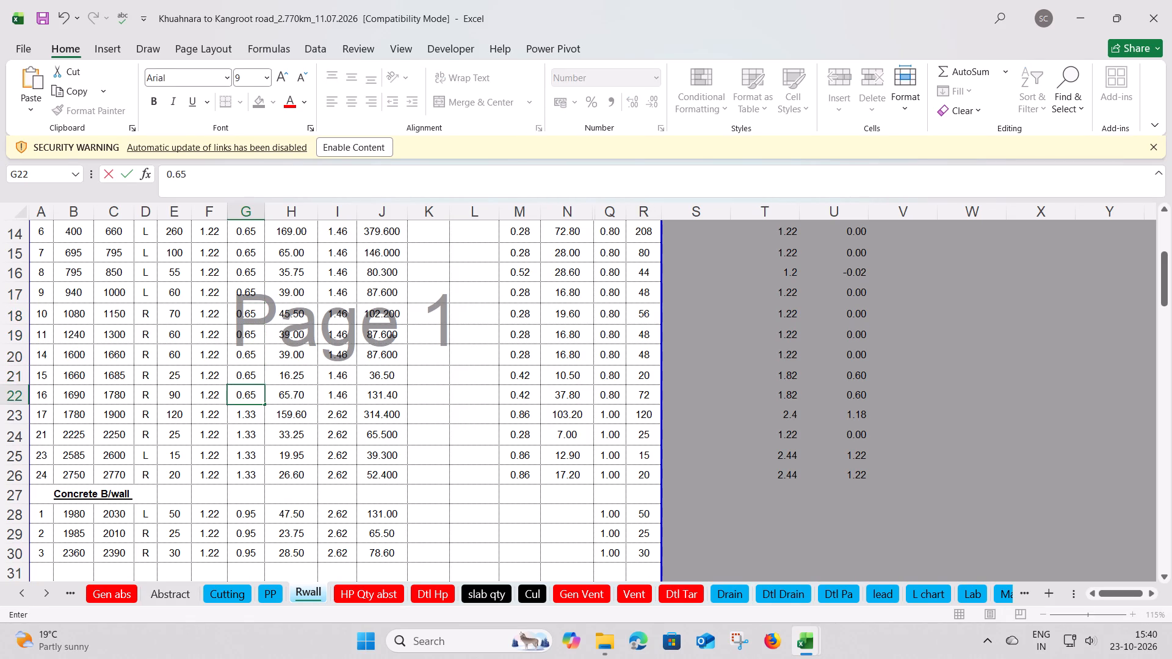
{"action": "key", "text": "Return"}
{"action": "type", "text": "0.65"}
{"action": "key", "text": "Return"}
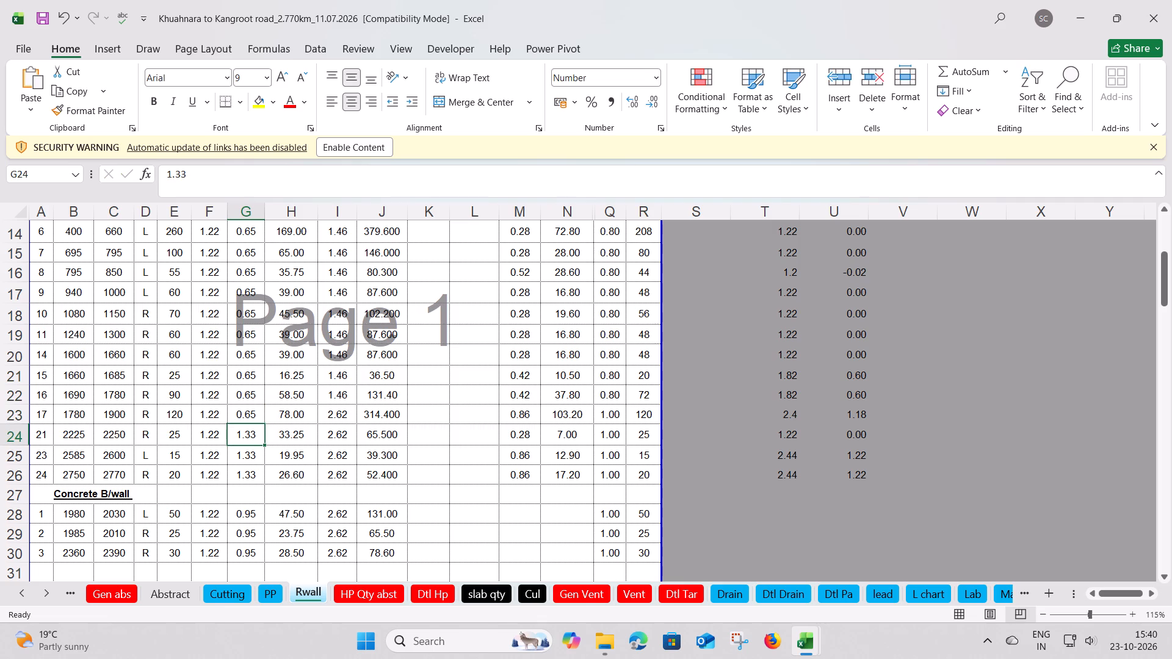
{"action": "type", "text": "0.65"}
{"action": "key", "text": "Return"}
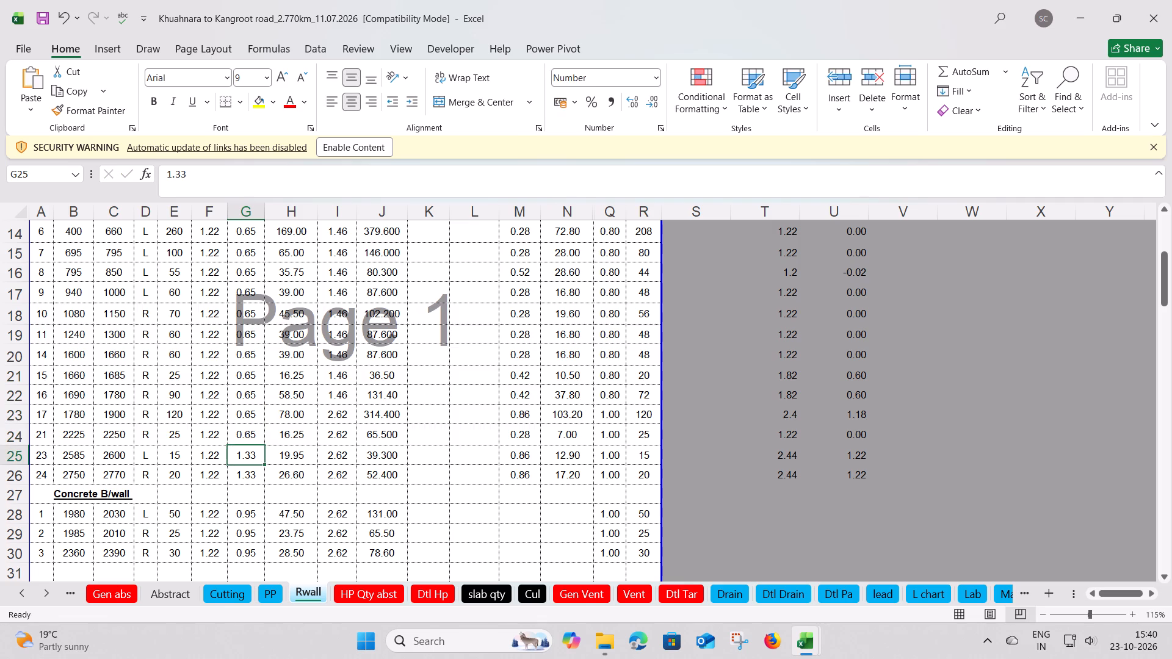
{"action": "type", "text": "0.65"}
{"action": "key", "text": "Return"}
{"action": "type", "text": "0.65"}
{"action": "key", "text": "Return"}
Set the excavation x-area to 0.32 for Concrete B/wall serial numbers 1 to 3.
{"action": "key", "text": "Return"}
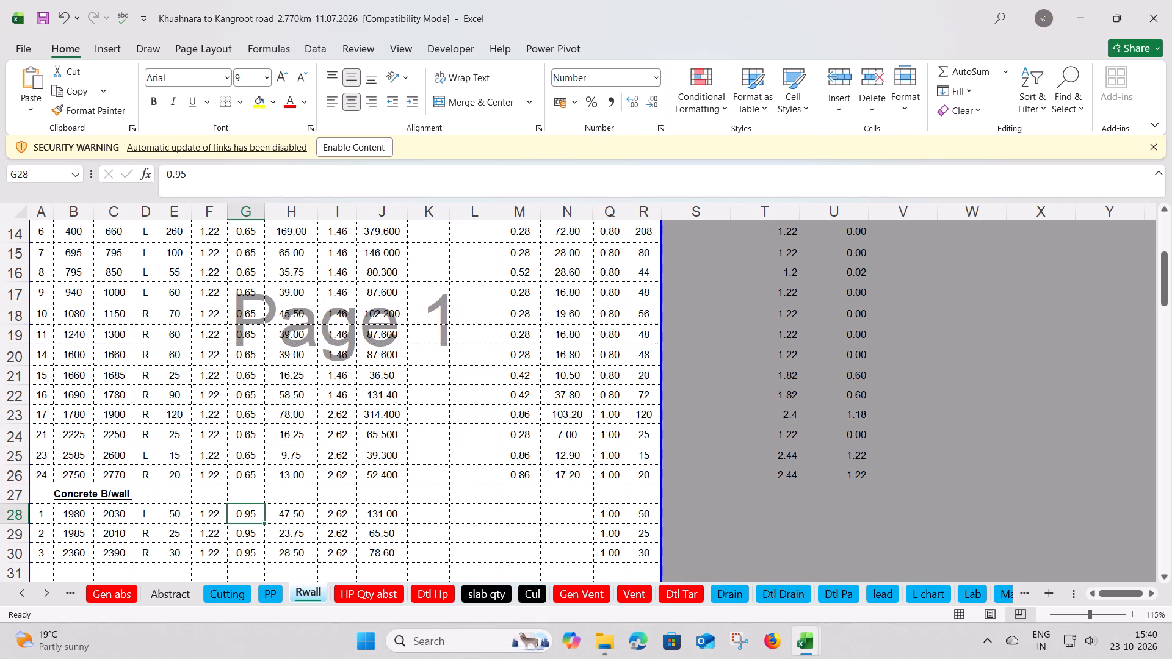
{"action": "type", "text": "0."}
{"action": "type", "text": "32"}
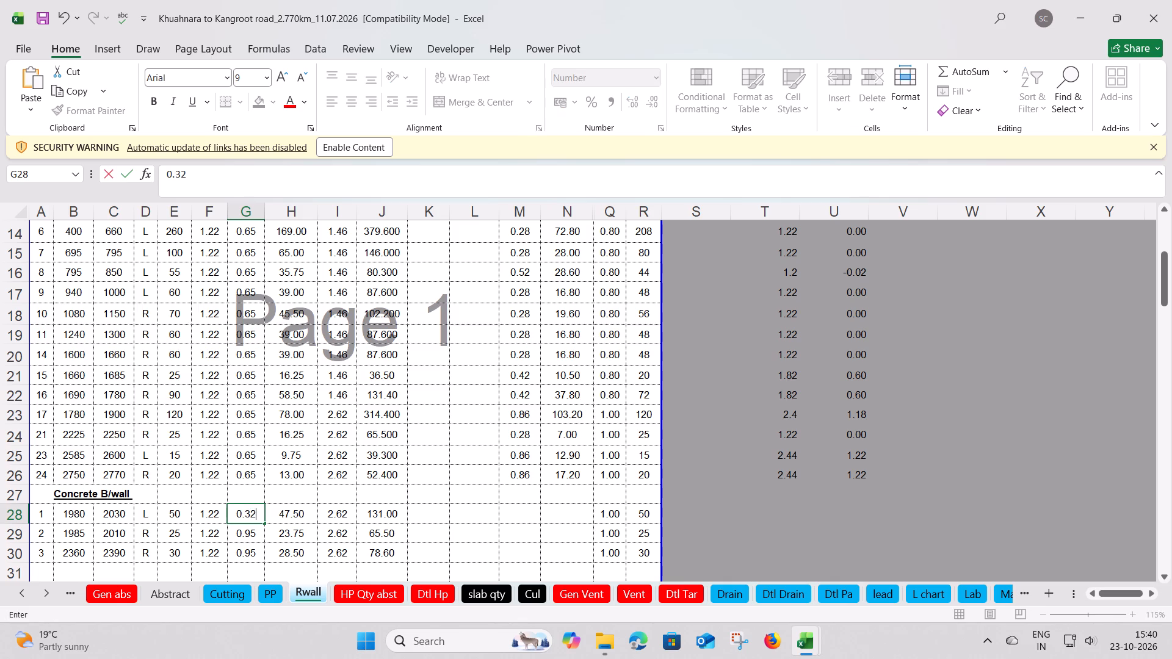
{"action": "key", "text": "Return"}
{"action": "type", "text": "0.32"}
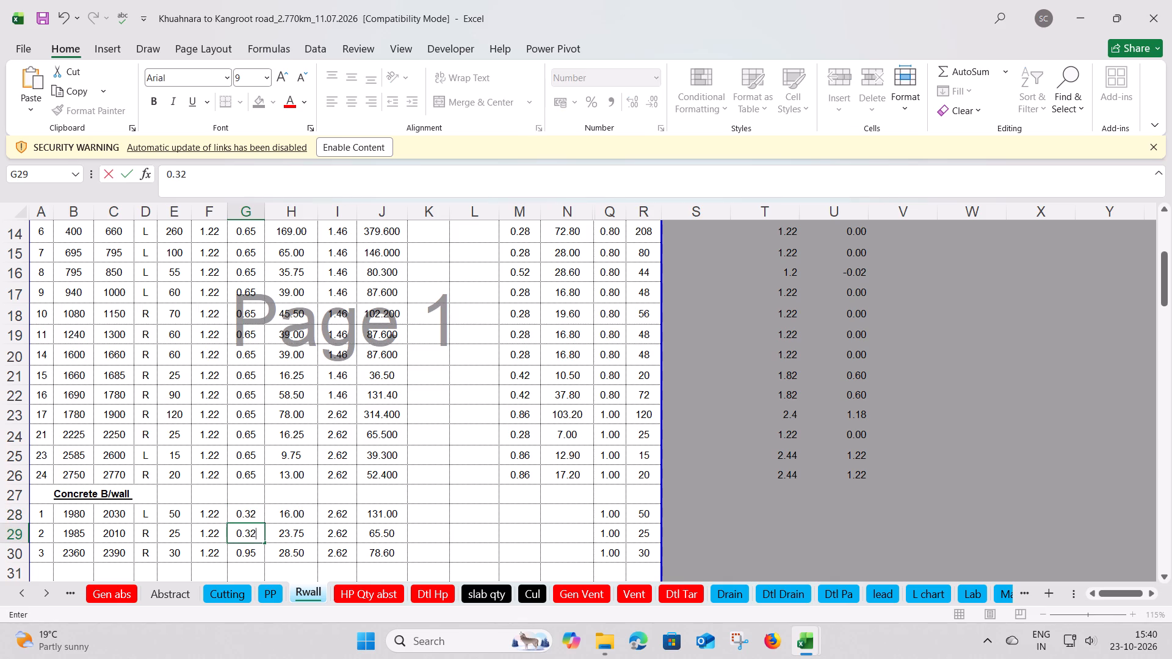
{"action": "key", "text": "Return"}
{"action": "type", "text": "0.32"}
{"action": "key", "text": "Return"}
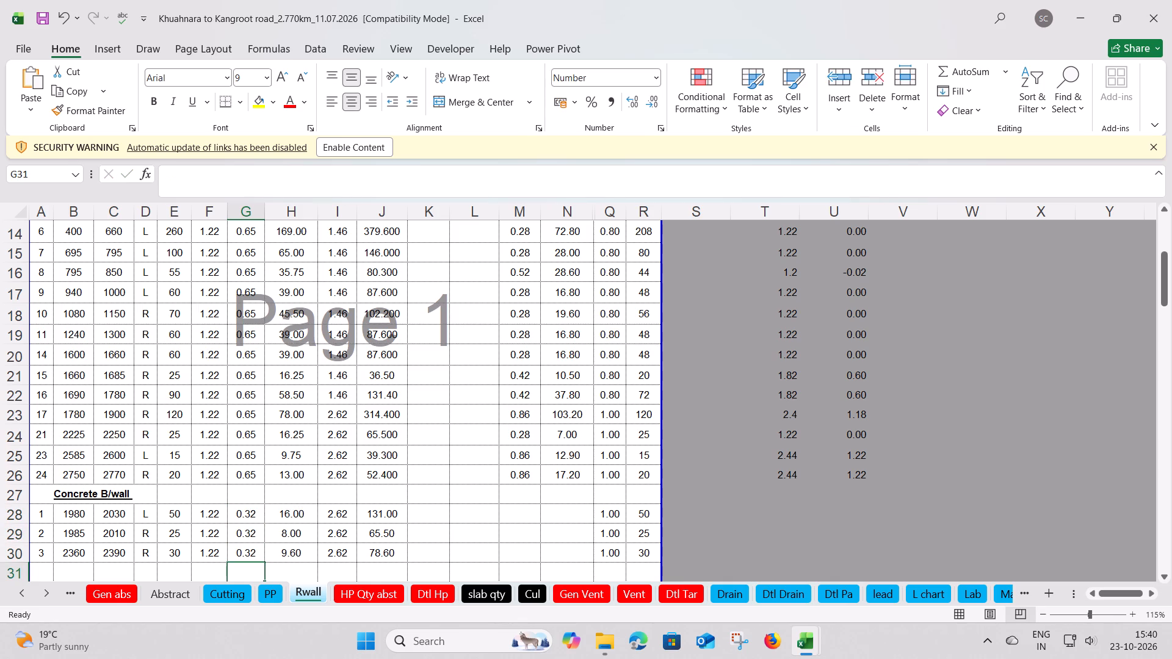
Set the CC 1:4:8 x-area to 0.70 for Concrete R/wall serial numbers 1 to 4.
{"action": "scroll", "coordinate": [259, 454], "scroll_direction": "up", "scroll_amount": 2}
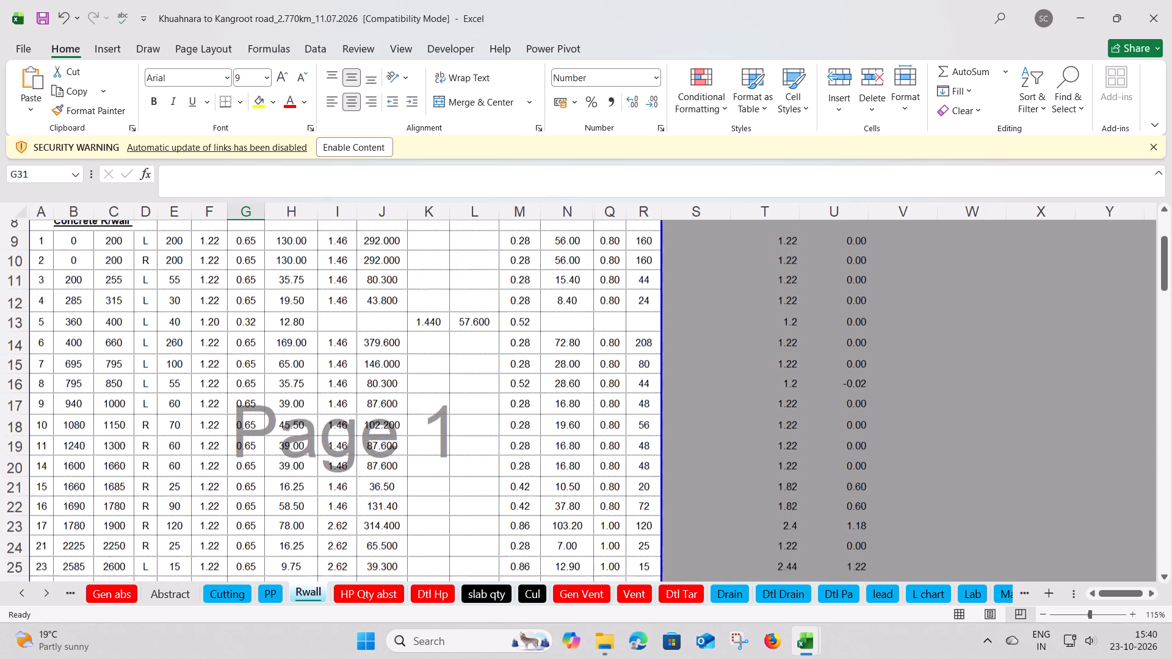
{"action": "scroll", "coordinate": [259, 454], "scroll_direction": "up", "scroll_amount": 2}
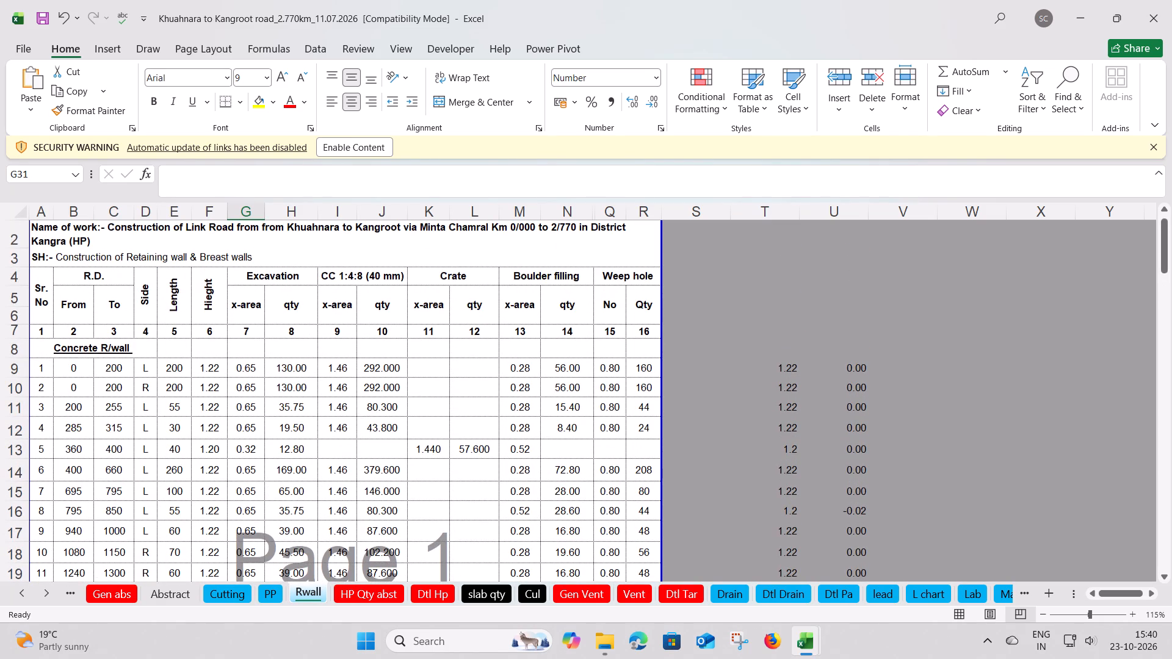
{"action": "left_click", "coordinate": [339, 370]}
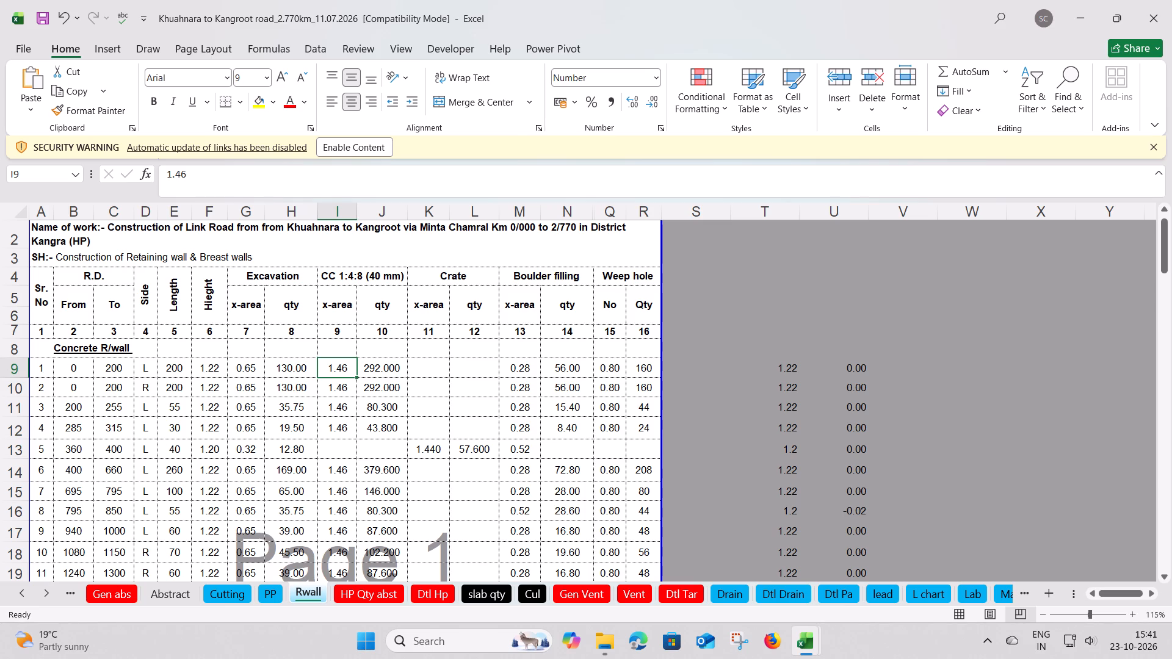
{"action": "type", "text": "0.70"}
{"action": "key", "text": "Return"}
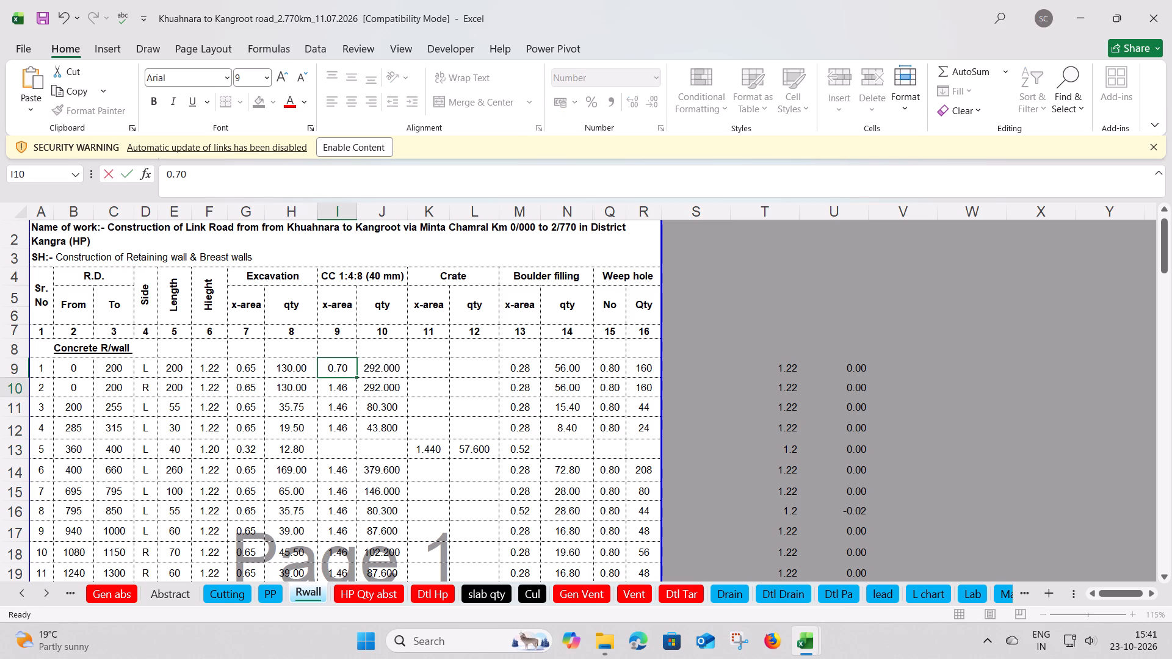
{"action": "type", "text": "0.70"}
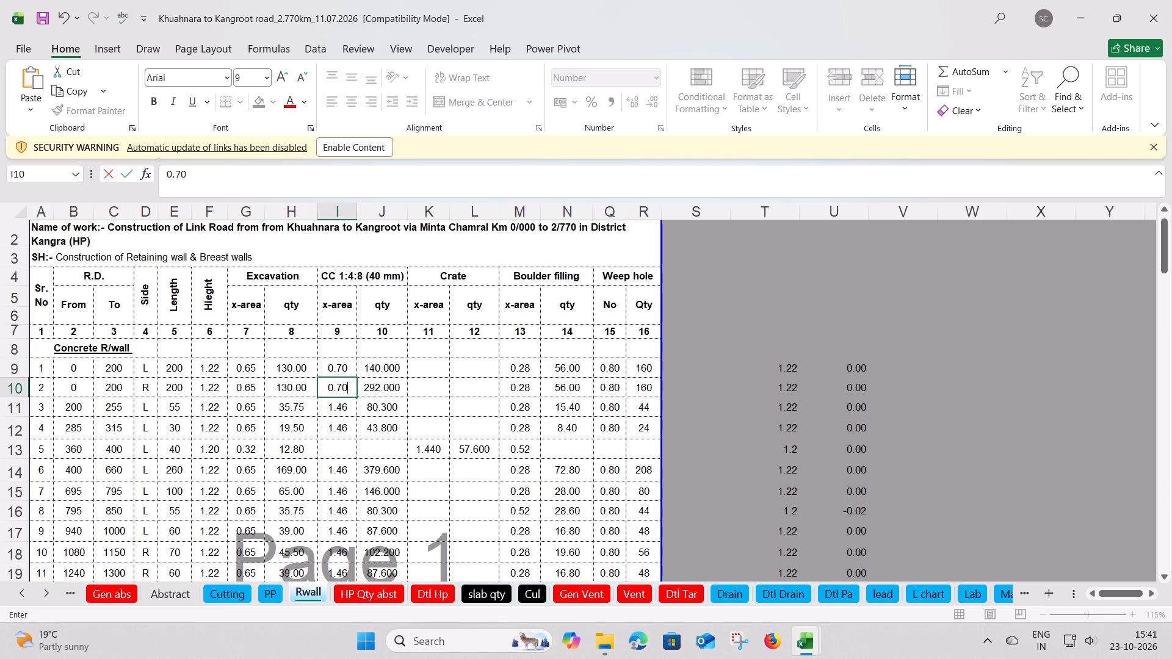
{"action": "key", "text": "Return"}
{"action": "type", "text": "0.70"}
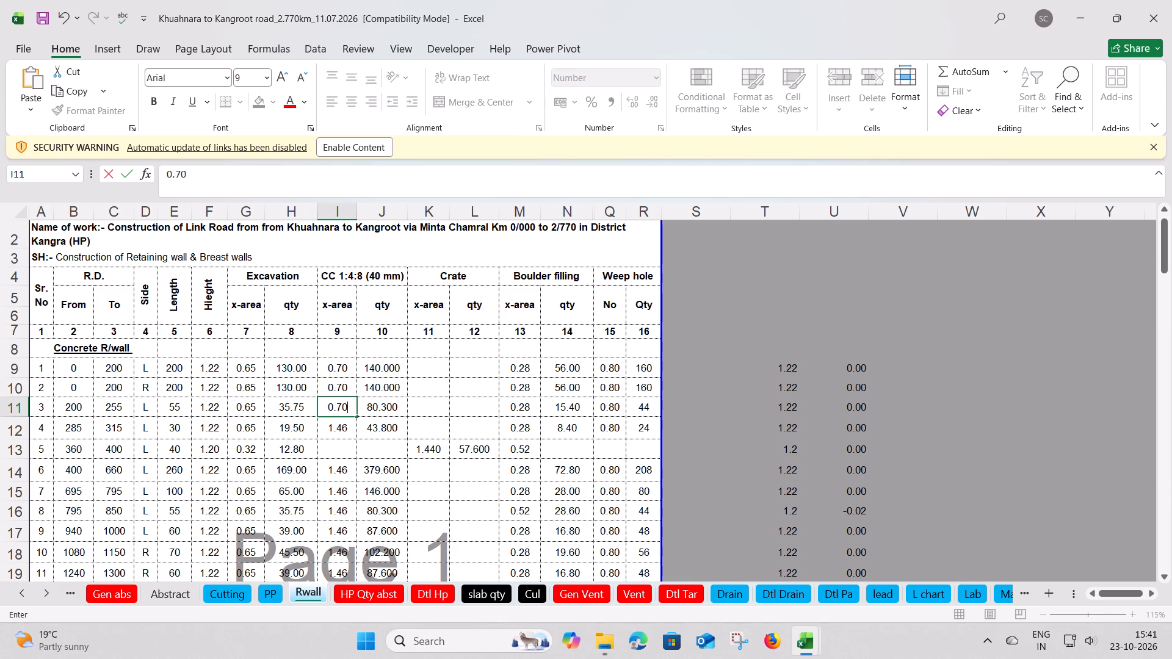
{"action": "key", "text": "Return"}
{"action": "type", "text": "0.7"}
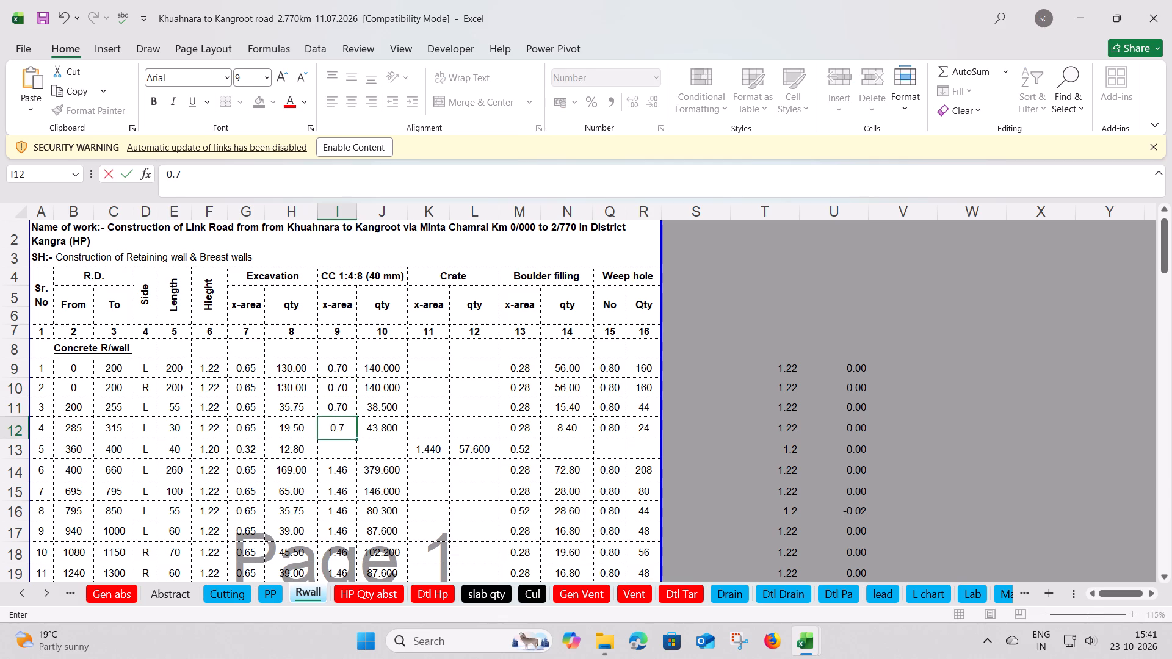
{"action": "key", "text": "Return"}
Set the CC 1:4:8 x-area to 0.70 for Concrete R/wall serial numbers 6 to 9, skipping number 5.
{"action": "key", "text": "Return"}
{"action": "key", "text": "Return"}
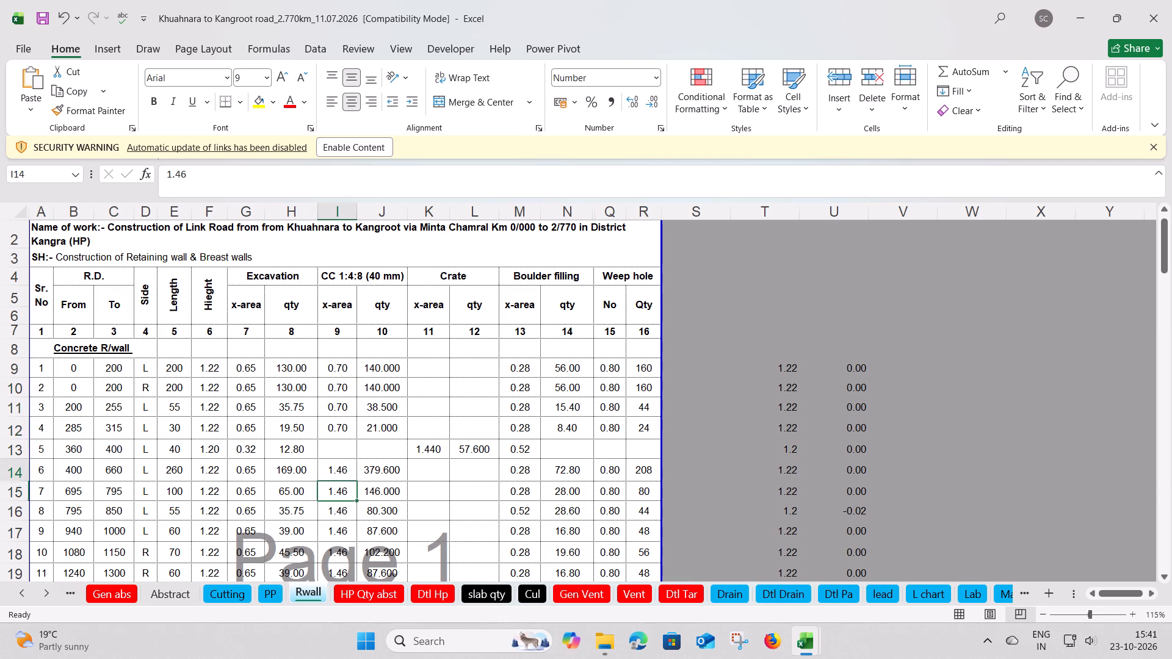
{"action": "key", "text": "Up"}
{"action": "type", "text": "0.70"}
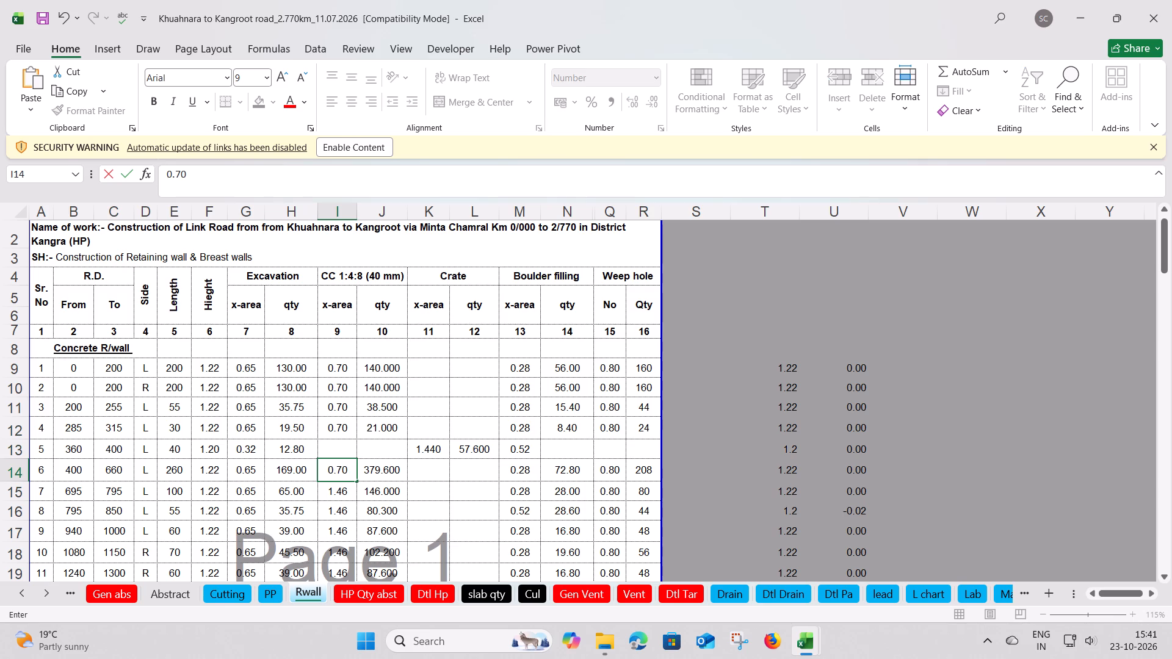
{"action": "key", "text": "Return"}
{"action": "type", "text": "0.70"}
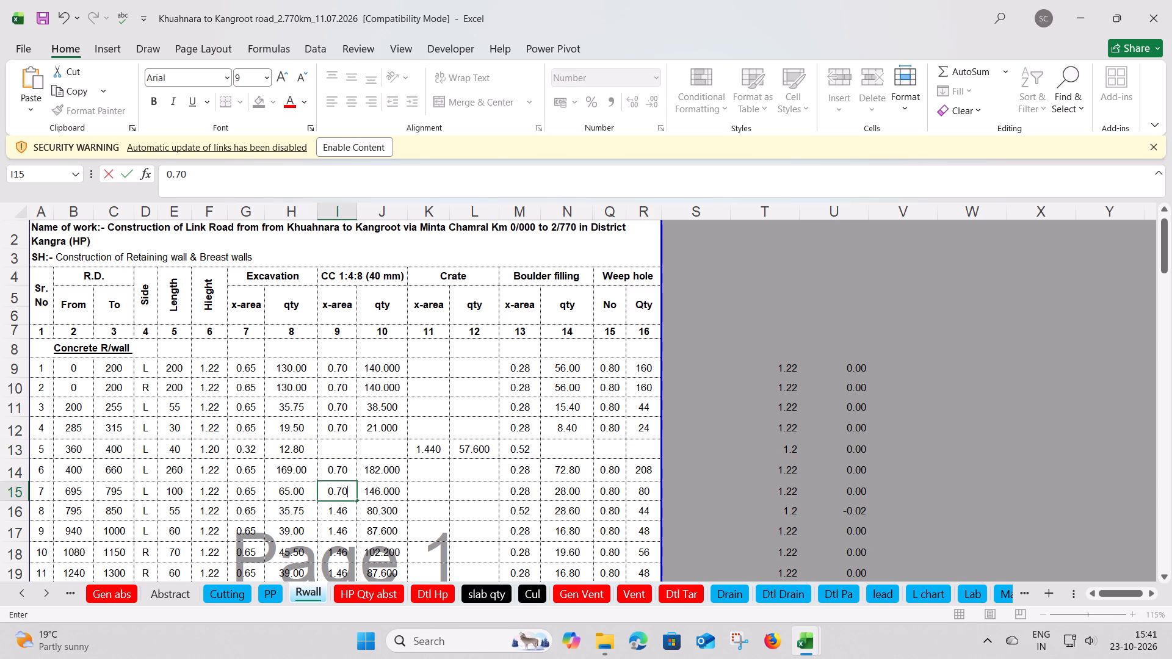
{"action": "key", "text": "Return"}
{"action": "type", "text": "0.7"}
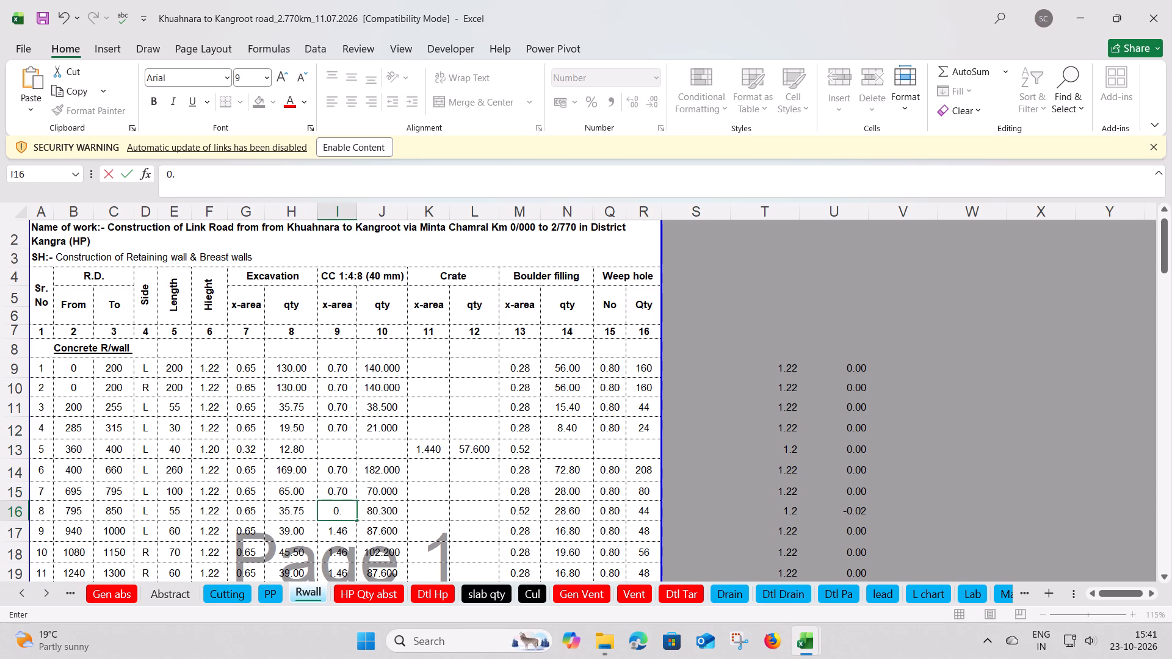
{"action": "key", "text": "Return"}
{"action": "type", "text": "0.7"}
{"action": "key", "text": "Return"}
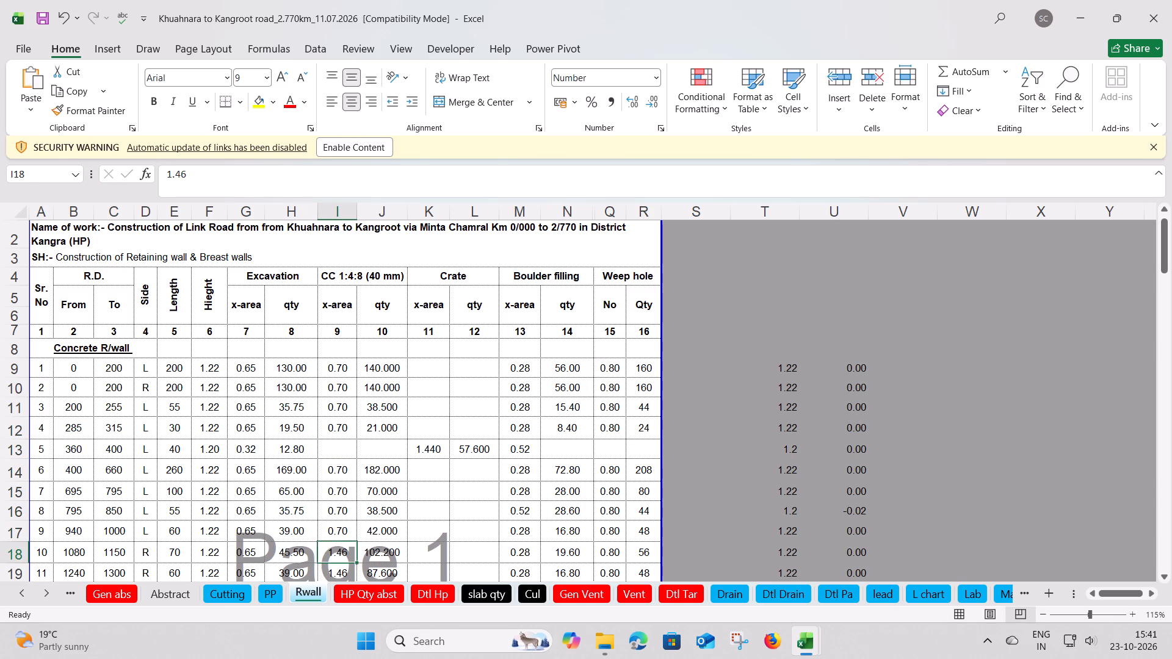
Set the CC 1:4:8 x-area to 0.7 for Concrete R/wall serial numbers 10, 11, 14, 15 and 16.
{"action": "type", "text": "0.7"}
{"action": "key", "text": "Return"}
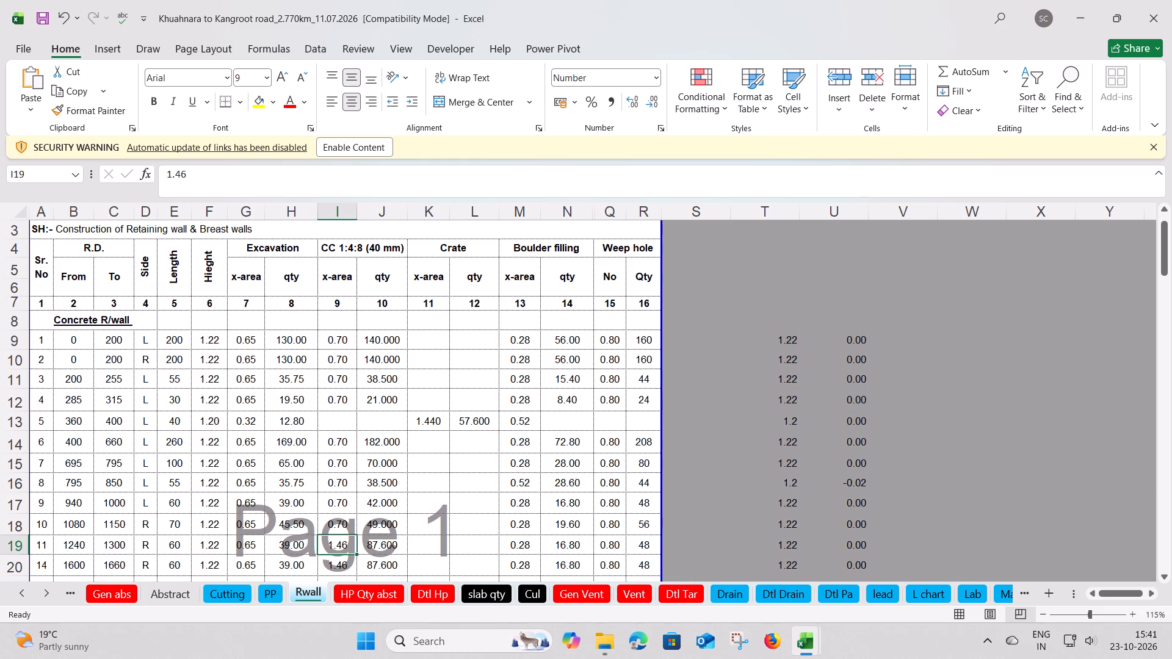
{"action": "type", "text": "0.7"}
{"action": "key", "text": "Return"}
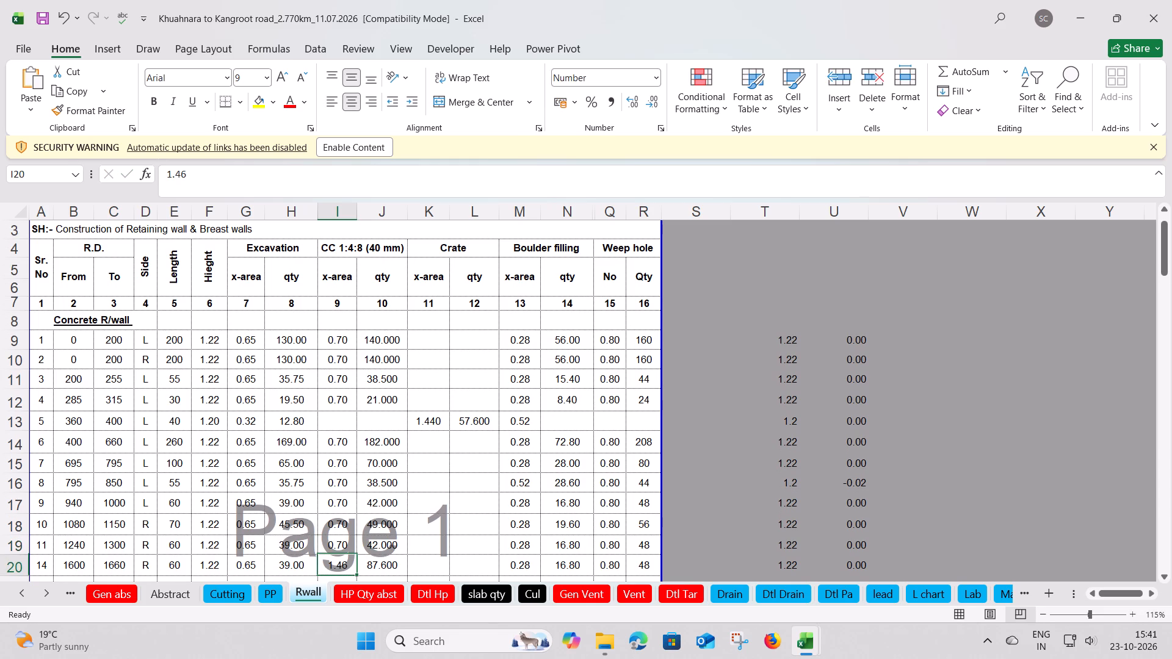
{"action": "type", "text": "0.7"}
{"action": "key", "text": "Return"}
{"action": "key", "text": "Return"}
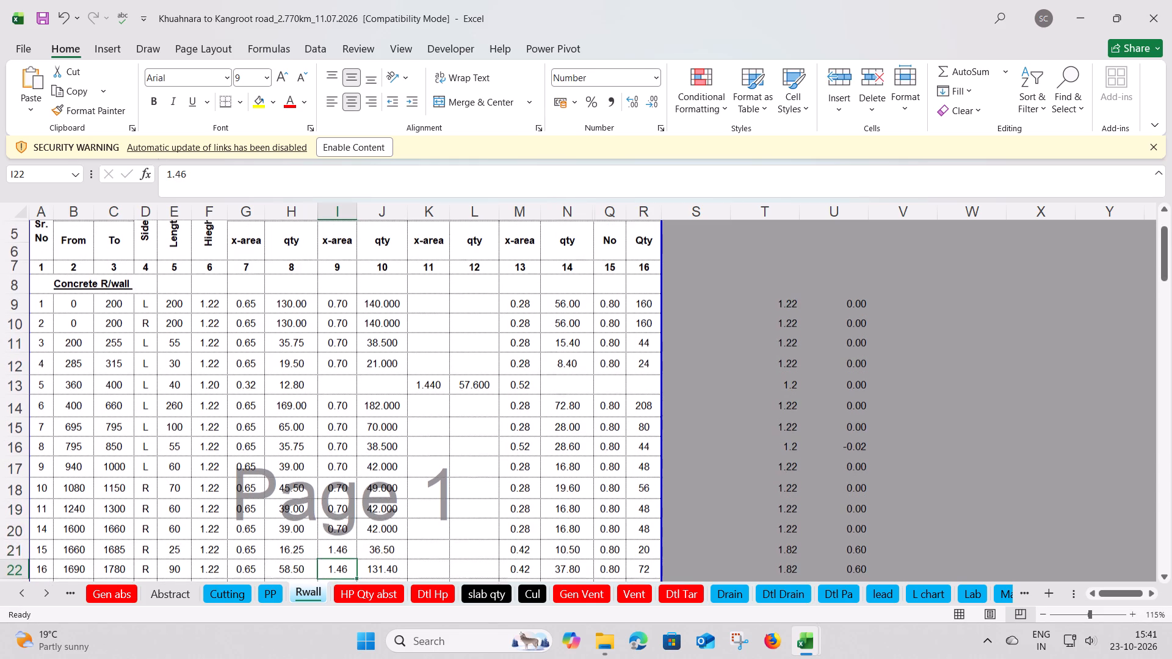
{"action": "key", "text": "Up"}
{"action": "type", "text": "0.7"}
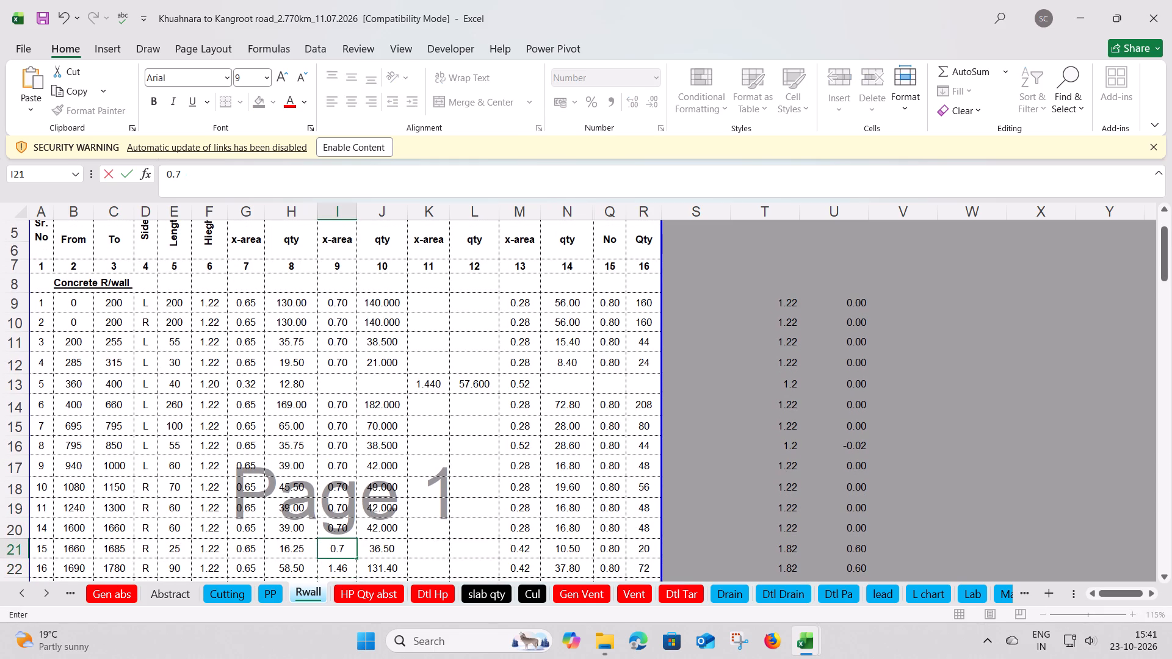
{"action": "key", "text": "Return"}
{"action": "type", "text": "0.7"}
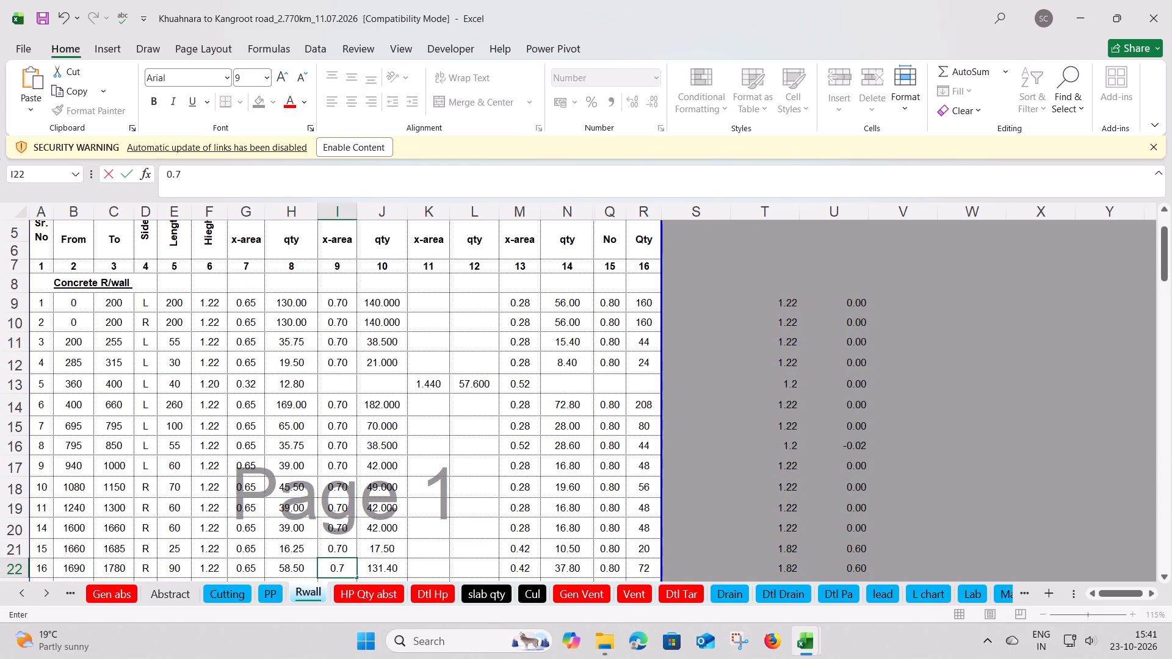
{"action": "key", "text": "Return"}
Set the CC 1:4:8 x-area to 0.7 for Concrete R/wall serial numbers 17, 21, 23 and 24.
{"action": "key", "text": "Return"}
{"action": "key", "text": "Up"}
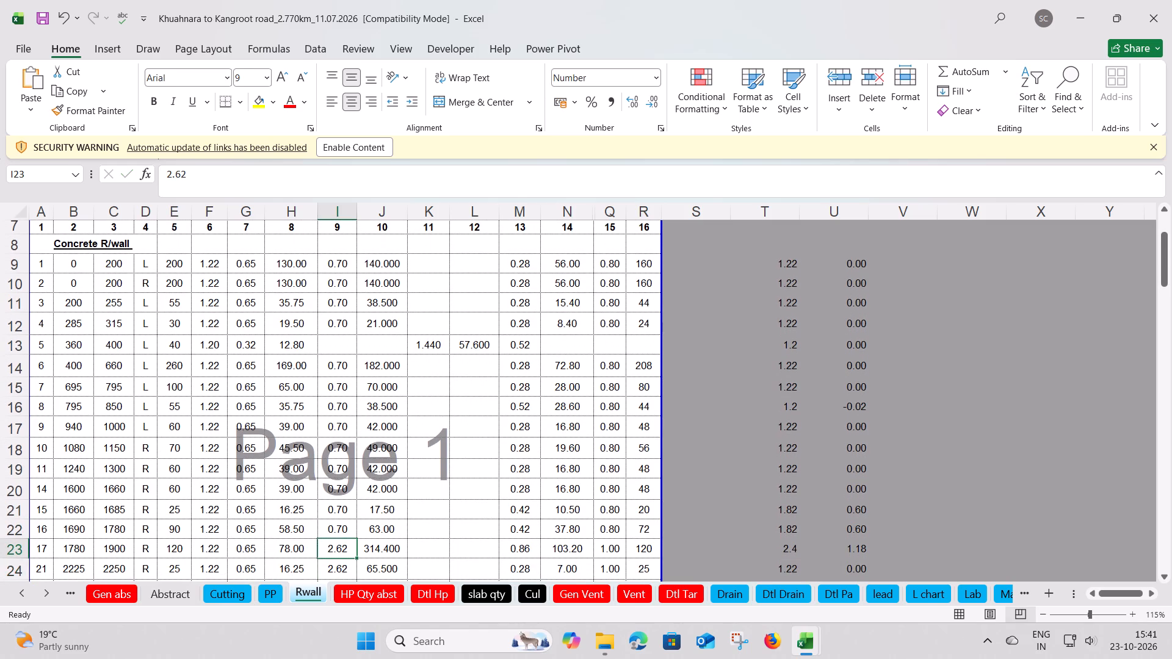
{"action": "type", "text": "0.7"}
{"action": "key", "text": "Return"}
{"action": "type", "text": "0.7"}
{"action": "key", "text": "Return"}
{"action": "type", "text": "0.7"}
{"action": "key", "text": "Return"}
{"action": "type", "text": "0.7"}
{"action": "key", "text": "Return"}
Set the CC 1:4:8 x-area to 0.7 for Concrete B/wall serial numbers 1 to 3.
{"action": "key", "text": "Return"}
{"action": "type", "text": "0.7"}
{"action": "key", "text": "Return"}
{"action": "type", "text": "0.7"}
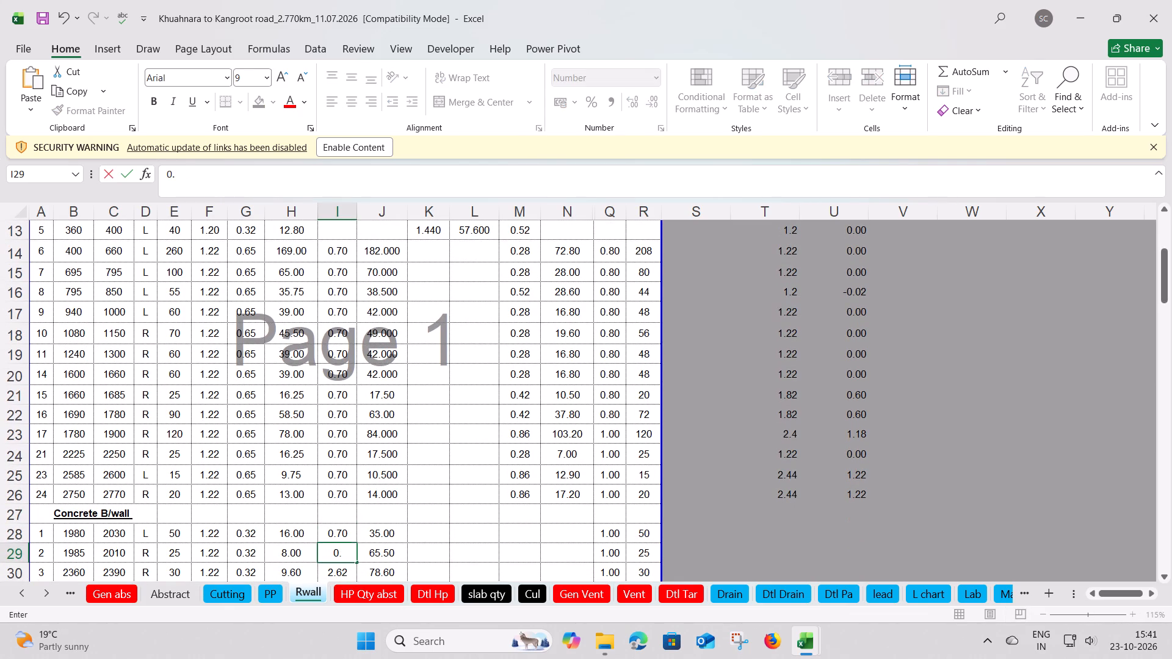
{"action": "key", "text": "Return"}
{"action": "type", "text": "0.7"}
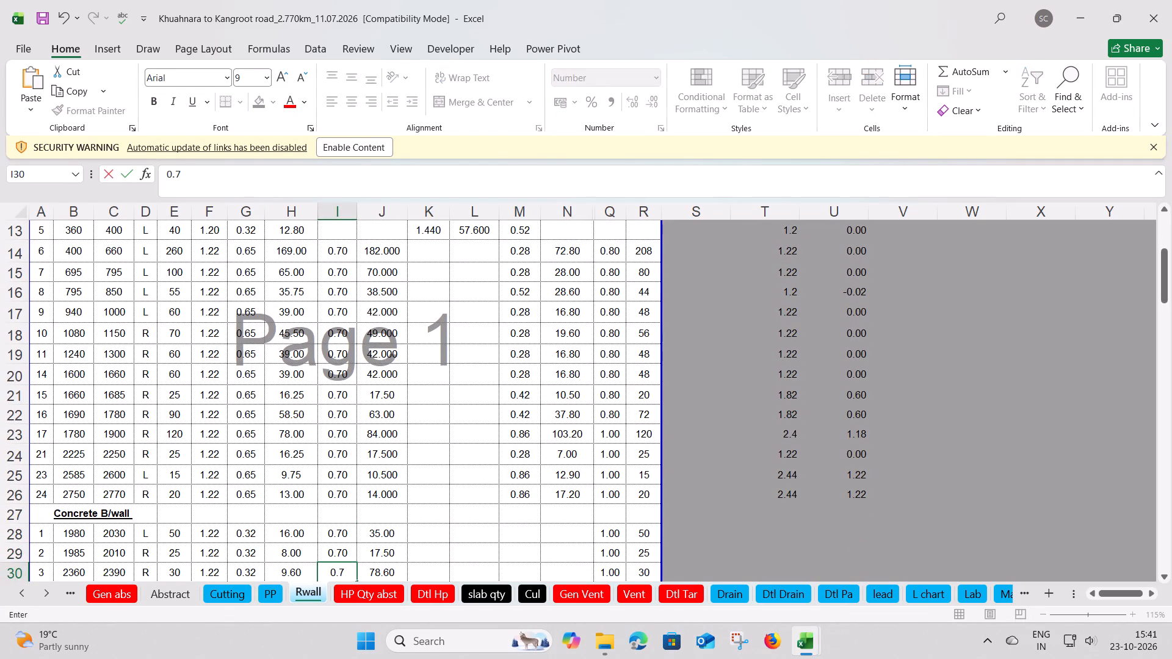
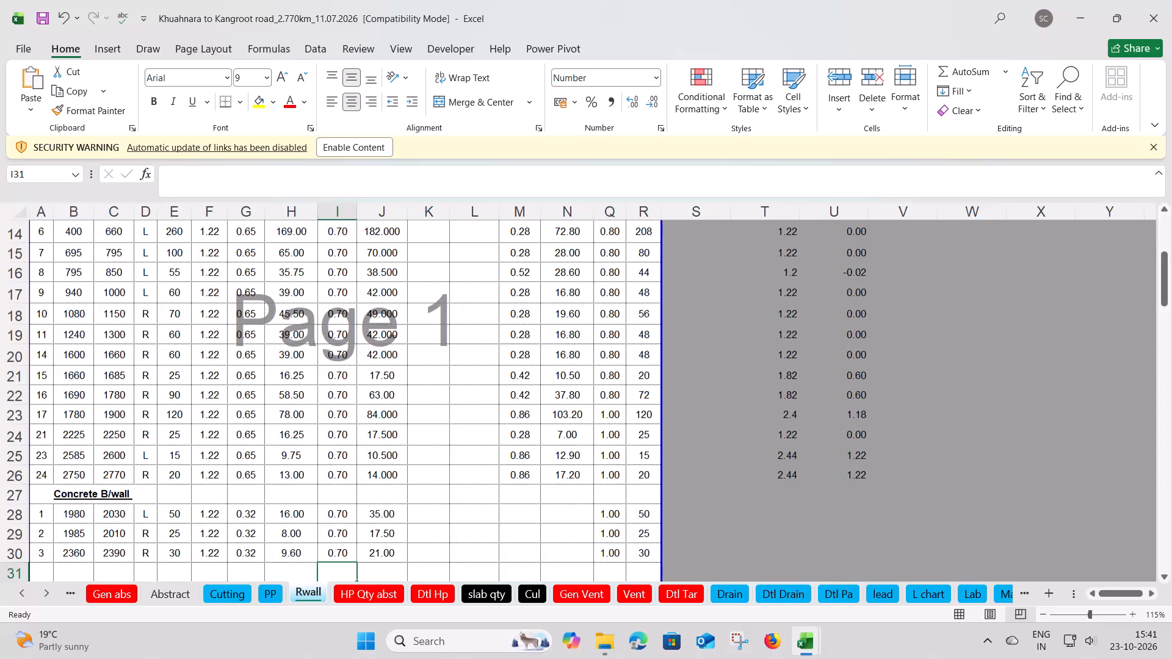
Set the weep hole No to 0.6 for Concrete B/wall serial numbers 1 to 3.
{"action": "left_click", "coordinate": [606, 517]}
{"action": "type", "text": "0.6"}
{"action": "key", "text": "Return"}
{"action": "type", "text": "0.6"}
{"action": "key", "text": "Return"}
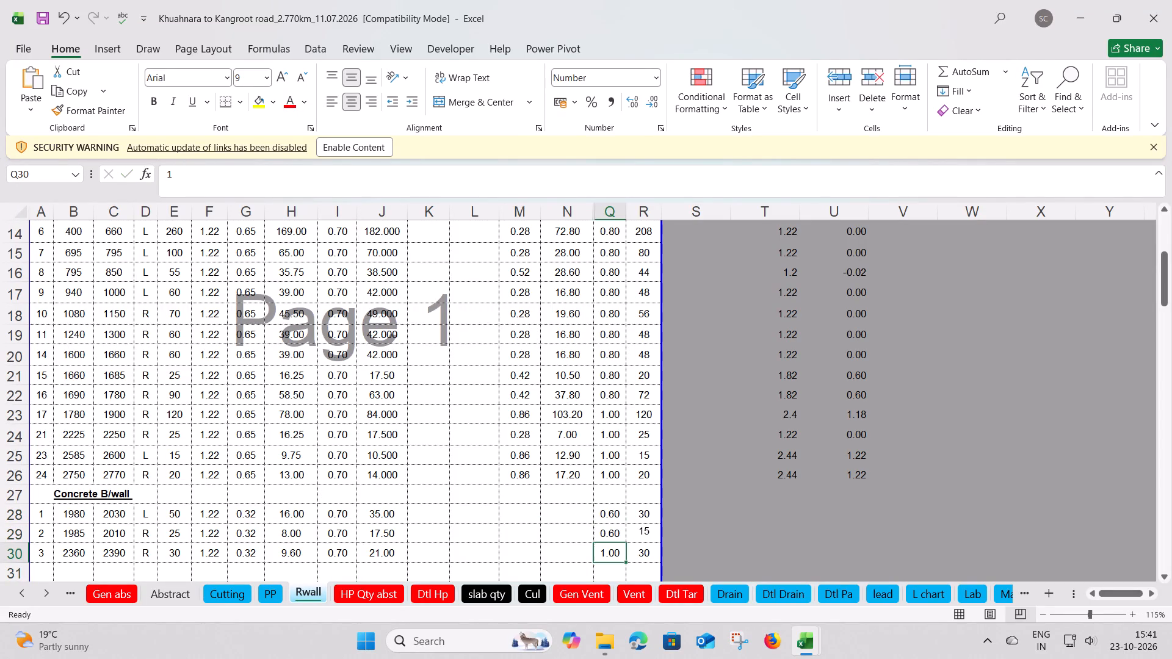
{"action": "type", "text": "0.6"}
{"action": "key", "text": "Return"}
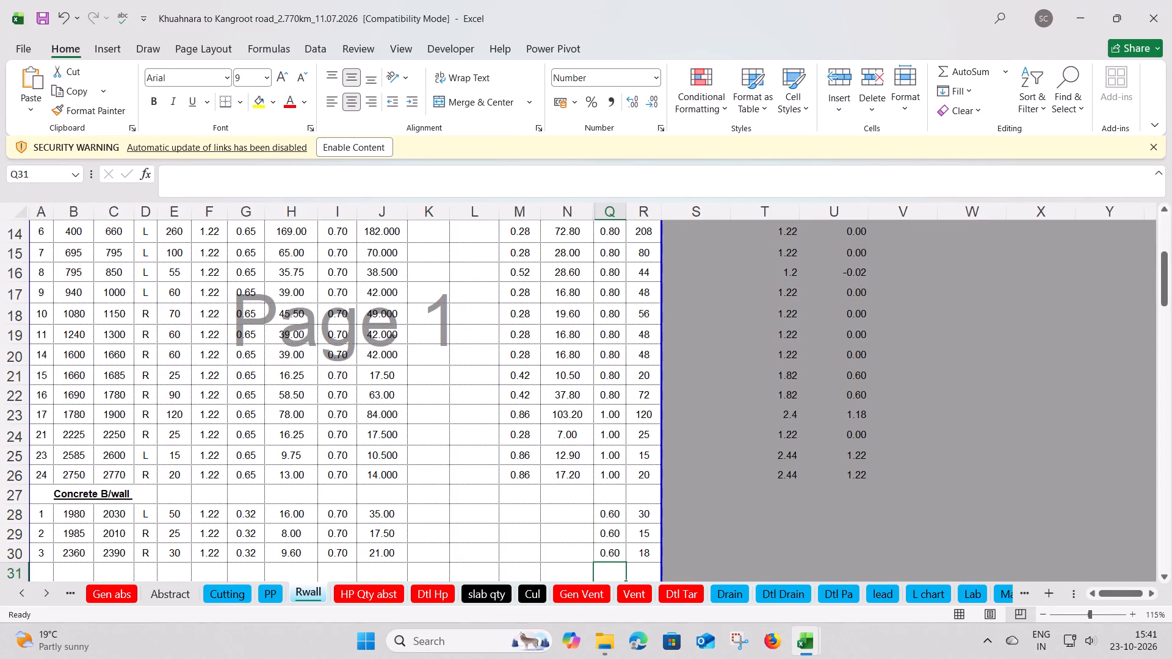
Set the weep hole No to 0.6 for Concrete R/wall serial numbers 24, 23, 21, 17, 16 and 15.
{"action": "left_click", "coordinate": [607, 473]}
{"action": "type", "text": "0.6"}
{"action": "key", "text": "Up"}
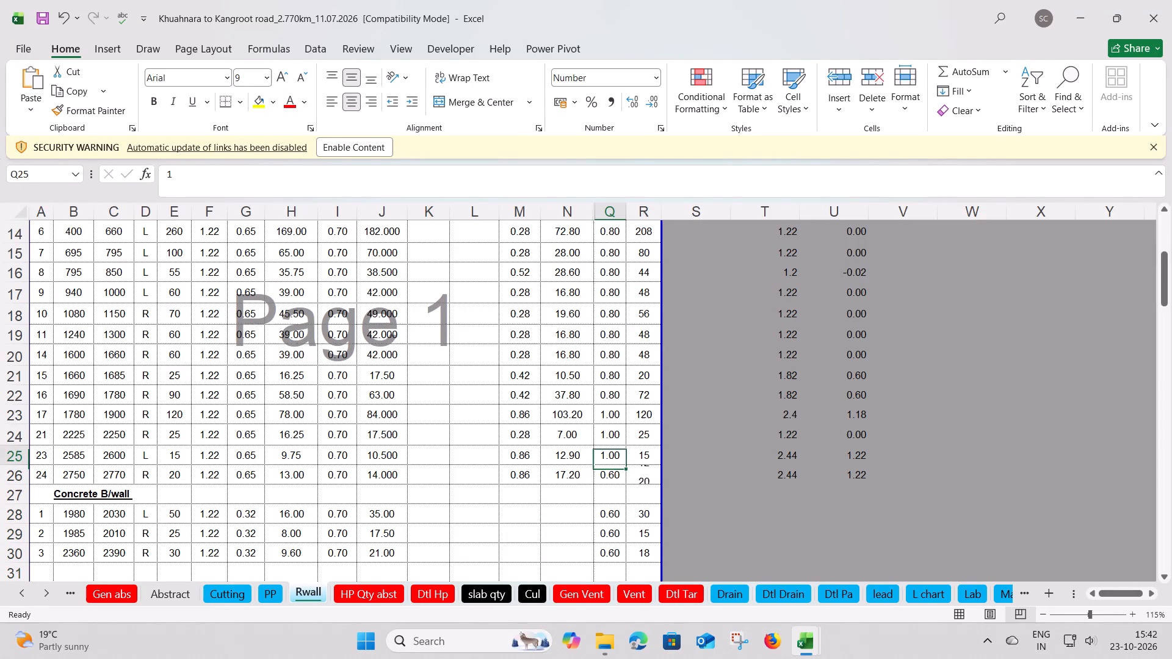
{"action": "type", "text": "0.6"}
{"action": "key", "text": "Up"}
{"action": "type", "text": "0.6"}
{"action": "key", "text": "Up"}
{"action": "type", "text": "0."}
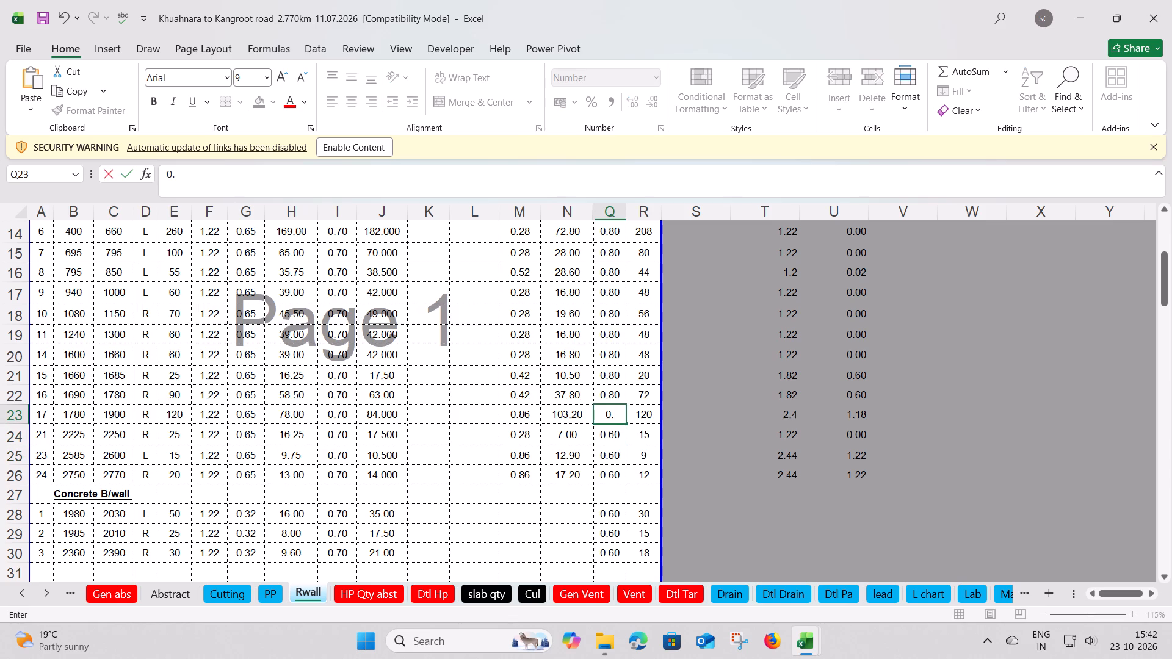
{"action": "key", "text": "6"}
{"action": "key", "text": "Up"}
{"action": "type", "text": "0.6"}
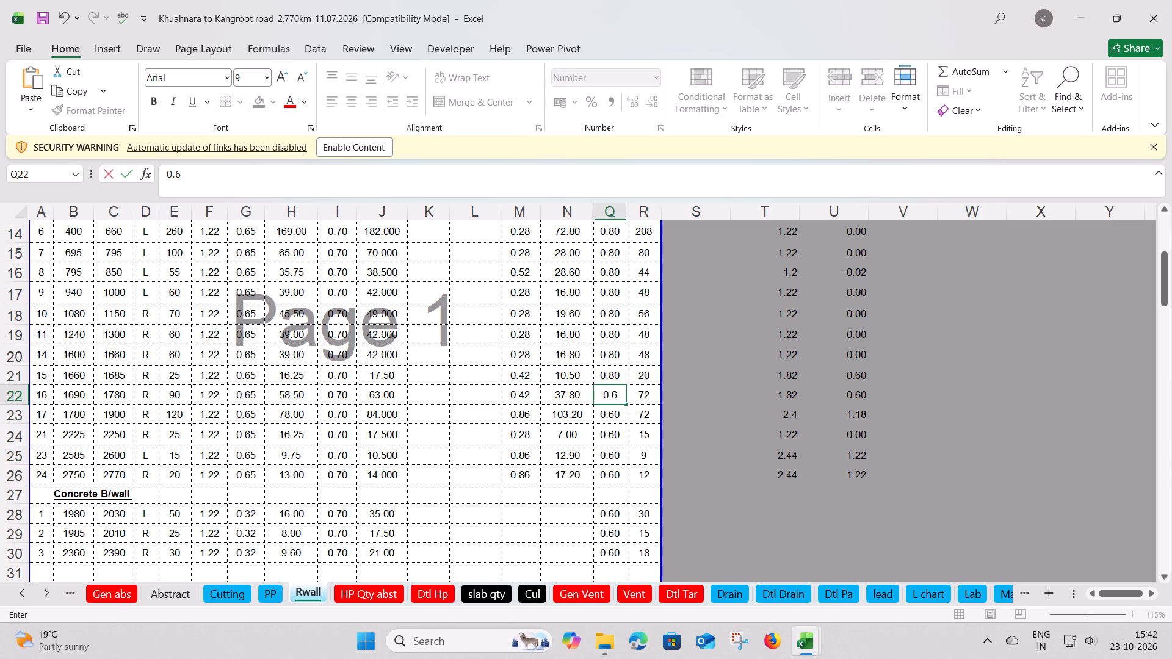
{"action": "key", "text": "Up"}
{"action": "type", "text": "0.6"}
{"action": "key", "text": "Up"}
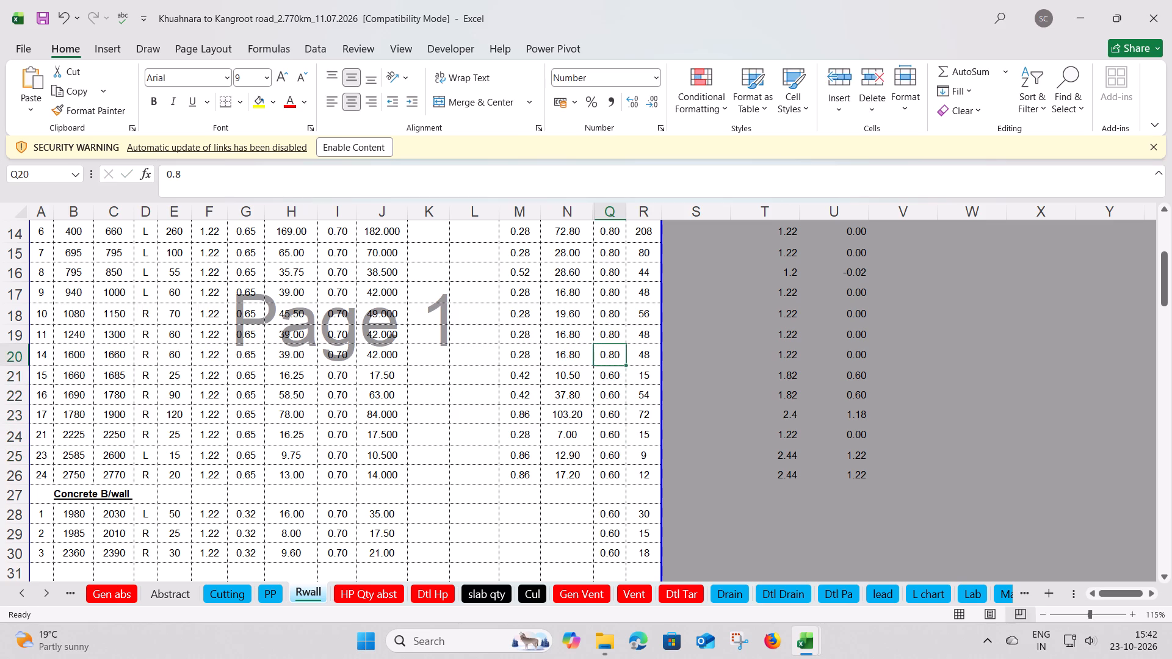
Set the weep hole No to 0.6 for Concrete R/wall serial numbers 14, 11, 10, 9, 8, 7 and 6.
{"action": "type", "text": "0.6"}
{"action": "key", "text": "Up"}
{"action": "type", "text": "0.6"}
{"action": "key", "text": "Up"}
{"action": "type", "text": "0.6"}
{"action": "key", "text": "Up"}
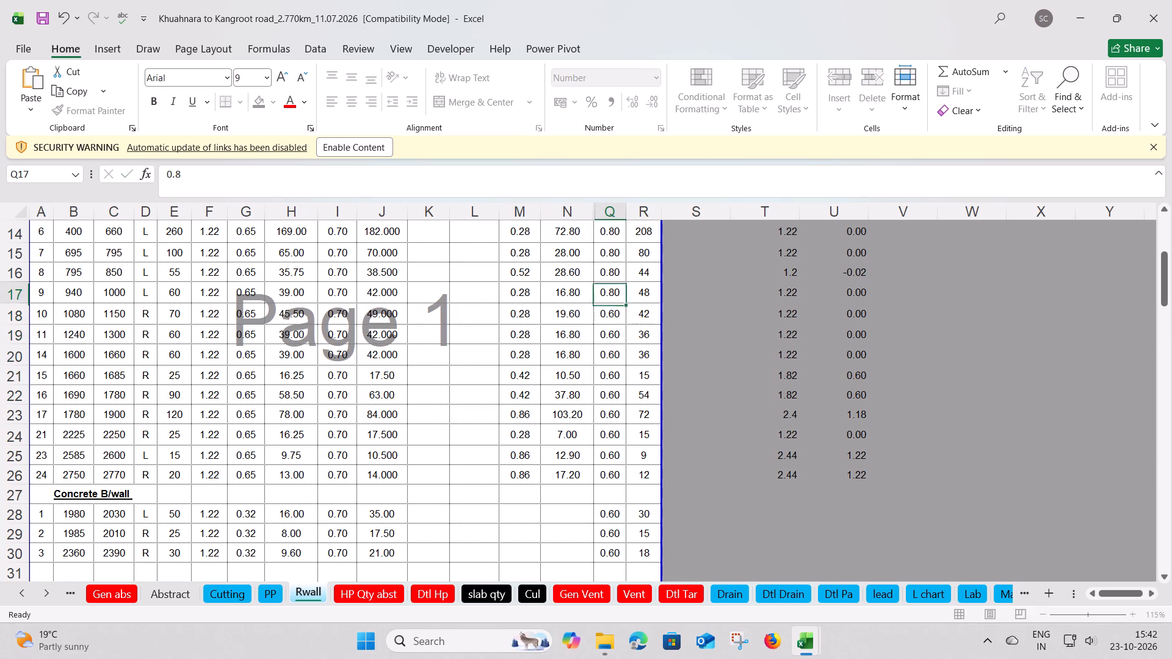
{"action": "type", "text": "0.6"}
{"action": "key", "text": "Up"}
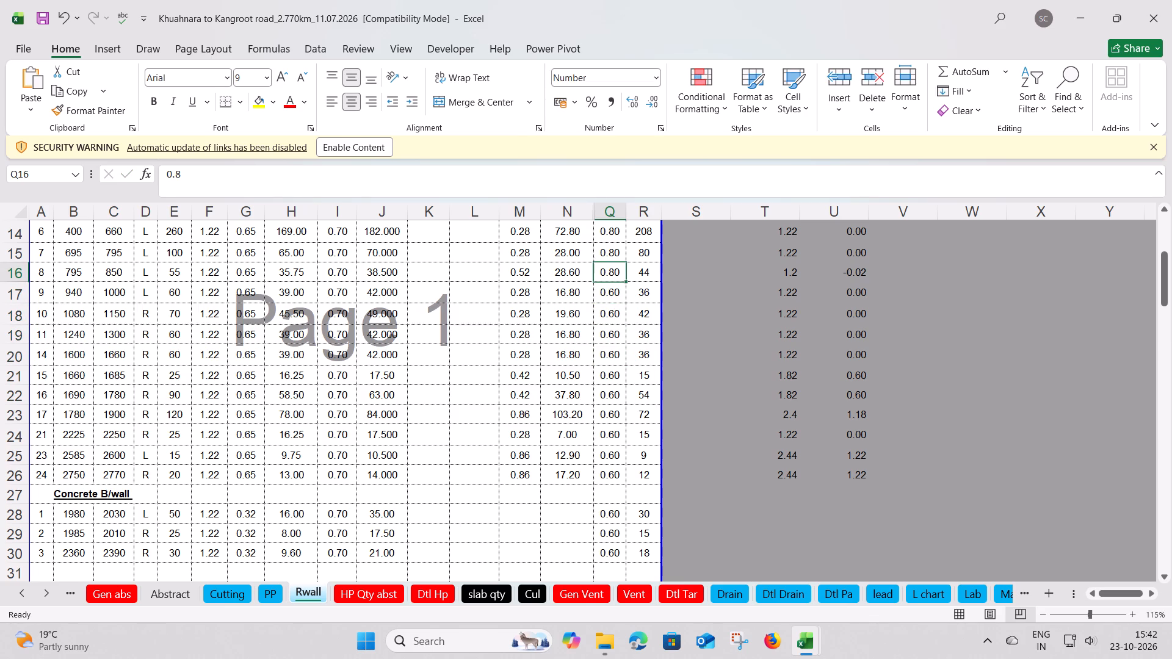
{"action": "type", "text": "0.6"}
{"action": "key", "text": "Up"}
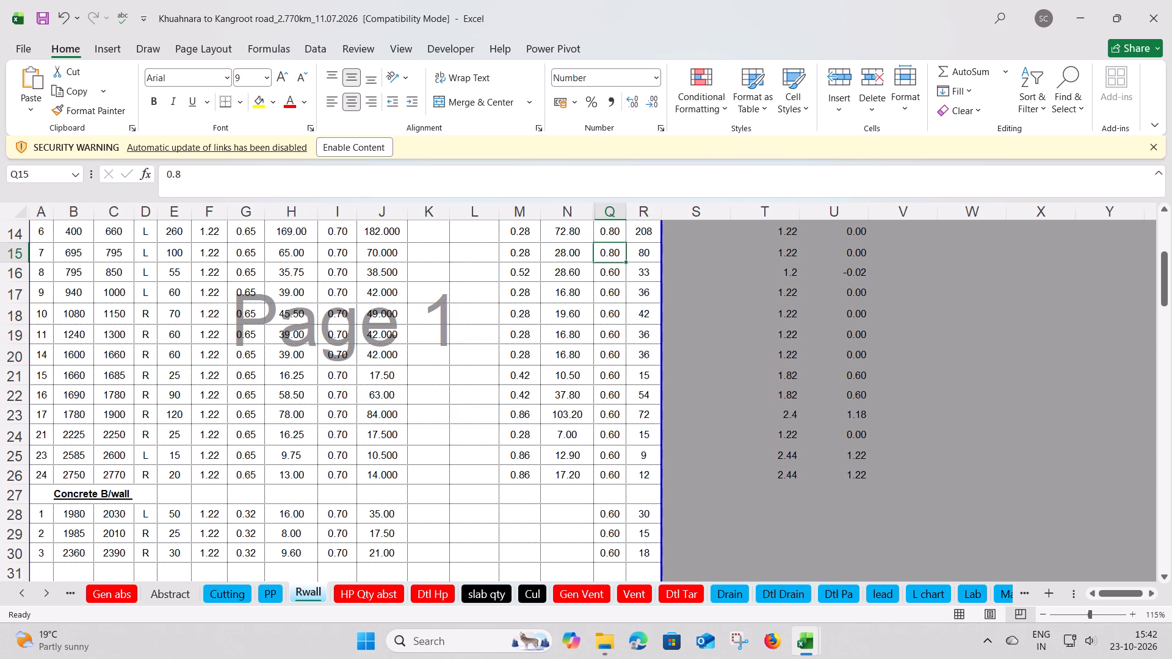
{"action": "type", "text": "0.6"}
{"action": "key", "text": "Up"}
{"action": "type", "text": "0.6"}
{"action": "key", "text": "Up"}
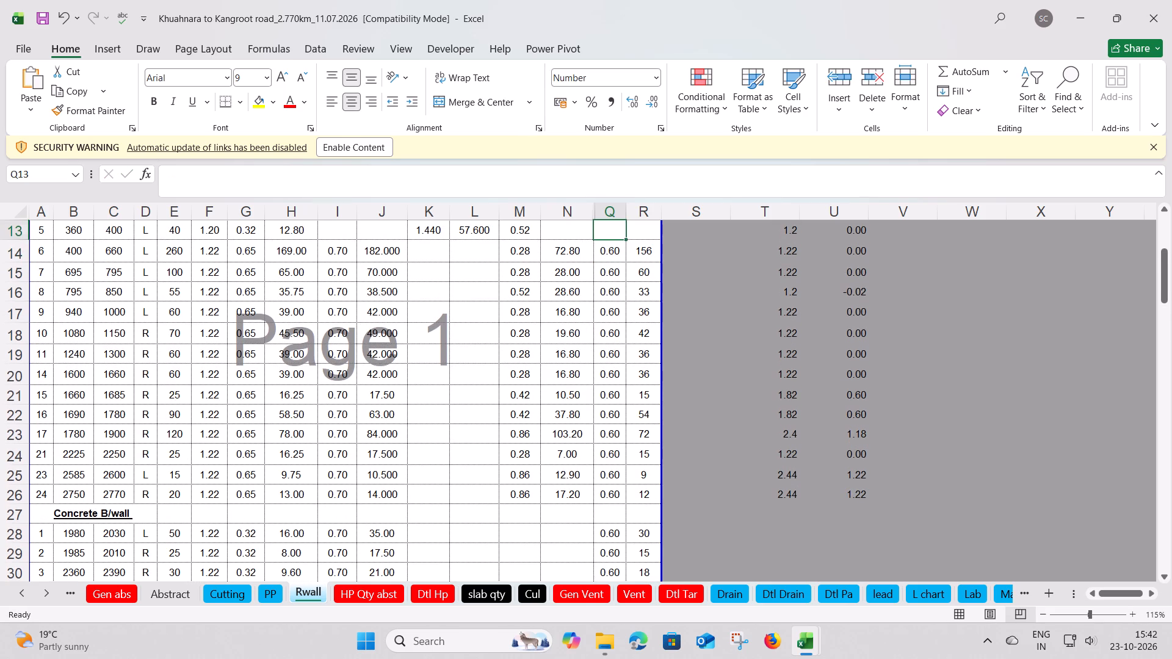
Set the weep hole No to 0.6 for Concrete R/wall serial numbers 4, 3, 2 and 1, skipping number 5.
{"action": "key", "text": "Up"}
{"action": "type", "text": "0.6"}
{"action": "key", "text": "Up"}
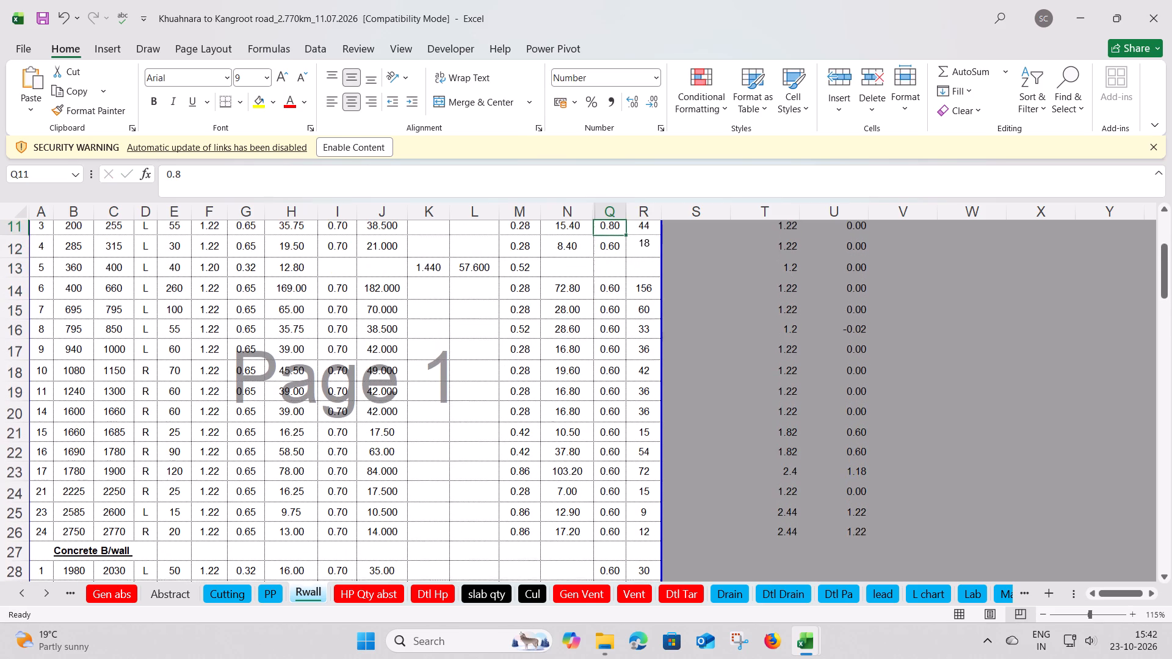
{"action": "type", "text": "0.6"}
{"action": "key", "text": "Up"}
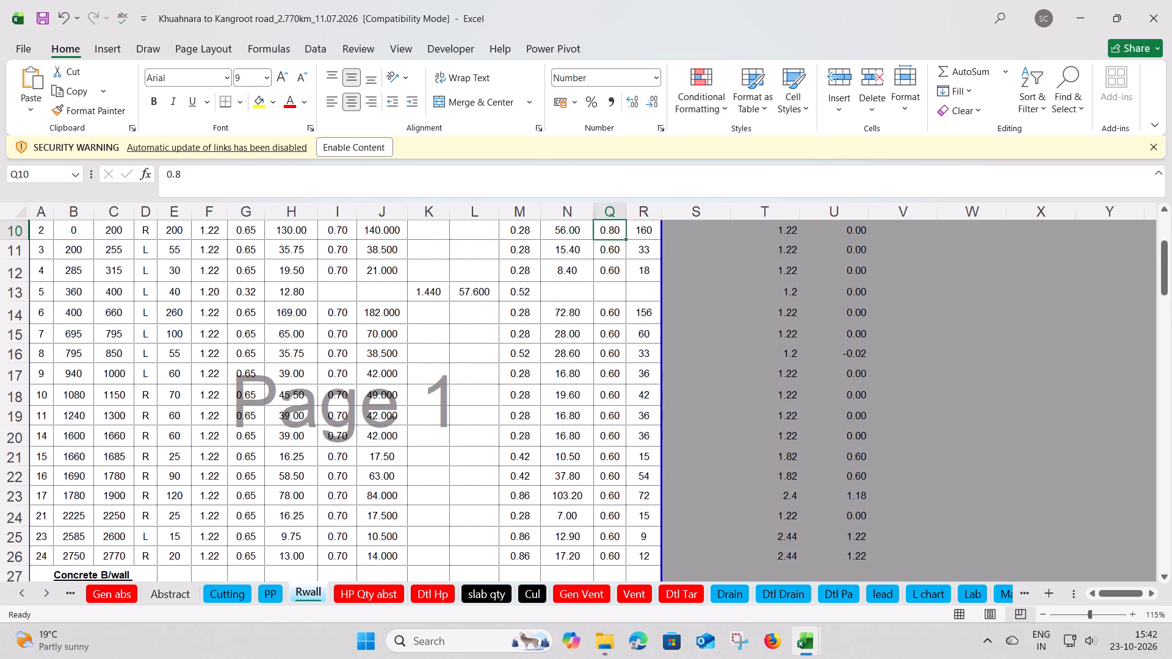
{"action": "type", "text": "0.6"}
{"action": "key", "text": "Up"}
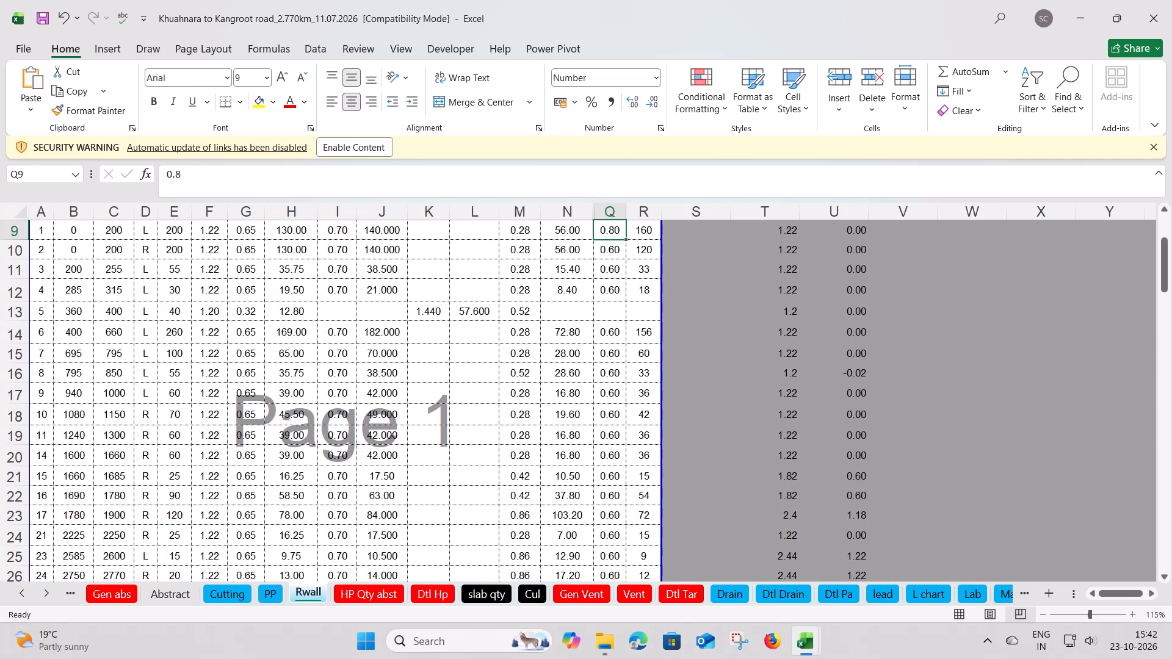
{"action": "type", "text": "0.6"}
{"action": "key", "text": "Up"}
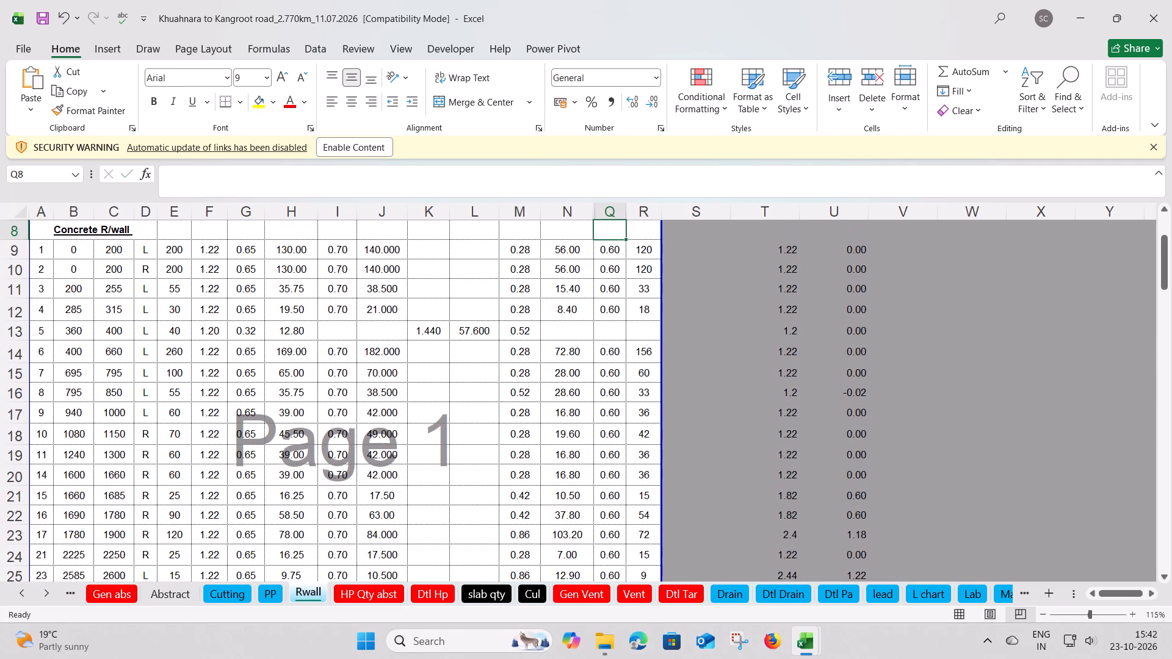
Set the excavation x-area to 0.45 for Concrete R/wall serial numbers 1 and 2.
{"action": "double_click", "coordinate": [244, 252]}
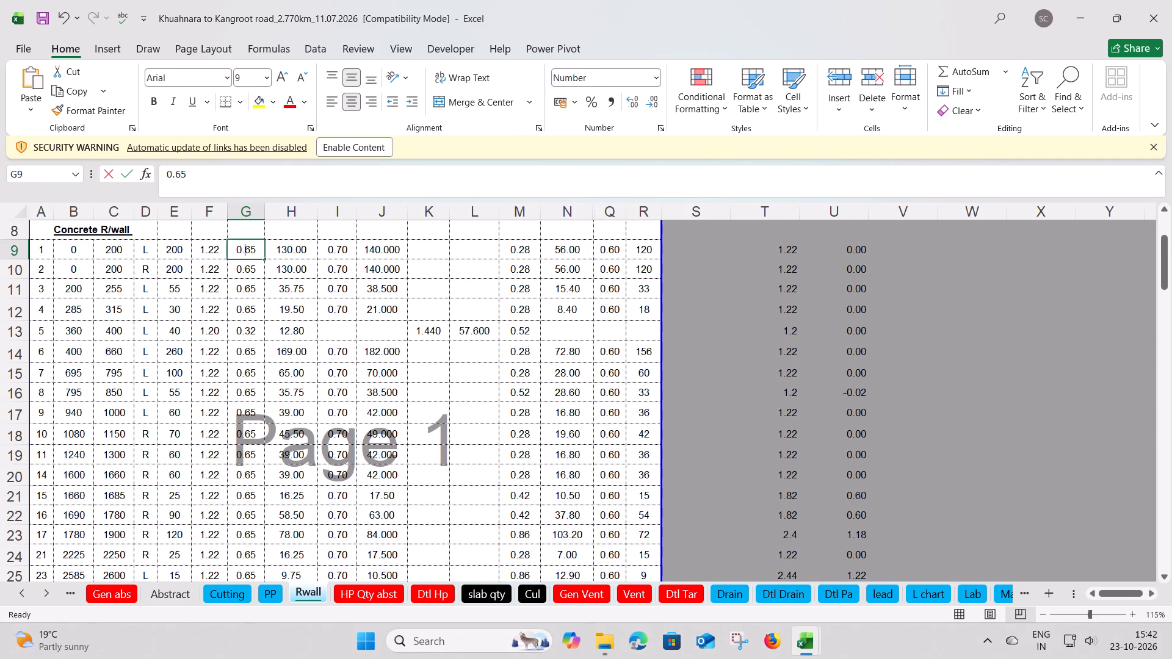
{"action": "left_click", "coordinate": [250, 249]}
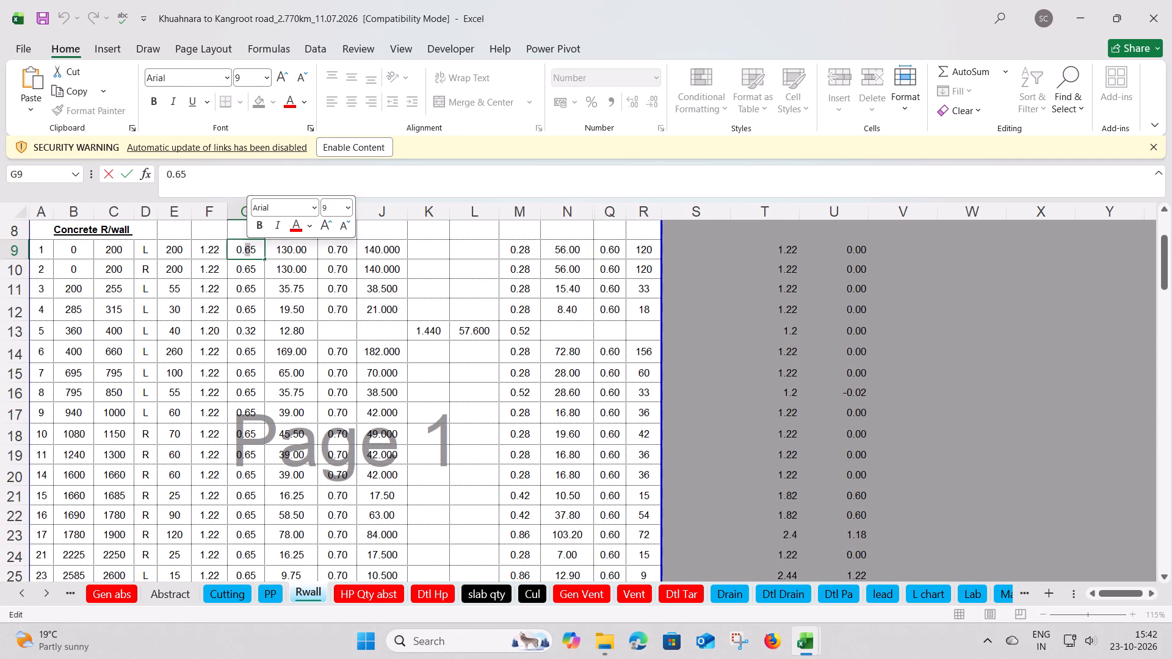
{"action": "key", "text": "4"}
{"action": "key", "text": "Return"}
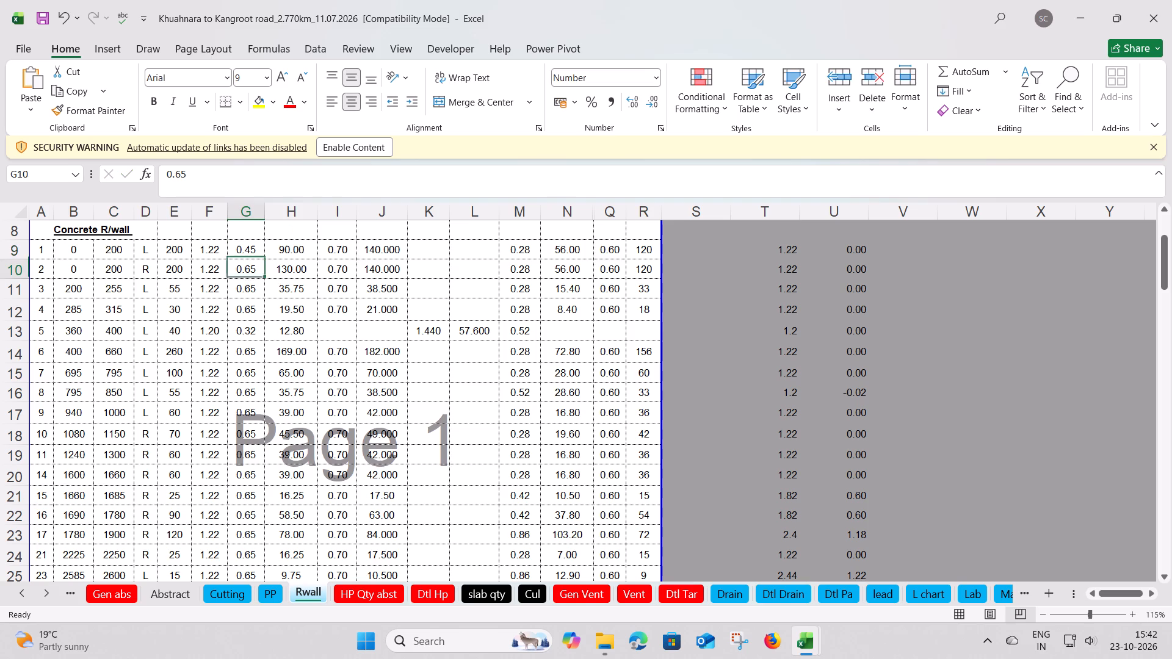
{"action": "type", "text": "0.4"}
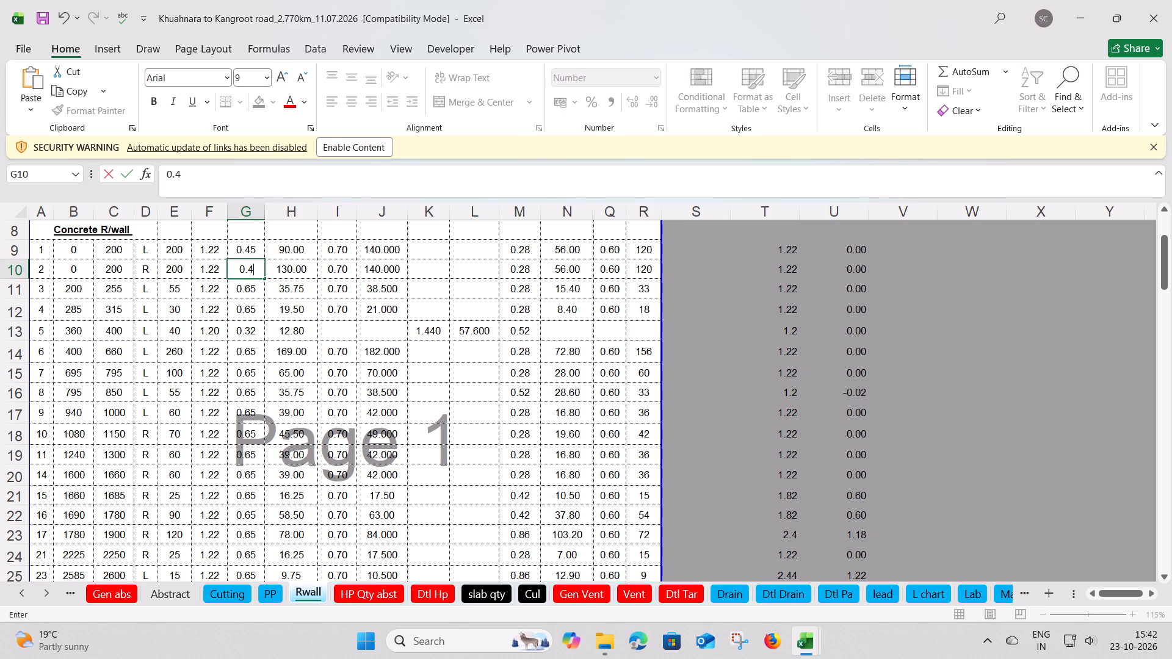
{"action": "key", "text": "5"}
{"action": "key", "text": "Return"}
Copy the 0.45 excavation x-area to the remaining Concrete R/wall rows, serial numbers 3, 4 and 6 to 24, leaving out number 5.
{"action": "left_click", "coordinate": [250, 268]}
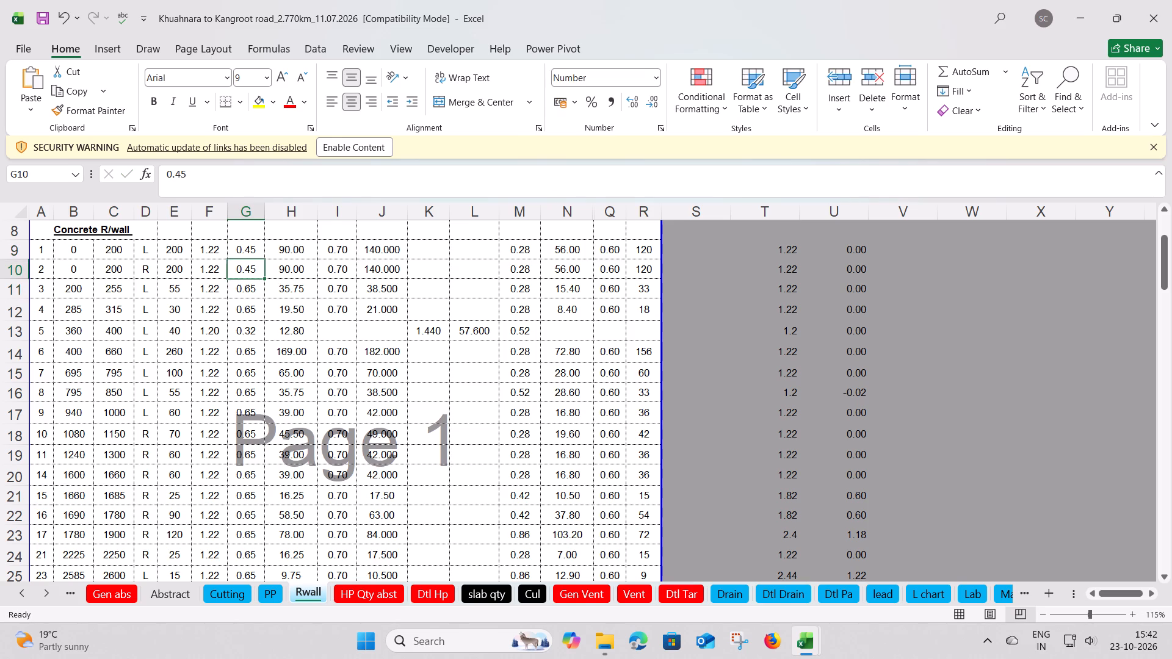
{"action": "key", "text": "ctrl+c"}
{"action": "left_click_drag", "start_coordinate": [255, 284], "coordinate": [254, 287]}
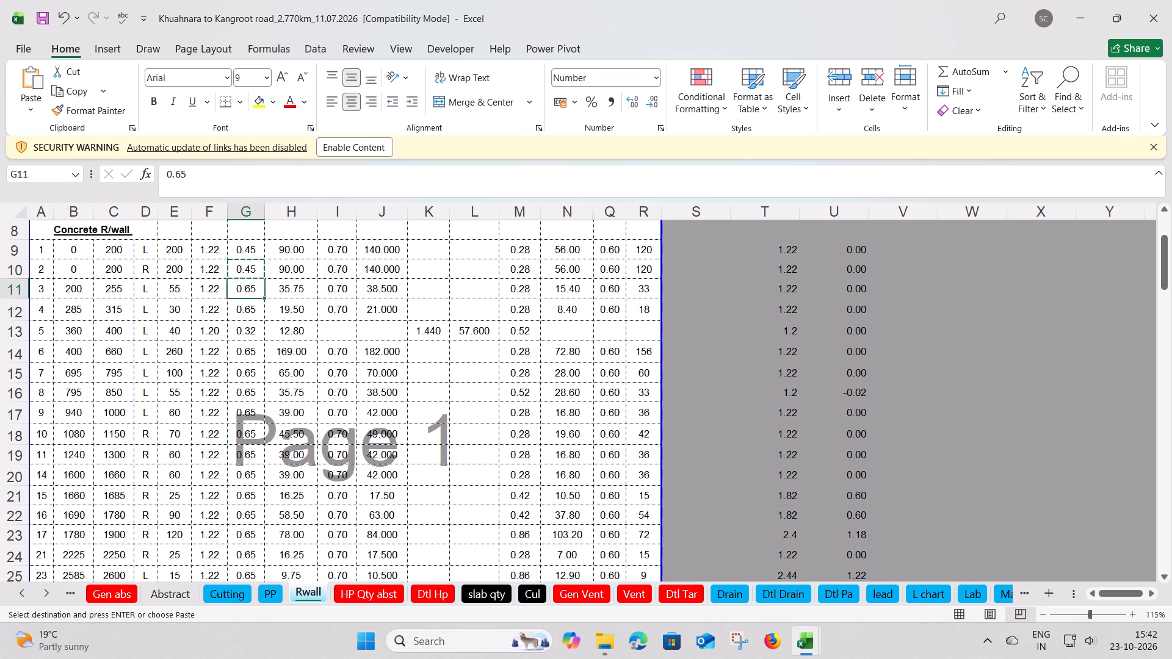
{"action": "left_click_drag", "start_coordinate": [254, 287], "coordinate": [254, 306]}
{"action": "key", "text": "ctrl+v"}
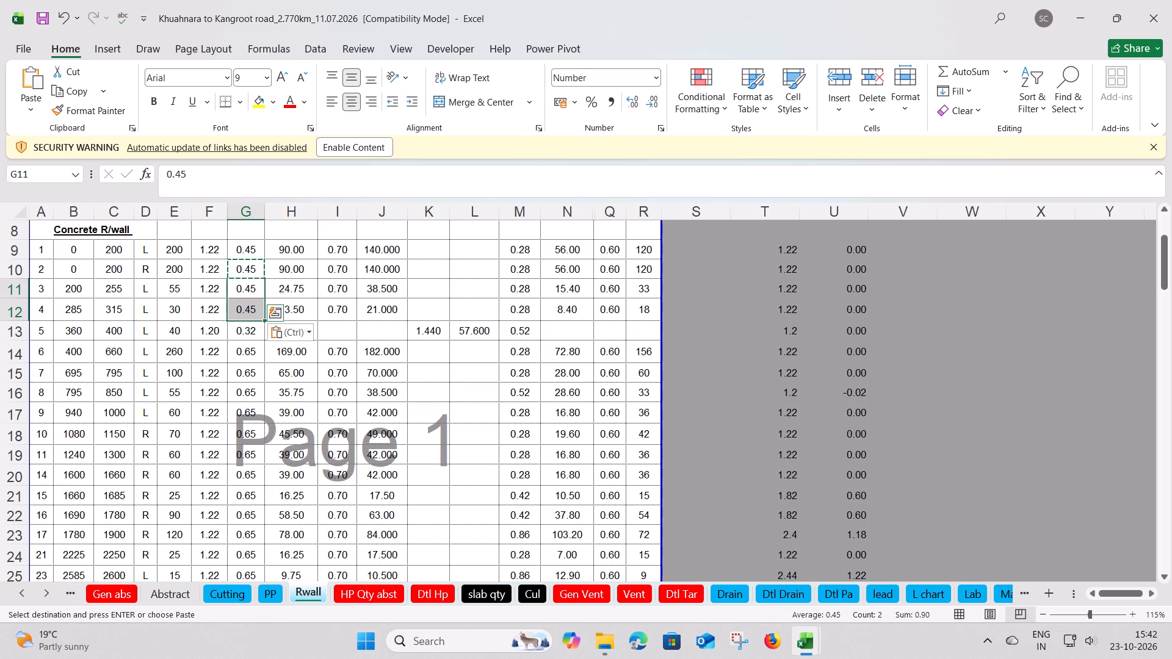
{"action": "left_click_drag", "start_coordinate": [245, 354], "coordinate": [237, 499]}
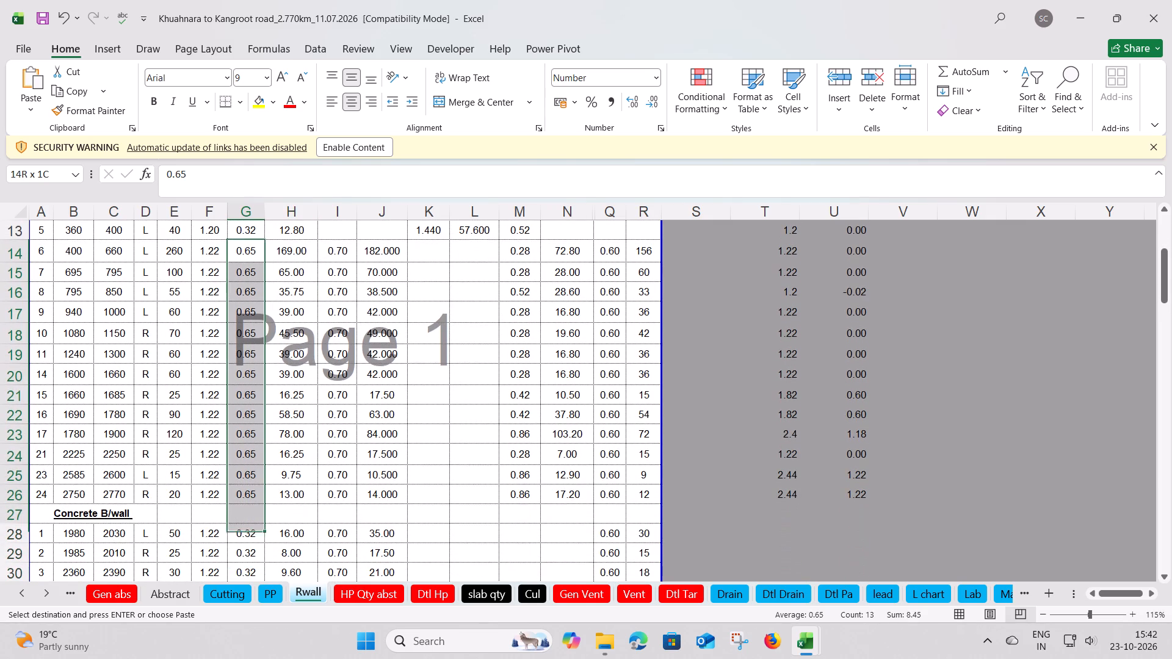
{"action": "left_click_drag", "start_coordinate": [237, 499], "coordinate": [237, 488]}
{"action": "key", "text": "ctrl+v"}
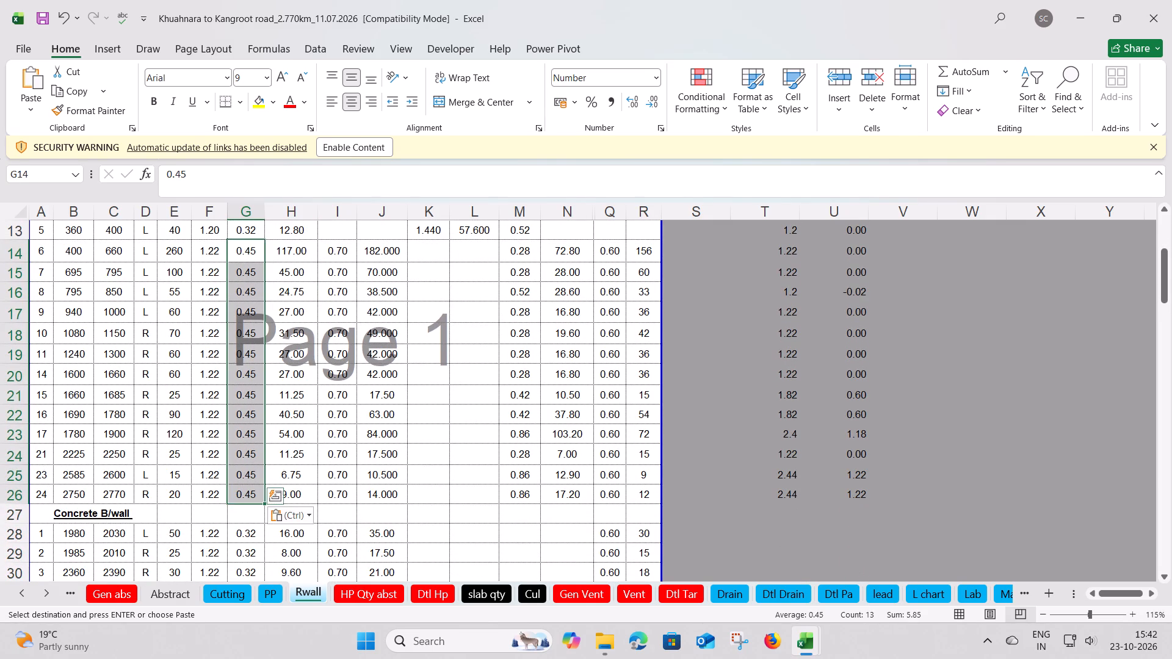
{"action": "left_click", "coordinate": [259, 388]}
Renumber the Concrete R/wall rows consecutively with a previous-number-plus-1 formula from the second row, filled down to the 2750–2770 row.
{"action": "scroll", "coordinate": [256, 356], "scroll_direction": "down", "scroll_amount": 2}
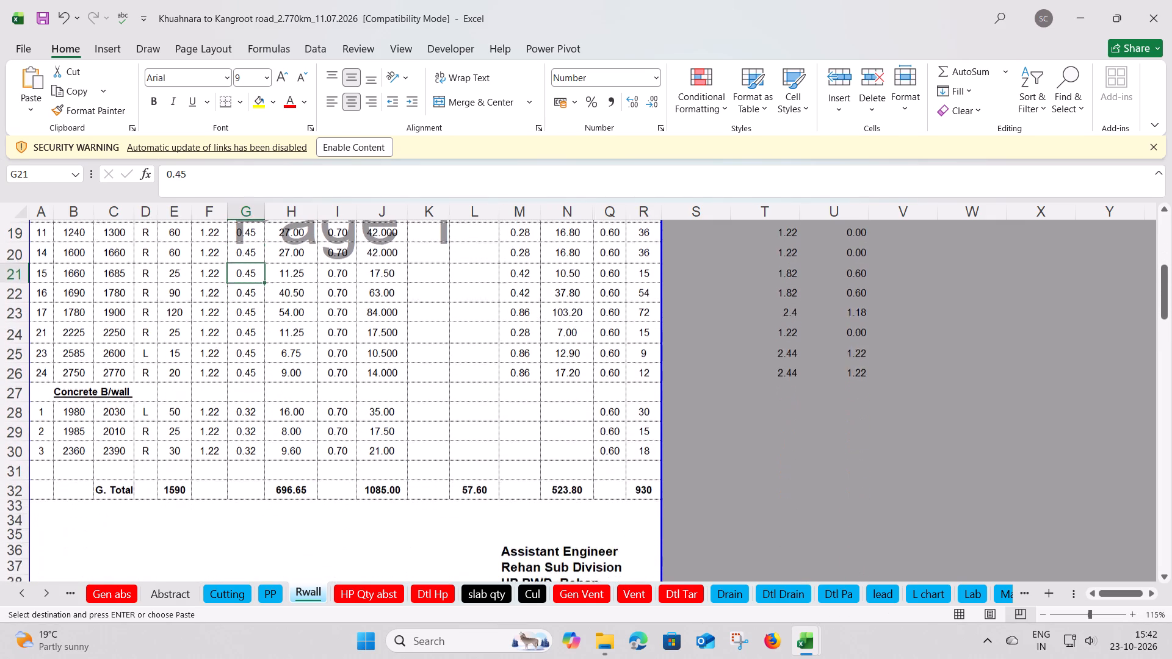
{"action": "scroll", "coordinate": [256, 356], "scroll_direction": "down", "scroll_amount": 1}
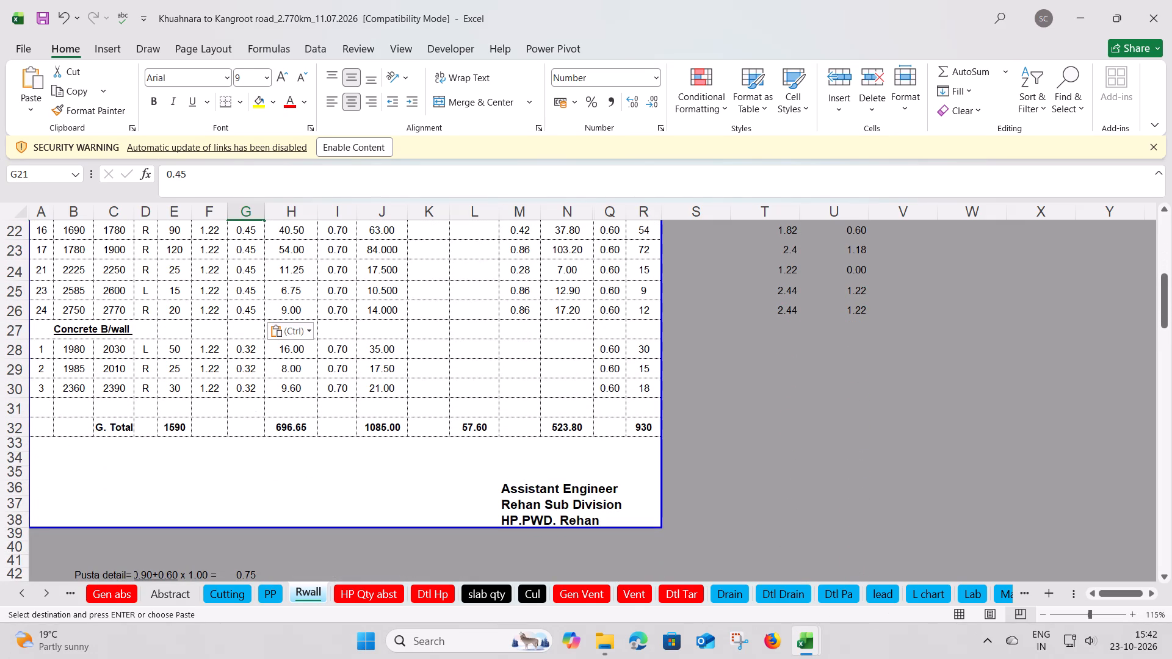
{"action": "scroll", "coordinate": [232, 371], "scroll_direction": "up", "scroll_amount": 5}
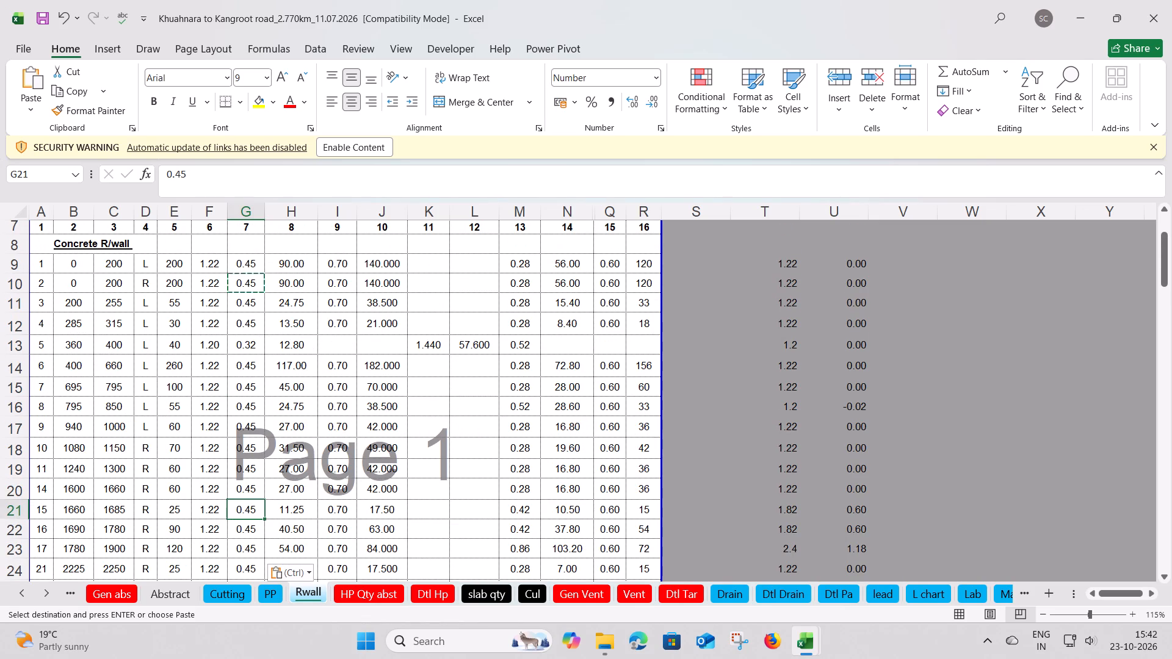
{"action": "left_click", "coordinate": [37, 284]}
{"action": "key", "text": "plus"}
{"action": "key", "text": "Up"}
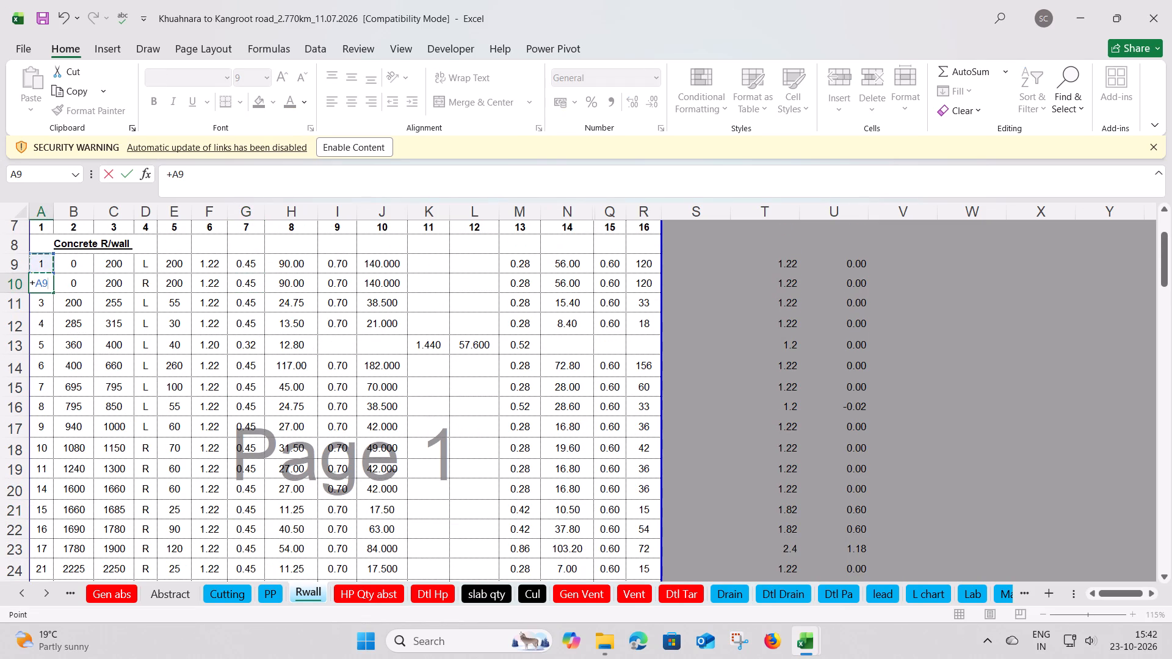
{"action": "type", "text": "+1"}
{"action": "key", "text": "Return"}
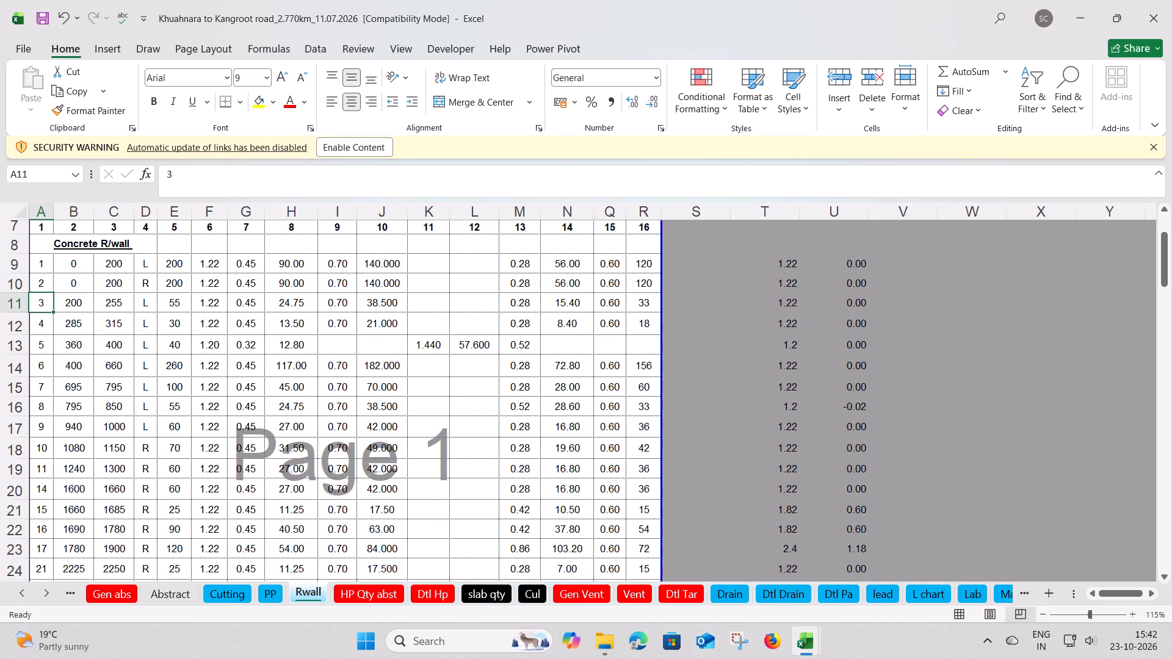
{"action": "left_click", "coordinate": [40, 280]}
{"action": "left_click_drag", "start_coordinate": [53, 292], "coordinate": [47, 602]}
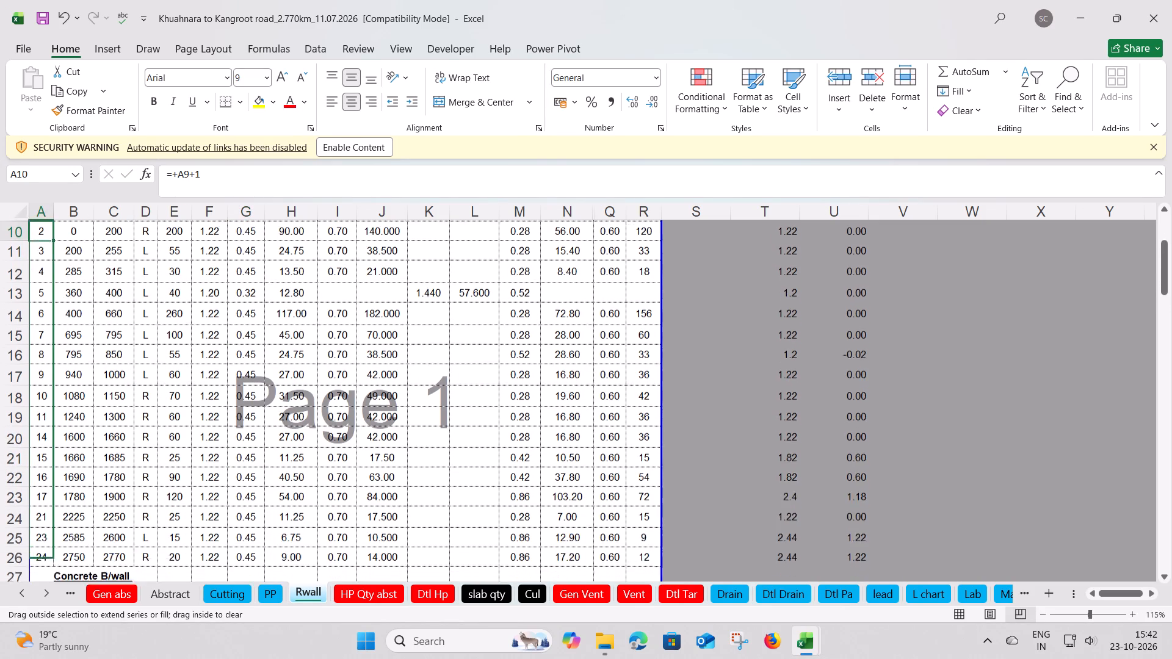
{"action": "left_click_drag", "start_coordinate": [47, 602], "coordinate": [45, 498]}
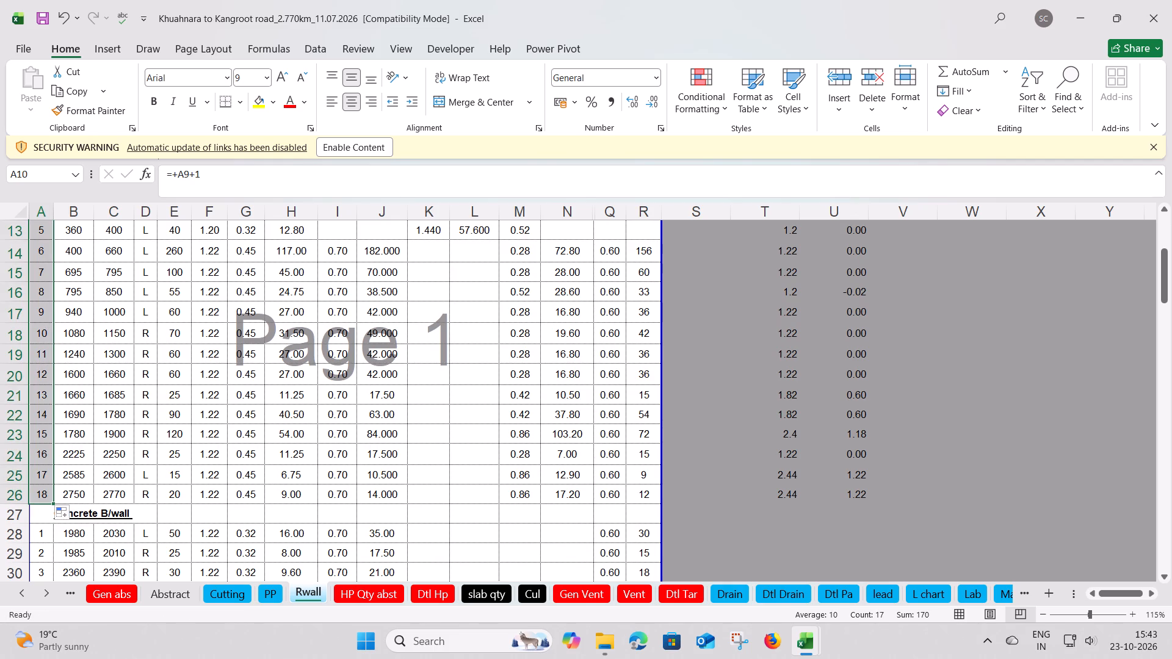
Review the revised wall table from the headings down through the Concrete B/wall rows and grand total.
{"action": "left_click", "coordinate": [45, 447]}
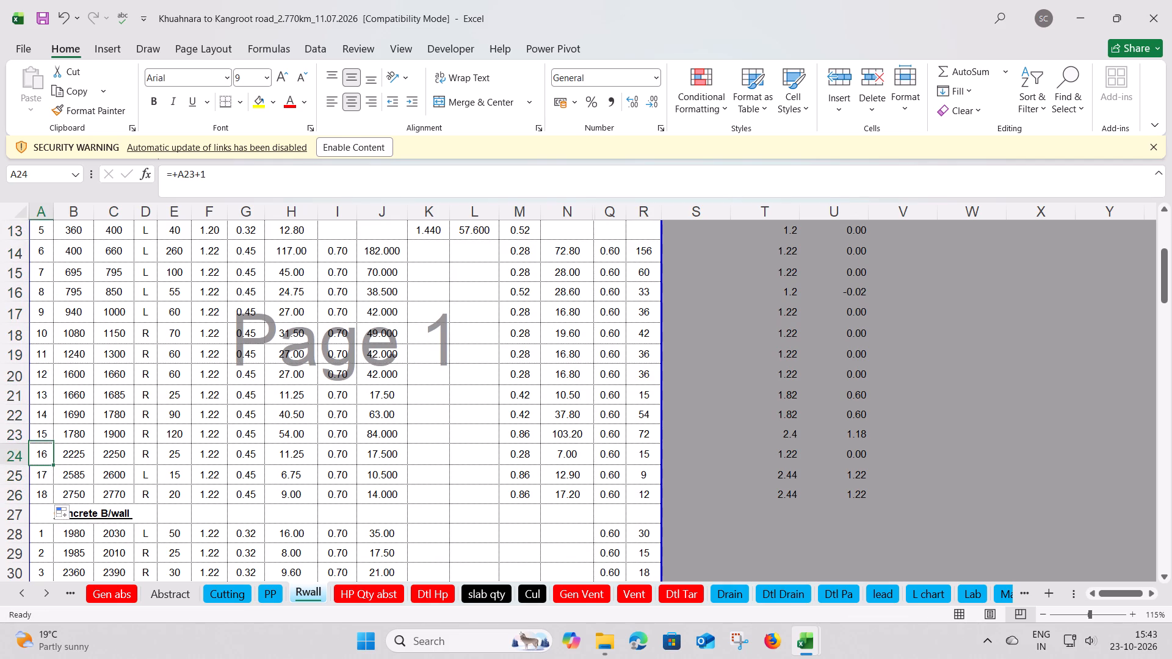
{"action": "scroll", "coordinate": [120, 447], "scroll_direction": "up", "scroll_amount": 4}
{"action": "scroll", "coordinate": [120, 447], "scroll_direction": "down", "scroll_amount": 1}
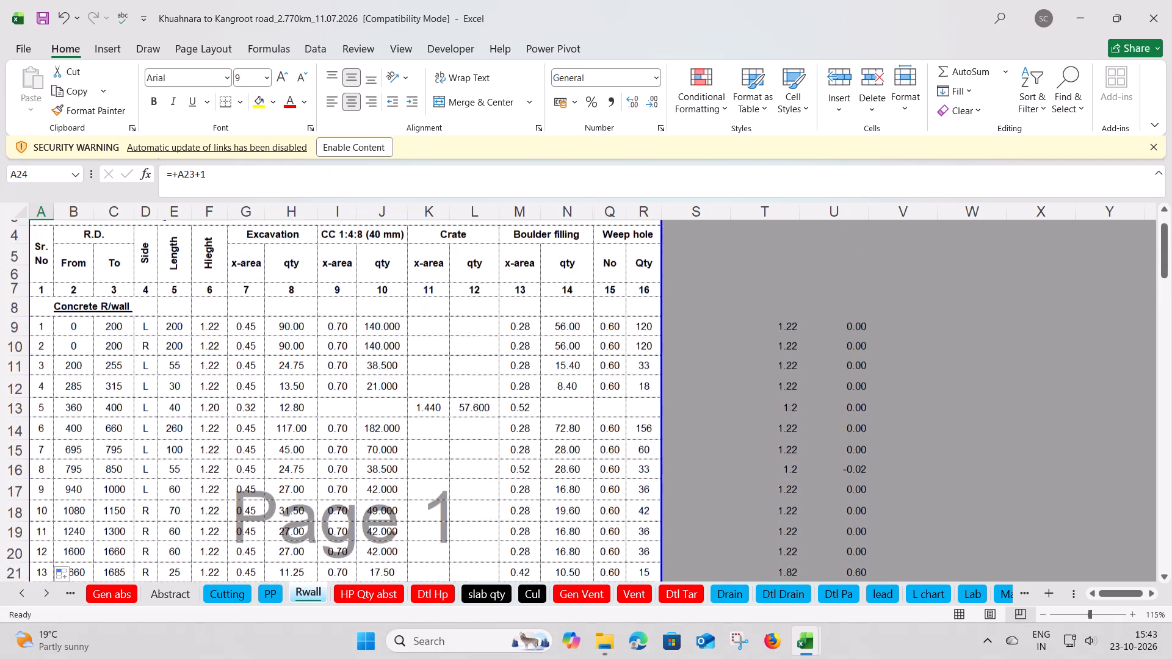
{"action": "scroll", "coordinate": [120, 447], "scroll_direction": "down", "scroll_amount": 5}
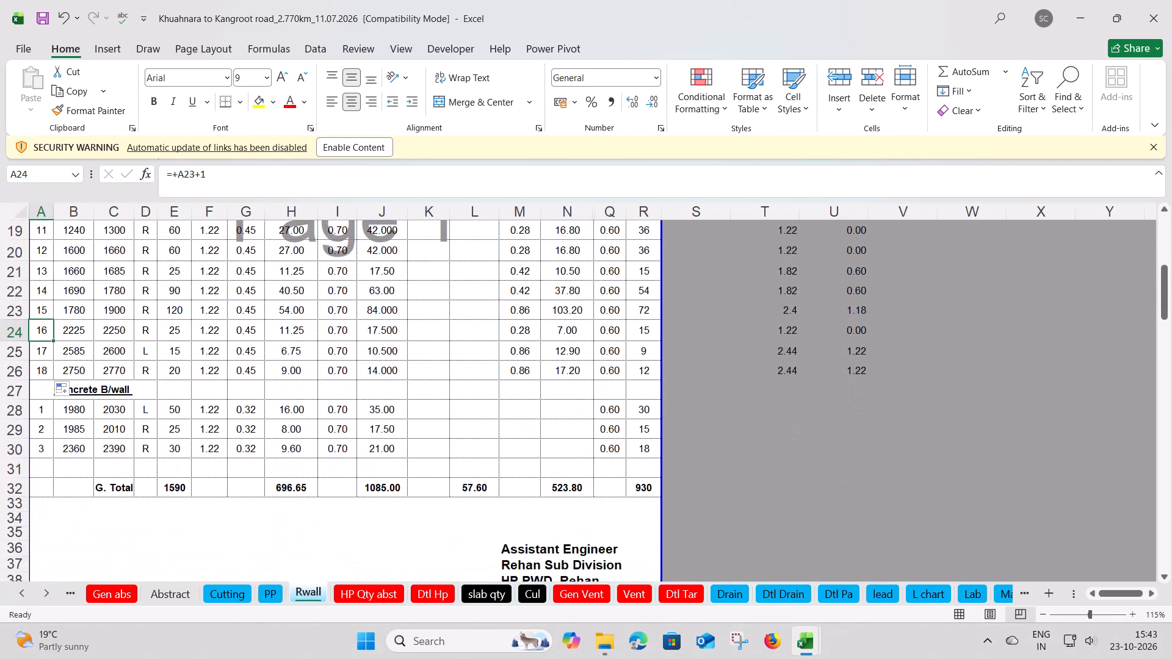
{"action": "scroll", "coordinate": [120, 446], "scroll_direction": "down", "scroll_amount": 1}
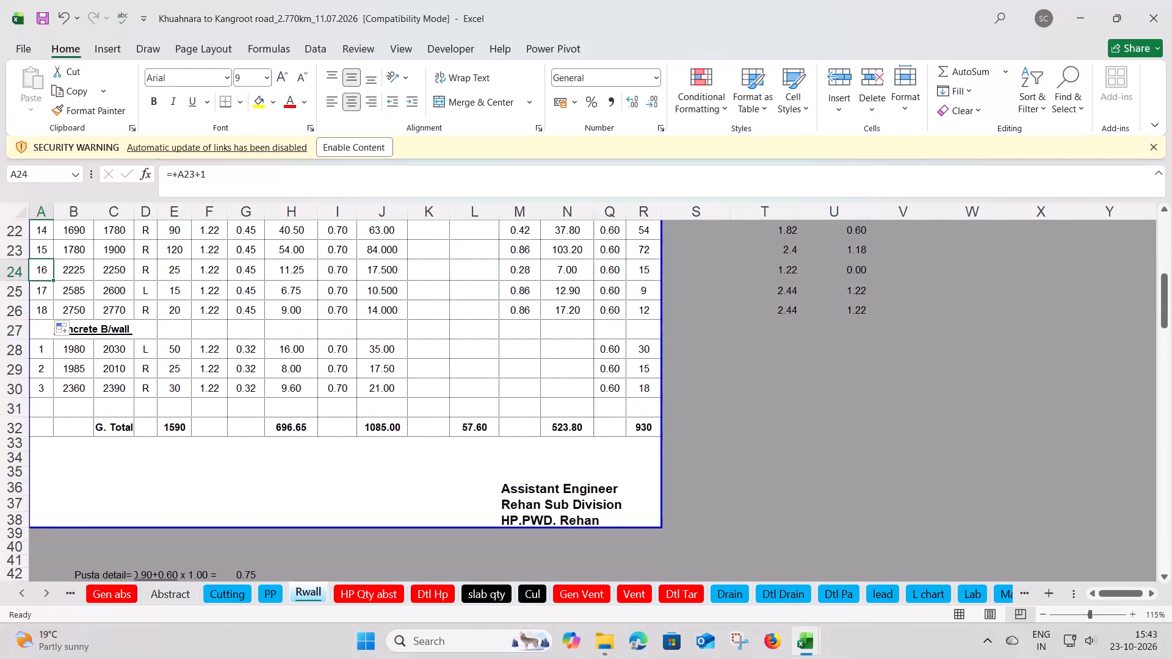
{"action": "left_click", "coordinate": [108, 350]}
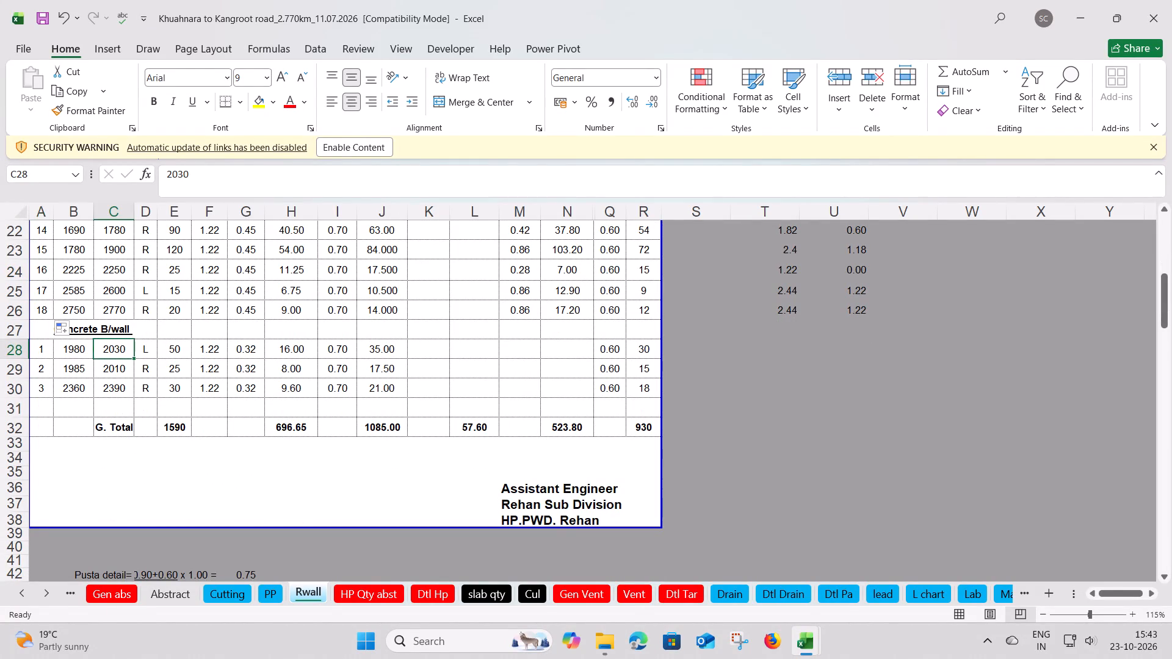
Review the Concrete B/wall chainages and the grand total length, and check the table back up to its headings.
{"action": "left_click", "coordinate": [116, 374]}
{"action": "left_click", "coordinate": [114, 392]}
{"action": "left_click", "coordinate": [114, 408]}
{"action": "left_click", "coordinate": [117, 387]}
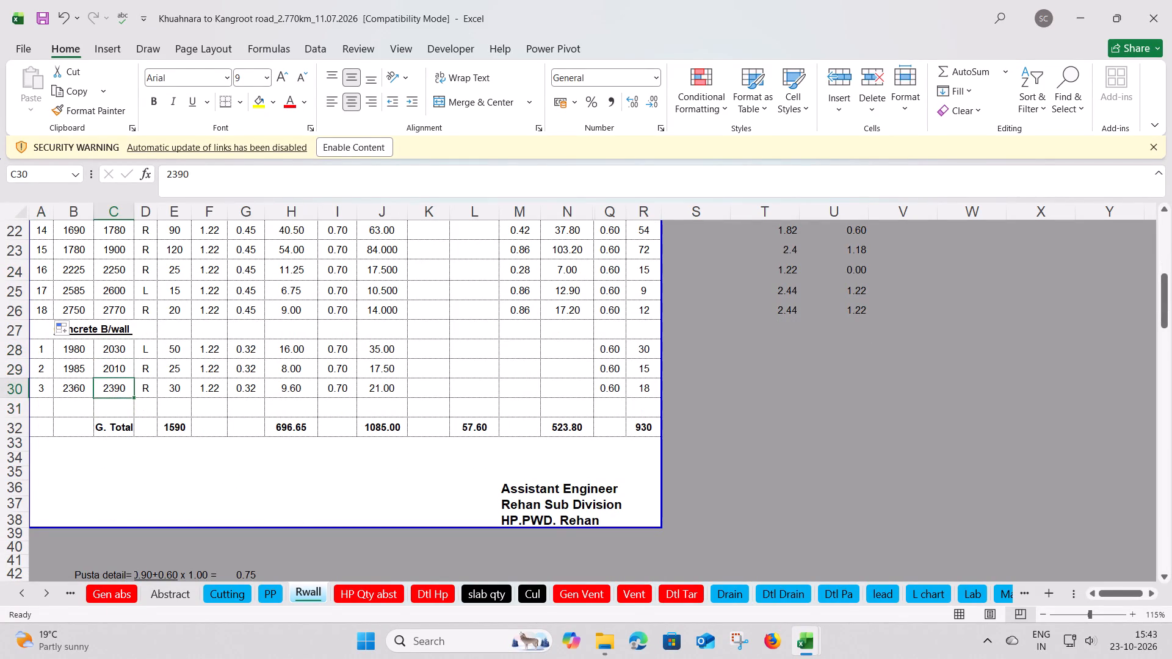
{"action": "left_click", "coordinate": [120, 361]}
{"action": "left_click", "coordinate": [121, 352]}
{"action": "left_click", "coordinate": [121, 366]}
{"action": "left_click", "coordinate": [124, 392]}
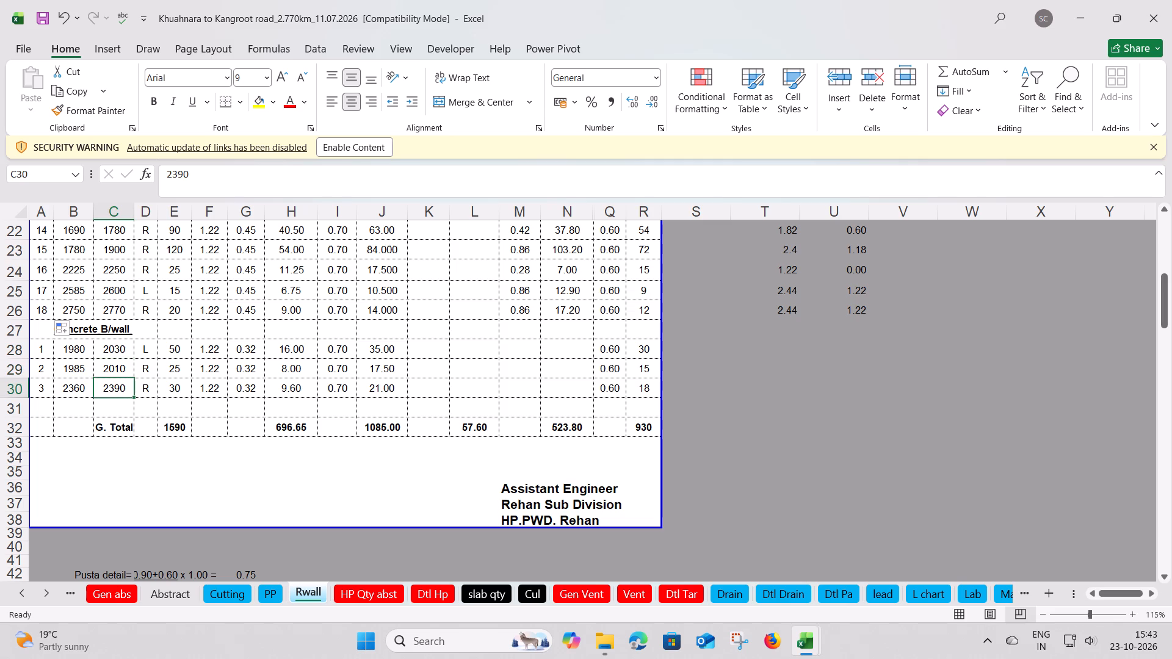
{"action": "left_click", "coordinate": [175, 429]}
{"action": "scroll", "coordinate": [179, 464], "scroll_direction": "up", "scroll_amount": 3}
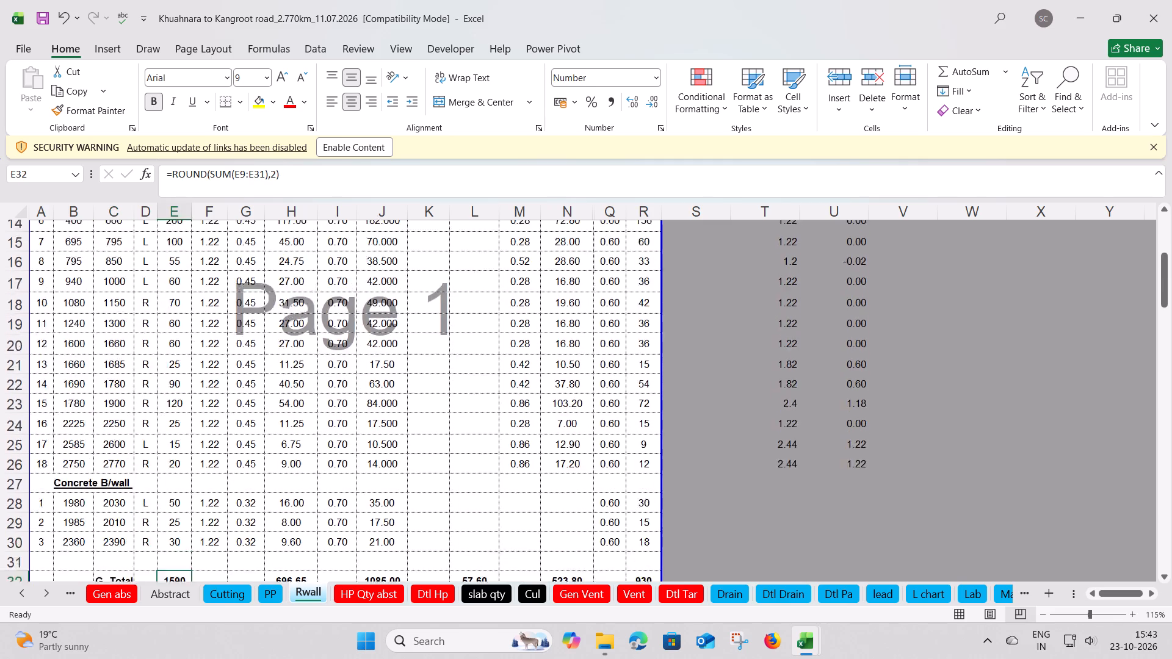
{"action": "scroll", "coordinate": [179, 464], "scroll_direction": "up", "scroll_amount": 7}
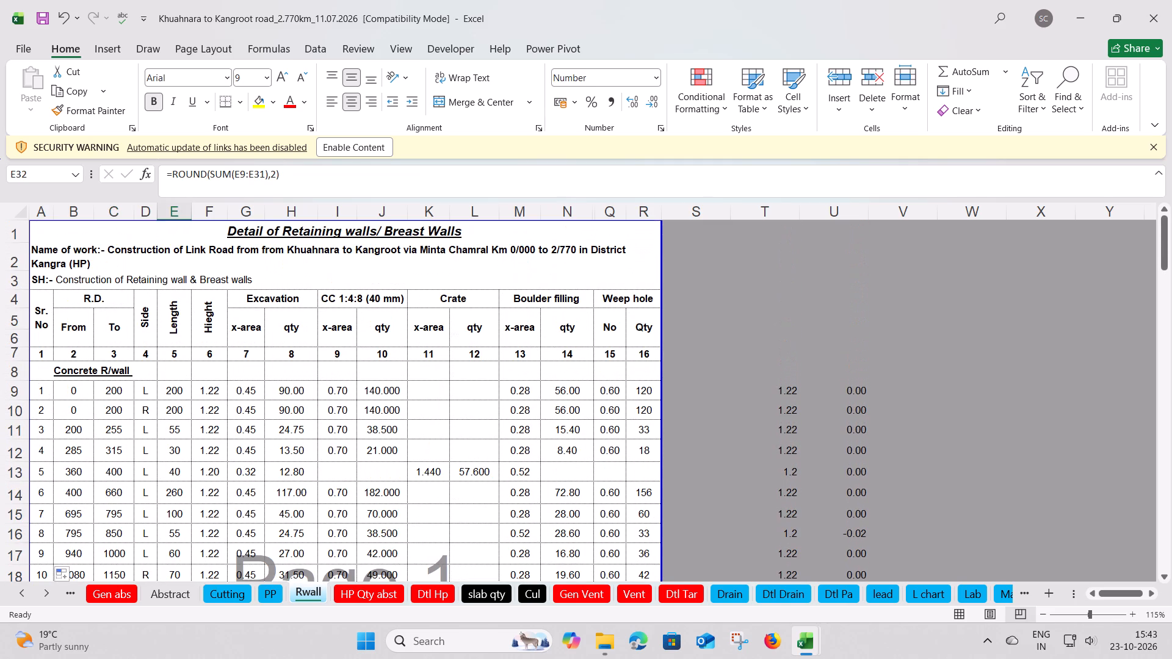
Print one copy of the Rwall sheet on the KONICA MINOLTA printer, A4 portrait.
{"action": "left_click", "coordinate": [31, 47]}
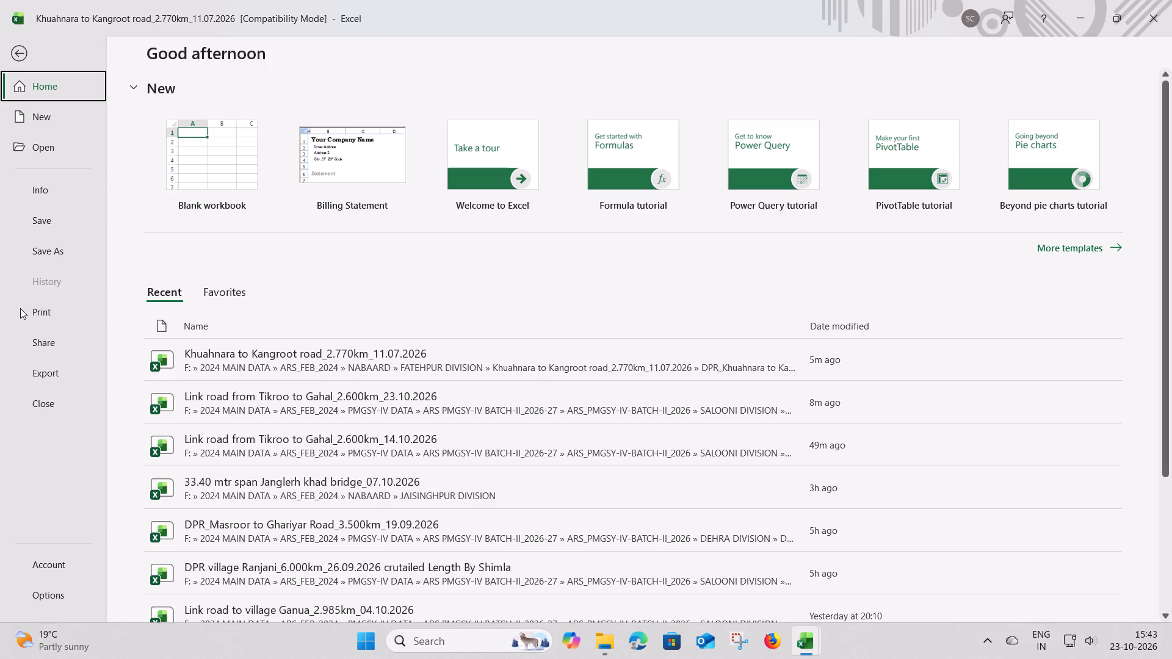
{"action": "left_click", "coordinate": [35, 310]}
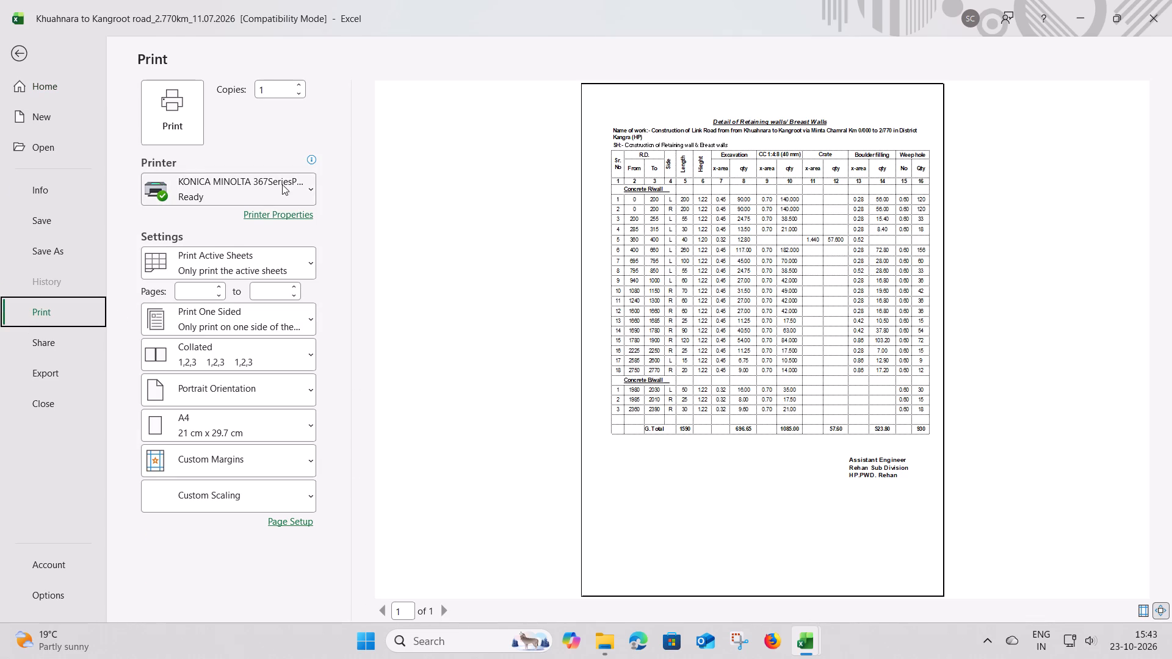
{"action": "left_click", "coordinate": [189, 118]}
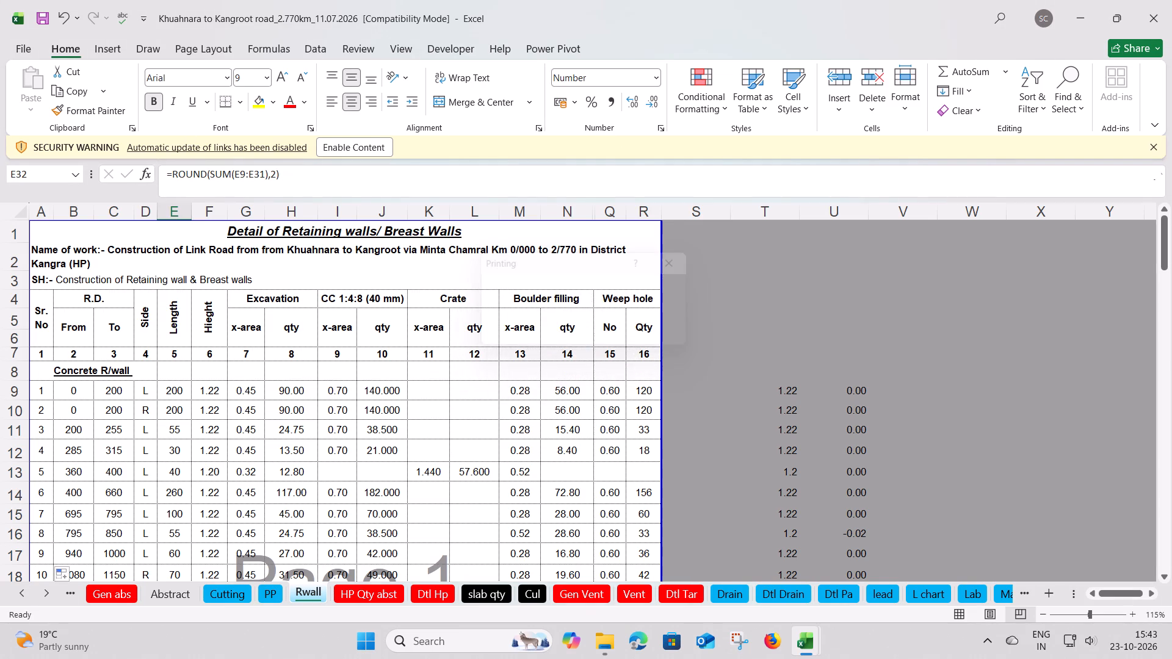
Examine the Construction of Retaining walls abstract of cost (Annexure "B") on the Abstract sheet, including quantities, totals and page break.
{"action": "left_click", "coordinate": [168, 596]}
{"action": "scroll", "coordinate": [406, 299], "scroll_direction": "up", "scroll_amount": 5}
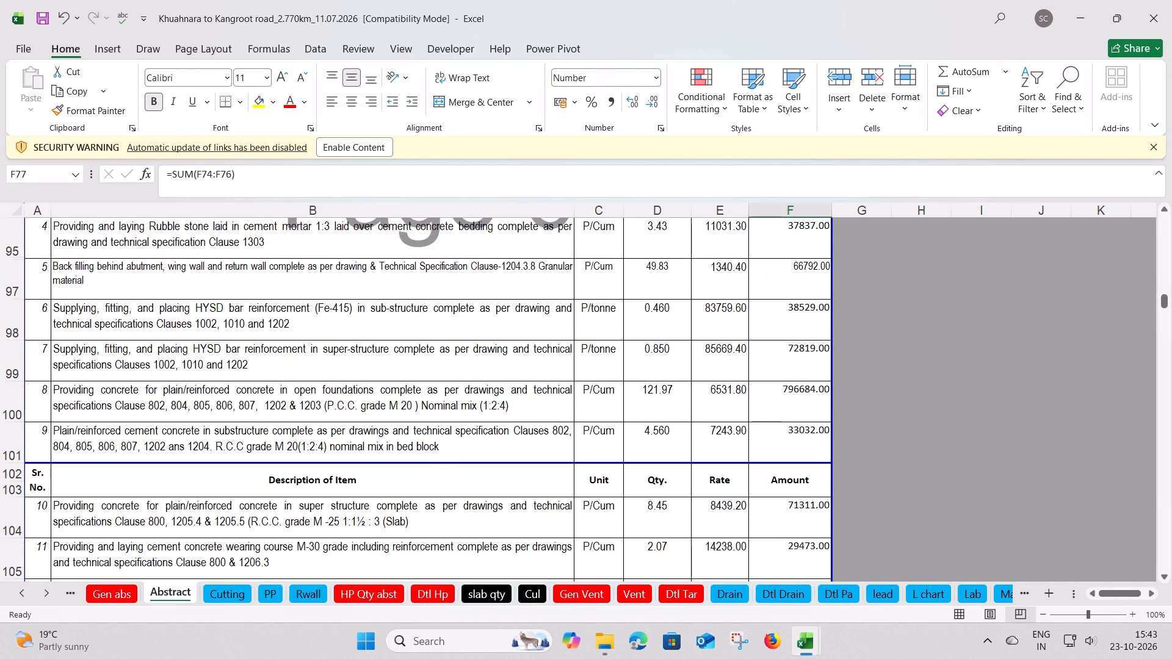
{"action": "scroll", "coordinate": [406, 299], "scroll_direction": "up", "scroll_amount": 16}
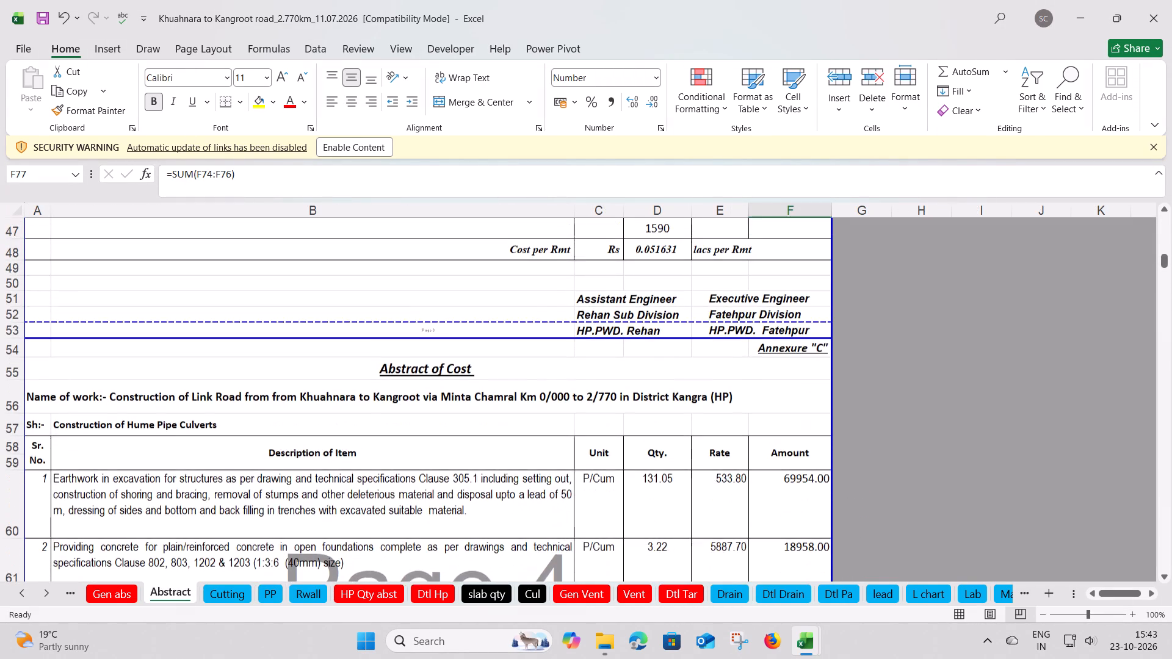
{"action": "scroll", "coordinate": [406, 299], "scroll_direction": "up", "scroll_amount": 6}
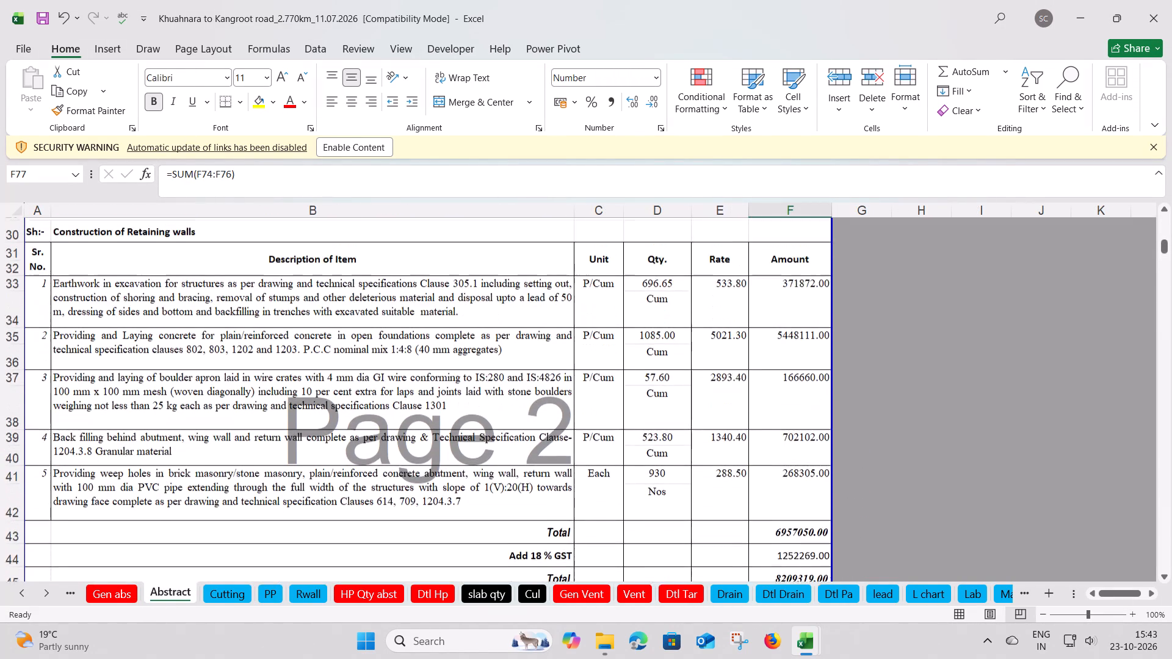
{"action": "scroll", "coordinate": [406, 299], "scroll_direction": "up", "scroll_amount": 4}
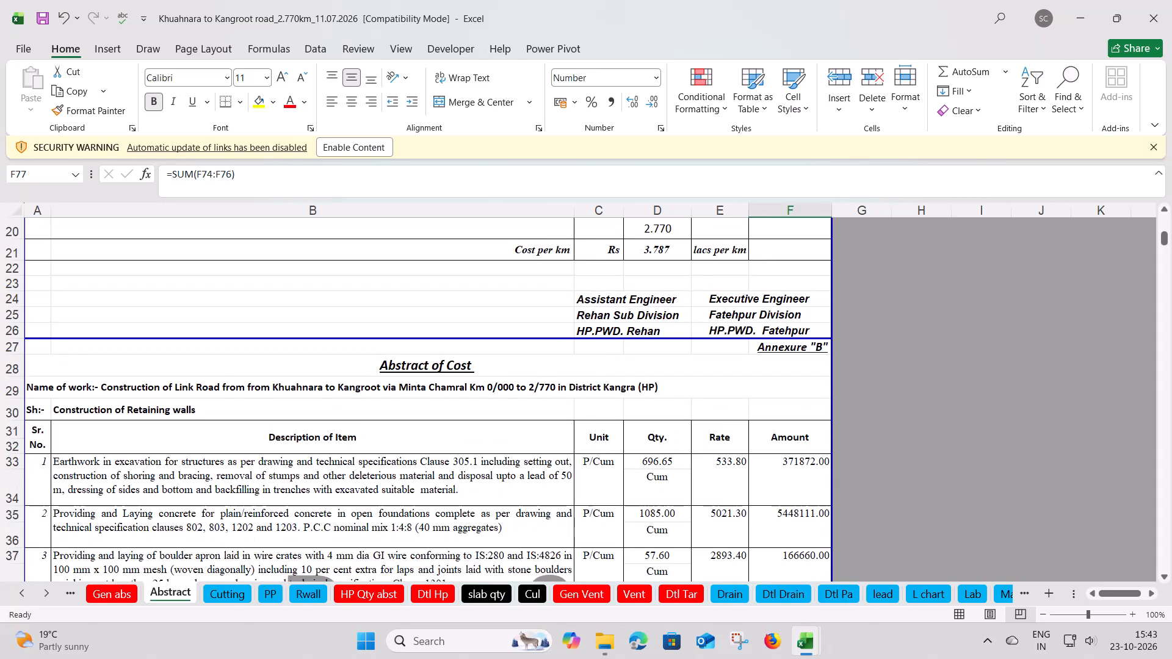
{"action": "scroll", "coordinate": [406, 299], "scroll_direction": "up", "scroll_amount": 2}
{"action": "scroll", "coordinate": [406, 299], "scroll_direction": "down", "scroll_amount": 2}
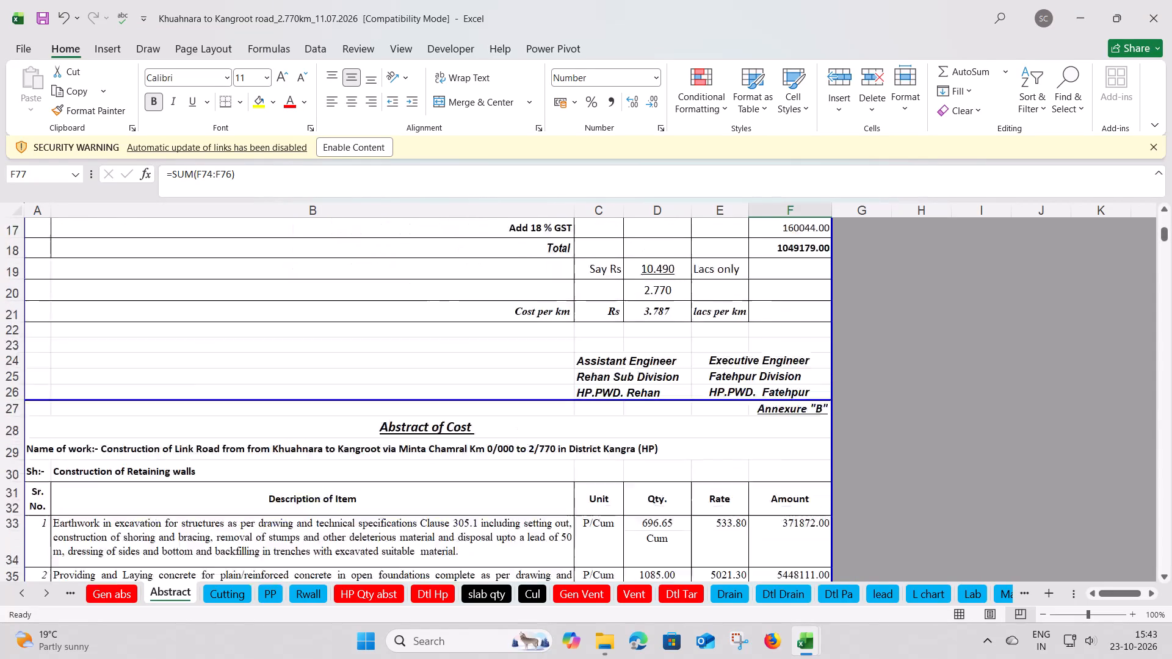
{"action": "scroll", "coordinate": [406, 299], "scroll_direction": "down", "scroll_amount": 7}
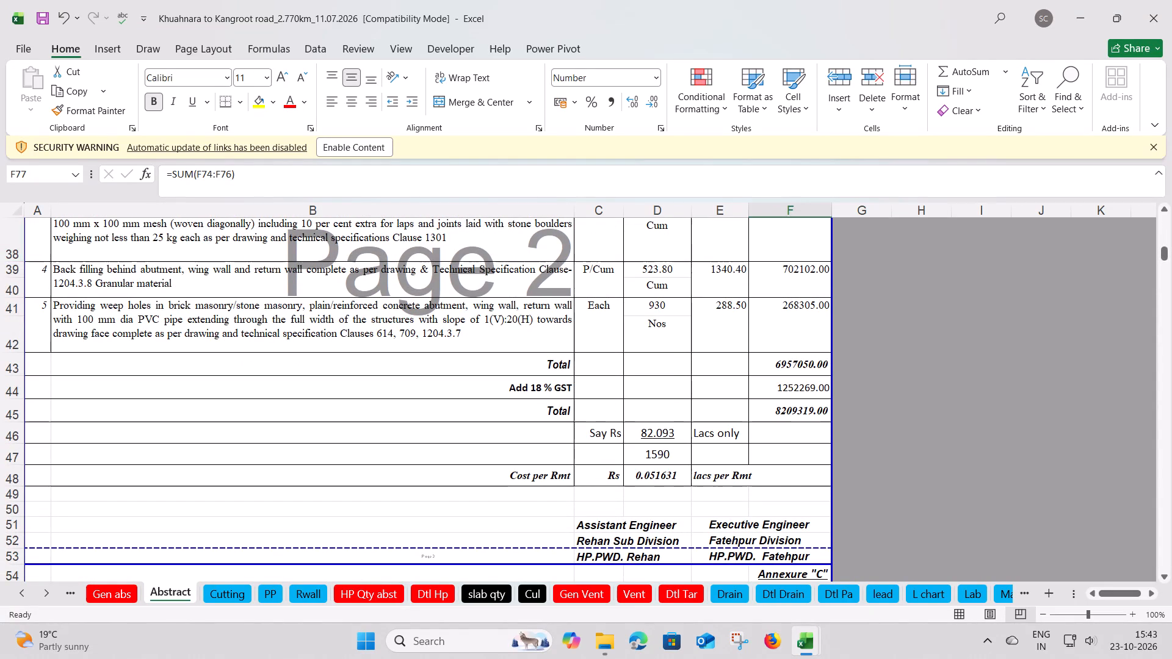
Reduce the heights of row 38 and row 36 (about 21) so that the retaining walls abstract fits on one page.
{"action": "left_click_drag", "start_coordinate": [16, 262], "coordinate": [39, 251]}
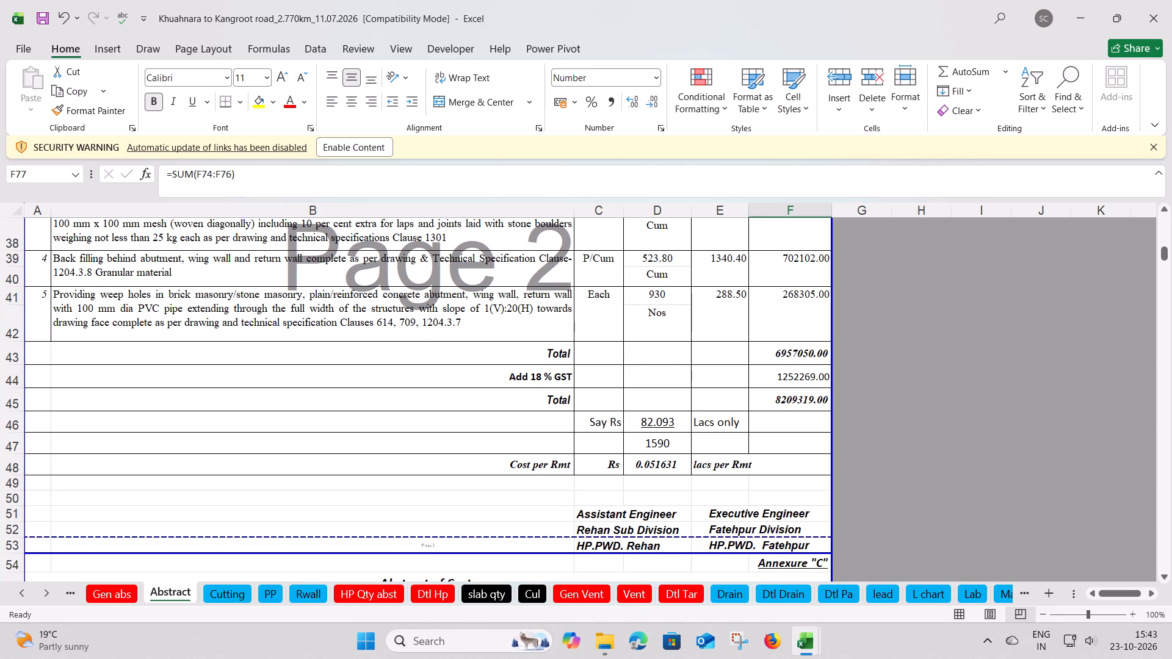
{"action": "scroll", "coordinate": [125, 278], "scroll_direction": "up", "scroll_amount": 2}
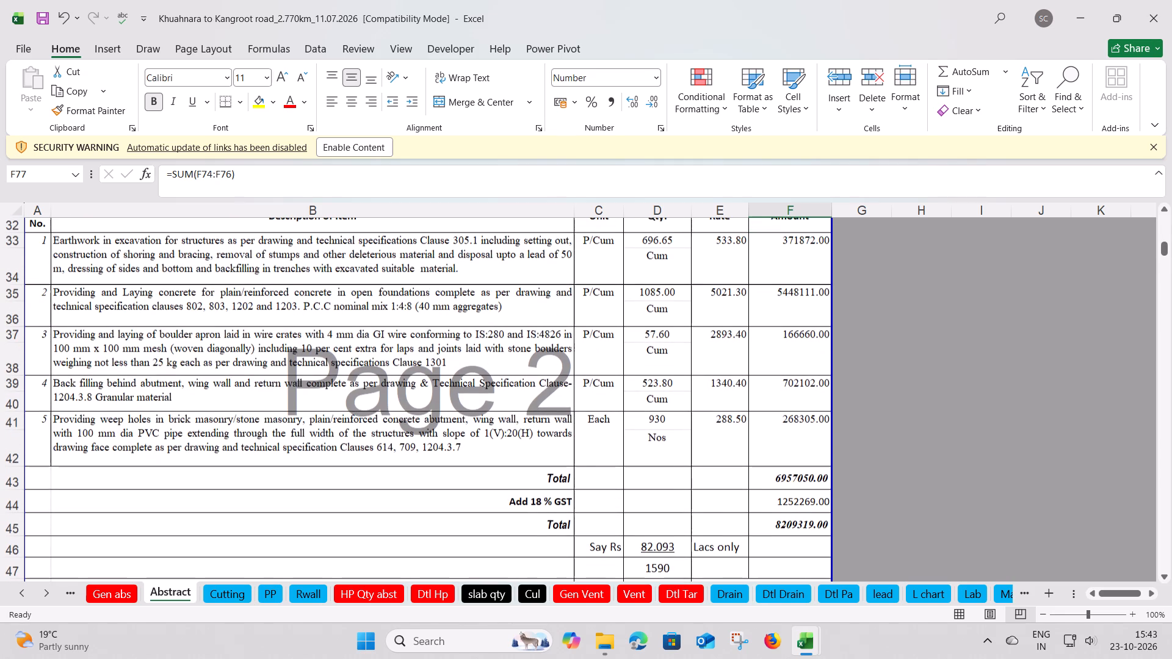
{"action": "left_click_drag", "start_coordinate": [21, 326], "coordinate": [29, 322]}
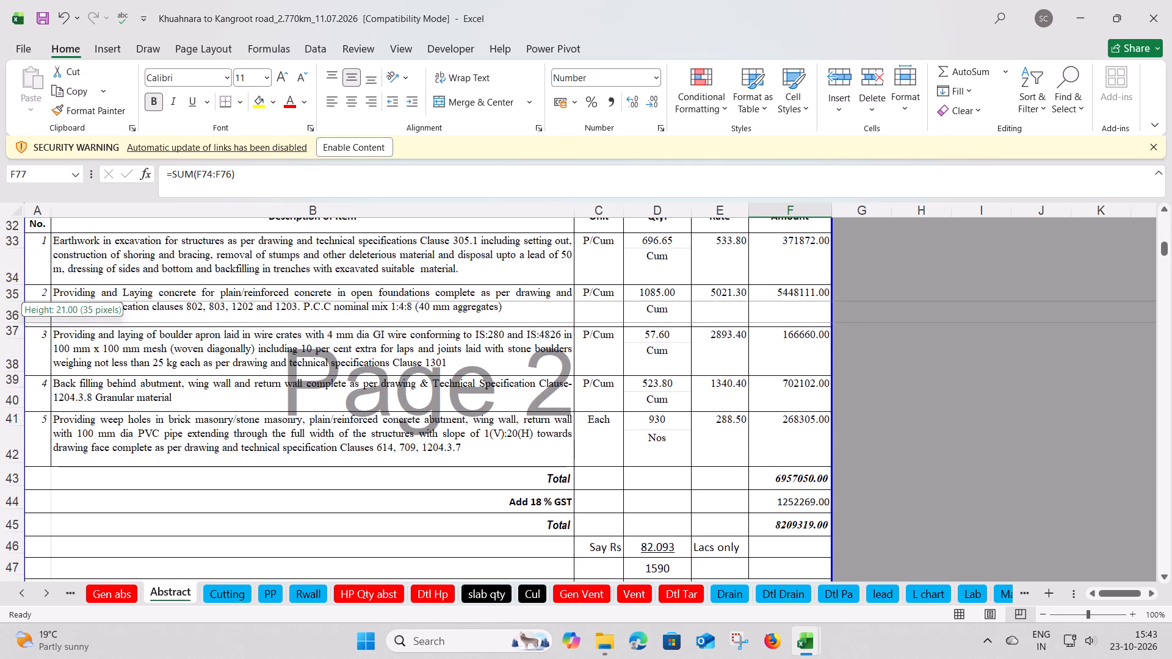
{"action": "left_click_drag", "start_coordinate": [29, 322], "coordinate": [30, 322]}
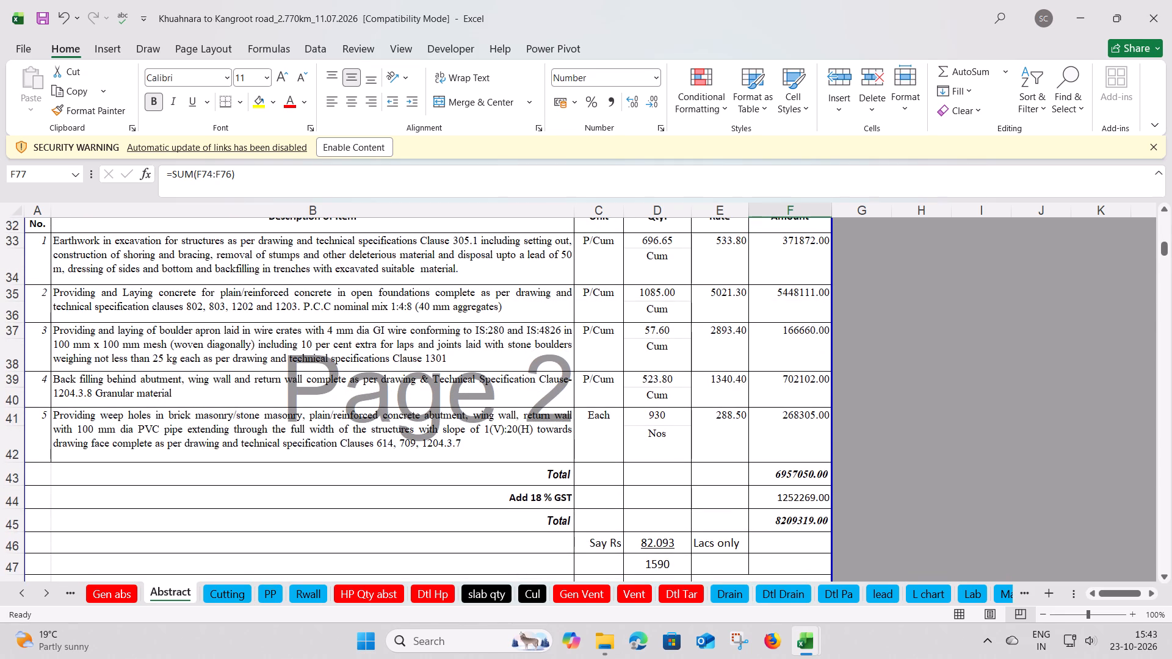
{"action": "scroll", "coordinate": [83, 354], "scroll_direction": "down", "scroll_amount": 2}
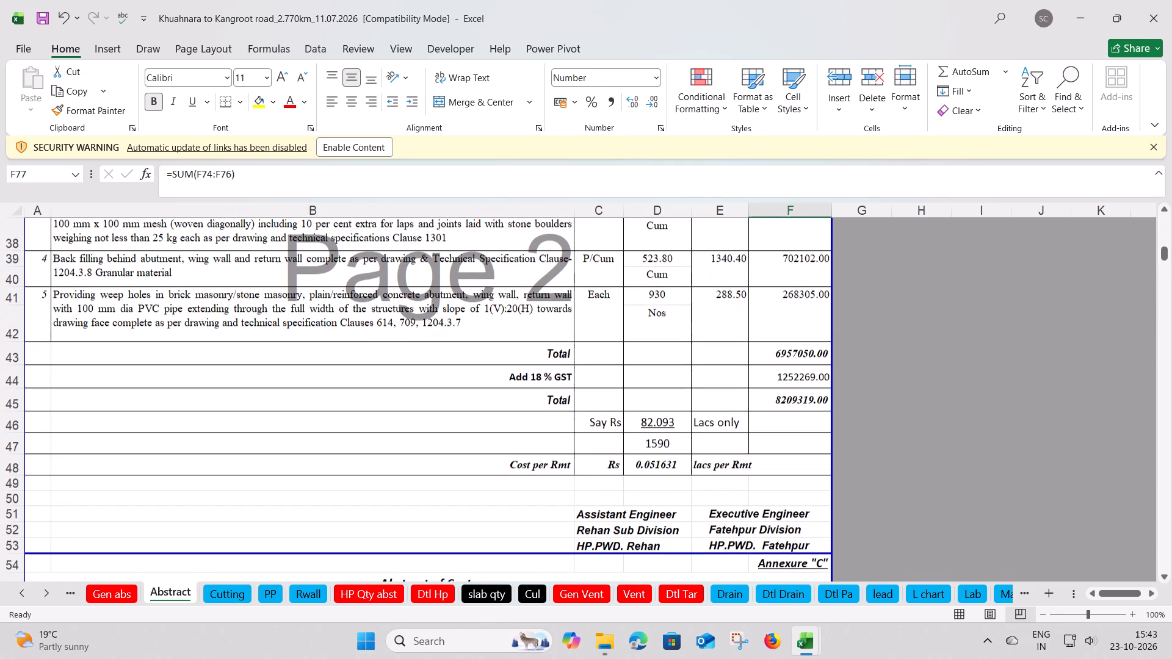
Print only page 2 of the Abstract sheet, the retaining walls abstract of cost, on the KONICA MINOLTA printer.
{"action": "scroll", "coordinate": [83, 354], "scroll_direction": "up", "scroll_amount": 3}
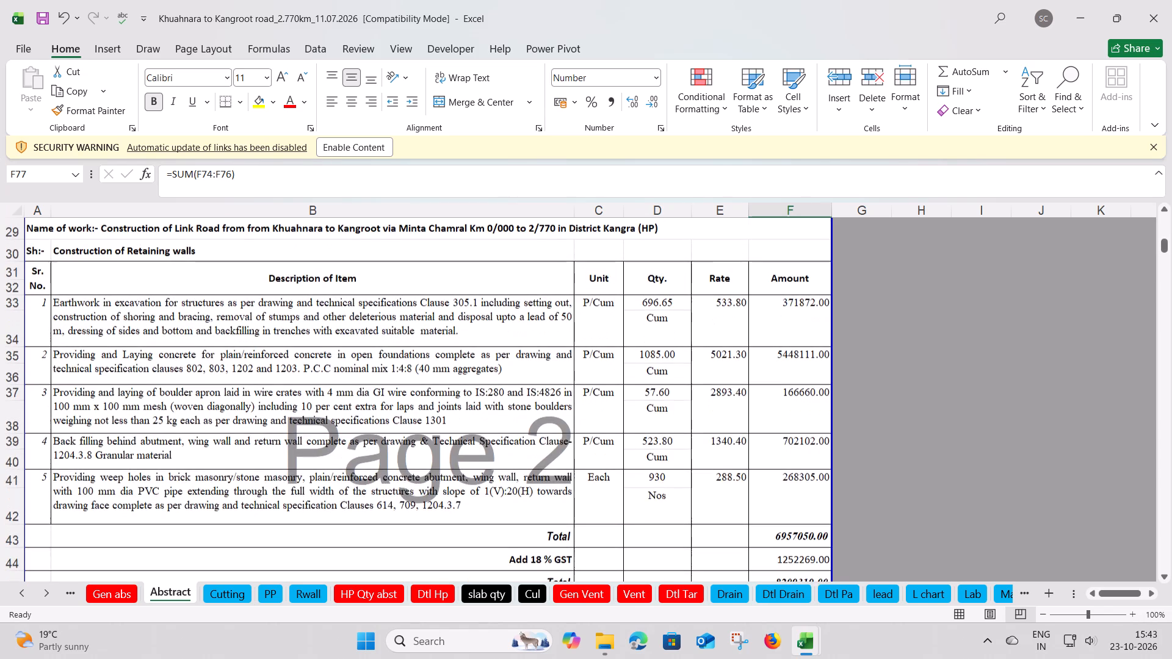
{"action": "scroll", "coordinate": [83, 354], "scroll_direction": "up", "scroll_amount": 2}
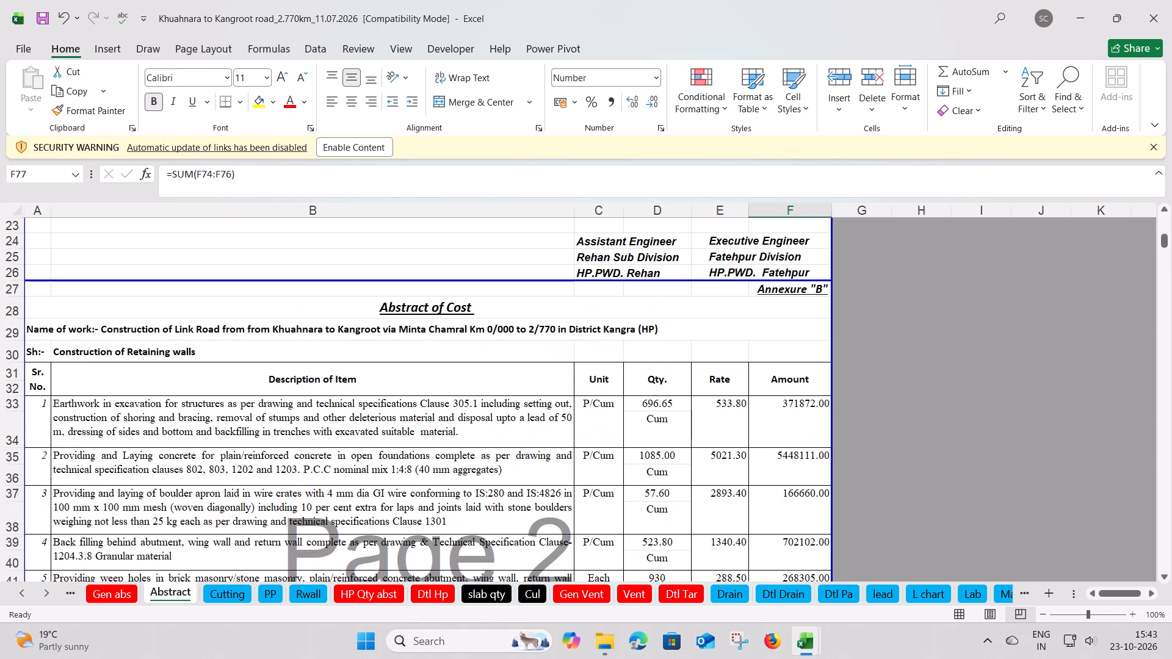
{"action": "key", "text": "ctrl+p"}
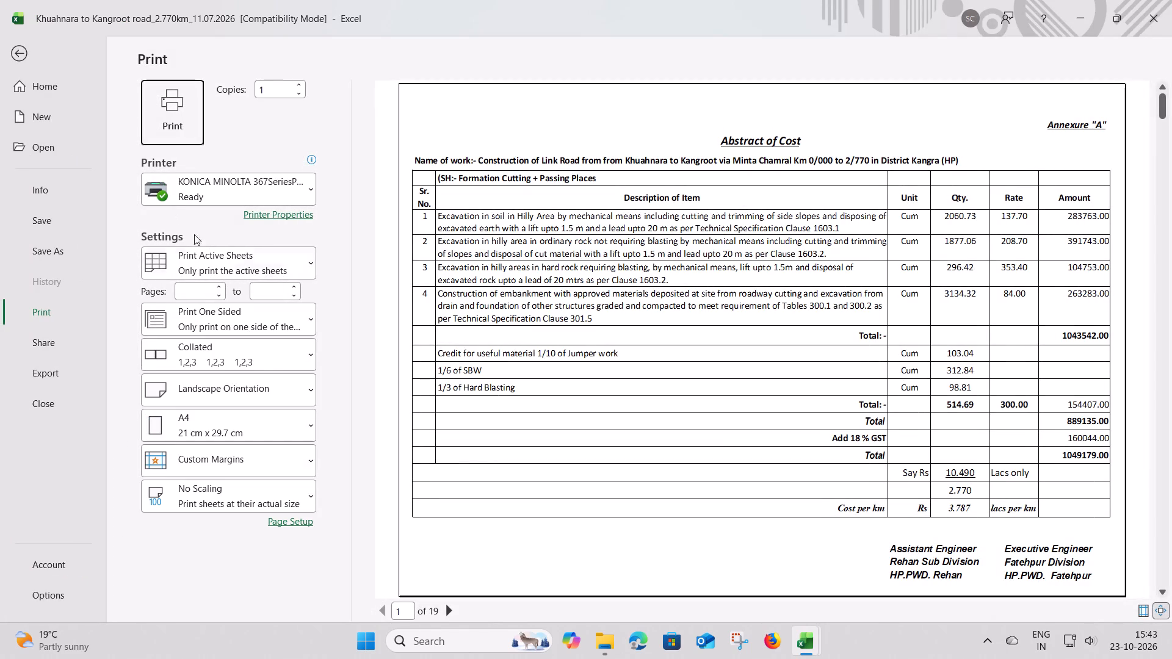
{"action": "left_click", "coordinate": [218, 284]}
{"action": "left_click", "coordinate": [218, 284]}
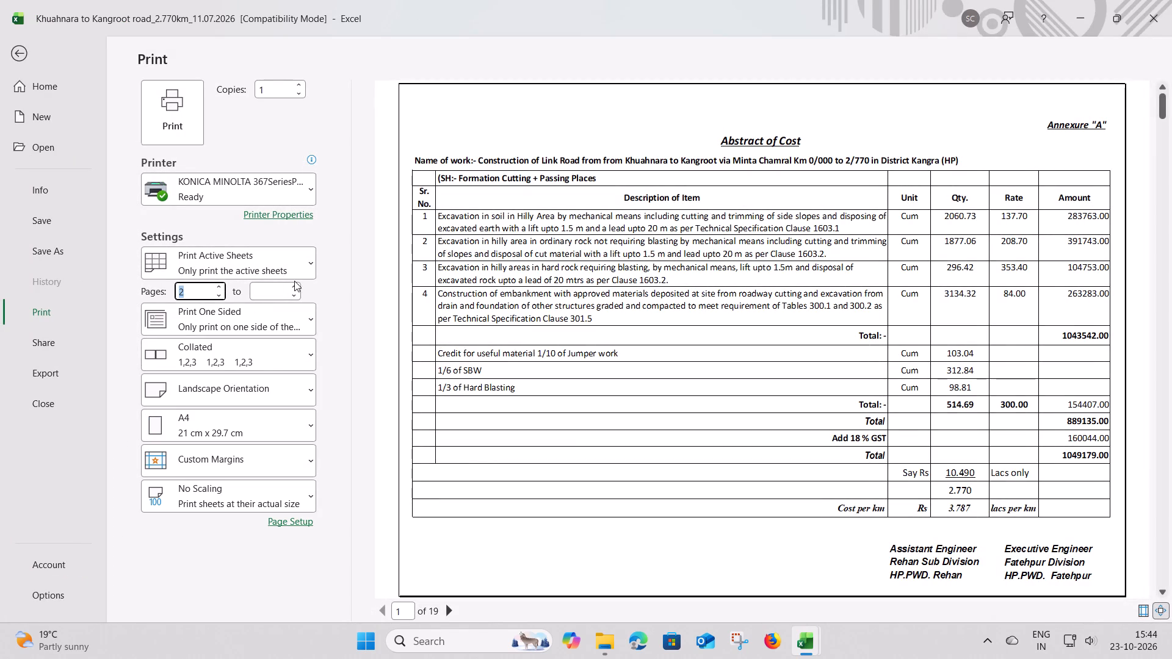
{"action": "double_click", "coordinate": [294, 284]}
{"action": "left_click", "coordinate": [168, 99]}
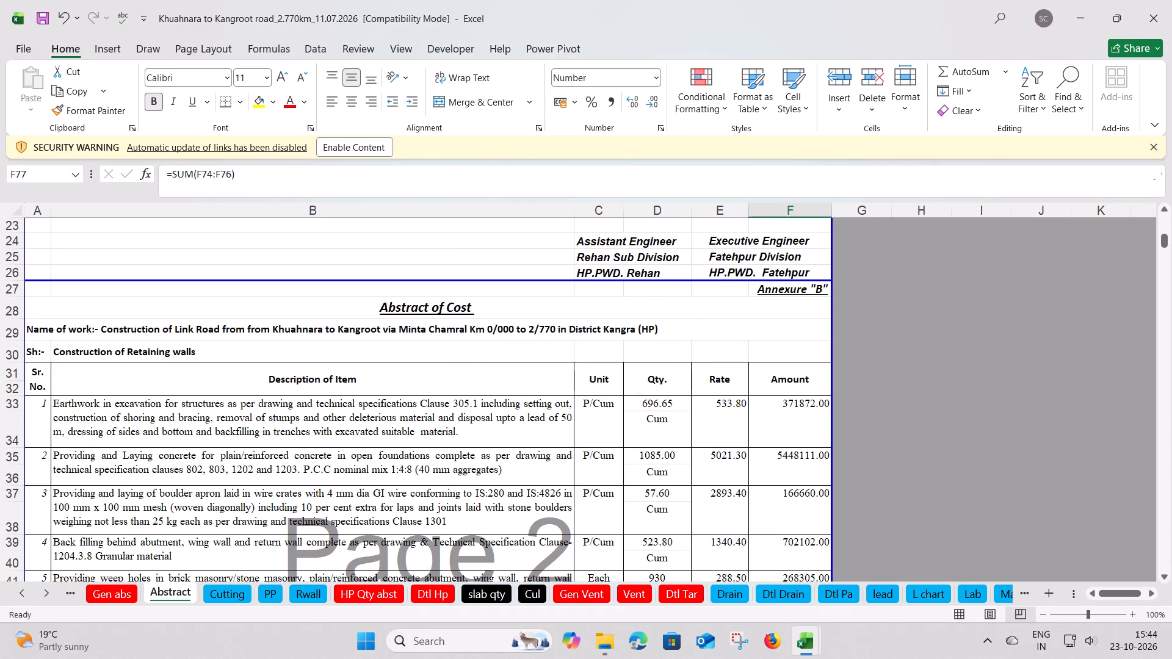
Close the Khuahnara to Kangroot workbook, saving its changes.
{"action": "left_click", "coordinate": [1158, 10]}
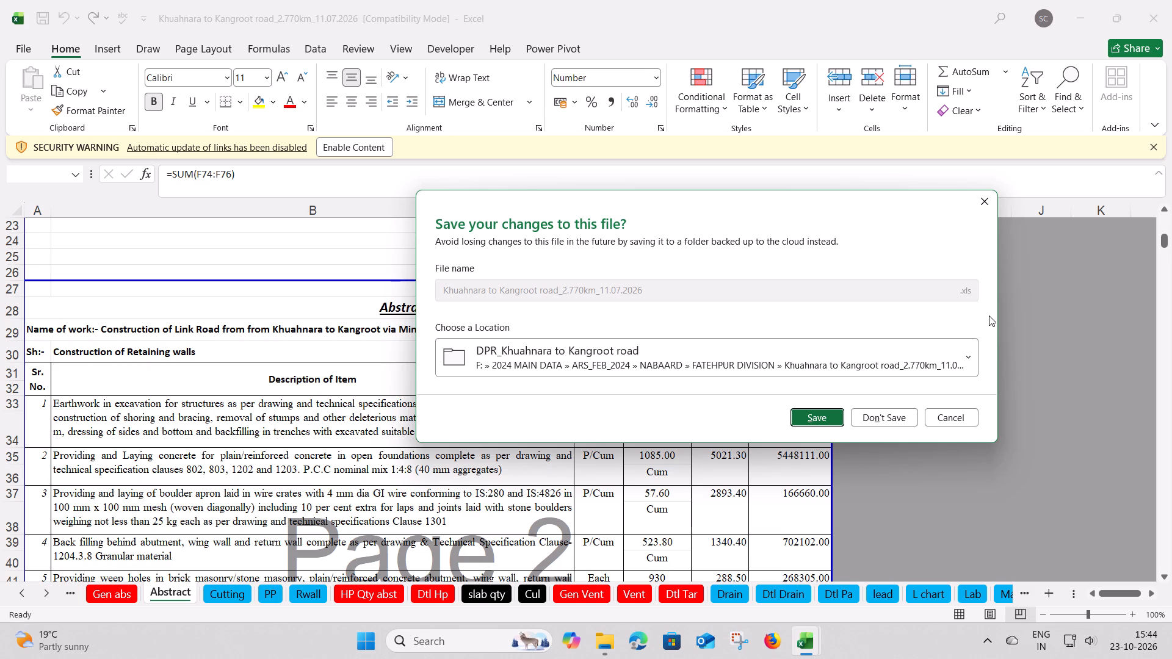
{"action": "left_click", "coordinate": [819, 418]}
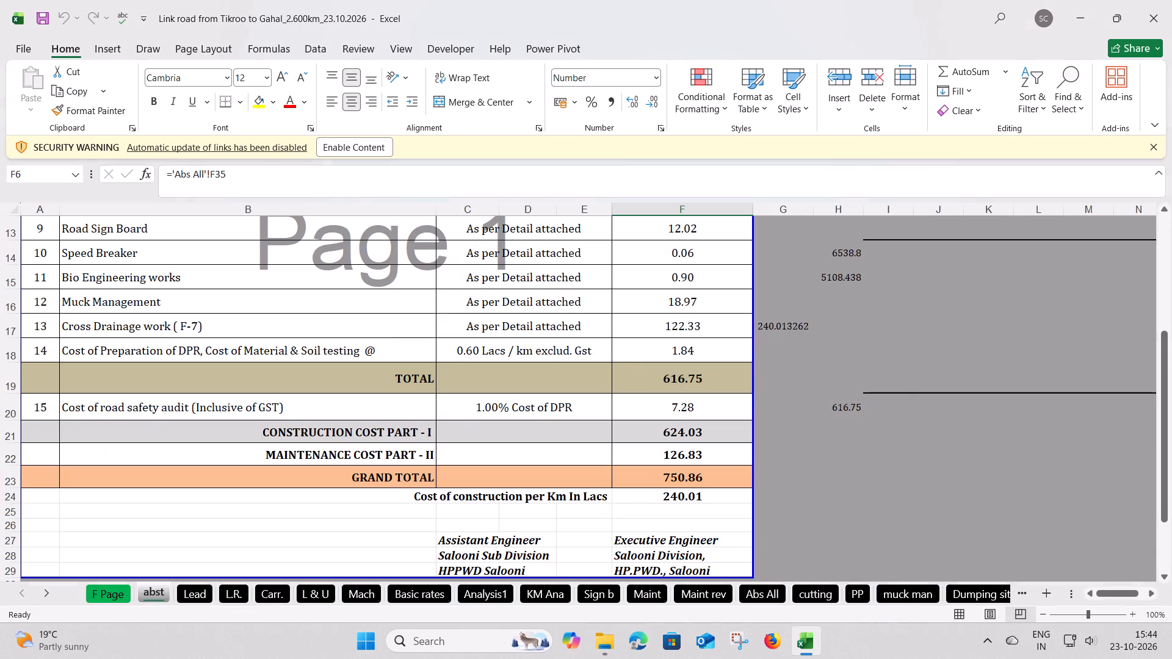
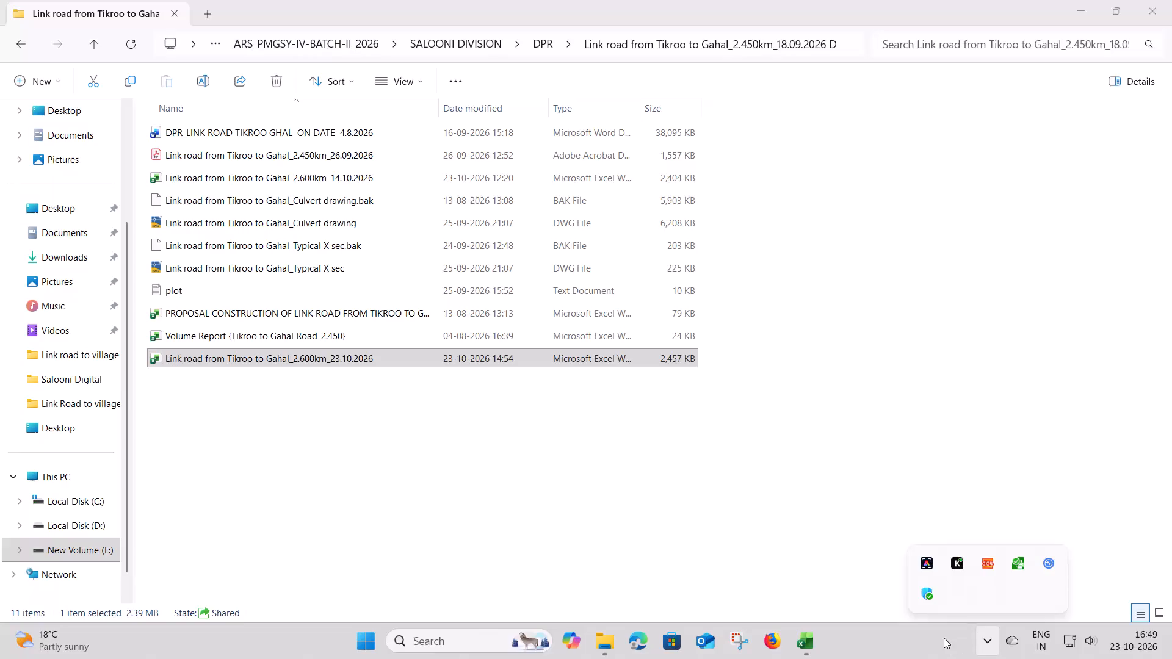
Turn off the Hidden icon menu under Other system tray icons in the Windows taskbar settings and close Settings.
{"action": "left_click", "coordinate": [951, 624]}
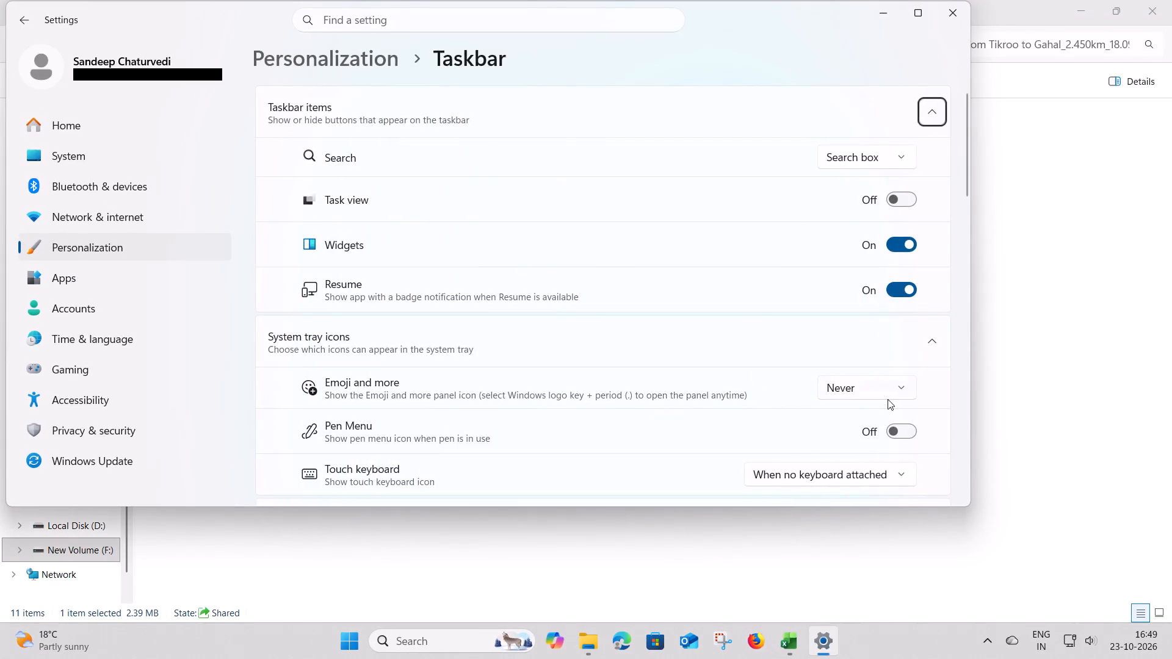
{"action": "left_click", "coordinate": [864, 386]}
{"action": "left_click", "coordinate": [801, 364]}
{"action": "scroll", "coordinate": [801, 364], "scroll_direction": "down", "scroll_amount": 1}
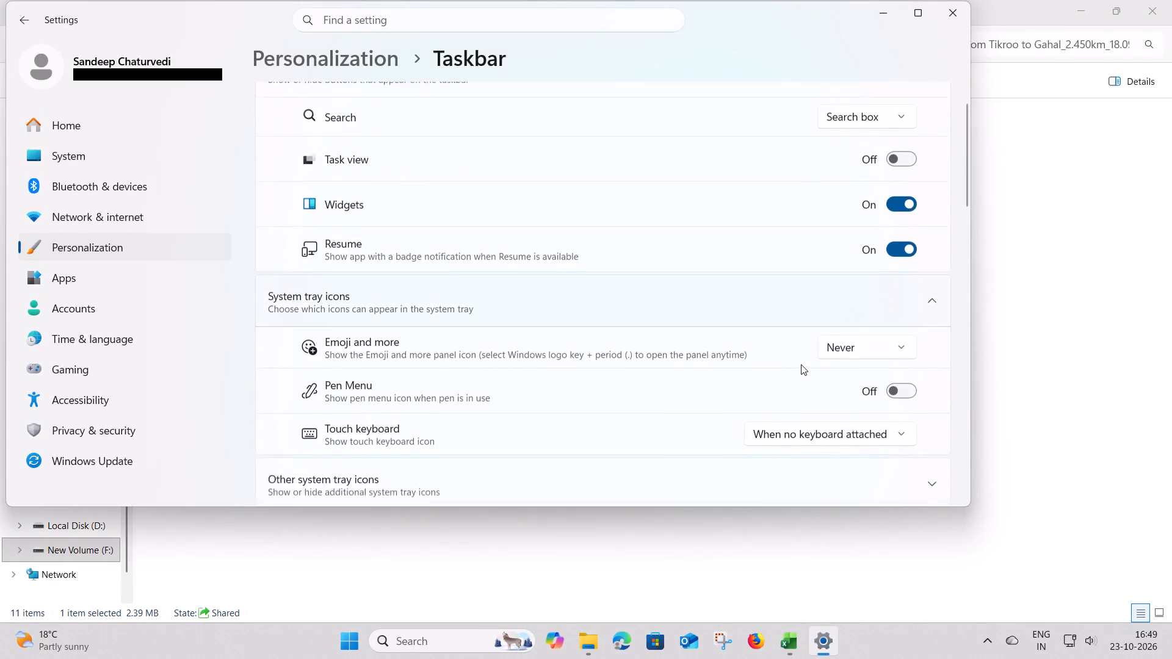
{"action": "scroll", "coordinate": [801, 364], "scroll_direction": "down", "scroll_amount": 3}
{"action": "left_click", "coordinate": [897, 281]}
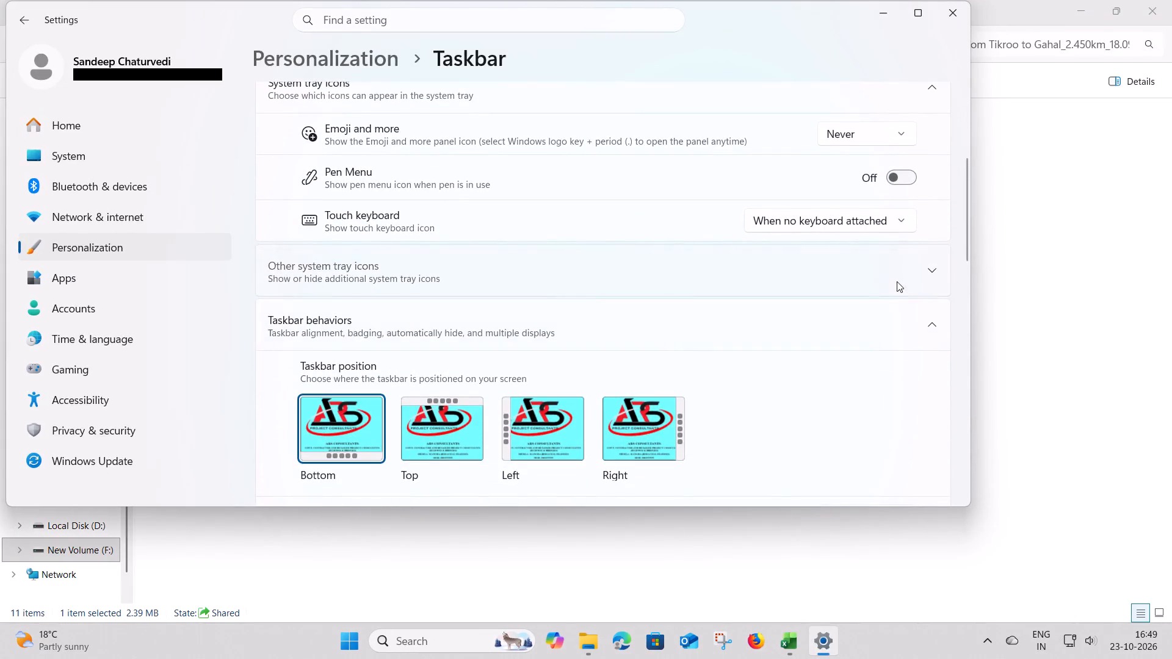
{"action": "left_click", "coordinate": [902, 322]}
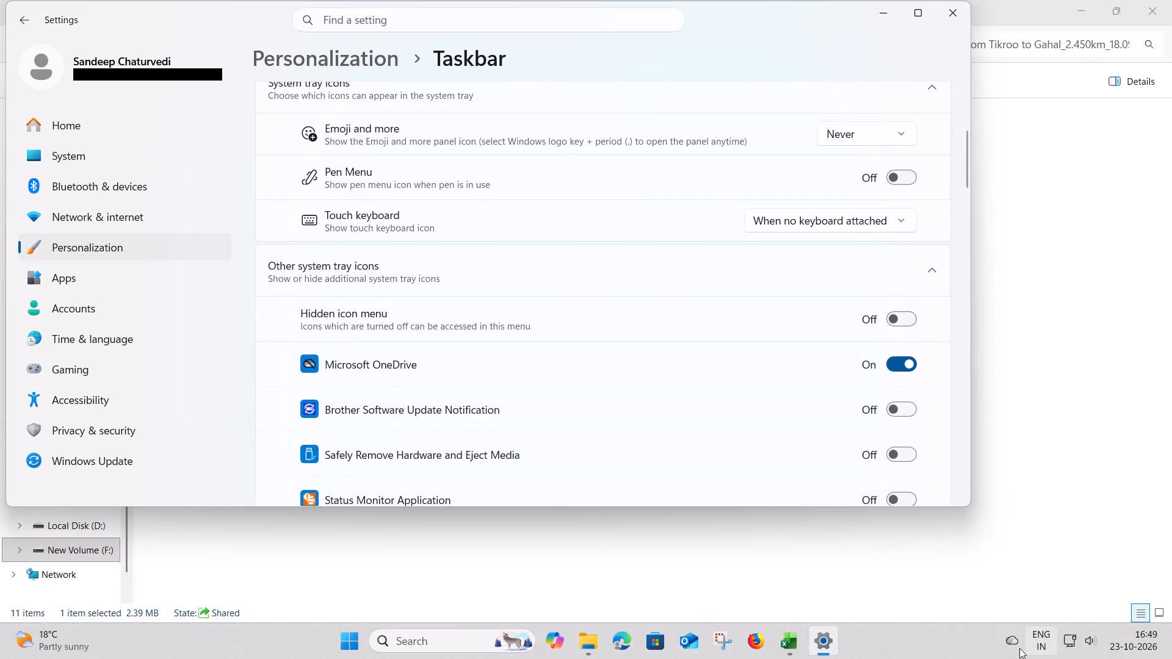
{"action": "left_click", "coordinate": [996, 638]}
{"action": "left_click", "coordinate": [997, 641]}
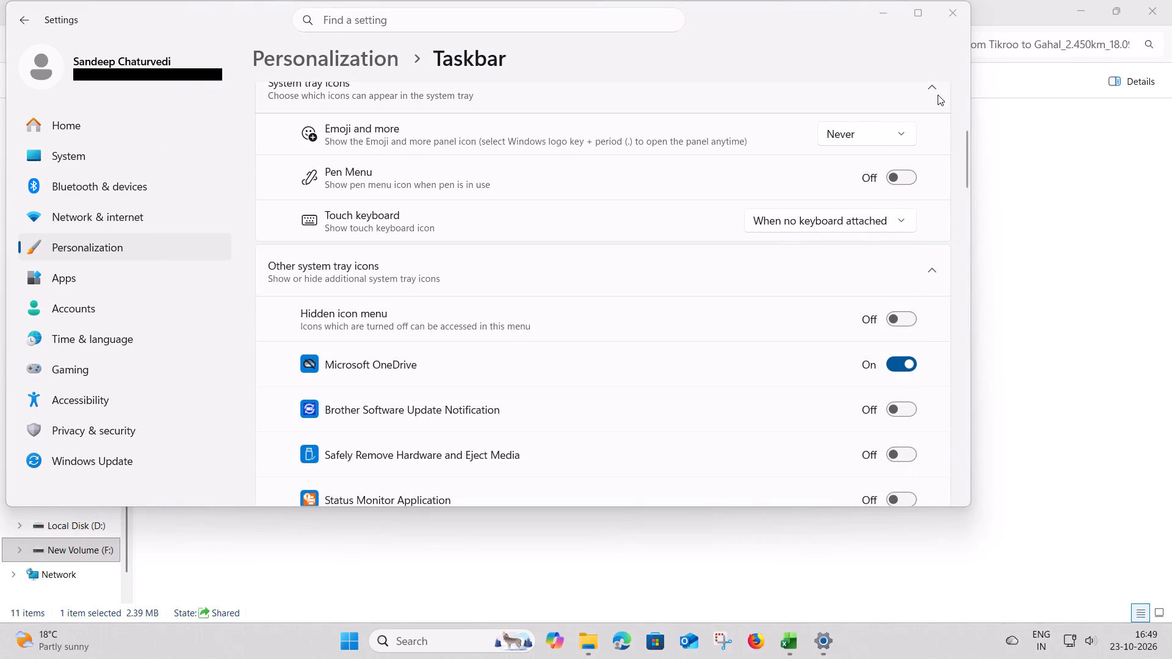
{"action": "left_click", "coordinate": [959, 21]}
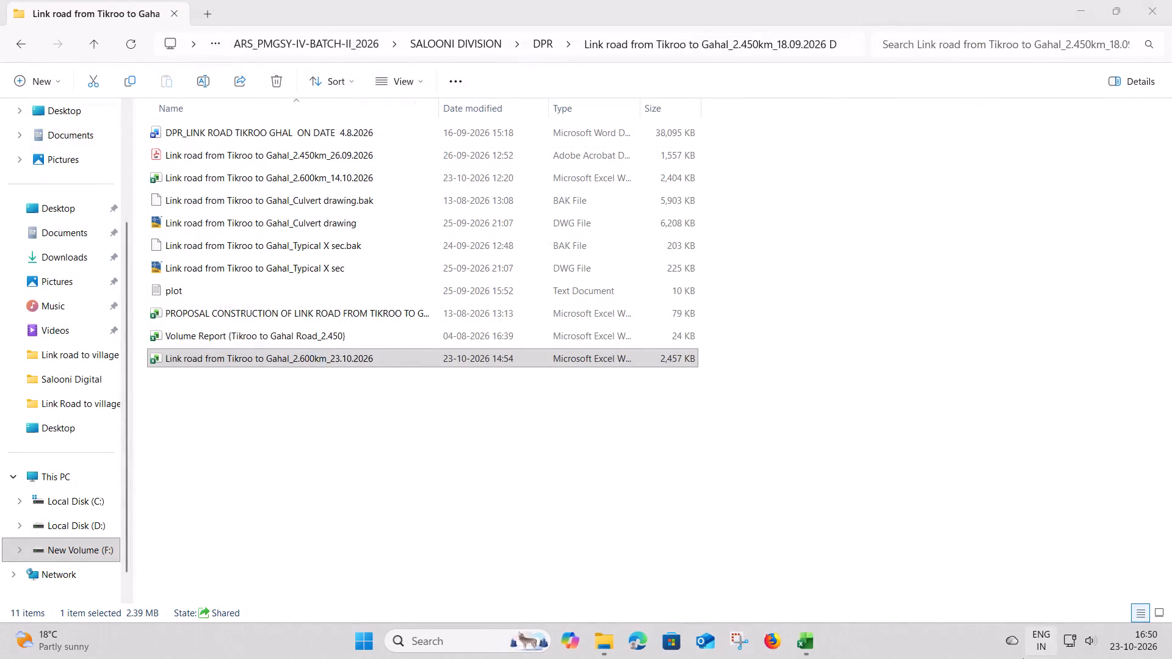
Reopen the taskbar settings and look through the taskbar items, system tray icons, taskbar behaviors and related settings, then close Settings.
{"action": "right_click", "coordinate": [986, 638]}
{"action": "left_click", "coordinate": [1027, 626]}
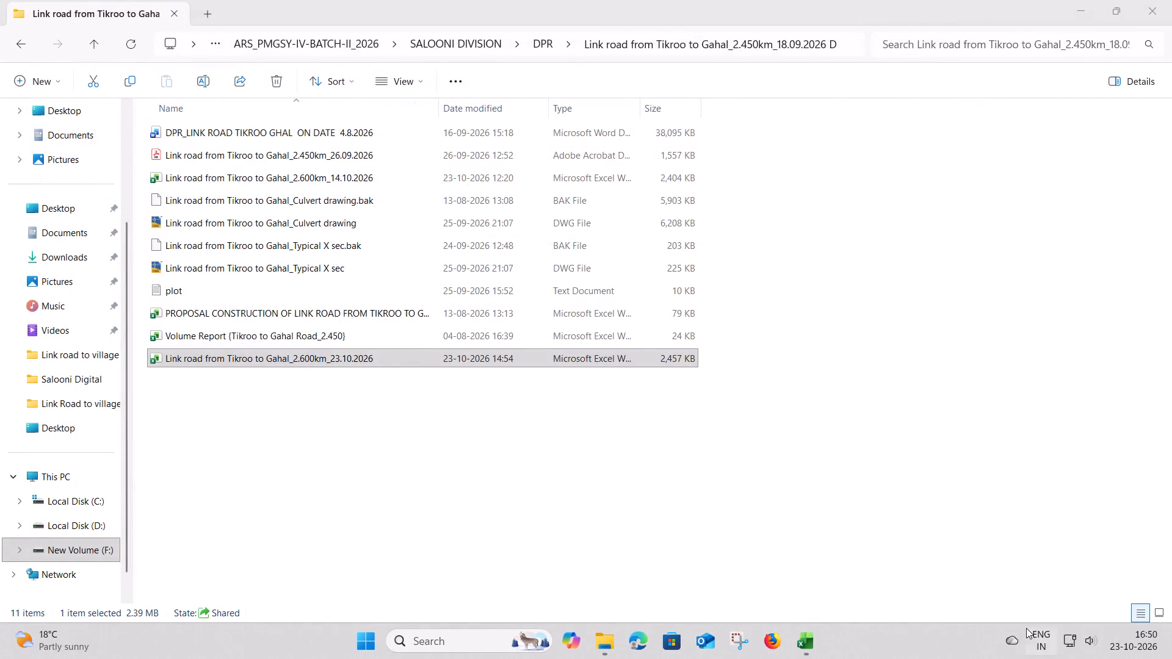
{"action": "scroll", "coordinate": [667, 406], "scroll_direction": "down", "scroll_amount": 8}
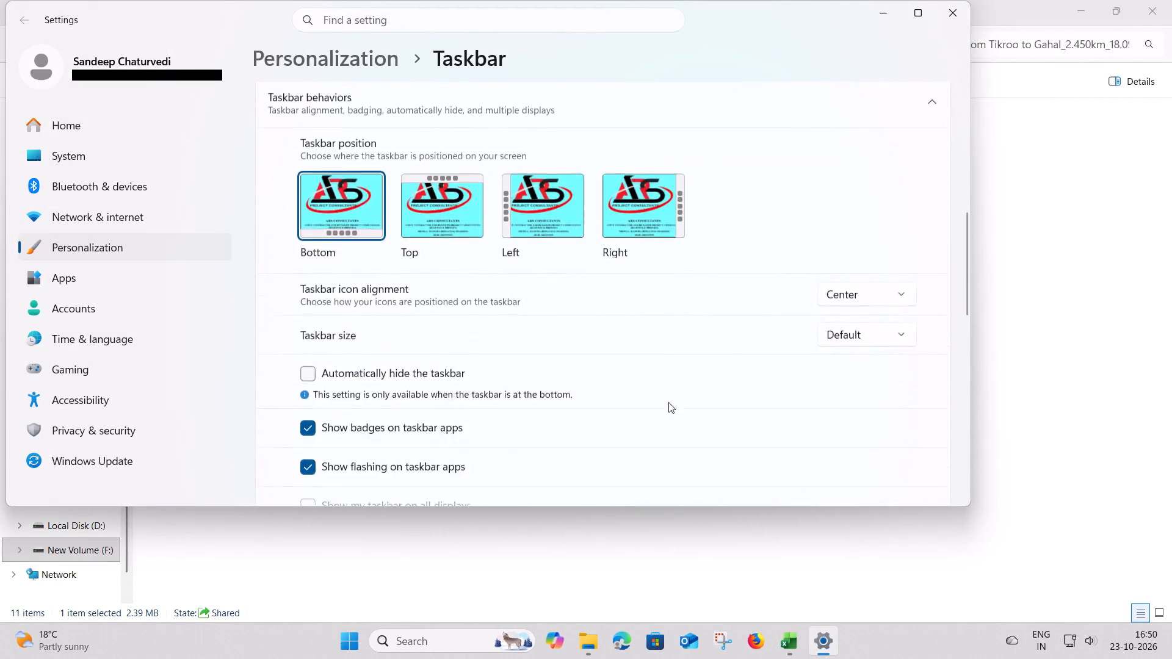
{"action": "scroll", "coordinate": [713, 389], "scroll_direction": "down", "scroll_amount": 6}
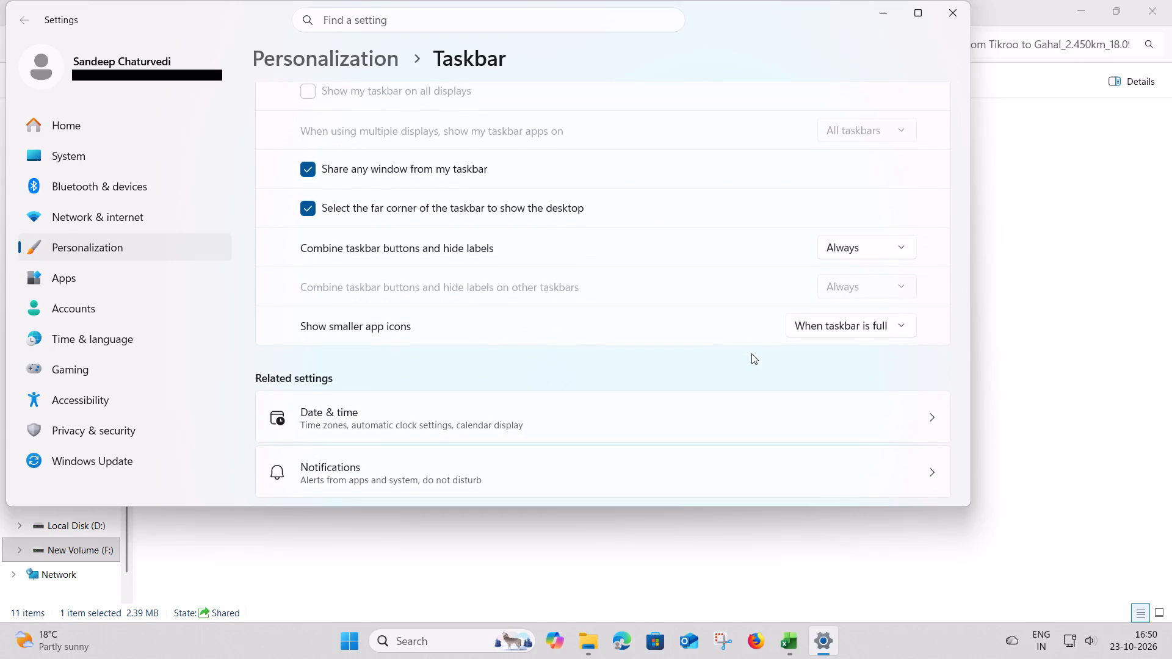
{"action": "scroll", "coordinate": [854, 318], "scroll_direction": "down", "scroll_amount": 3}
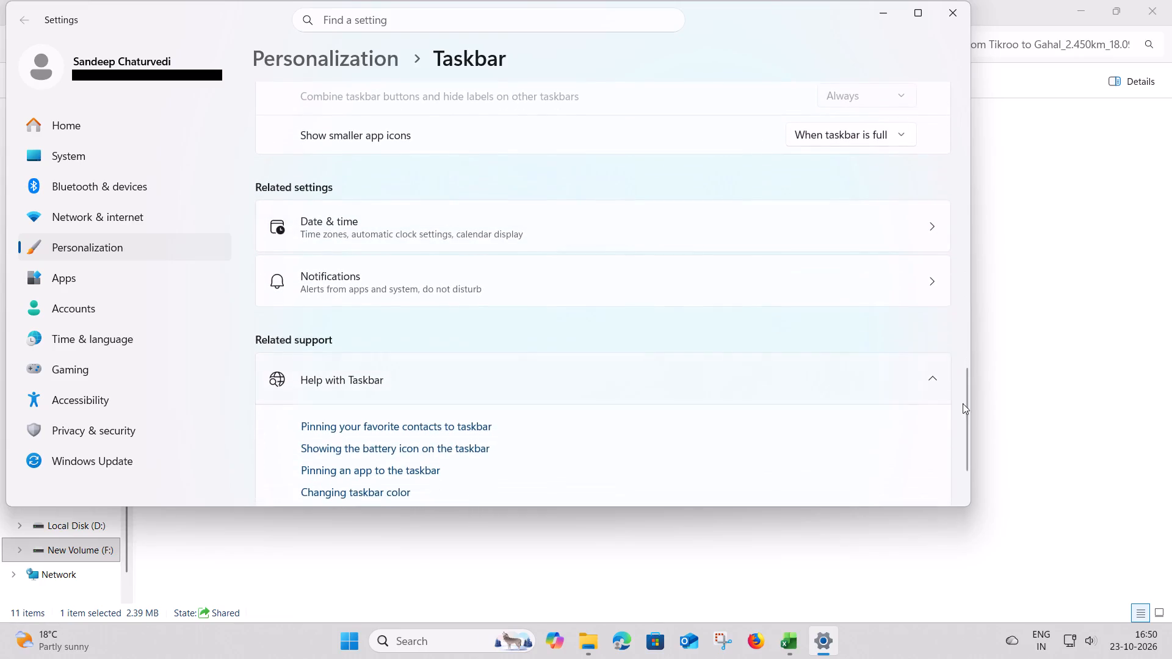
{"action": "left_click_drag", "start_coordinate": [966, 409], "coordinate": [977, 445]}
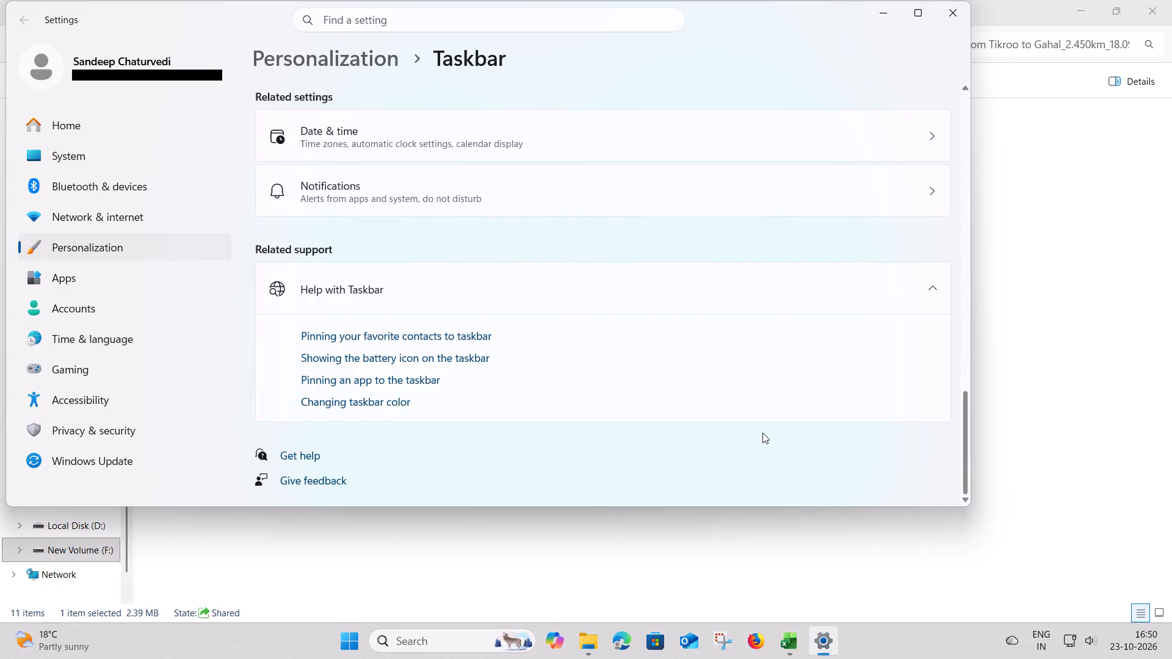
{"action": "scroll", "coordinate": [762, 433], "scroll_direction": "up", "scroll_amount": 14}
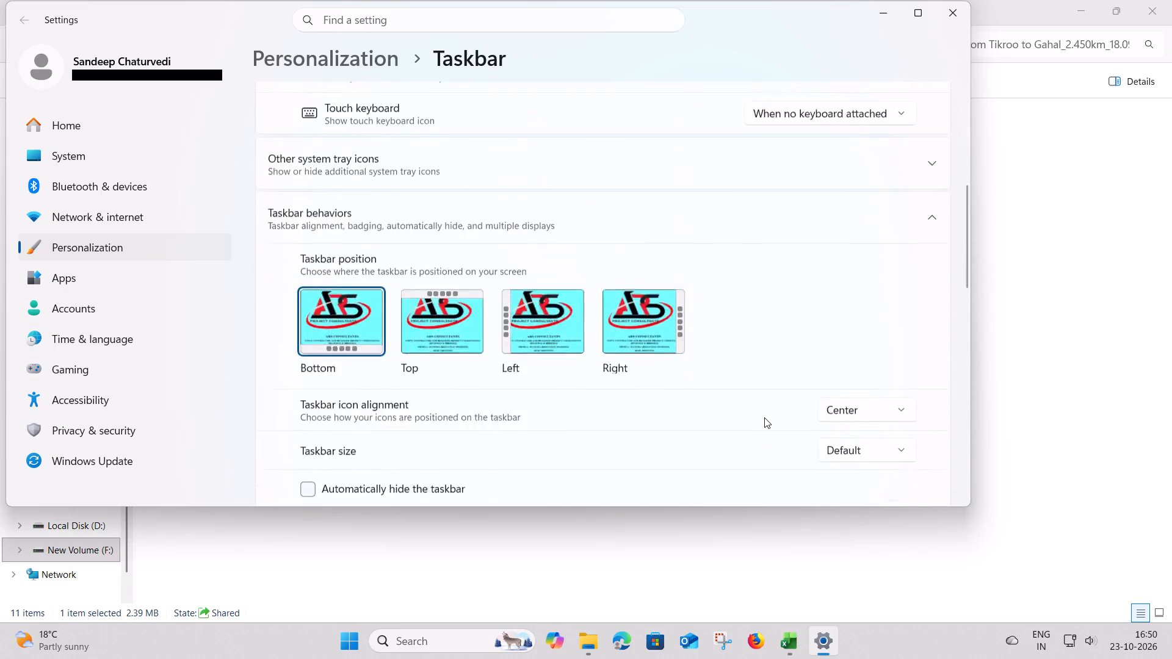
{"action": "scroll", "coordinate": [764, 417], "scroll_direction": "up", "scroll_amount": 4}
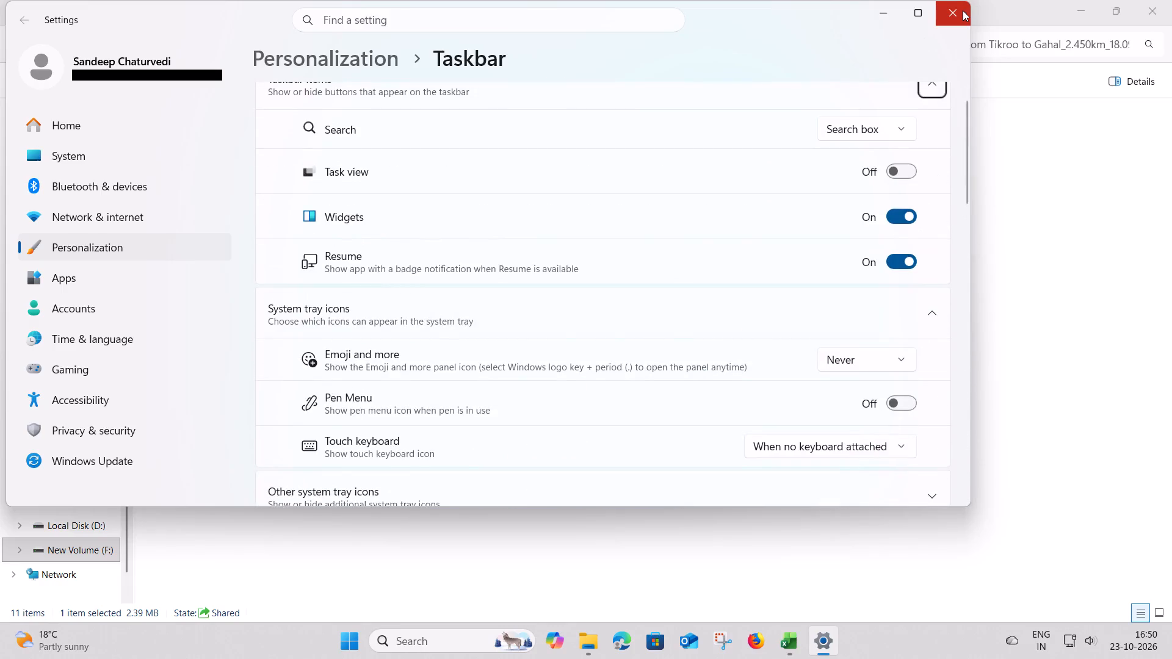
{"action": "left_click_drag", "start_coordinate": [967, 140], "coordinate": [969, 117]}
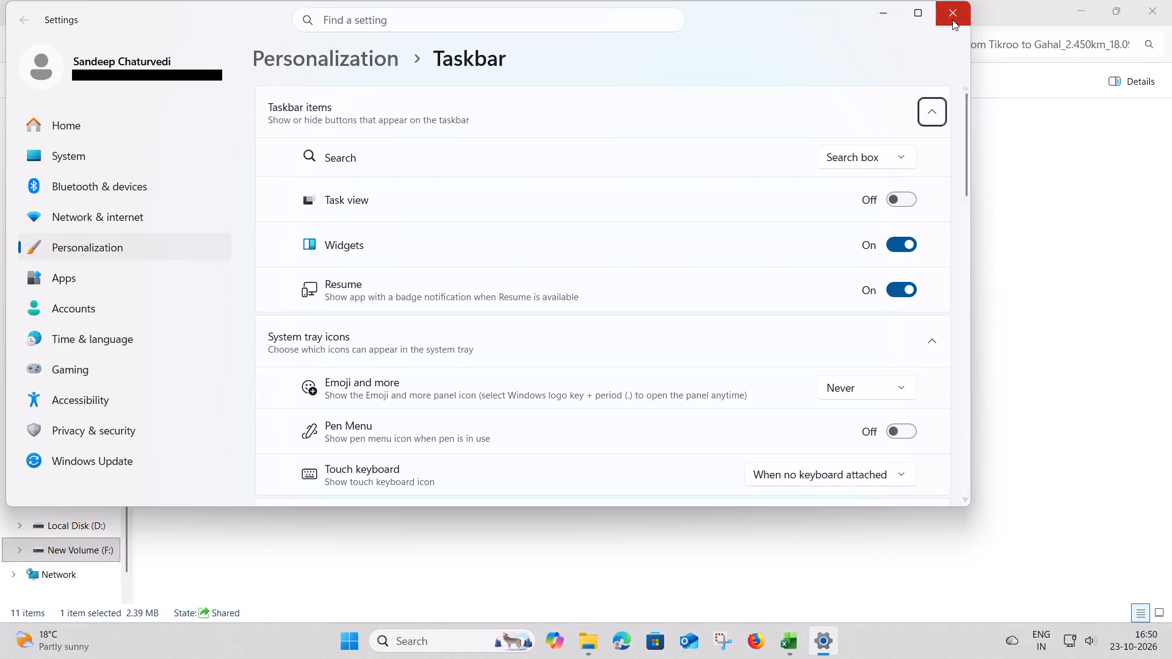
{"action": "left_click", "coordinate": [952, 20]}
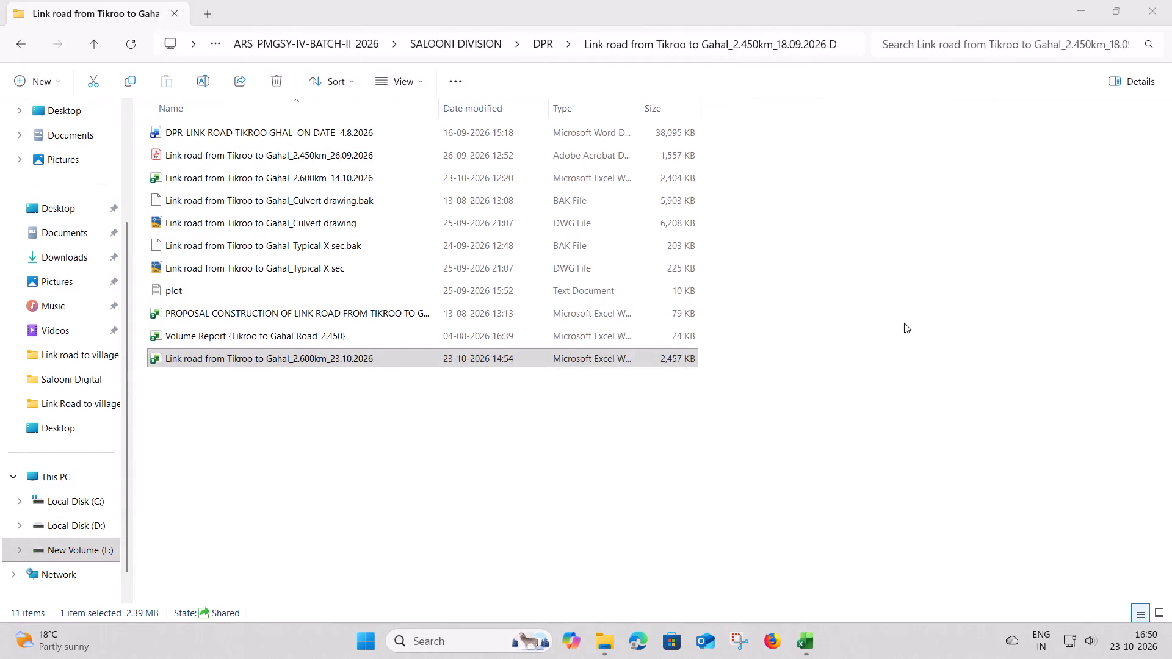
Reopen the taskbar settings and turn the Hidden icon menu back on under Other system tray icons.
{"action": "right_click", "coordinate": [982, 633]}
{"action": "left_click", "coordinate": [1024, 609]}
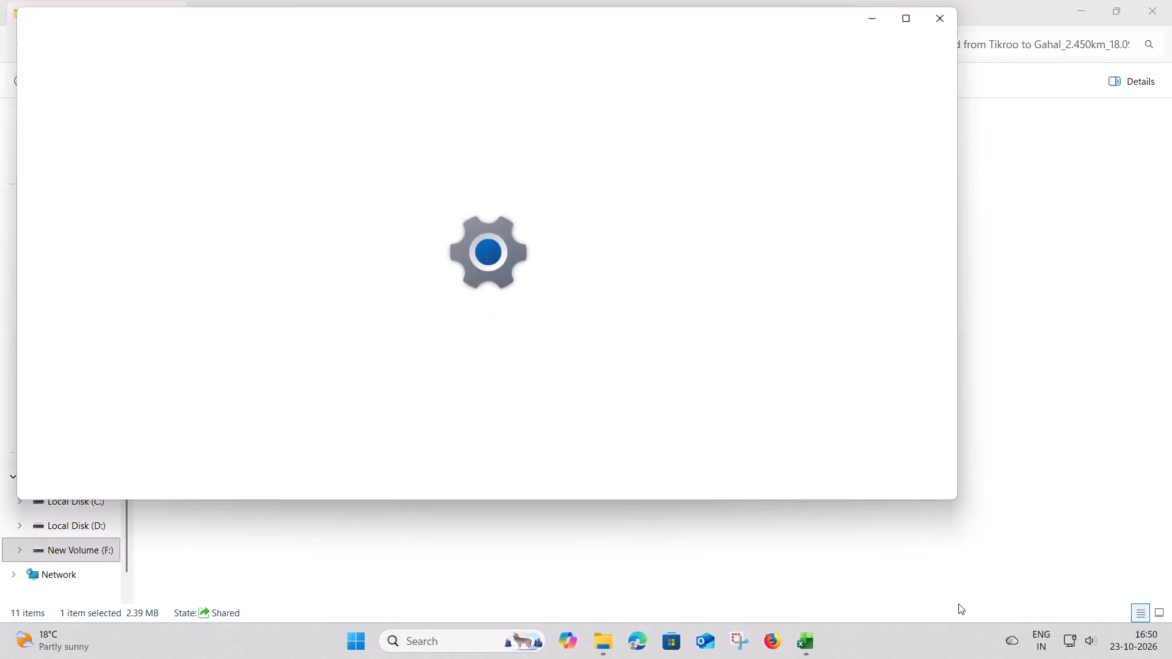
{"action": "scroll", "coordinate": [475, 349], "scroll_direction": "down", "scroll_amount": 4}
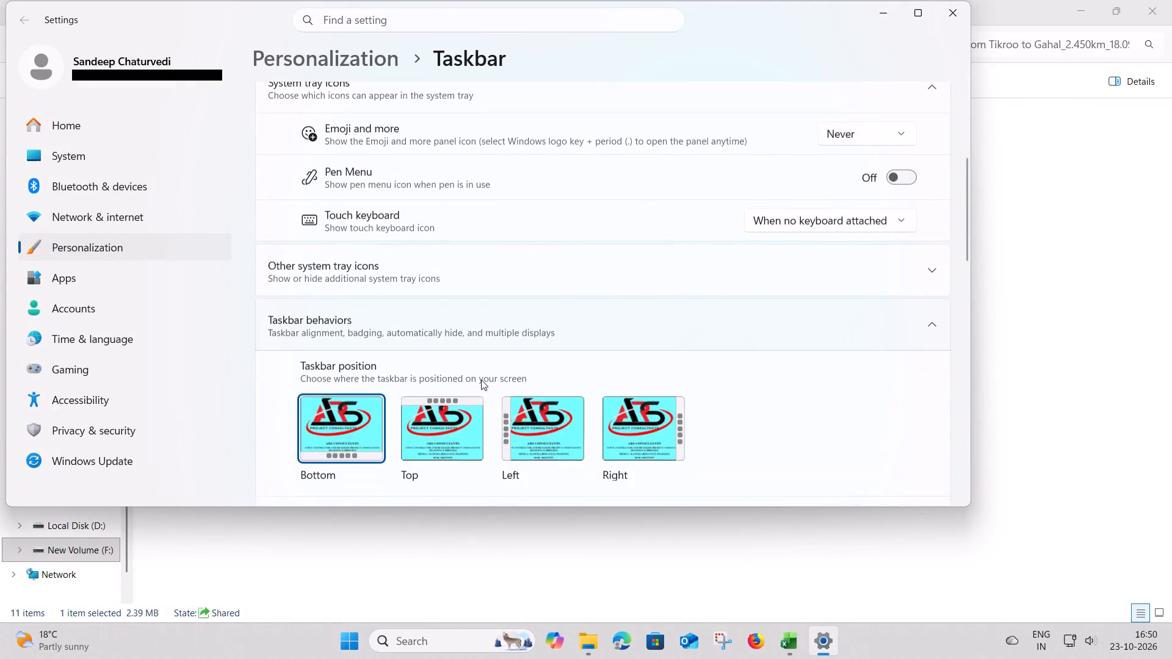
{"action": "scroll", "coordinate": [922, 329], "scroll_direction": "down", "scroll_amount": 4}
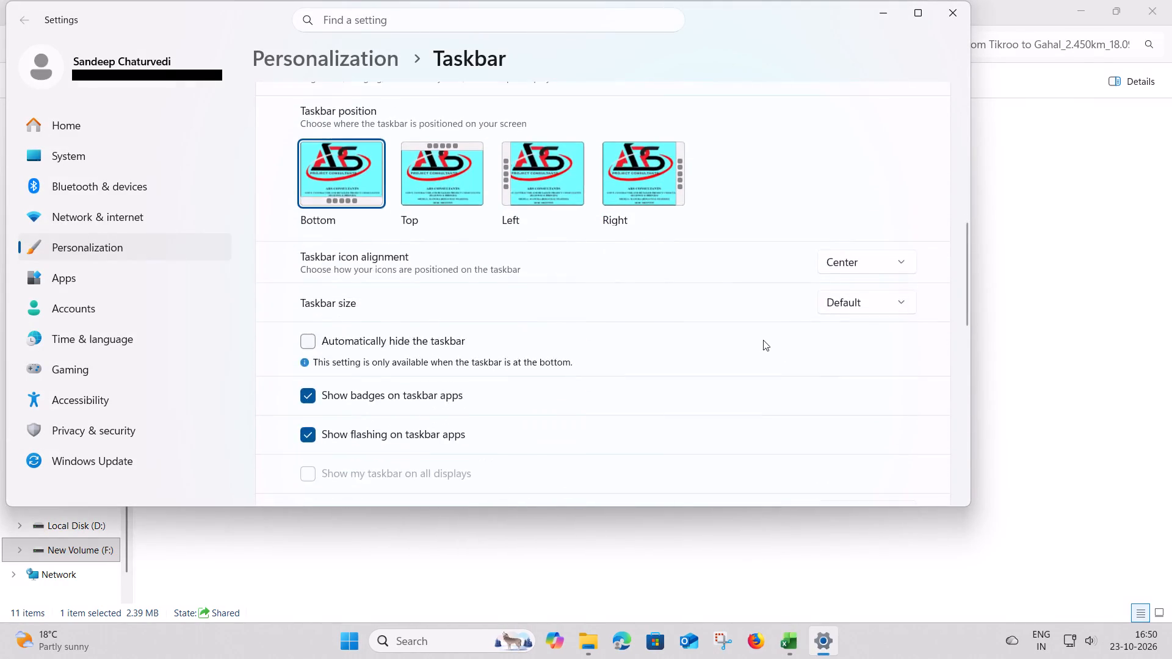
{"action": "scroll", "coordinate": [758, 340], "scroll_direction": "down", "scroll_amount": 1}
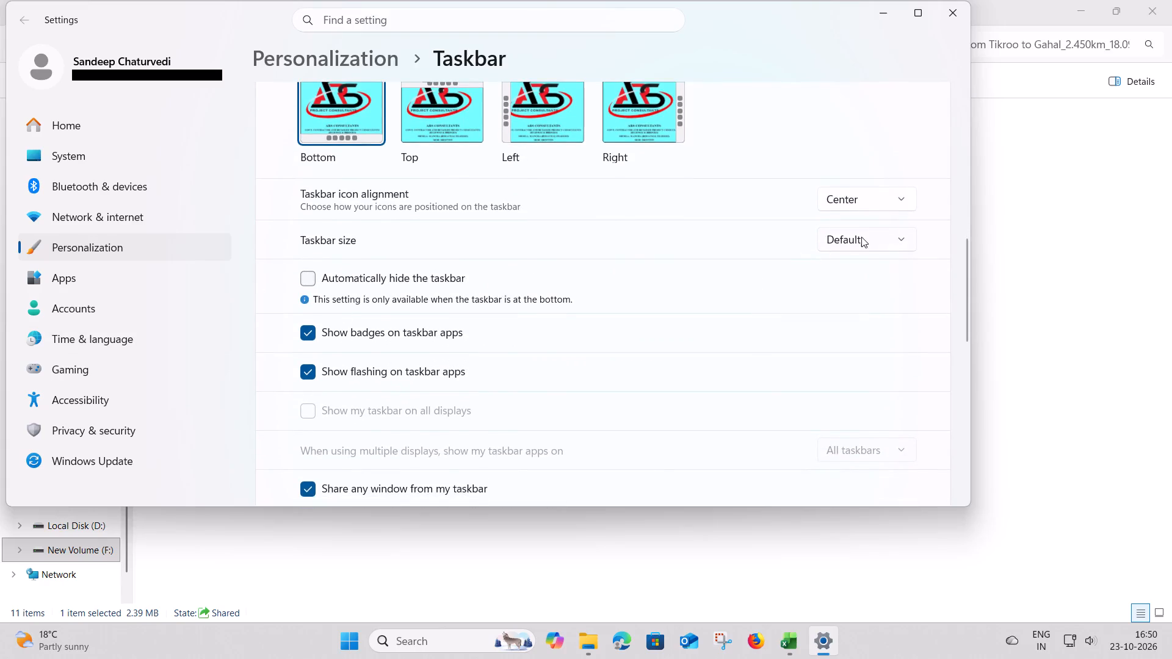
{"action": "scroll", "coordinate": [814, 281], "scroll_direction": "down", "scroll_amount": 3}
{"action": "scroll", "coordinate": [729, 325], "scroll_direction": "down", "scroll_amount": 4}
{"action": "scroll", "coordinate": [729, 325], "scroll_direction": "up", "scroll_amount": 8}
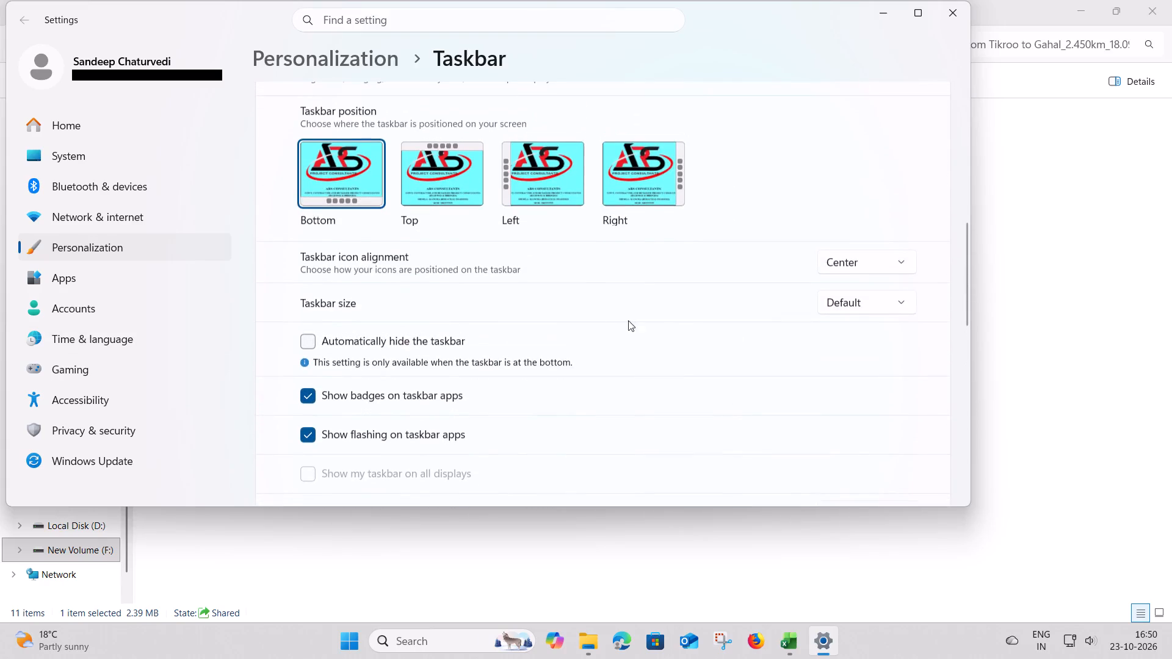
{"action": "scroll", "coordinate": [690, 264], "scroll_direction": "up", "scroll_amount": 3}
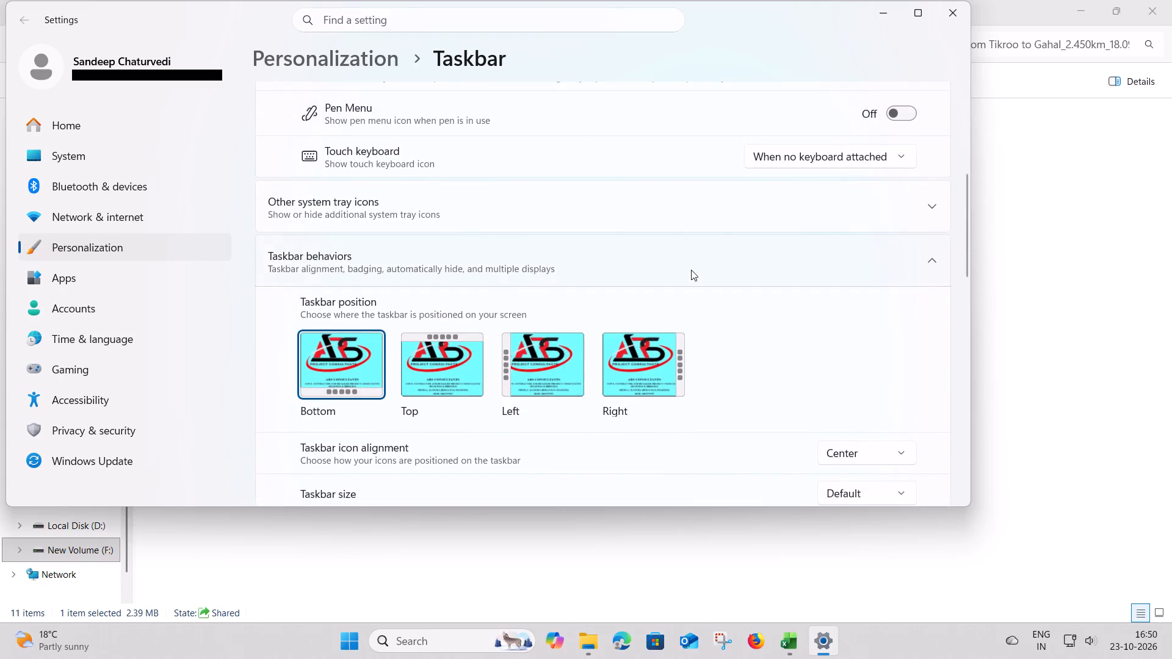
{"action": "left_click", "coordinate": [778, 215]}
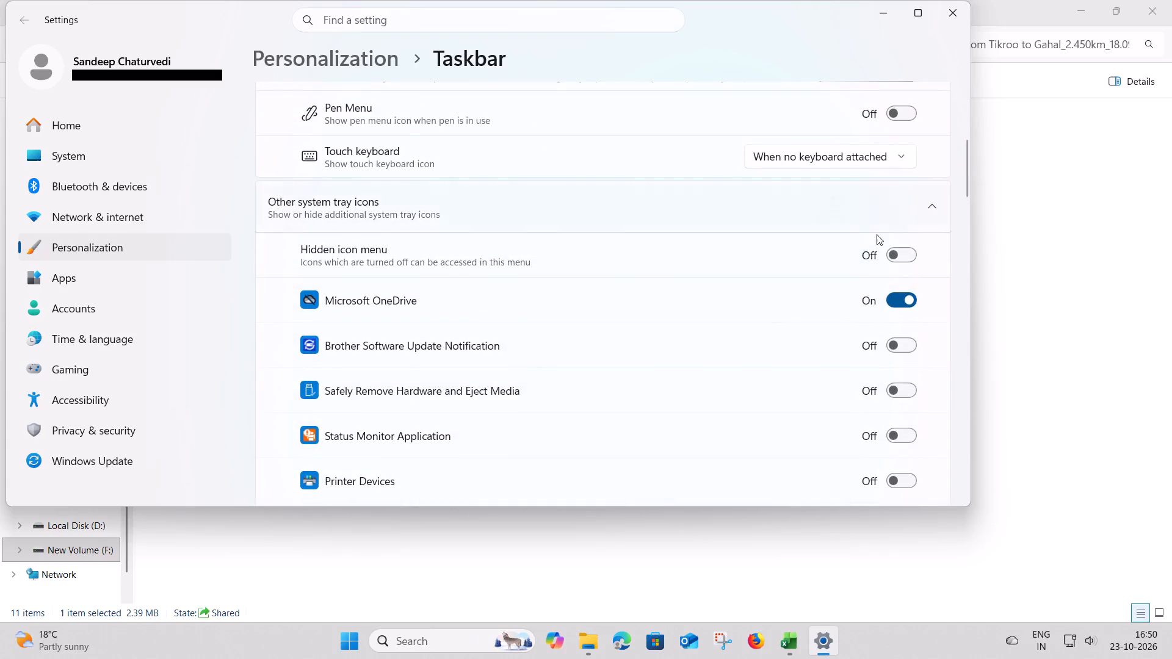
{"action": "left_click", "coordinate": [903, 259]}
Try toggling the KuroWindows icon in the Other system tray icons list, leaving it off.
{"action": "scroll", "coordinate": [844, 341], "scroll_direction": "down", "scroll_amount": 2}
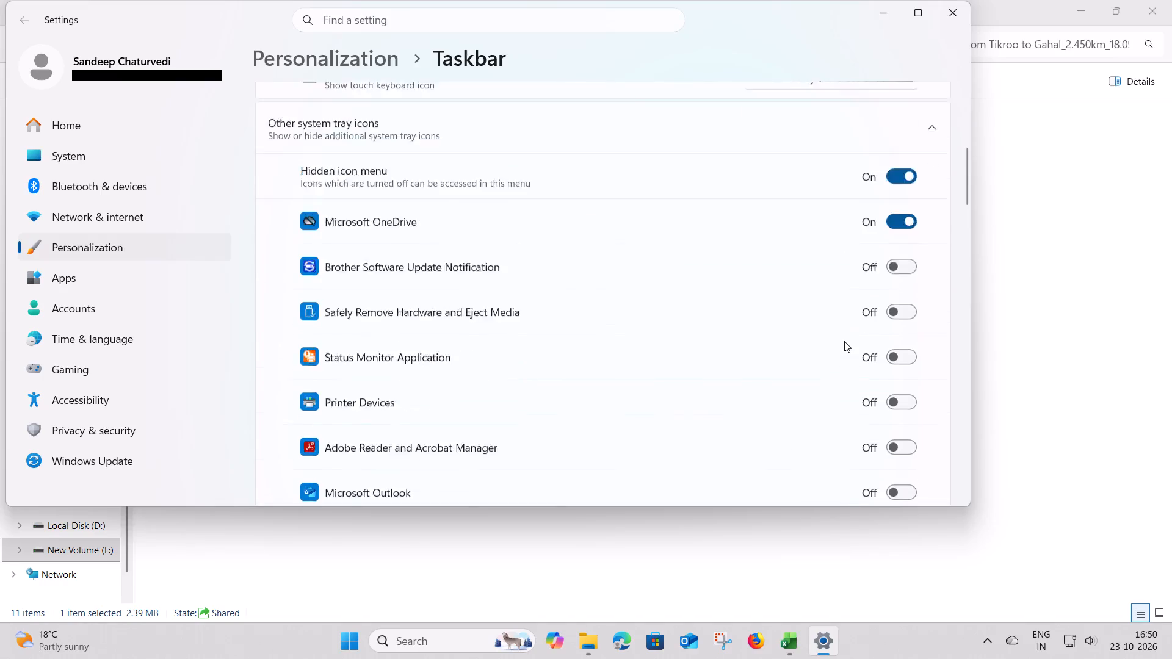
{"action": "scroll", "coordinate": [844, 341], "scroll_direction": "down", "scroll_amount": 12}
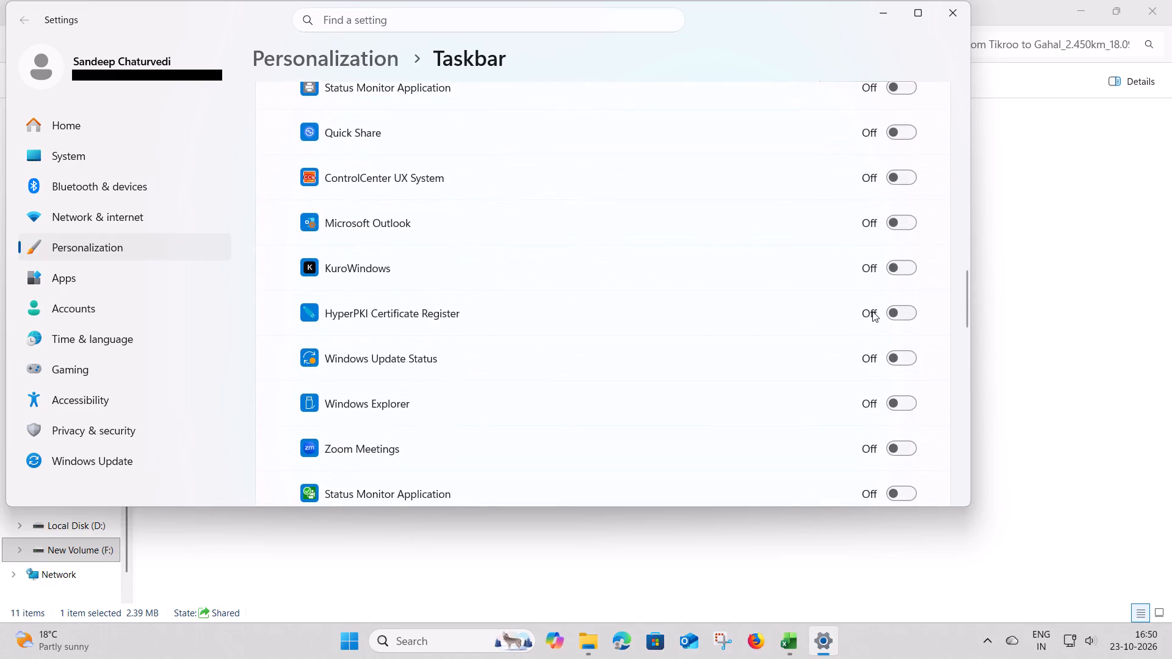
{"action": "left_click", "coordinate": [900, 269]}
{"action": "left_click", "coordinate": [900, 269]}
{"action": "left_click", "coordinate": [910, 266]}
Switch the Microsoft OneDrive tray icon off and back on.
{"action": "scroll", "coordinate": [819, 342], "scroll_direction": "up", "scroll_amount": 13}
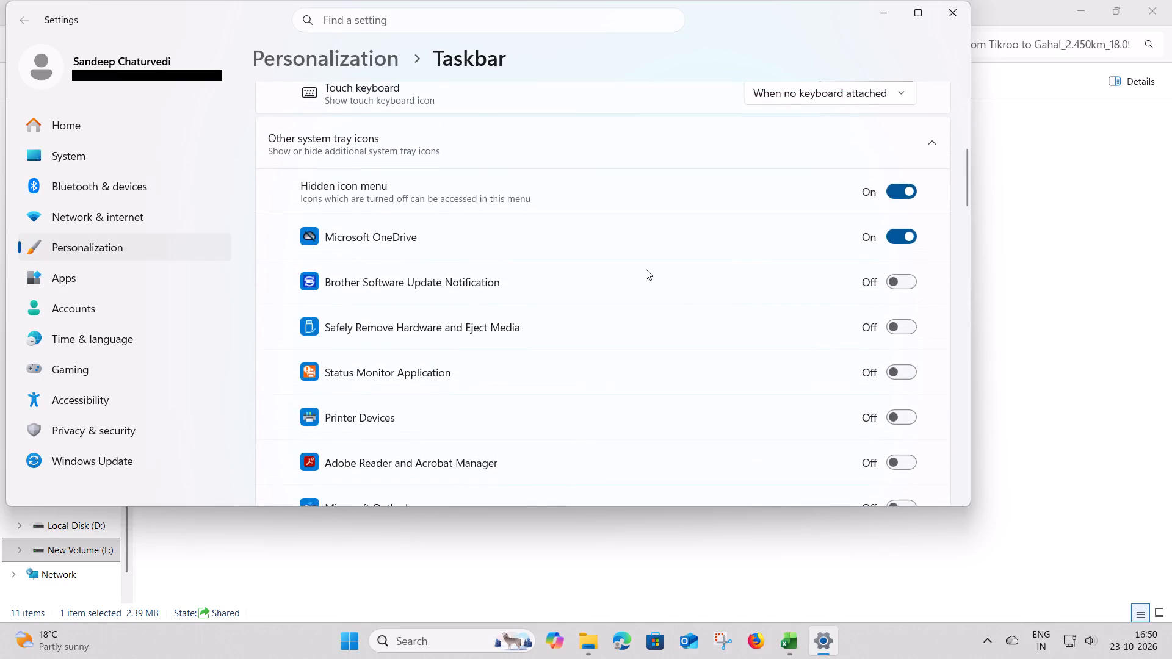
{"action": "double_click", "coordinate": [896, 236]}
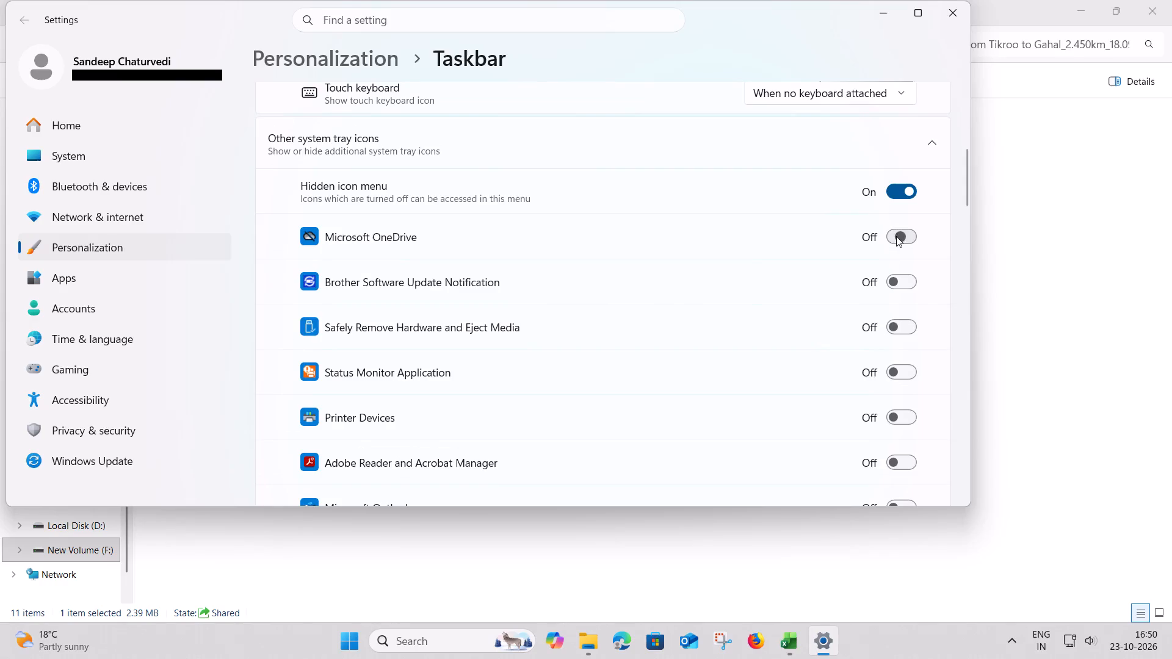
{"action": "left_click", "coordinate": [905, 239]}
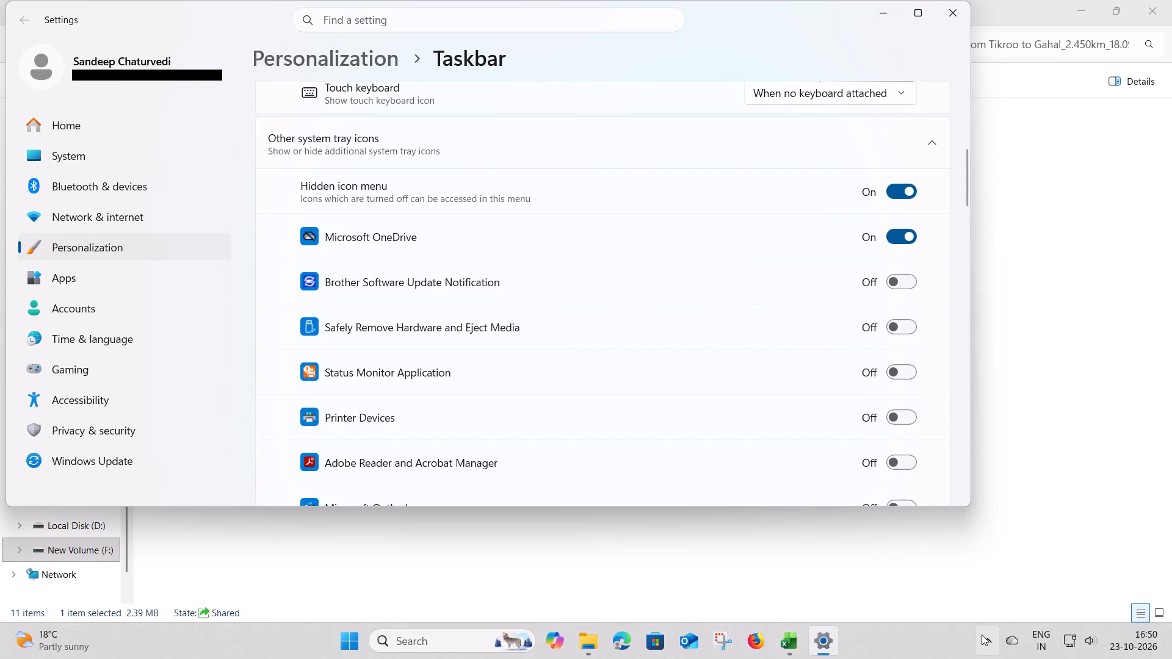
Examine the overflow of hidden tray icons and the on/off states in the Other system tray icons list.
{"action": "left_click", "coordinate": [982, 635]}
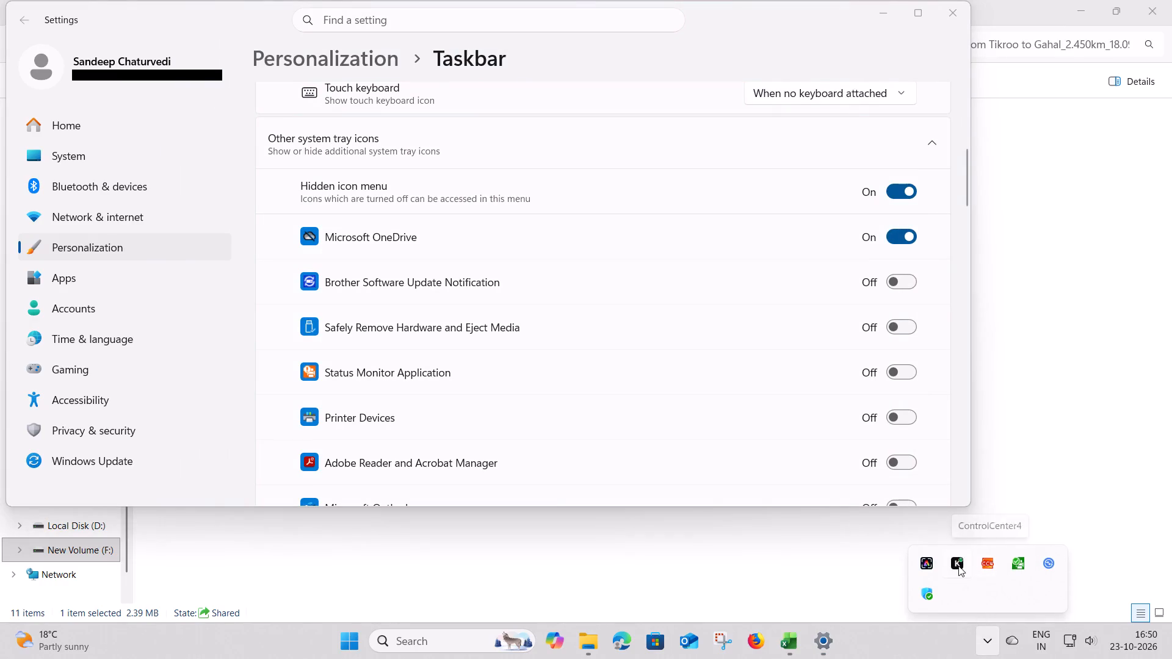
{"action": "scroll", "coordinate": [731, 267], "scroll_direction": "up", "scroll_amount": 2}
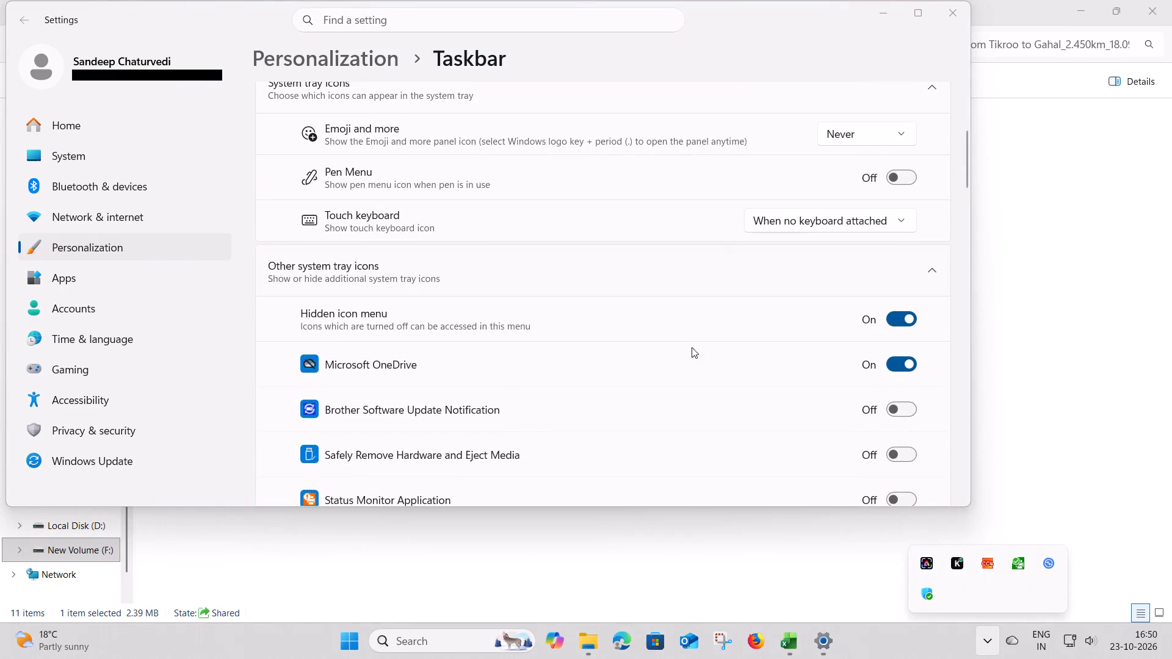
{"action": "left_click", "coordinate": [927, 272]}
{"action": "left_click", "coordinate": [927, 272]}
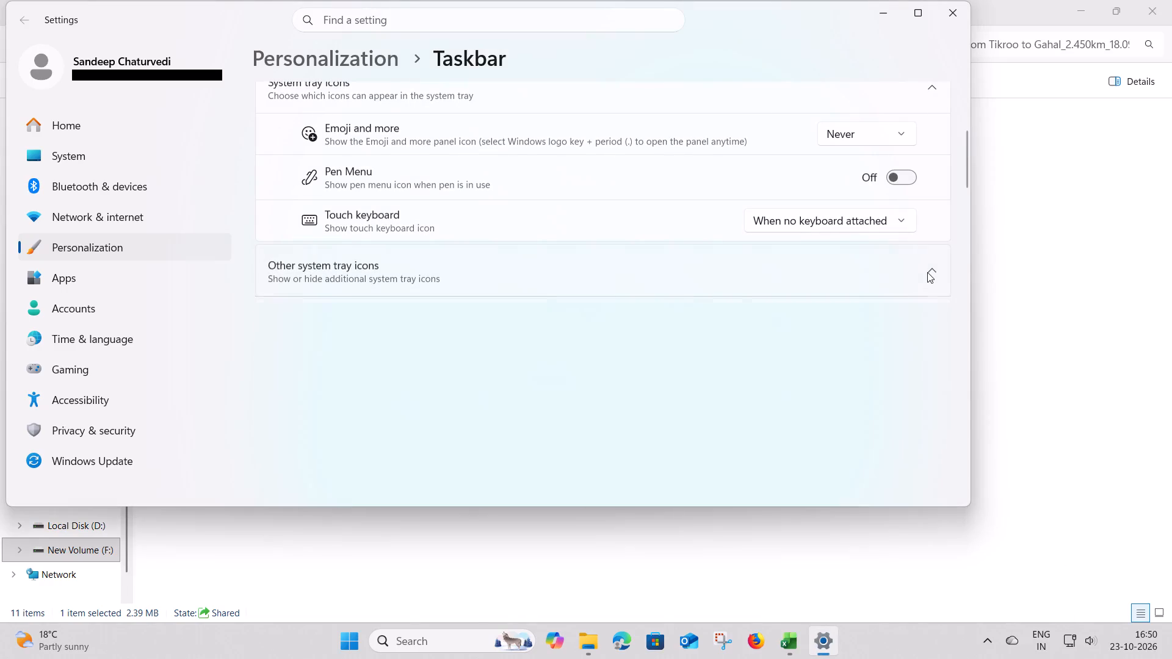
{"action": "scroll", "coordinate": [806, 339], "scroll_direction": "down", "scroll_amount": 6}
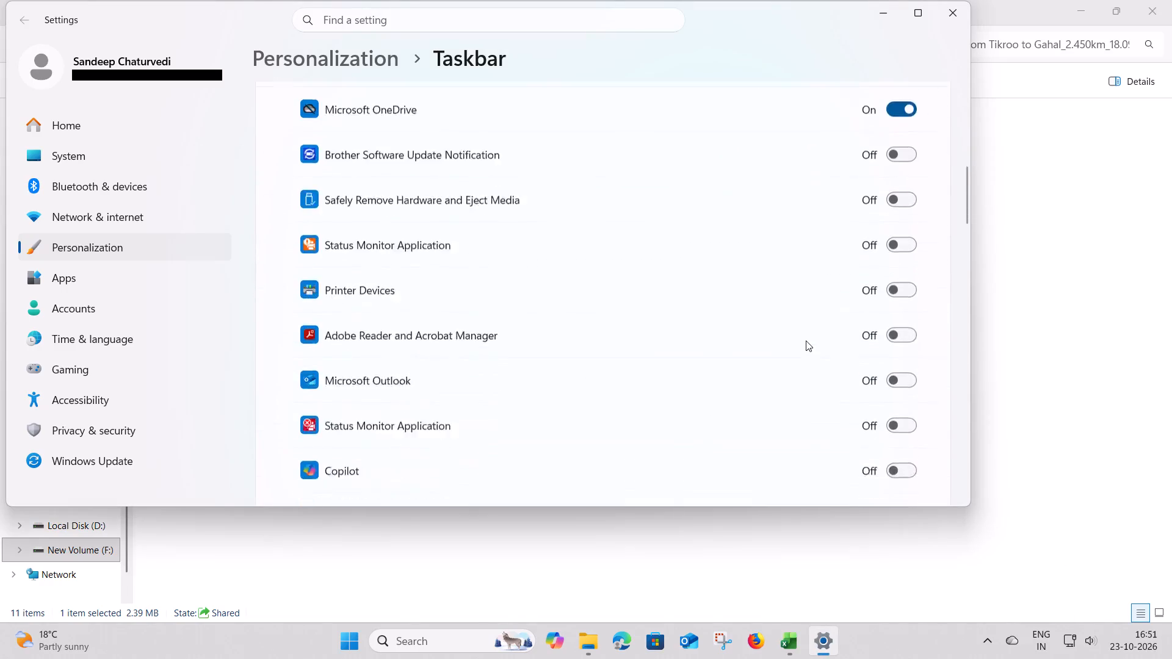
{"action": "scroll", "coordinate": [806, 340], "scroll_direction": "down", "scroll_amount": 1}
{"action": "scroll", "coordinate": [806, 340], "scroll_direction": "up", "scroll_amount": 6}
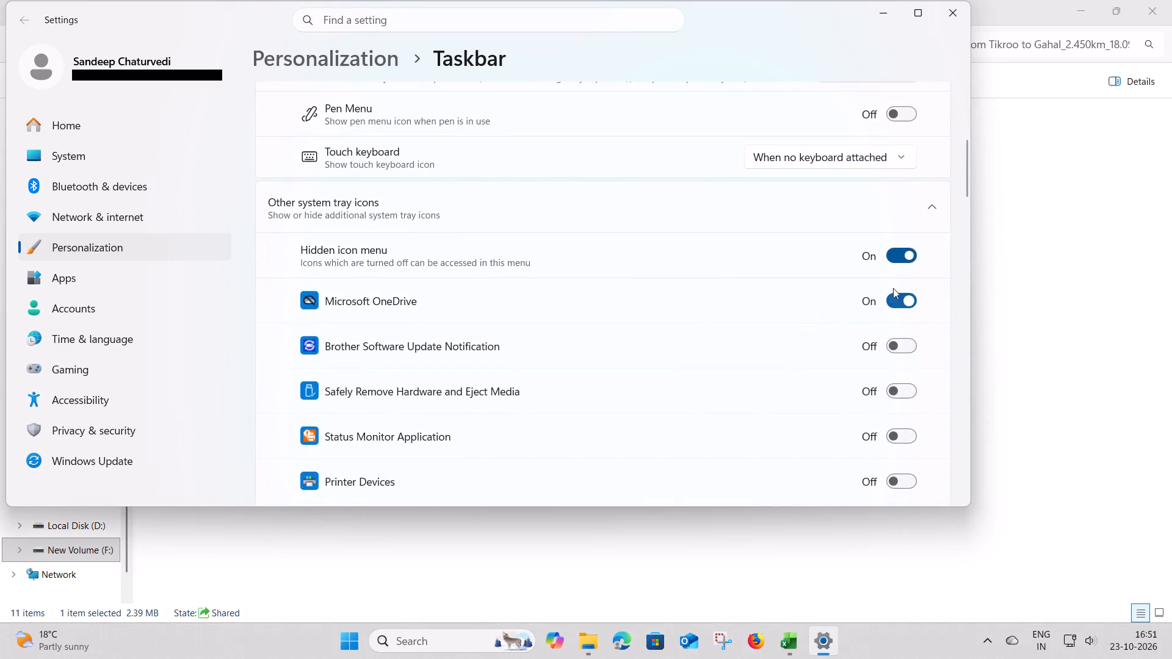
Turn off the Hidden icon menu under Other system tray icons and close the settings window.
{"action": "left_click", "coordinate": [901, 253]}
{"action": "left_click", "coordinate": [957, 18]}
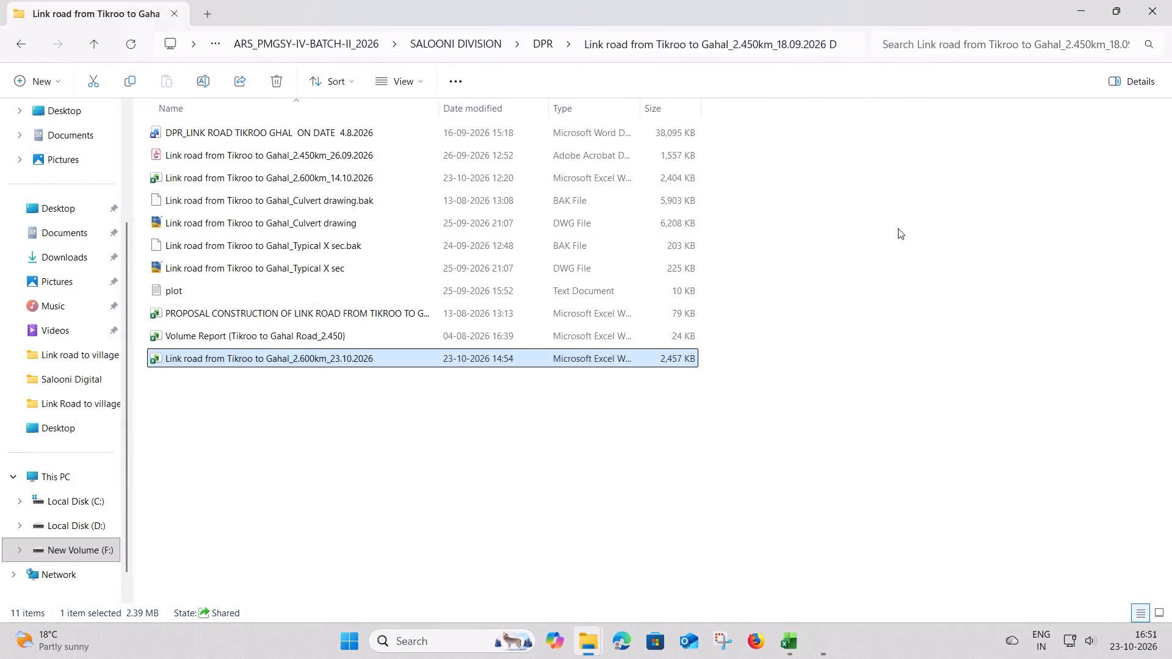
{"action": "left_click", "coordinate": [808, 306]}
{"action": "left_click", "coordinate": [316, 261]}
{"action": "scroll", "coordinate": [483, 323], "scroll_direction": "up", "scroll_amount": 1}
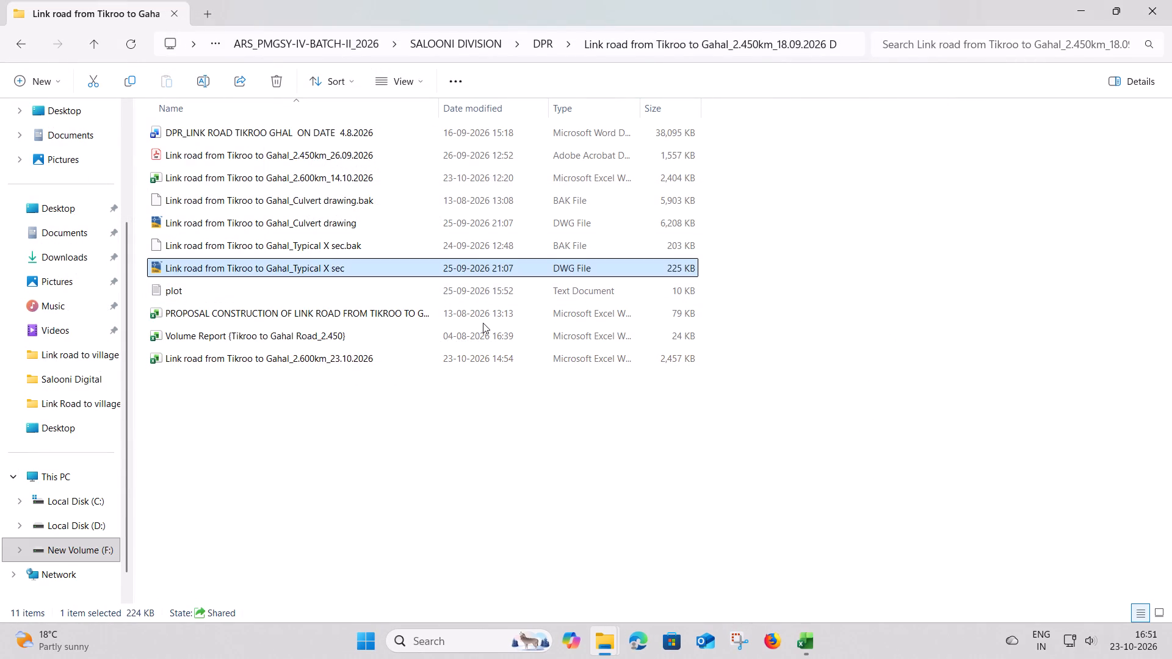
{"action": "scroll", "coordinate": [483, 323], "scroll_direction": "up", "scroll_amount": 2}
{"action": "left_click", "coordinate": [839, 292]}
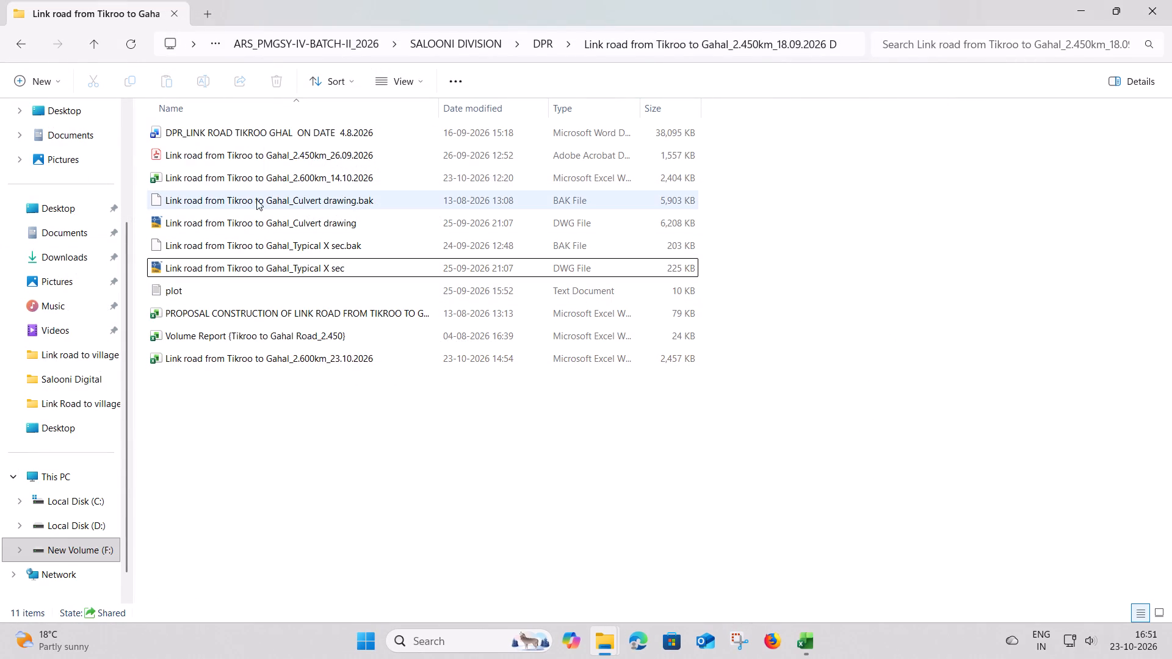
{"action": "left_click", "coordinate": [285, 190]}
Snap the Tikroo to Gahal link road folder window to the right half of the desktop, without pairing another window.
{"action": "left_click_drag", "start_coordinate": [487, 0], "coordinate": [1171, 179]}
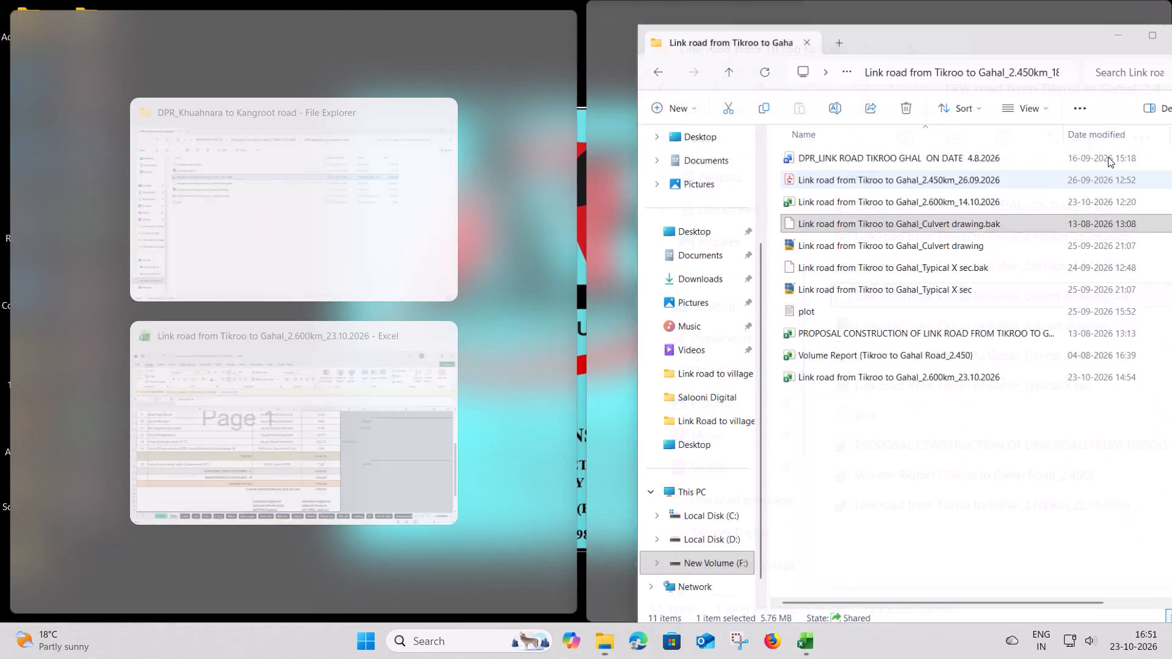
{"action": "left_click", "coordinate": [967, 424]}
{"action": "left_click", "coordinate": [653, 636]}
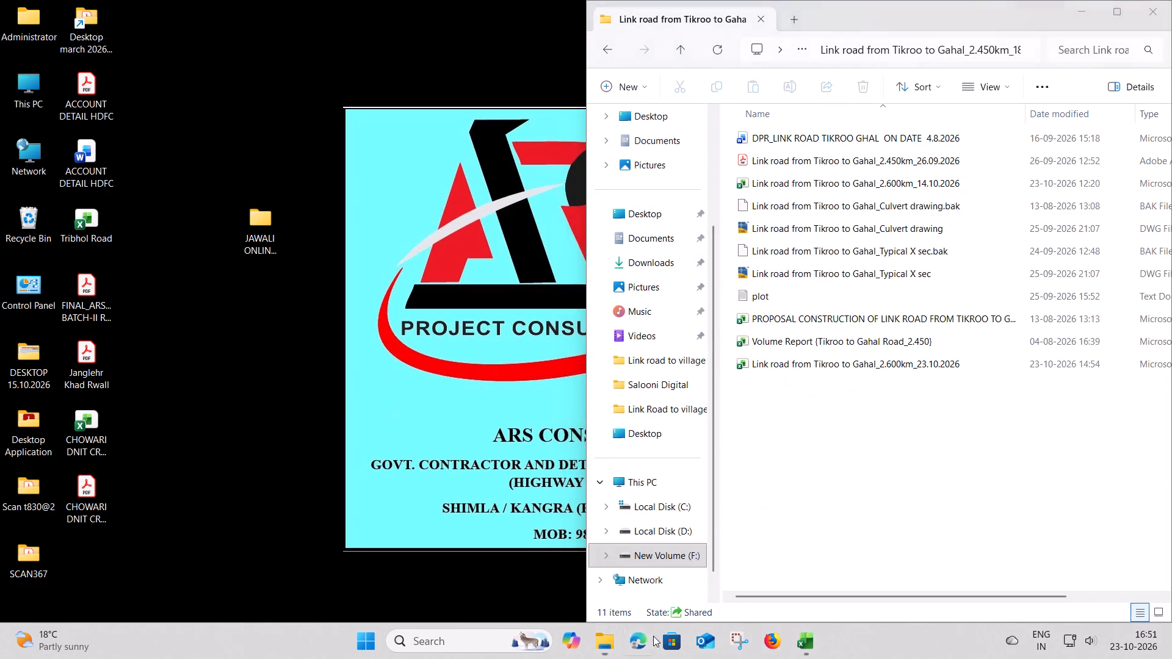
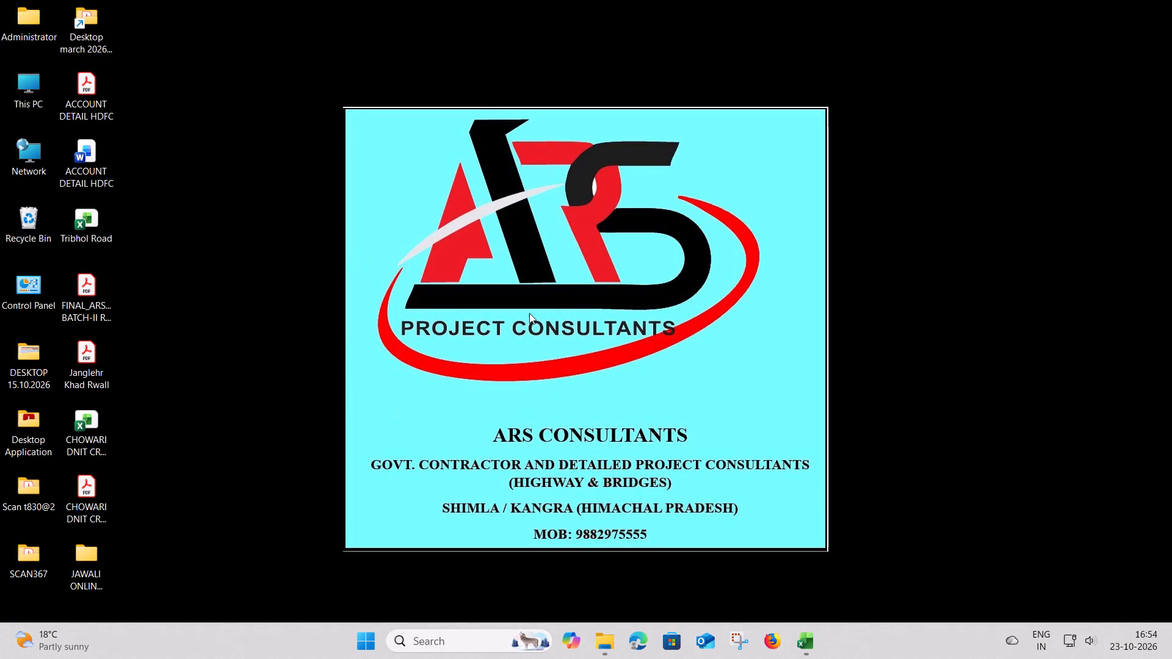
Open the network computer 192.168.3.12 with the Run command and maximize its window.
{"action": "key", "text": "super+r"}
{"action": "key", "text": "Return"}
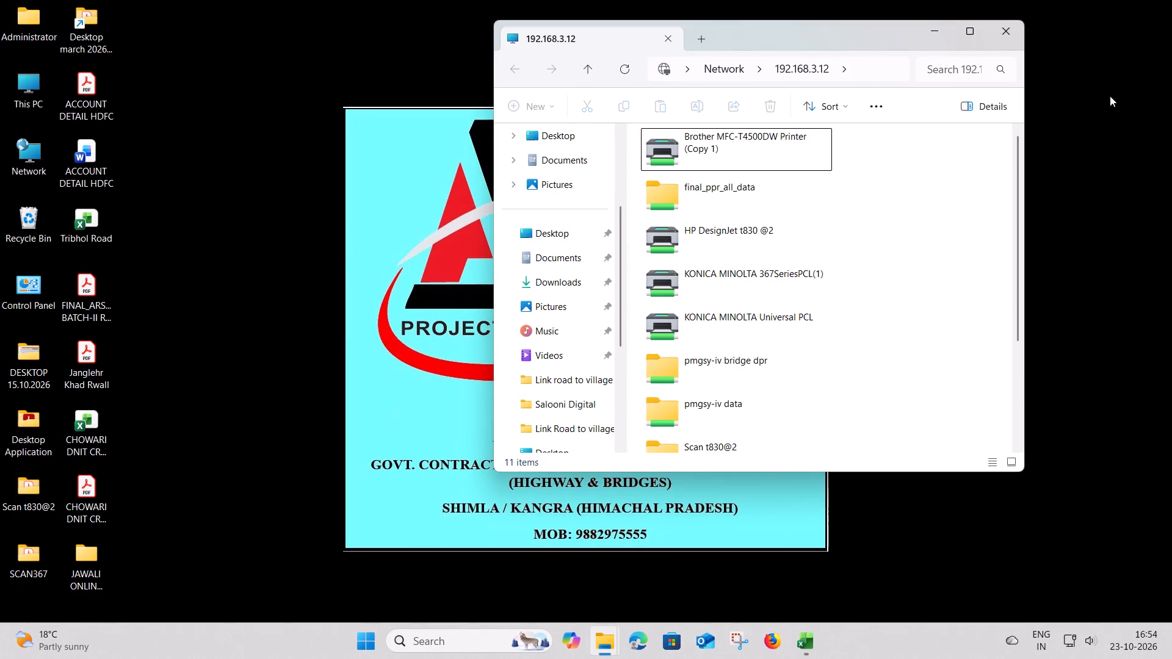
{"action": "left_click", "coordinate": [969, 34]}
Examine the shared folders and printers on the network computer, going through them one by one.
{"action": "scroll", "coordinate": [450, 263], "scroll_direction": "up", "scroll_amount": 3}
{"action": "left_click", "coordinate": [235, 226]}
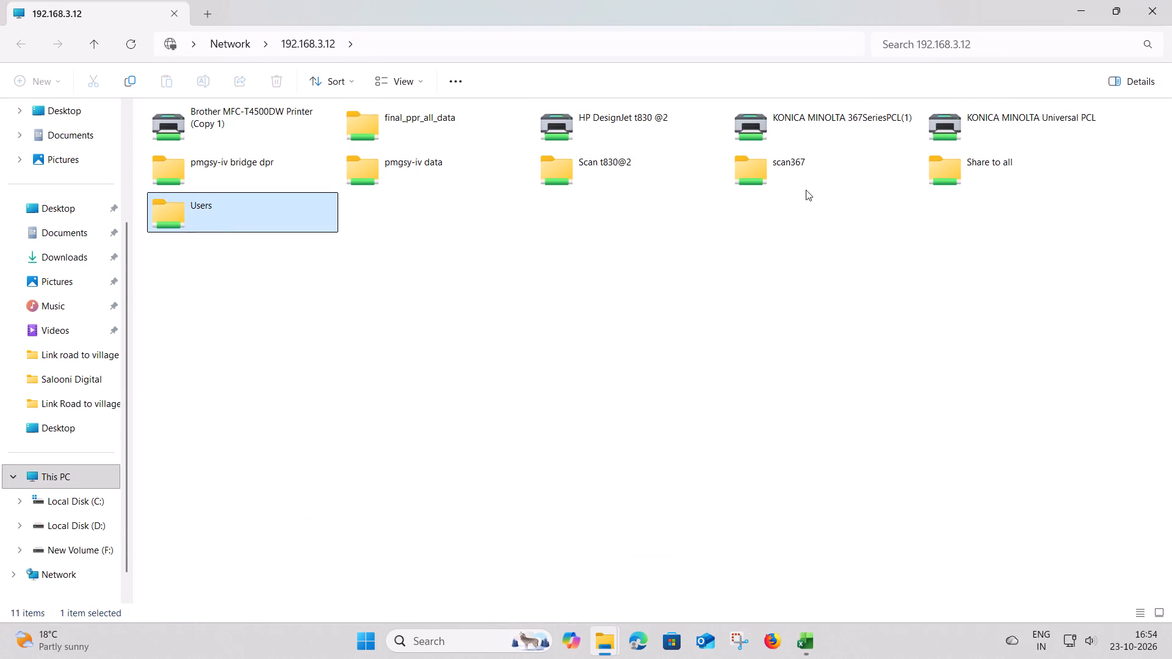
{"action": "left_click", "coordinate": [949, 168]}
{"action": "left_click", "coordinate": [828, 170]}
{"action": "left_click", "coordinate": [602, 167]}
{"action": "left_click", "coordinate": [388, 160]}
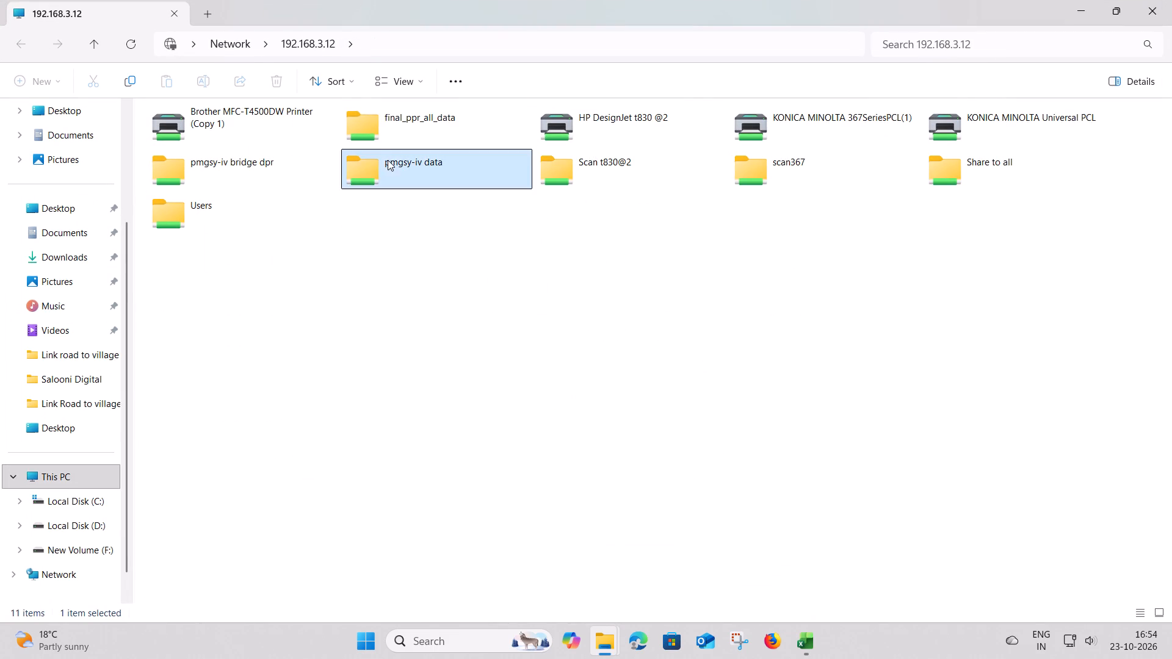
{"action": "left_click", "coordinate": [266, 176]}
{"action": "left_click", "coordinate": [272, 124]}
{"action": "left_click", "coordinate": [413, 126]}
{"action": "left_click", "coordinate": [588, 127]}
{"action": "left_click", "coordinate": [847, 123]}
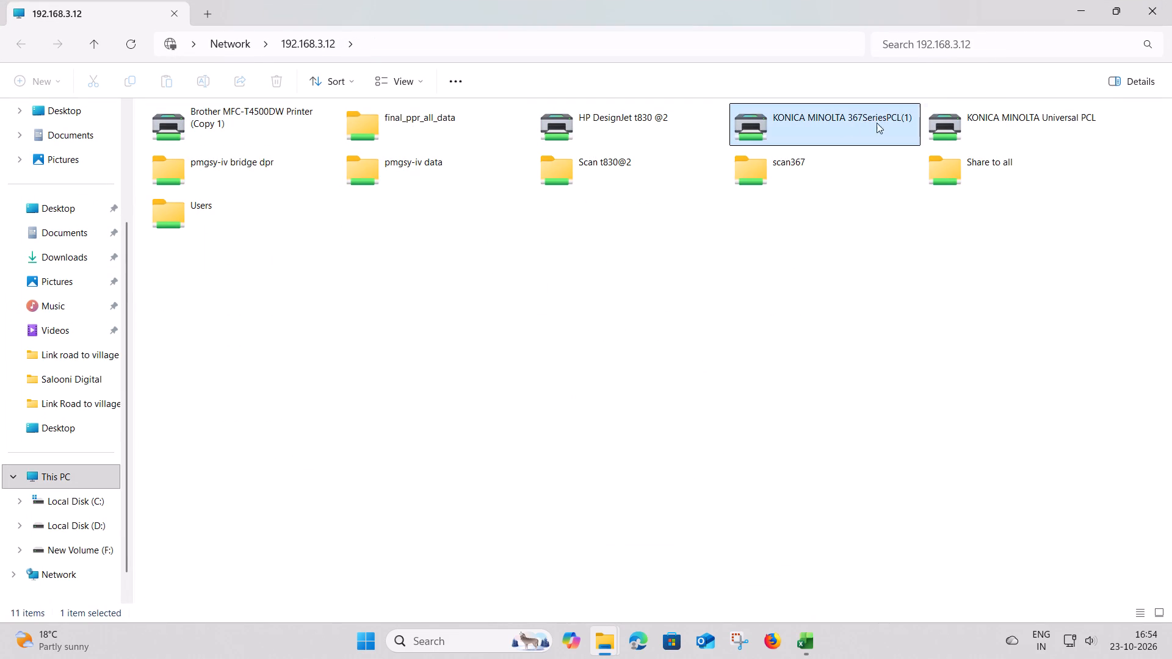
Look over the shared printers and folders available on the network computer 192.168.3.12.
{"action": "left_click", "coordinate": [1027, 122]}
{"action": "left_click", "coordinate": [1016, 161]}
{"action": "left_click", "coordinate": [791, 170]}
{"action": "left_click", "coordinate": [563, 186]}
{"action": "left_click", "coordinate": [374, 180]}
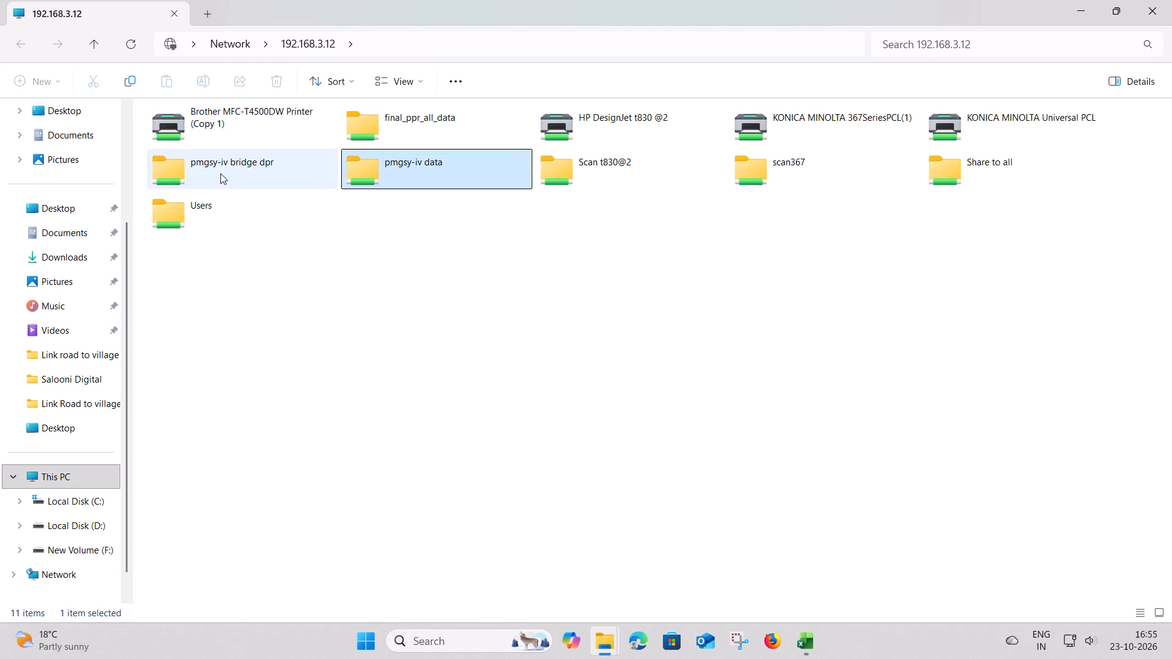
{"action": "left_click", "coordinate": [220, 173]}
{"action": "left_click", "coordinate": [204, 209]}
{"action": "left_click", "coordinate": [1016, 233]}
{"action": "left_click_drag", "start_coordinate": [1049, 212], "coordinate": [562, 214]}
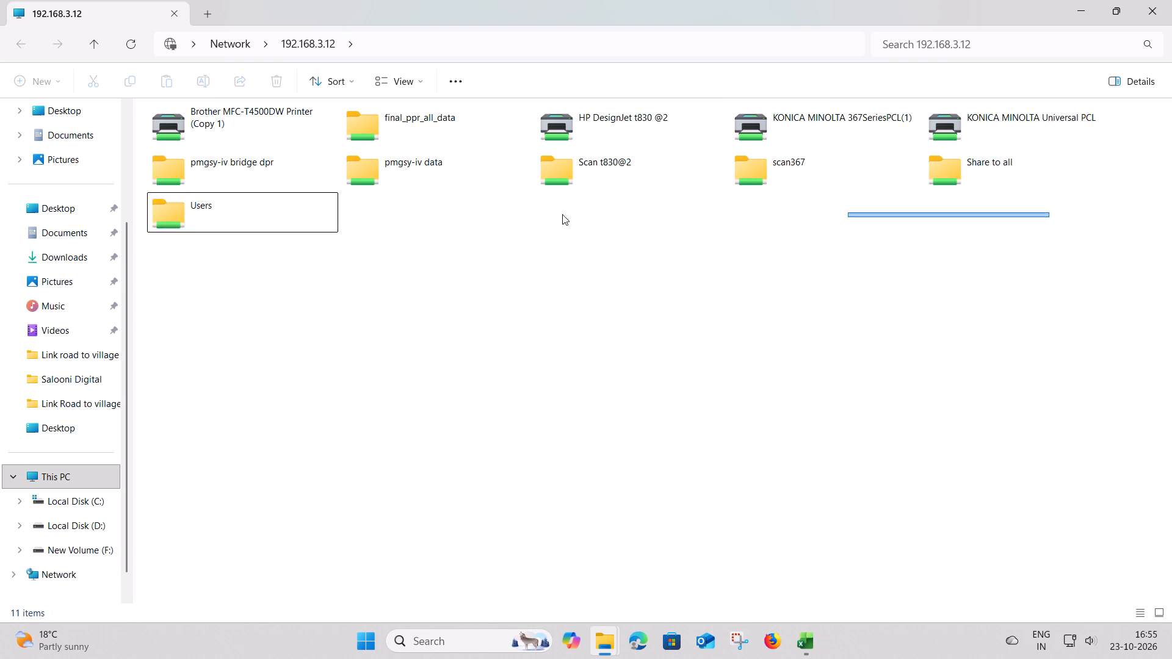
{"action": "left_click_drag", "start_coordinate": [562, 214], "coordinate": [1, 117]}
{"action": "left_click", "coordinate": [505, 330]}
{"action": "left_click", "coordinate": [1005, 163]}
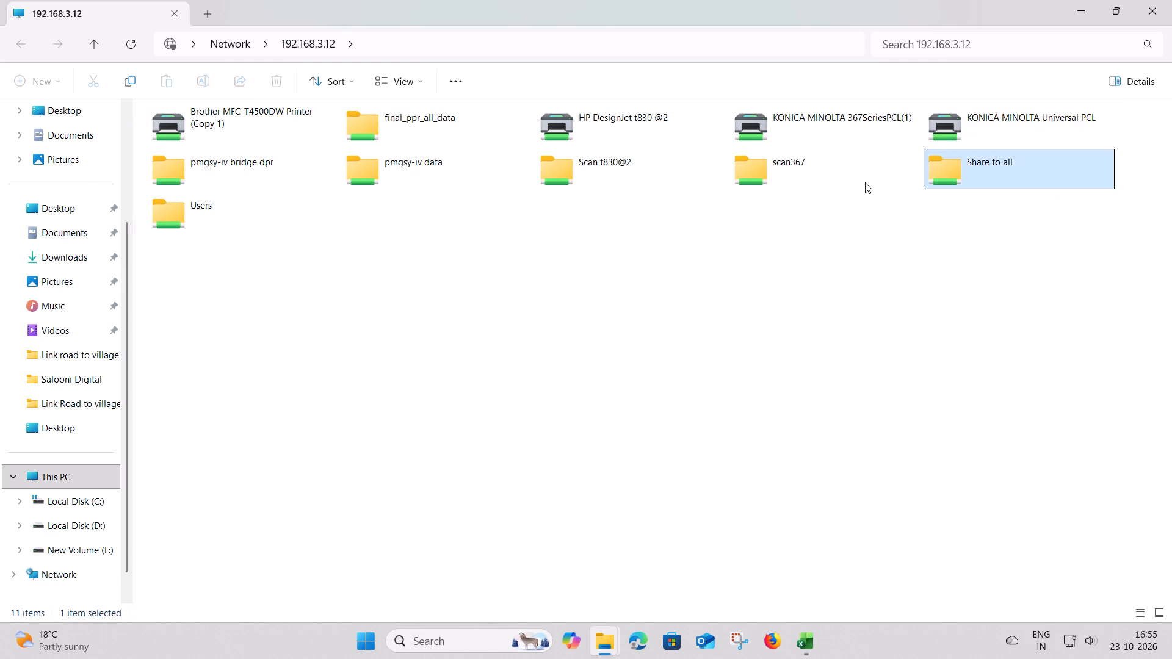
{"action": "left_click", "coordinate": [819, 192]}
{"action": "left_click", "coordinate": [802, 179]}
{"action": "left_click", "coordinate": [236, 167]}
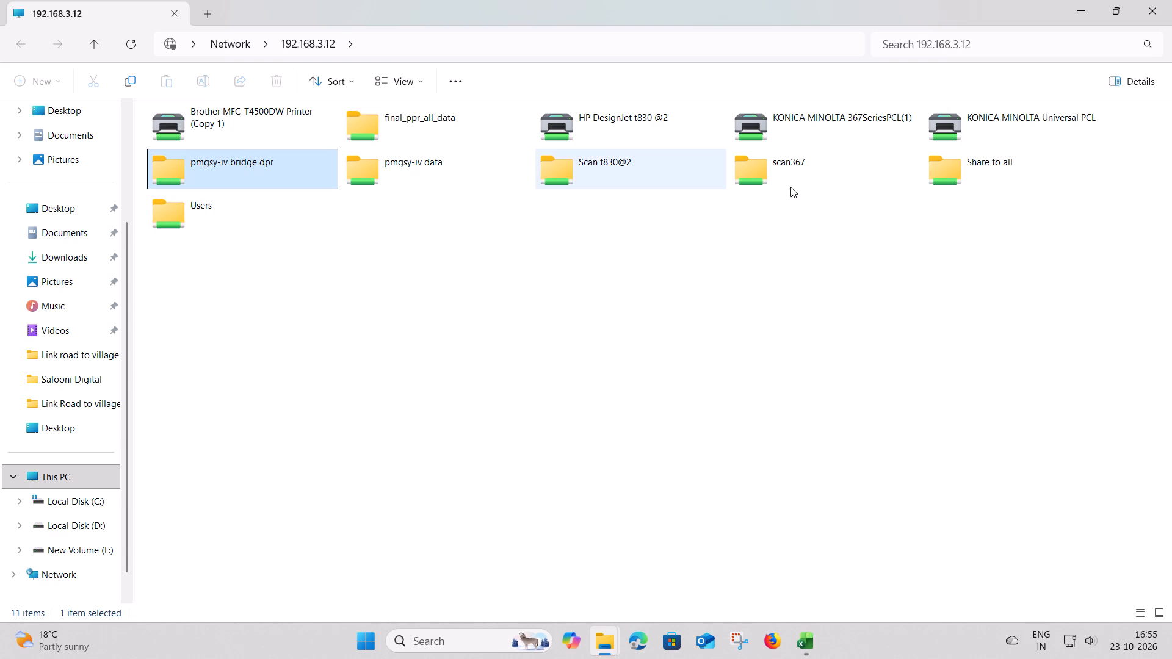
{"action": "scroll", "coordinate": [790, 187], "scroll_direction": "up", "scroll_amount": 1}
{"action": "left_click", "coordinate": [844, 183]}
{"action": "left_click", "coordinate": [990, 181]}
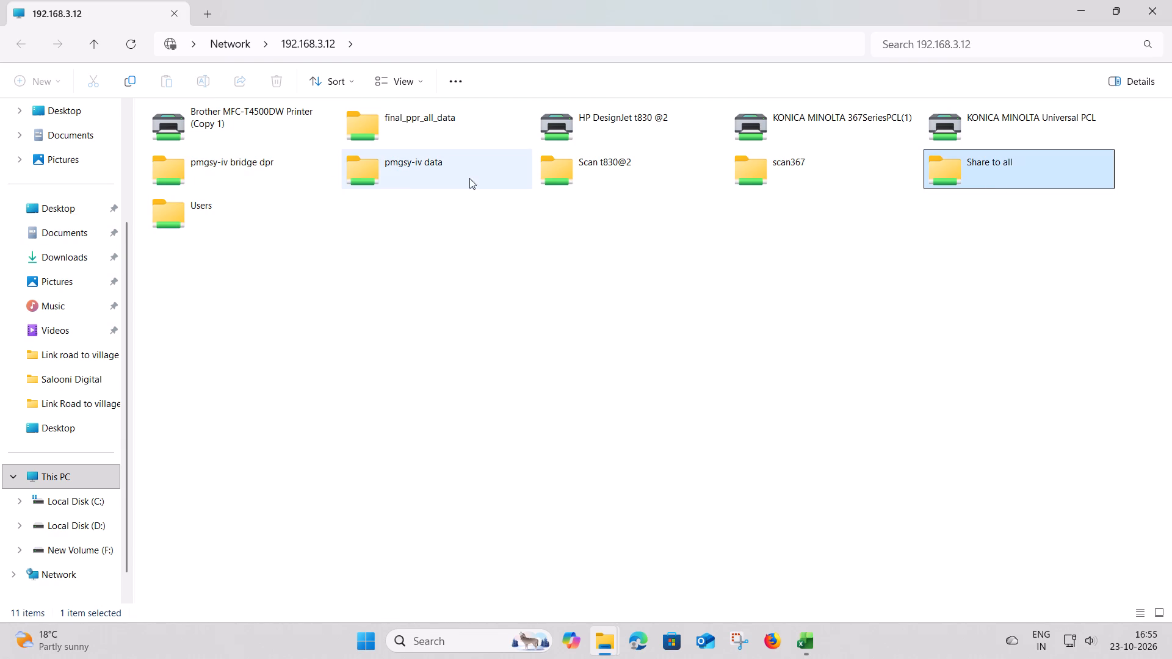
Open the Share to all network folder in a half-screen window and go into DATA TO BE TRANSFERED TO MAIN PC.
{"action": "double_click", "coordinate": [985, 161]}
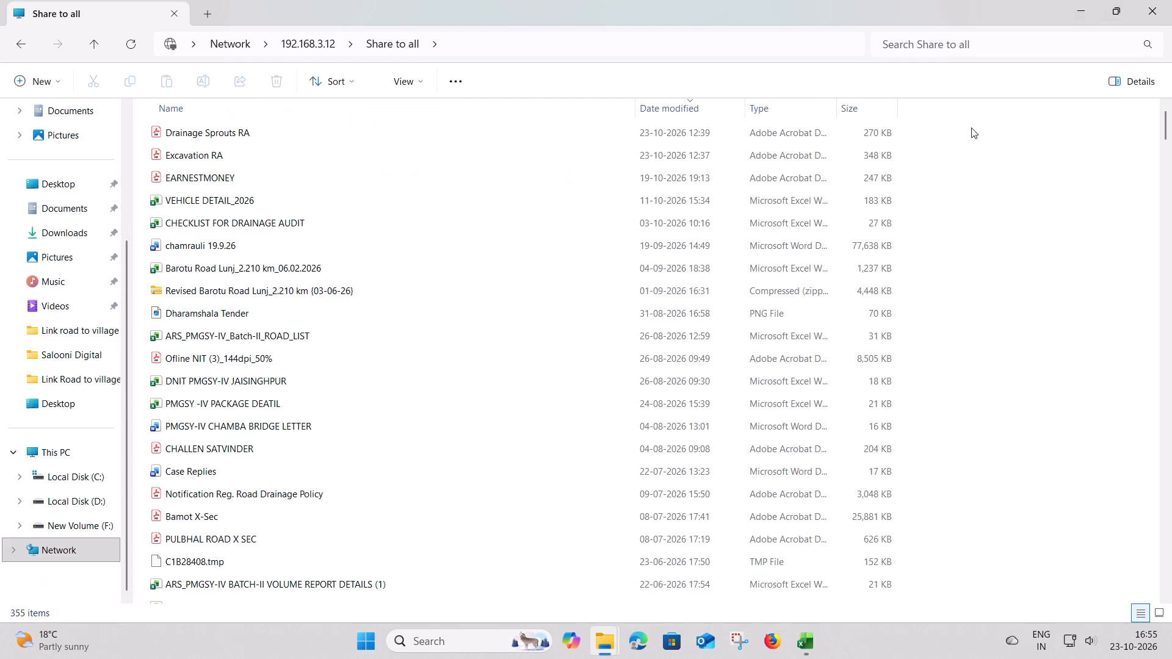
{"action": "left_click_drag", "start_coordinate": [921, 18], "coordinate": [1171, 124]}
{"action": "left_click", "coordinate": [870, 284]}
{"action": "key", "text": "d"}
{"action": "scroll", "coordinate": [870, 284], "scroll_direction": "down", "scroll_amount": 1}
{"action": "type", "text": "dd"}
{"action": "scroll", "coordinate": [870, 284], "scroll_direction": "down", "scroll_amount": 20}
{"action": "scroll", "coordinate": [870, 284], "scroll_direction": "down", "scroll_amount": 11}
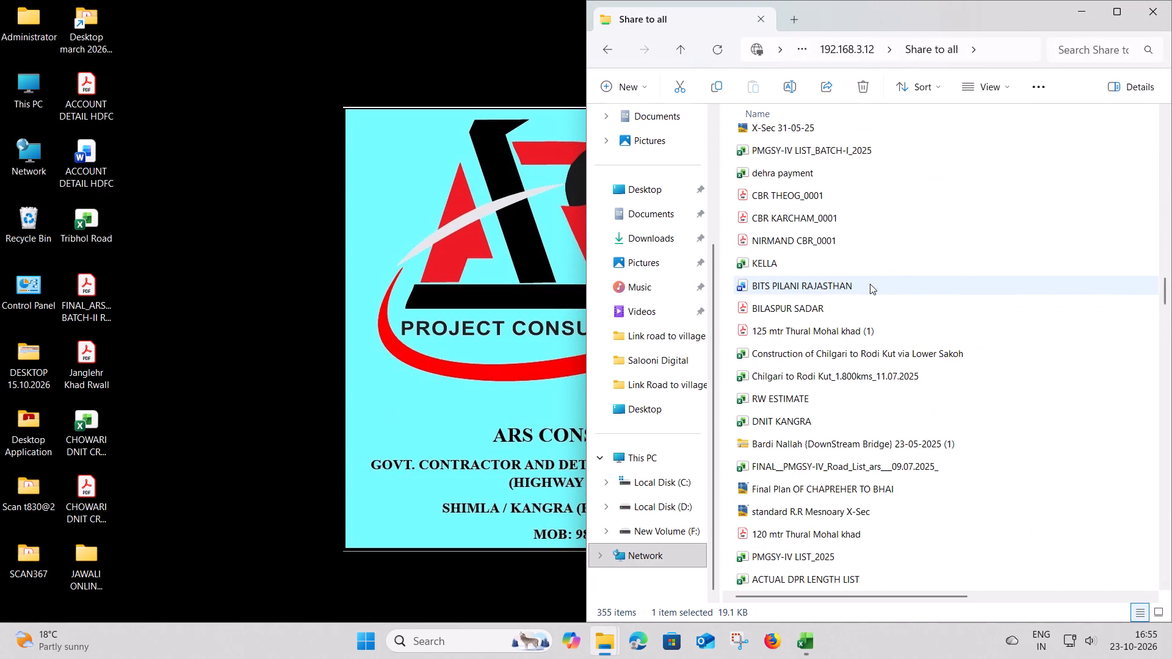
{"action": "scroll", "coordinate": [870, 284], "scroll_direction": "down", "scroll_amount": 20}
{"action": "scroll", "coordinate": [870, 284], "scroll_direction": "down", "scroll_amount": 11}
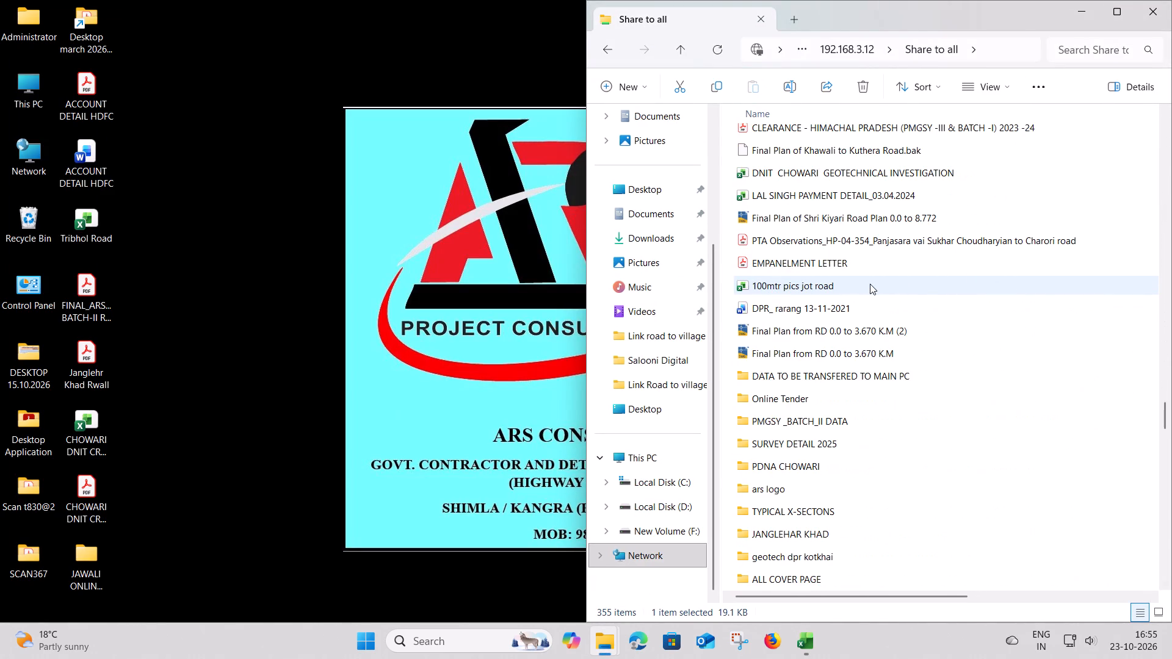
{"action": "double_click", "coordinate": [823, 376]}
Find and select the Final New Tapovan Design Drawing (19-09-26) file.
{"action": "scroll", "coordinate": [823, 183], "scroll_direction": "down", "scroll_amount": 12}
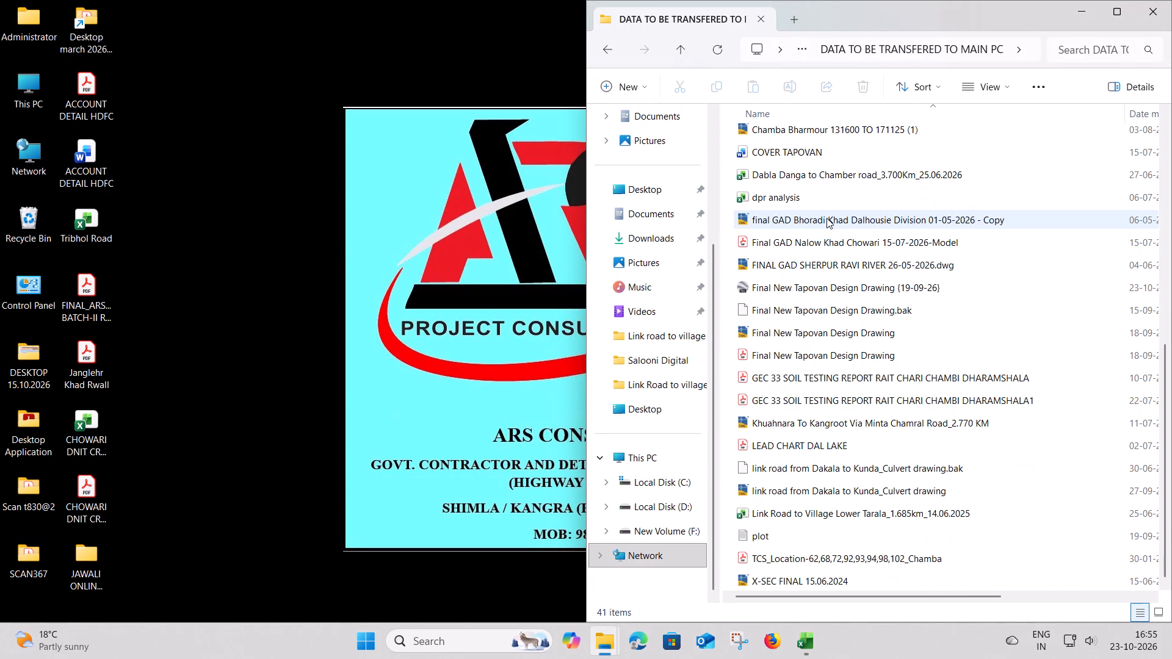
{"action": "scroll", "coordinate": [827, 218], "scroll_direction": "down", "scroll_amount": 5}
{"action": "left_click", "coordinate": [814, 282]}
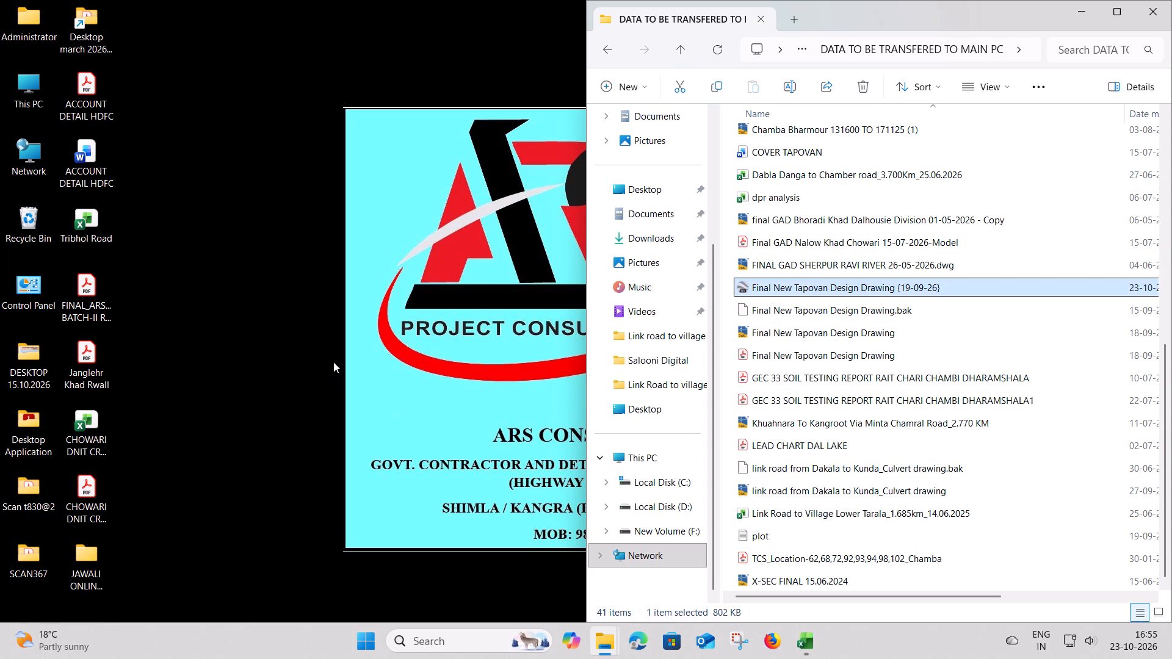
Open a second File Explorer window beside the network folder and show New Volume (F:) in it.
{"action": "key", "text": "super+e"}
{"action": "left_click_drag", "start_coordinate": [772, 63], "coordinate": [0, 303]}
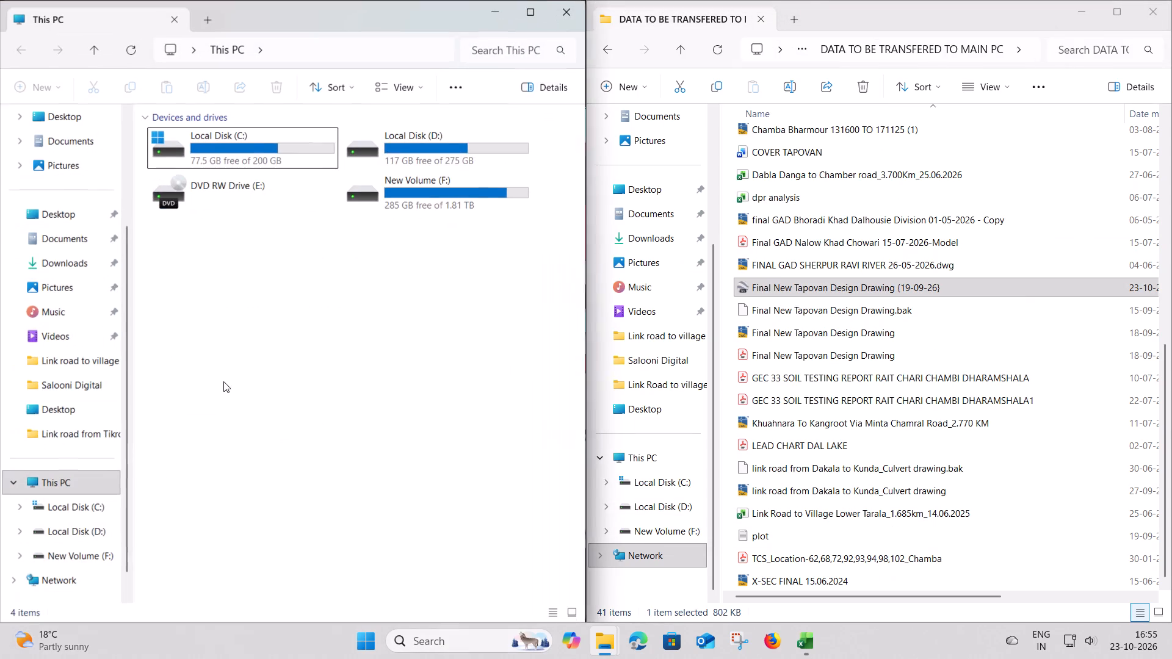
{"action": "double_click", "coordinate": [408, 187]}
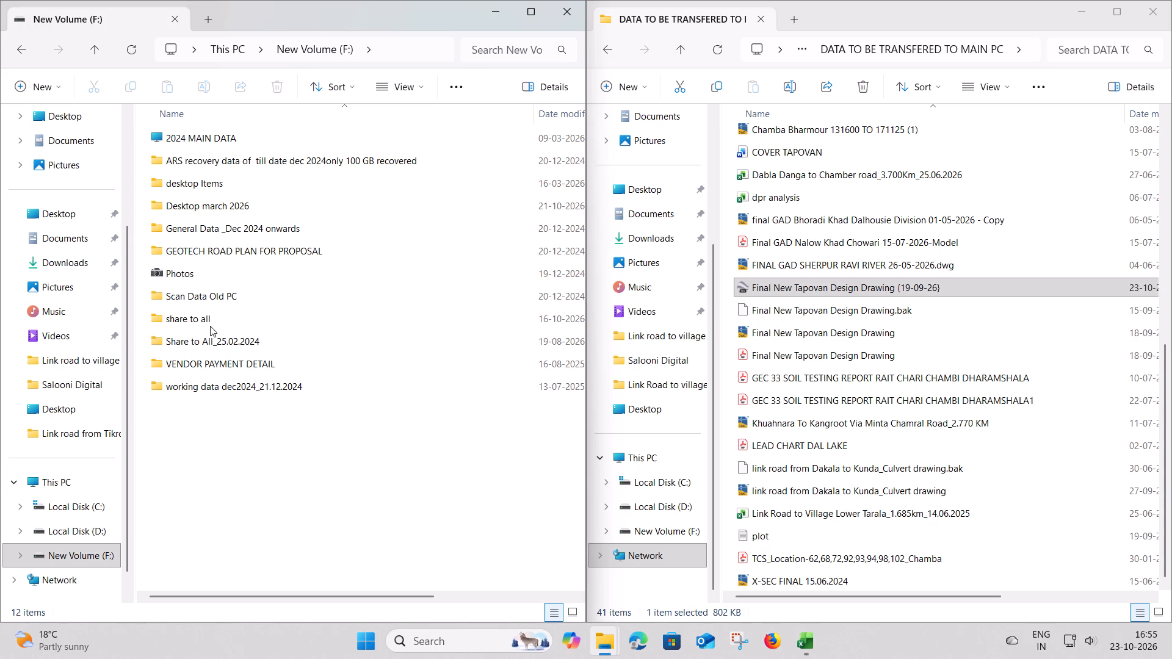
Examine the top-level folders on New Volume (F:) for the one holding the project data.
{"action": "left_click", "coordinate": [272, 142]}
{"action": "scroll", "coordinate": [235, 213], "scroll_direction": "up", "scroll_amount": 2}
{"action": "left_click", "coordinate": [232, 209]}
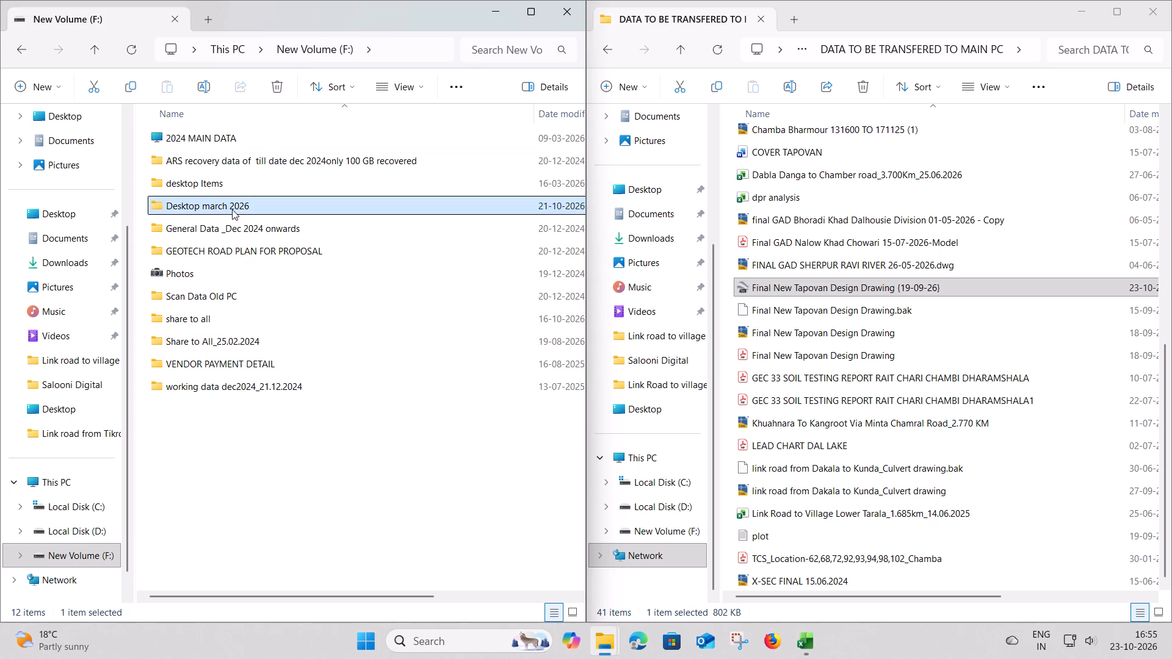
{"action": "left_click", "coordinate": [223, 229]}
{"action": "left_click", "coordinate": [215, 250]}
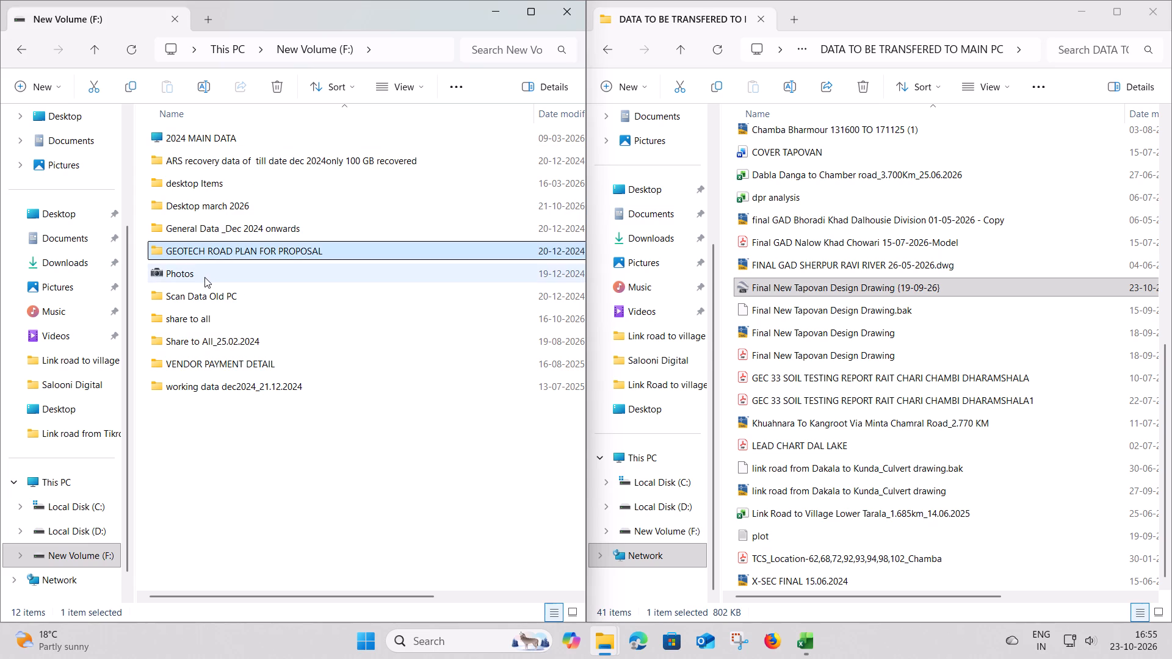
{"action": "left_click", "coordinate": [204, 277]}
{"action": "scroll", "coordinate": [205, 333], "scroll_direction": "up", "scroll_amount": 1}
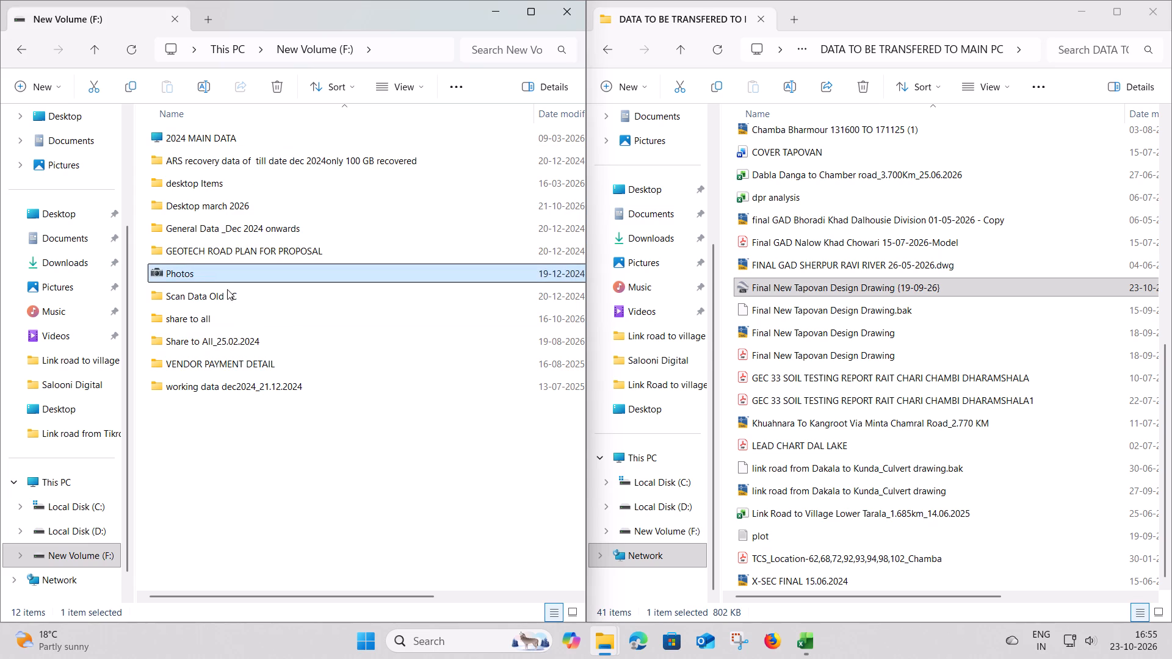
{"action": "left_click", "coordinate": [220, 293]}
{"action": "left_click", "coordinate": [234, 325]}
{"action": "left_click", "coordinate": [234, 231]}
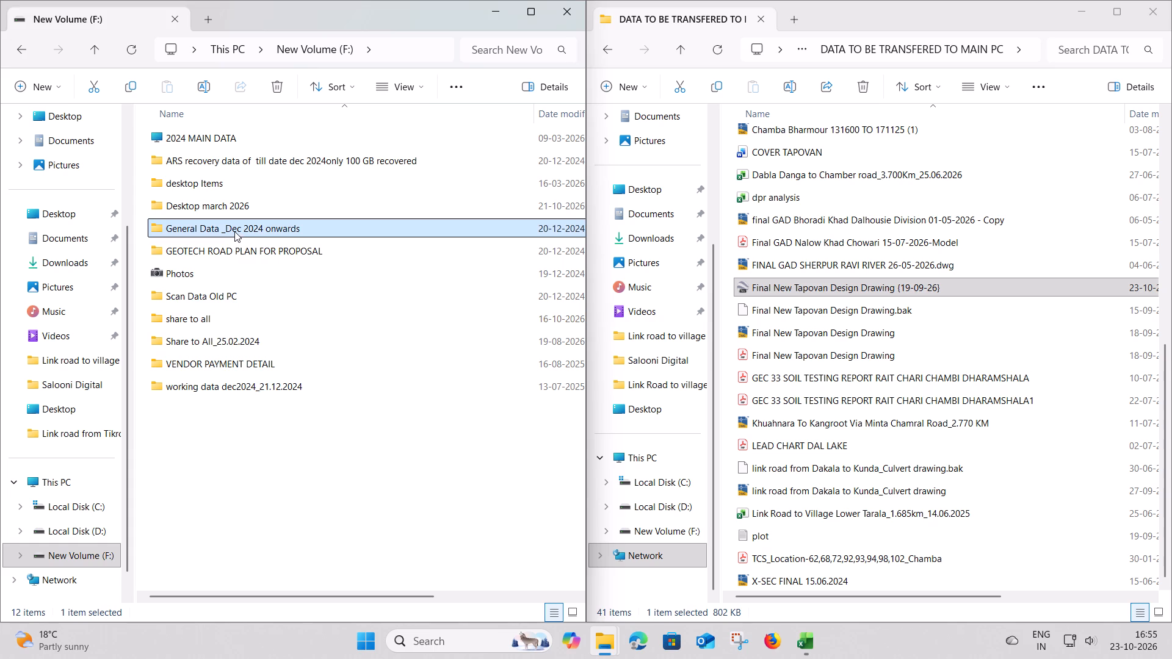
{"action": "left_click", "coordinate": [221, 248]}
{"action": "scroll", "coordinate": [226, 168], "scroll_direction": "up", "scroll_amount": 2}
{"action": "left_click", "coordinate": [224, 134]}
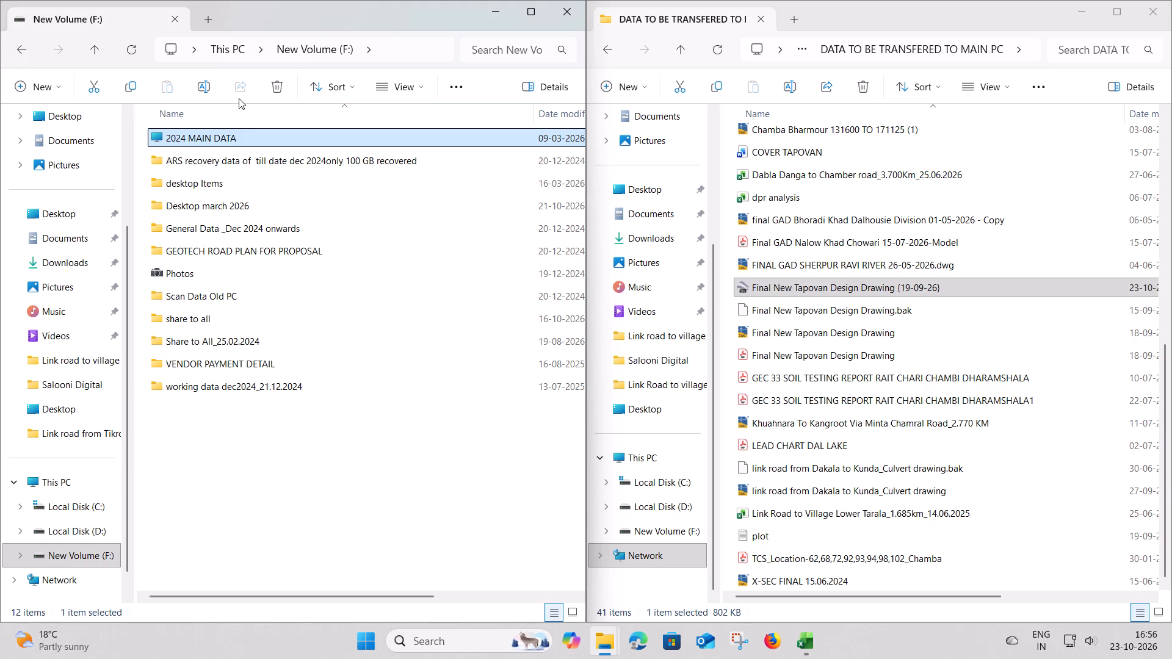
{"action": "left_click", "coordinate": [264, 241]}
Check inside the ARS recovery data, desktop Items, Desktop march 2026, General Data _Dec 2024 onwards and GEOTECH ROAD PLAN FOR PROPOSAL folders.
{"action": "double_click", "coordinate": [267, 157]}
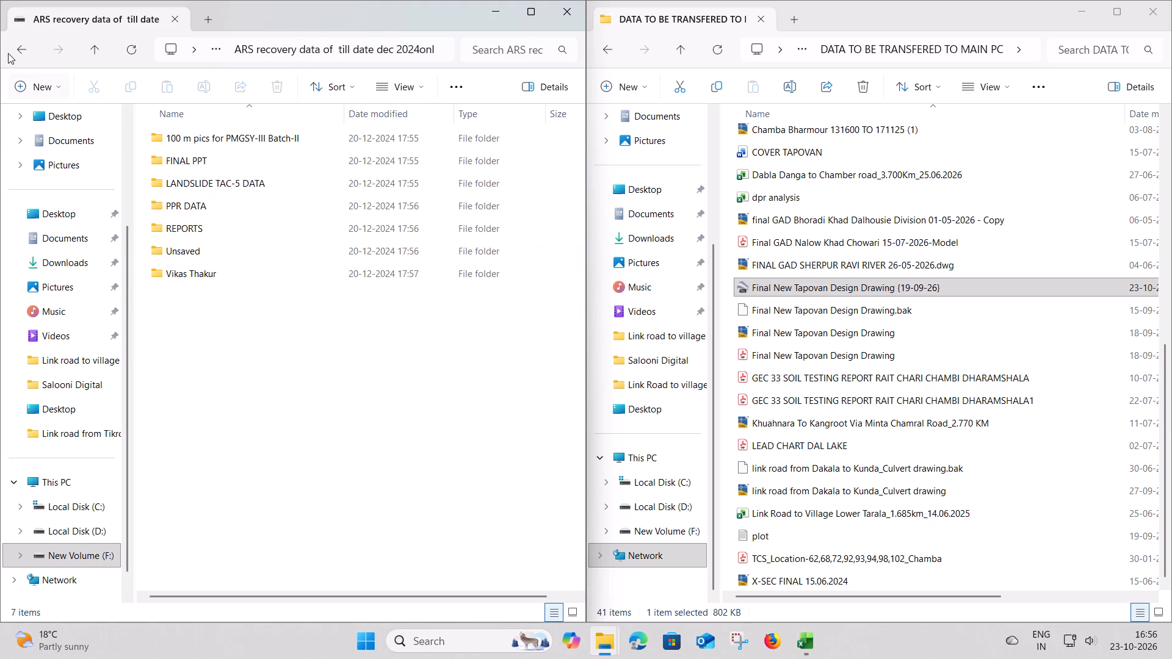
{"action": "left_click", "coordinate": [22, 41]}
{"action": "double_click", "coordinate": [248, 185]}
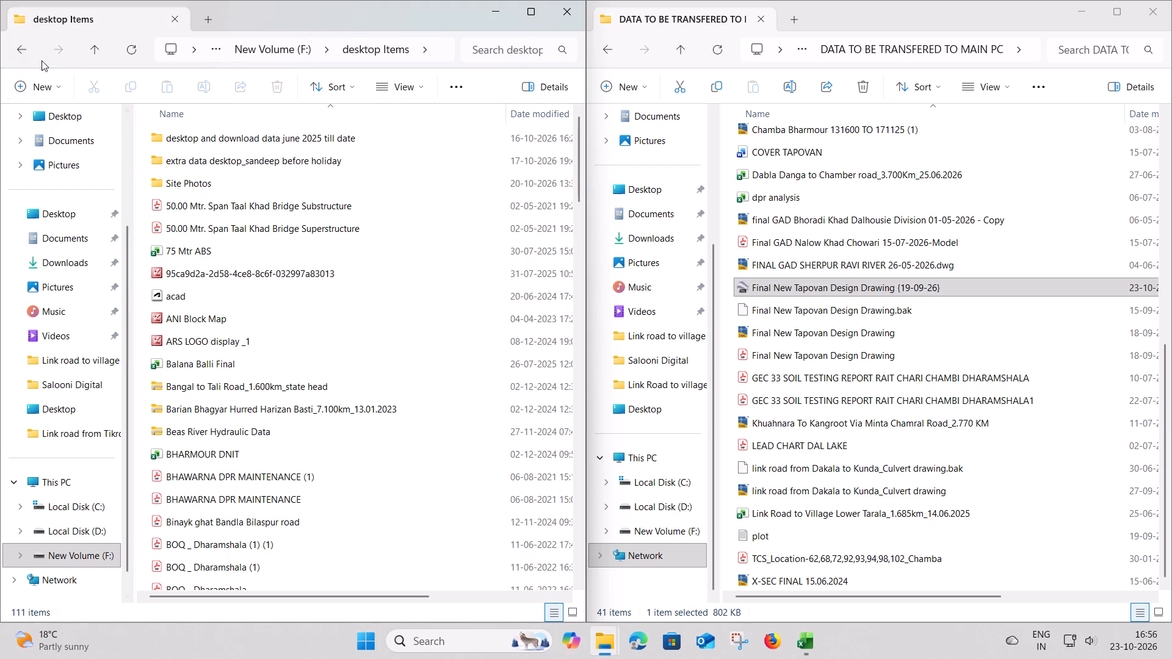
{"action": "left_click", "coordinate": [32, 46]}
{"action": "double_click", "coordinate": [225, 211]}
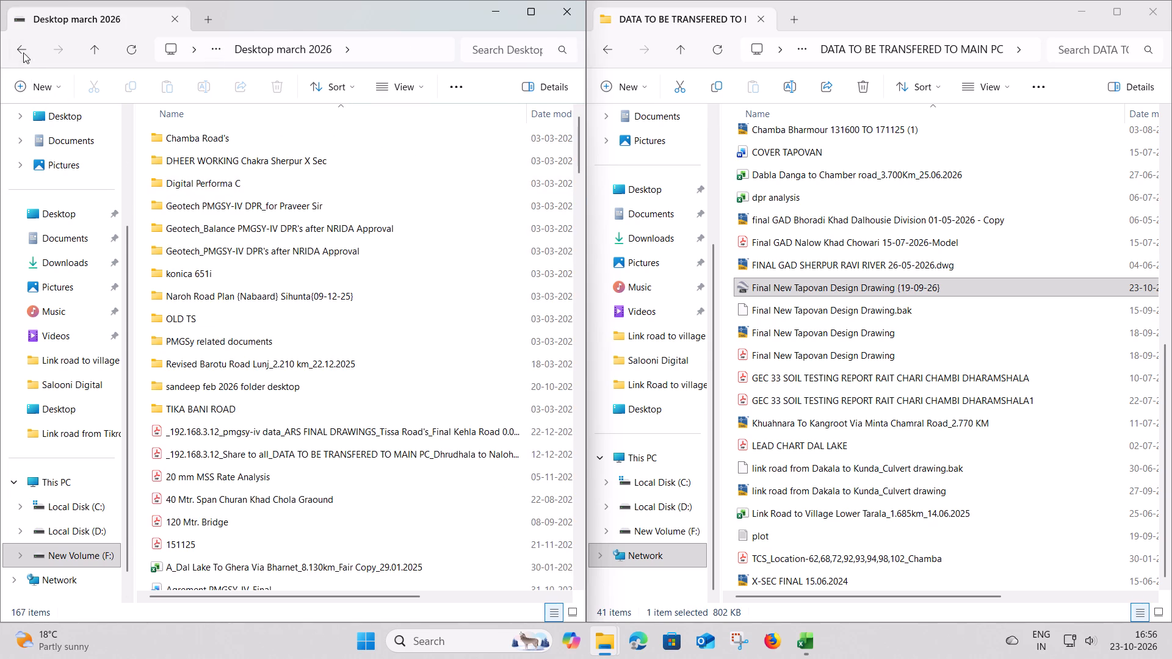
{"action": "left_click", "coordinate": [23, 52]}
{"action": "double_click", "coordinate": [233, 226]}
{"action": "left_click", "coordinate": [14, 50]}
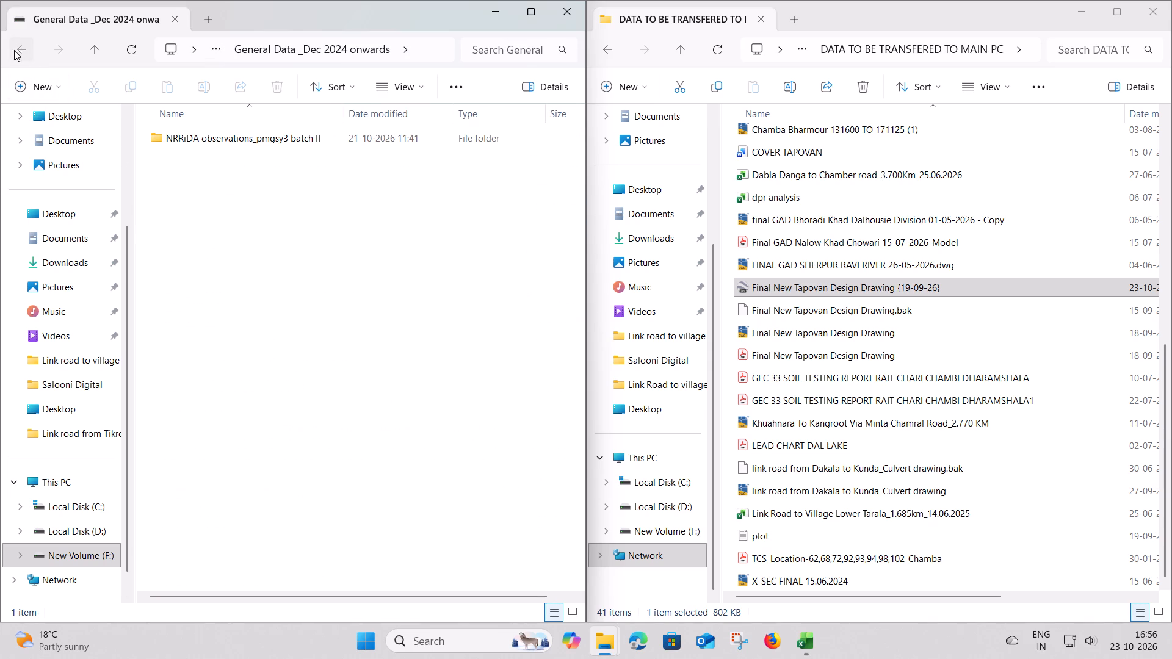
{"action": "double_click", "coordinate": [220, 242]}
{"action": "left_click", "coordinate": [26, 52]}
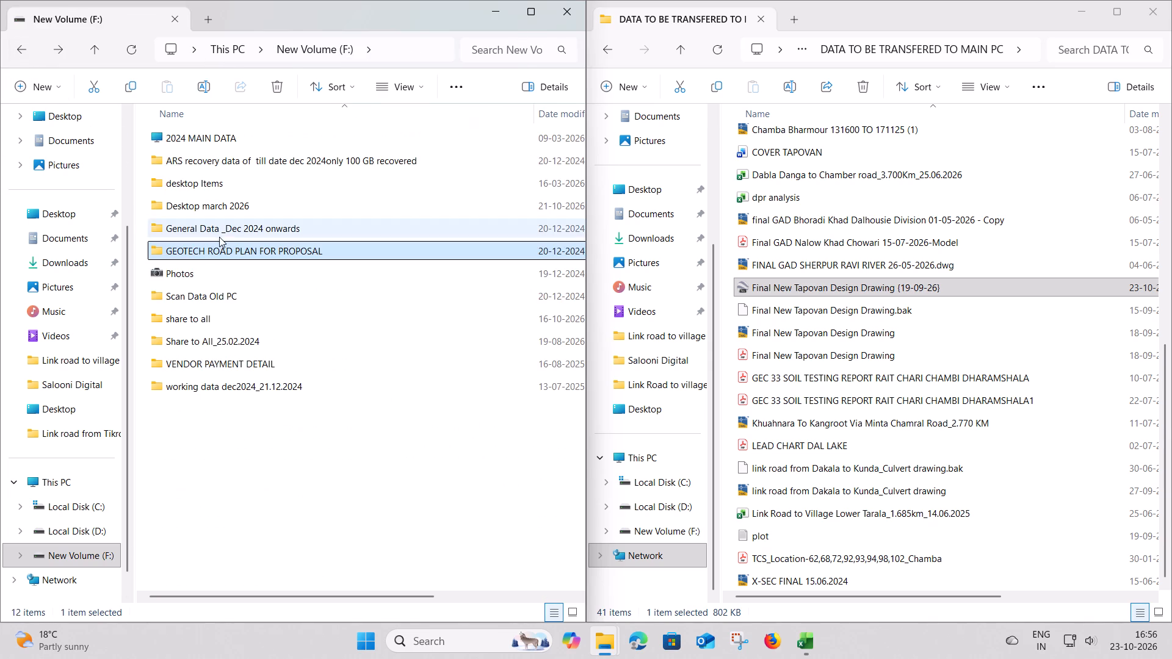
Reopen New Volume (F:) from This PC and go through 2024 MAIN DATA into the ARS_FEB_2024 folder.
{"action": "left_click", "coordinate": [233, 49]}
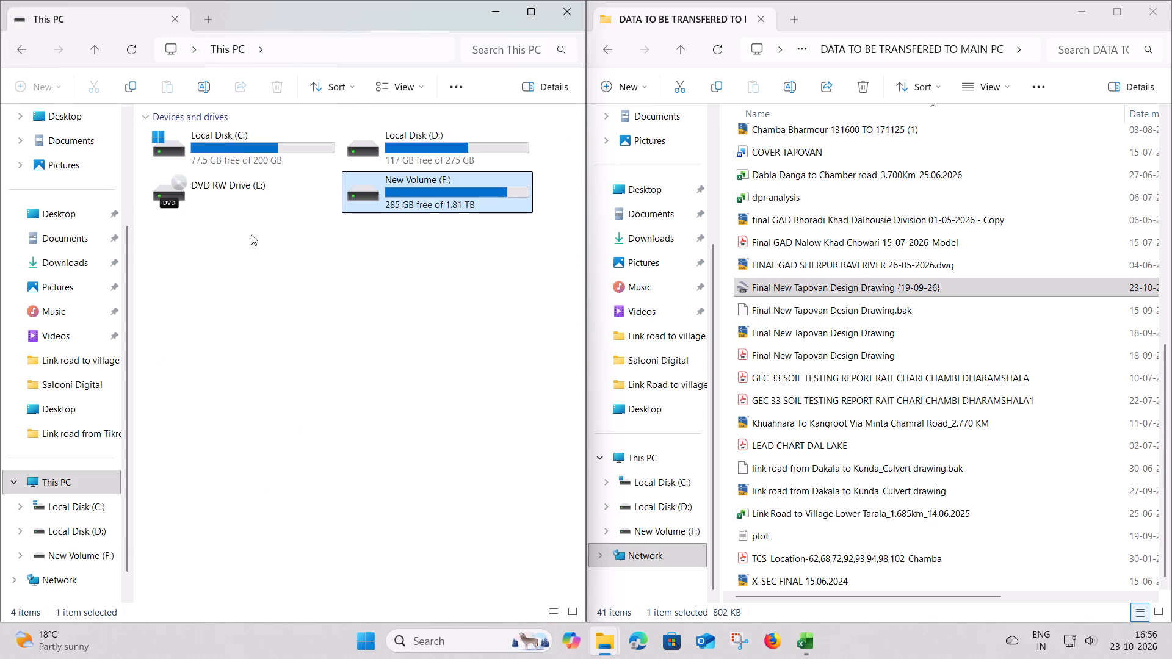
{"action": "double_click", "coordinate": [432, 196]}
{"action": "triple_click", "coordinate": [217, 144]}
{"action": "left_click", "coordinate": [217, 144]}
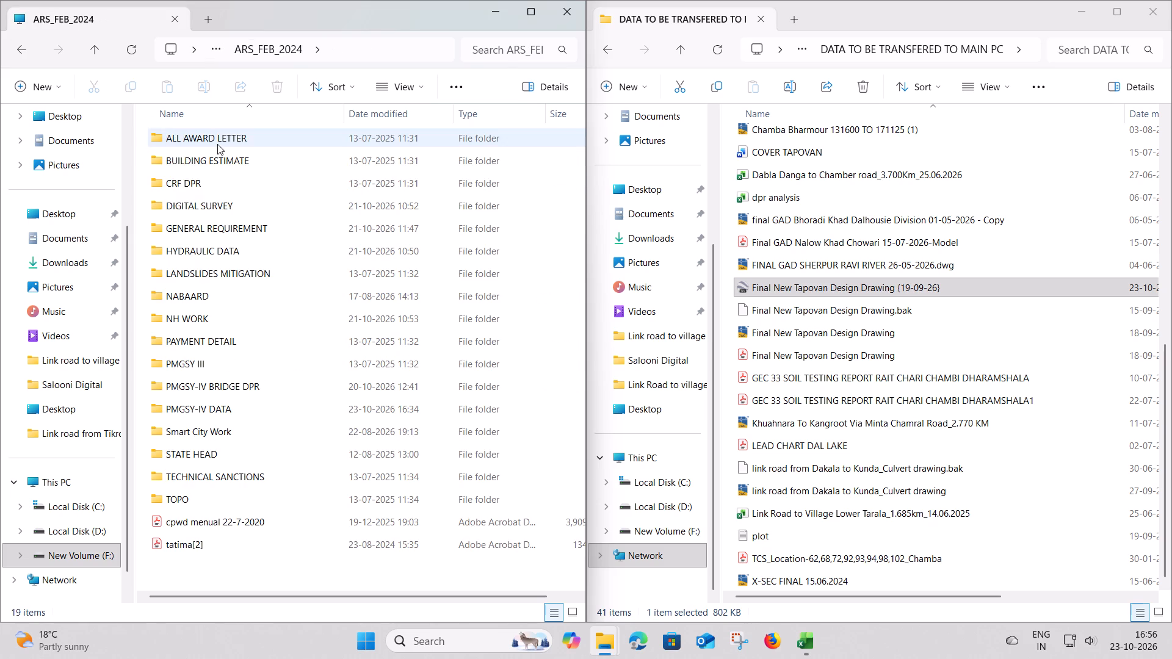
Open the NABAARD folder and go into its DHARAMSHALA DIVISION subfolder.
{"action": "left_click", "coordinate": [223, 206]}
{"action": "key", "text": "d"}
{"action": "key", "text": "d"}
{"action": "key", "text": "d"}
{"action": "double_click", "coordinate": [220, 300]}
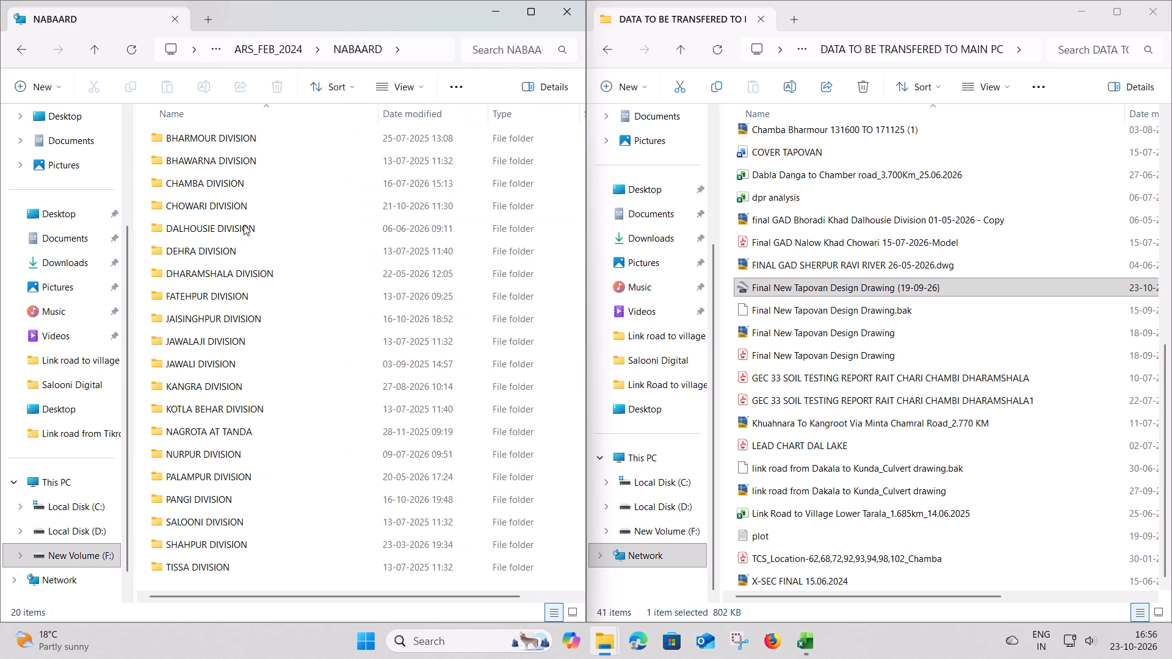
{"action": "left_click", "coordinate": [245, 175]}
{"action": "key", "text": "d"}
{"action": "left_click", "coordinate": [219, 234]}
{"action": "double_click", "coordinate": [208, 271]}
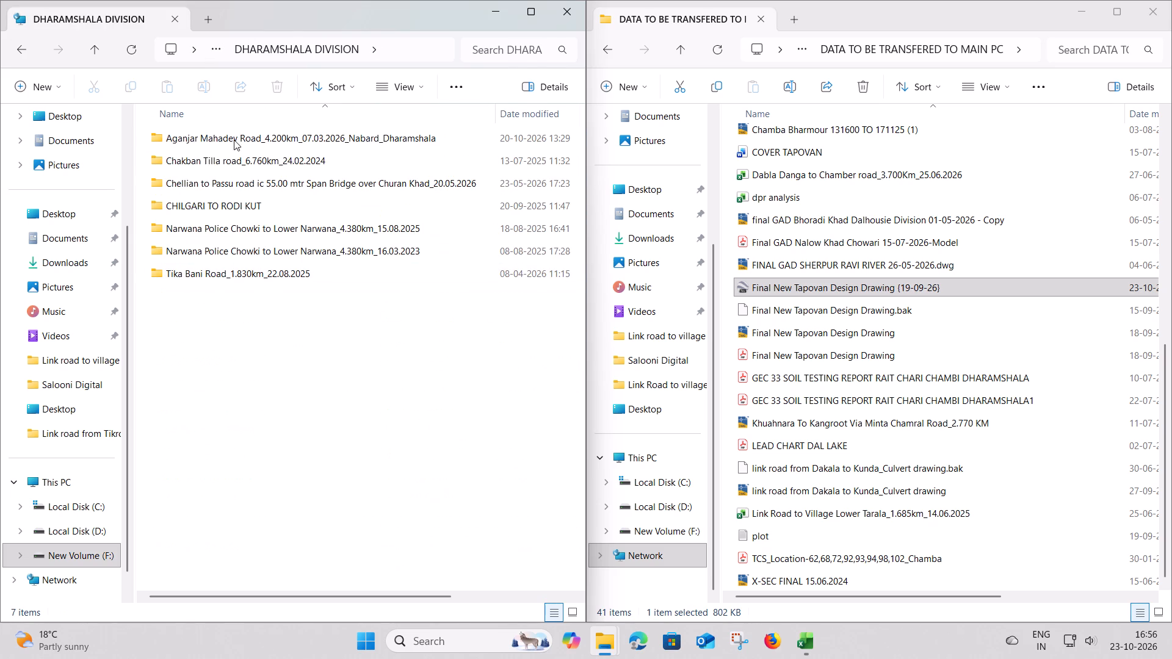
Examine the road project folders under DHARAMSHALA DIVISION and return to the ARS_FEB_2024 folder.
{"action": "left_click", "coordinate": [226, 276]}
{"action": "left_click", "coordinate": [232, 256]}
{"action": "left_click", "coordinate": [236, 227]}
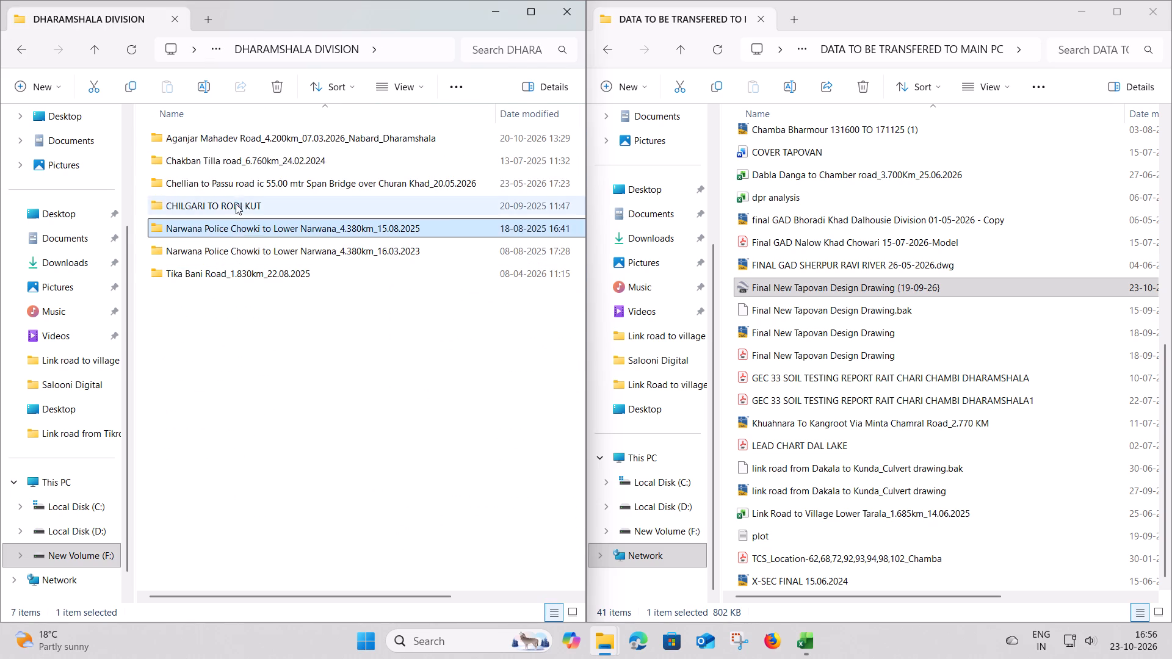
{"action": "left_click", "coordinate": [236, 204]}
{"action": "left_click", "coordinate": [237, 184]}
{"action": "left_click", "coordinate": [238, 164]}
{"action": "left_click", "coordinate": [243, 138]}
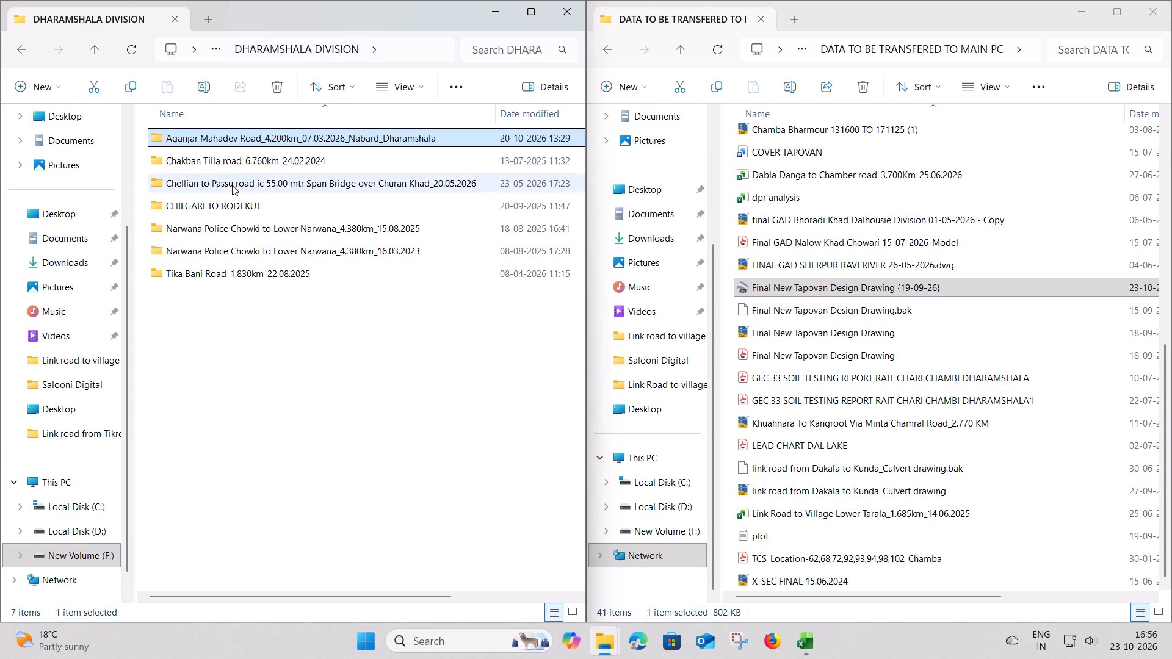
{"action": "left_click", "coordinate": [29, 48]}
{"action": "scroll", "coordinate": [259, 312], "scroll_direction": "down", "scroll_amount": 1}
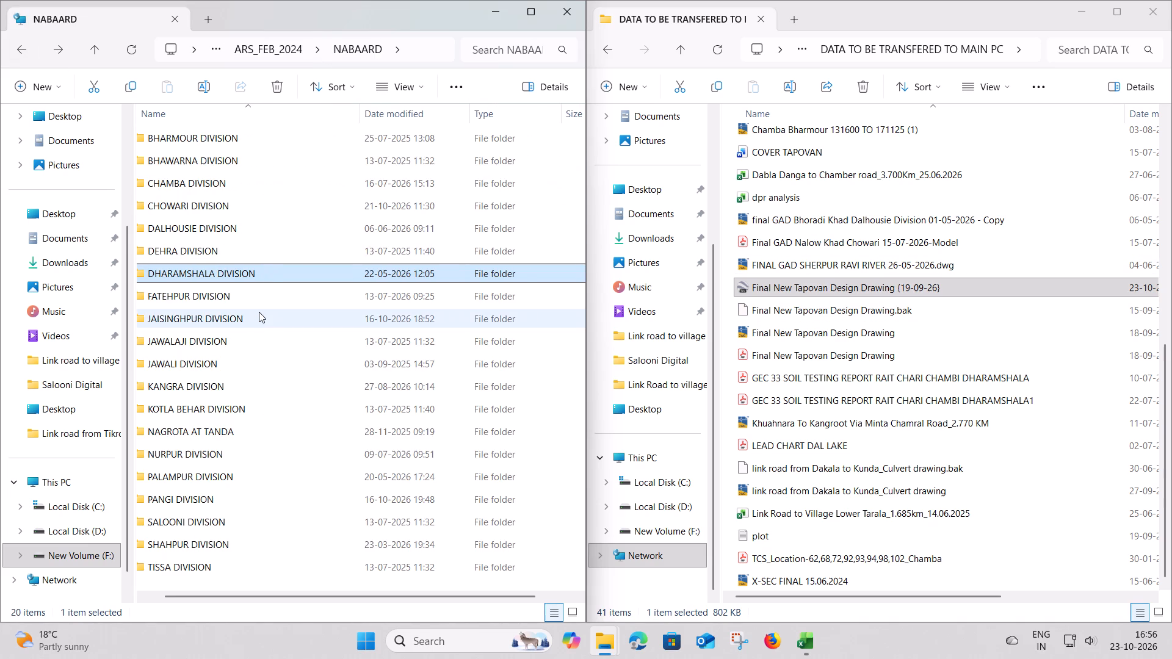
{"action": "scroll", "coordinate": [259, 312], "scroll_direction": "up", "scroll_amount": 3}
{"action": "left_click", "coordinate": [2, 43]}
{"action": "left_click", "coordinate": [15, 49]}
Open the DIGITAL SURVEY folder and go into its DHARAMSHAL TAPOVAN DIGITAL SURVEY subfolder.
{"action": "left_click", "coordinate": [278, 215]}
{"action": "key", "text": "d"}
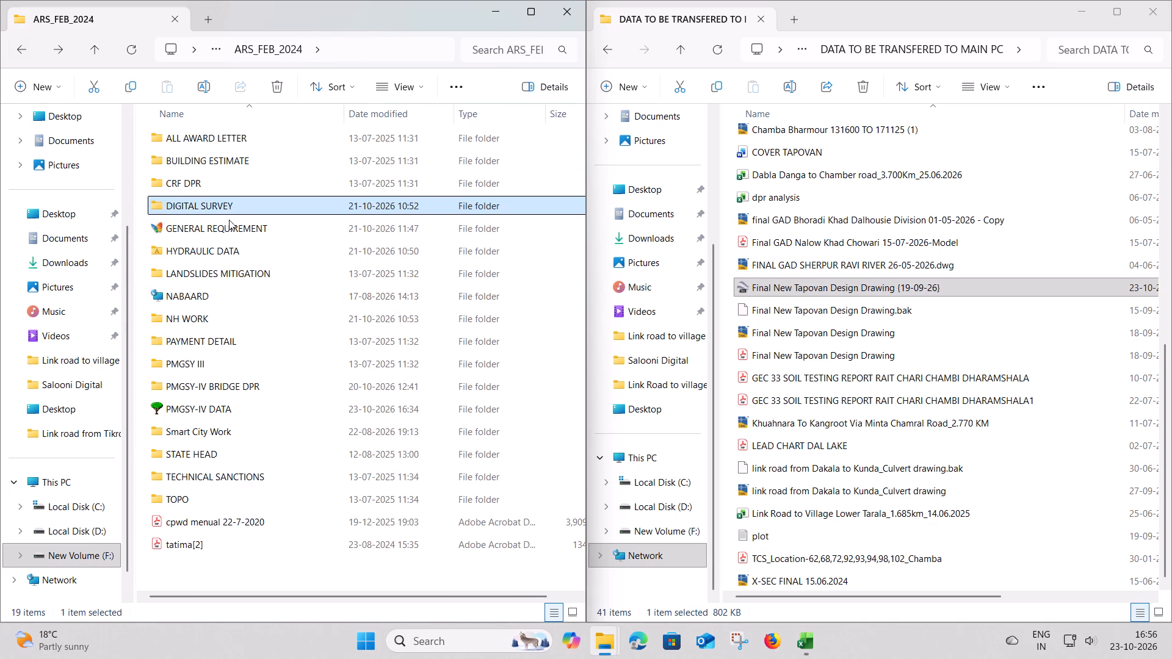
{"action": "triple_click", "coordinate": [230, 204]}
{"action": "double_click", "coordinate": [239, 164]}
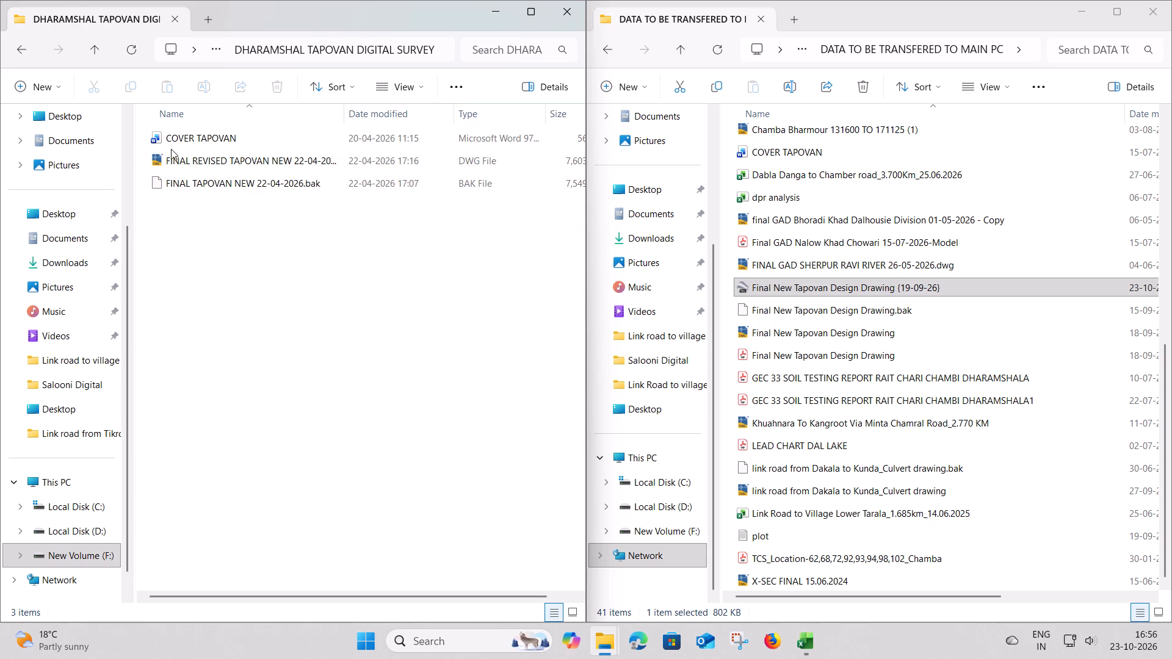
{"action": "left_click", "coordinate": [17, 57]}
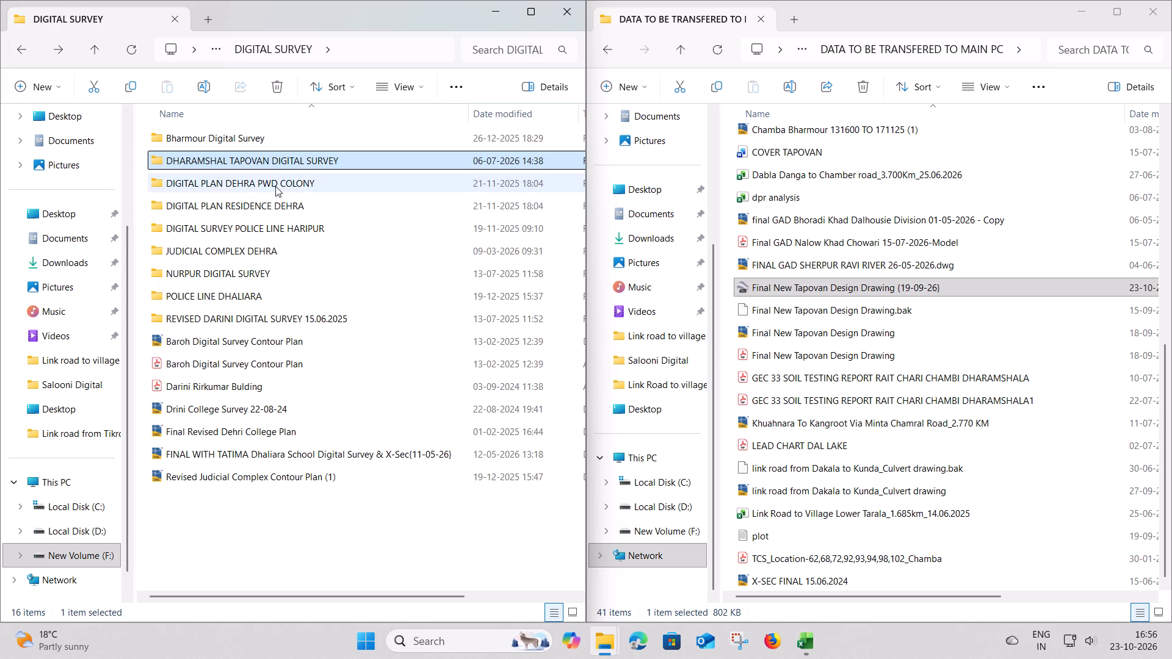
{"action": "double_click", "coordinate": [269, 155]}
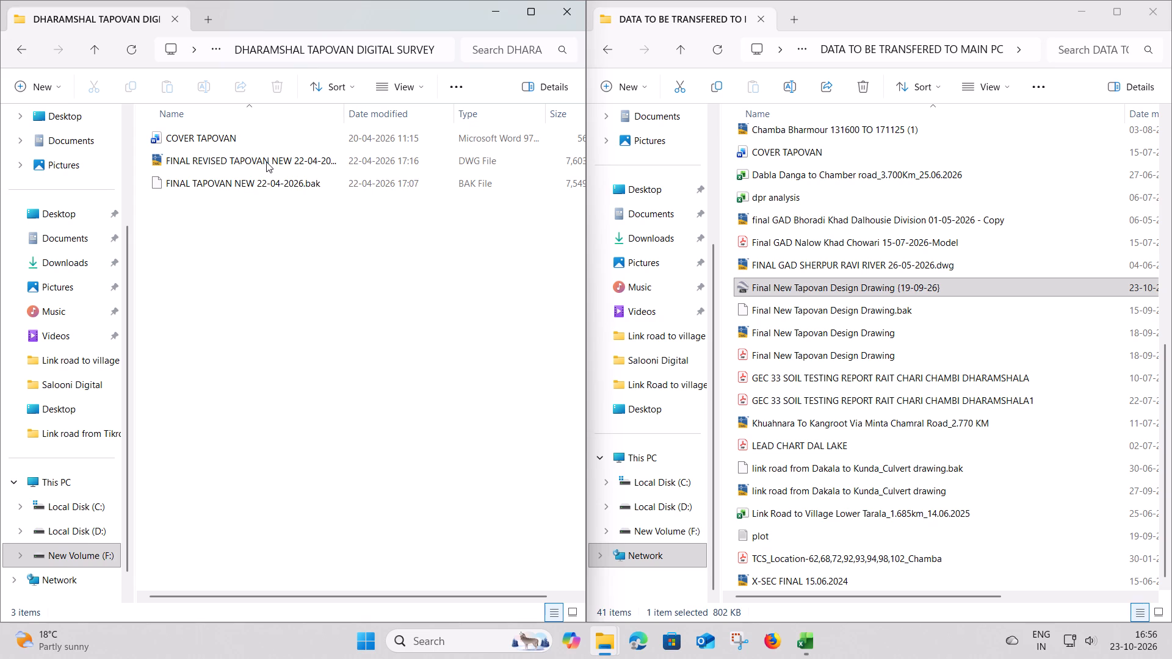
Open the FINAL REVISED TAPOVAN NEW DWG drawing in AutoCAD.
{"action": "double_click", "coordinate": [286, 159]}
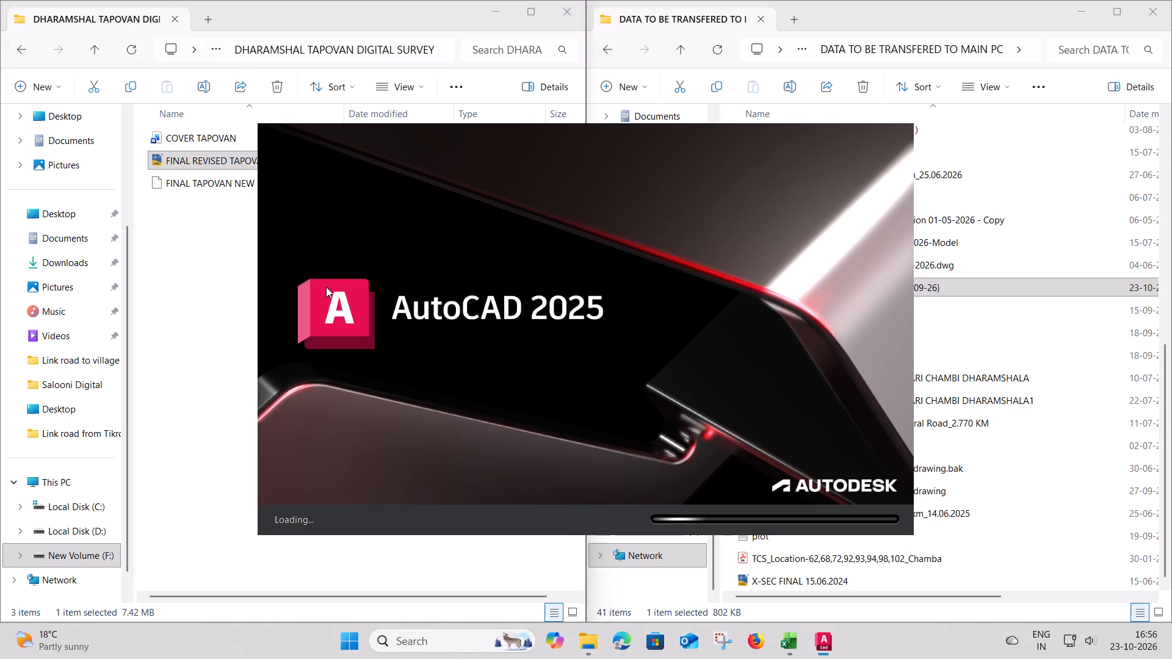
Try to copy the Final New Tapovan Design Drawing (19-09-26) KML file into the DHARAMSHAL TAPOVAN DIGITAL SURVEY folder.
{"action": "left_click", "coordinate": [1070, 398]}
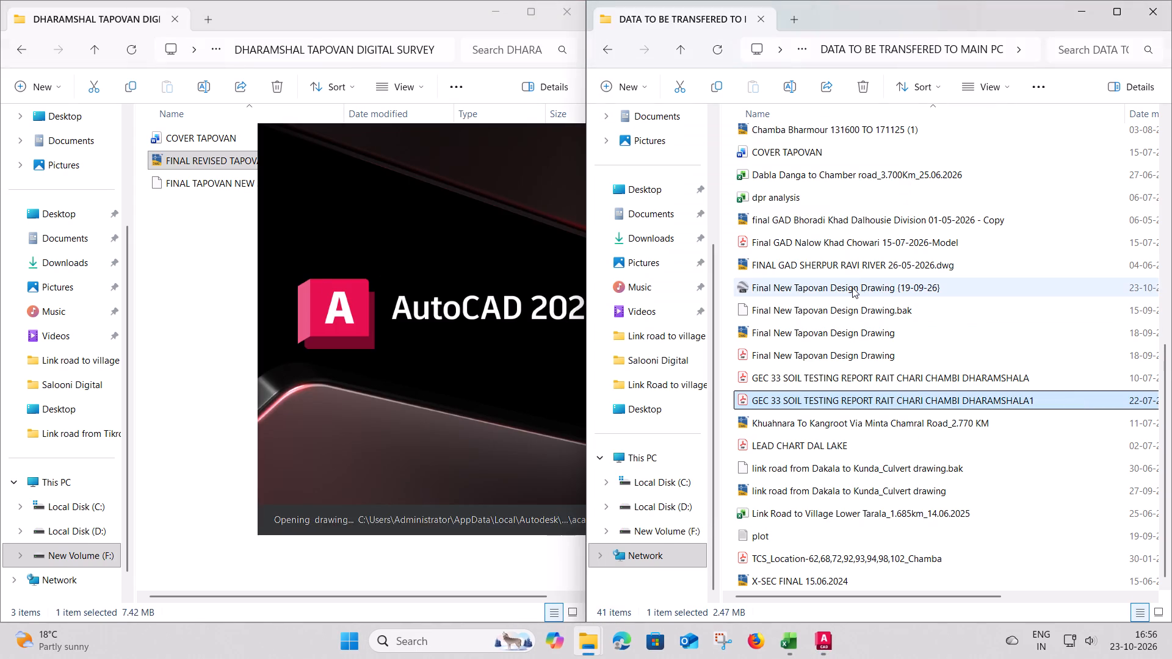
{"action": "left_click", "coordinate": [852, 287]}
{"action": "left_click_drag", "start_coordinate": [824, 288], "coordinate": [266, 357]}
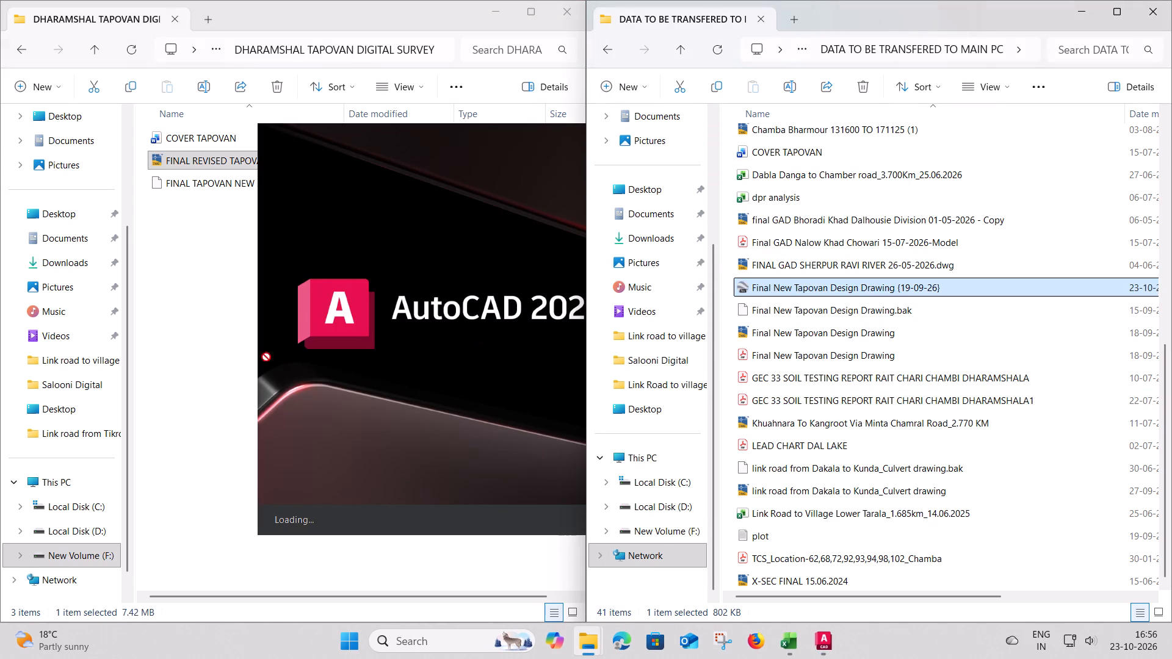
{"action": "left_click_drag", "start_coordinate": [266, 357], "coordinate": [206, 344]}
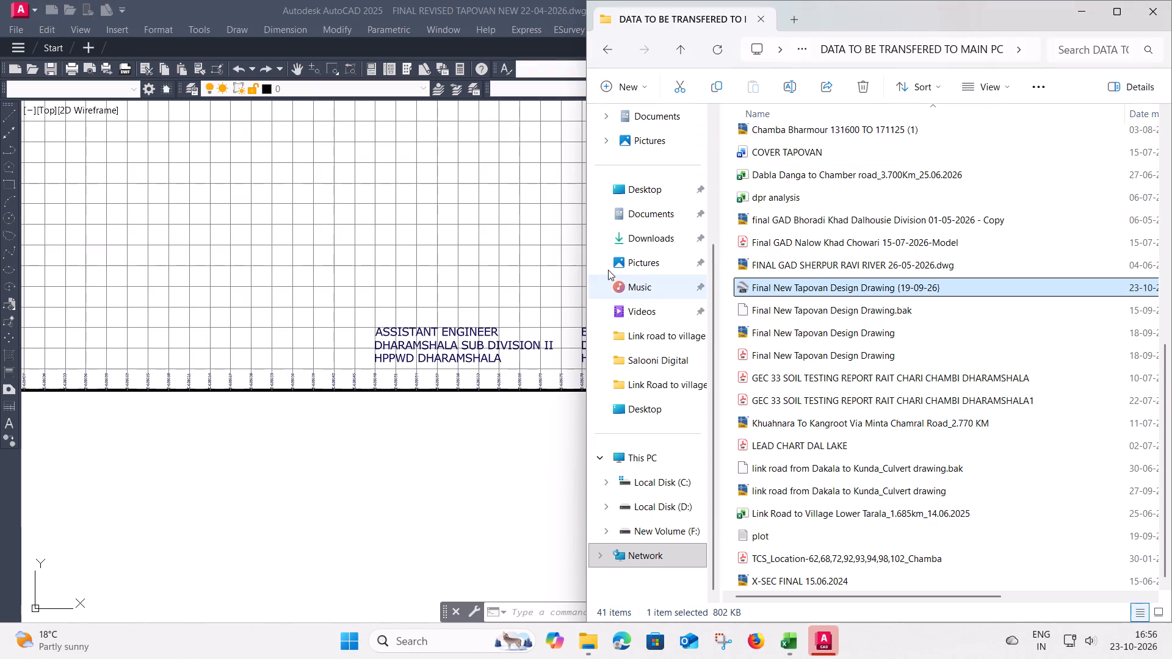
Minimise Google Earth and examine the overall layout of the FINAL REVISED TAPOVAN NEW drawing in AutoCAD.
{"action": "left_click", "coordinate": [311, 405]}
{"action": "key", "text": "Escape"}
{"action": "scroll", "coordinate": [319, 400], "scroll_direction": "down", "scroll_amount": 2}
{"action": "scroll", "coordinate": [445, 340], "scroll_direction": "down", "scroll_amount": 4}
{"action": "key", "text": "Escape"}
{"action": "key", "text": "Escape"}
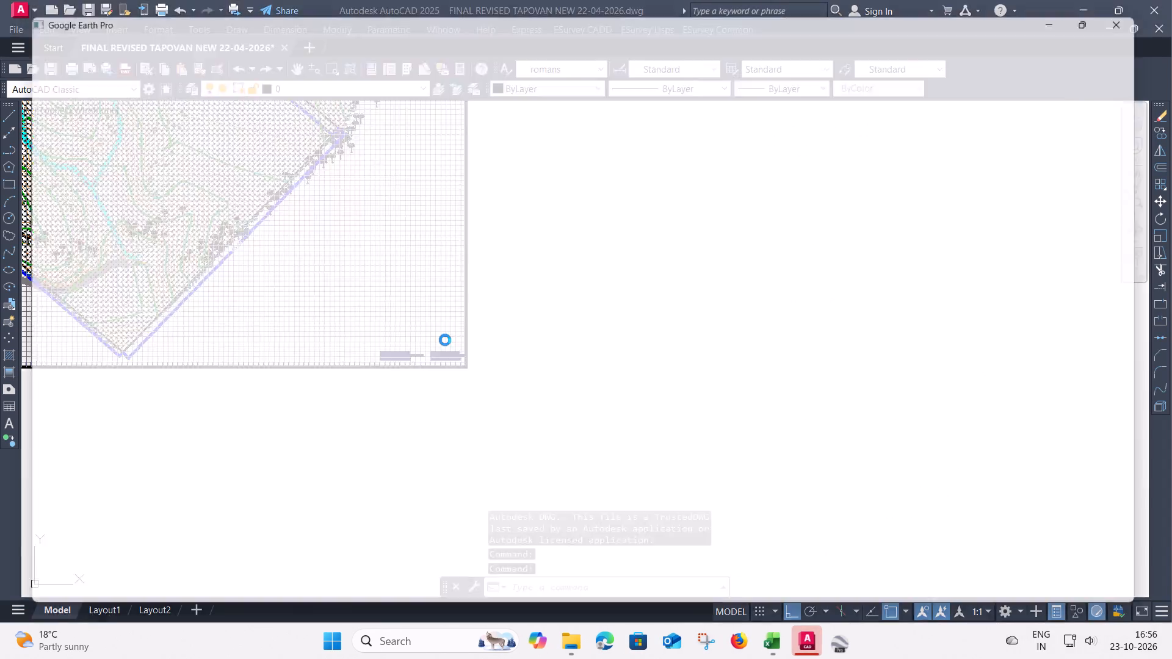
{"action": "key", "text": "Escape"}
{"action": "left_click", "coordinate": [1081, 7]}
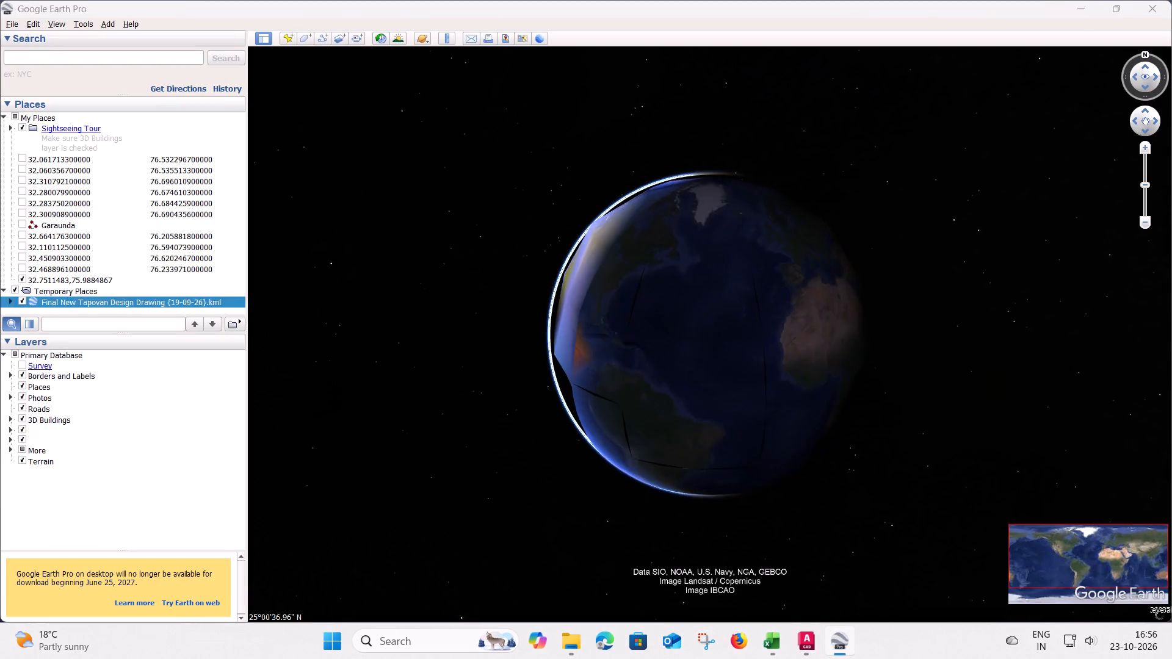
{"action": "key", "text": "Escape"}
{"action": "key", "text": "Escape"}
{"action": "key", "text": "Escape"}
{"action": "key", "text": "Escape"}
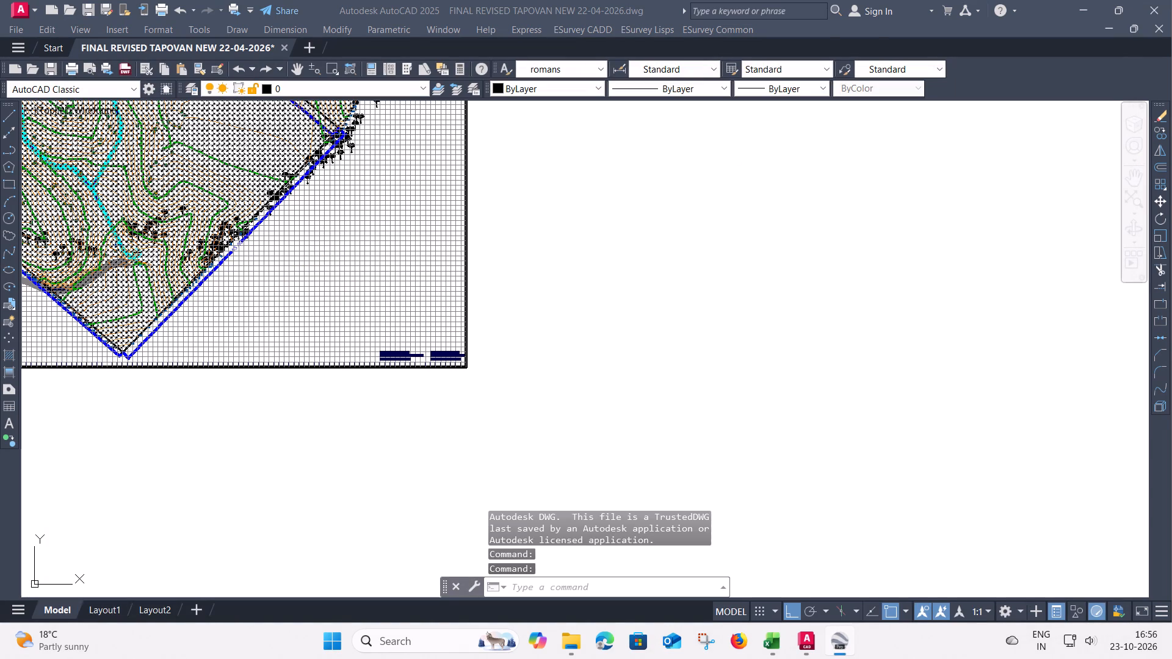
{"action": "scroll", "coordinate": [615, 254], "scroll_direction": "down", "scroll_amount": 6}
{"action": "scroll", "coordinate": [615, 254], "scroll_direction": "up", "scroll_amount": 1}
{"action": "key", "text": "Escape"}
{"action": "key", "text": "Escape"}
Close AutoCAD without saving changes to the FINAL REVISED TAPOVAN NEW drawing.
{"action": "left_click", "coordinate": [1148, 5]}
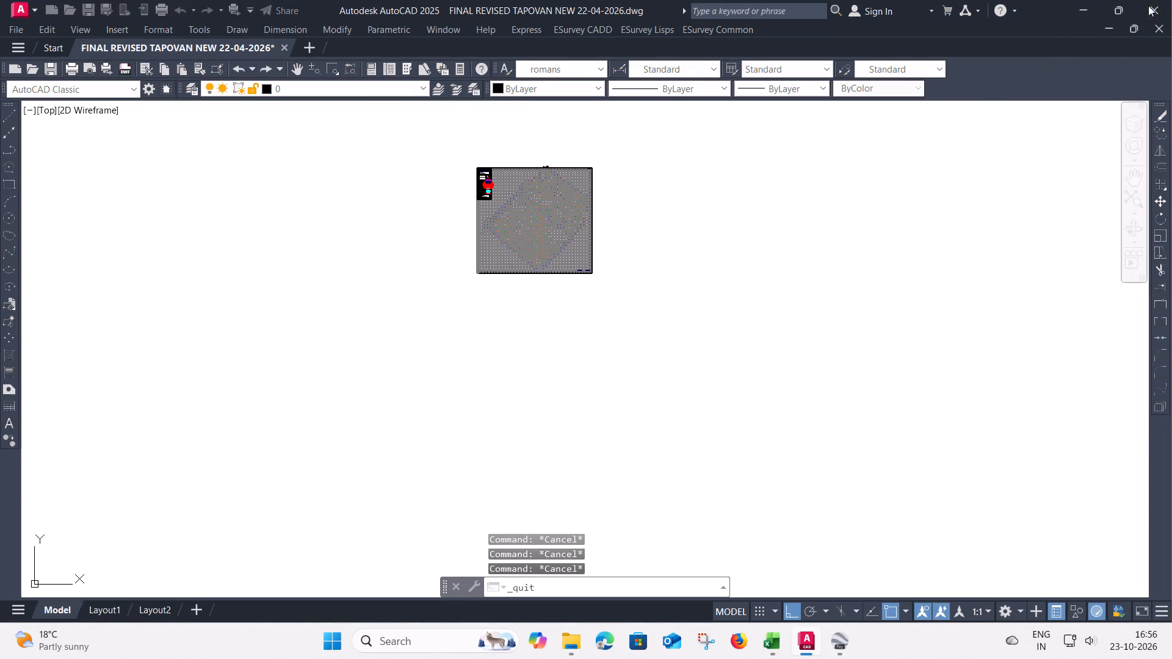
{"action": "left_click", "coordinate": [638, 388]}
{"action": "left_click", "coordinate": [637, 381]}
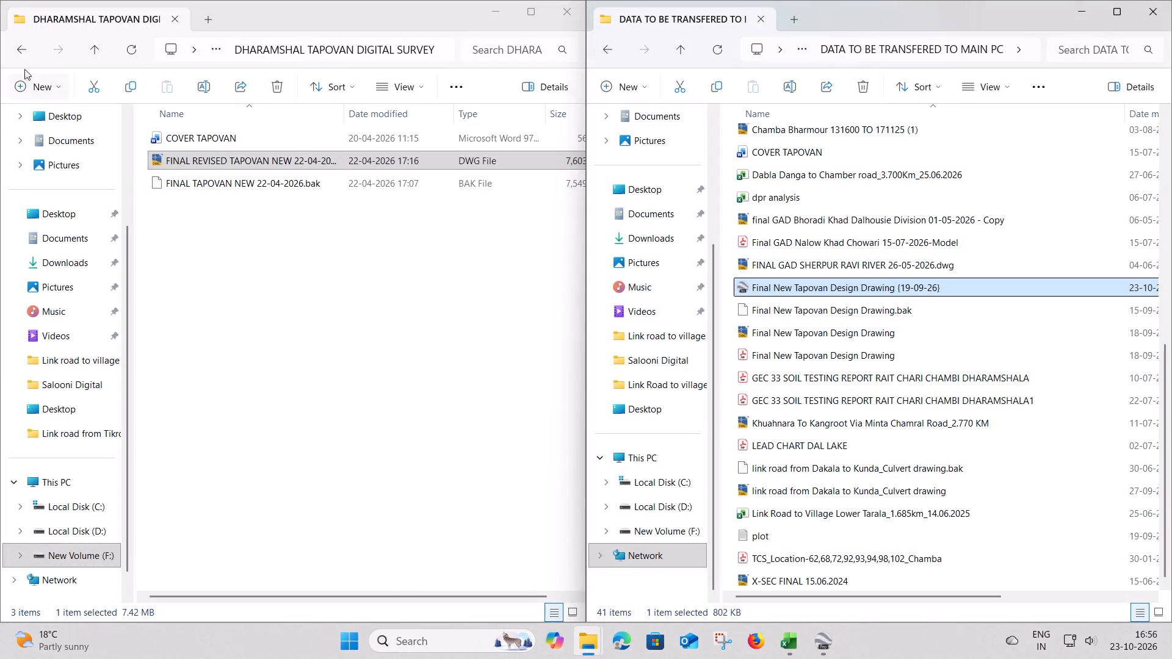
Navigate from the Tapovan survey folder back to ARS_FEB_2024 and into NABAARD's DHARAMSHALA DIVISION folder.
{"action": "left_click", "coordinate": [24, 61]}
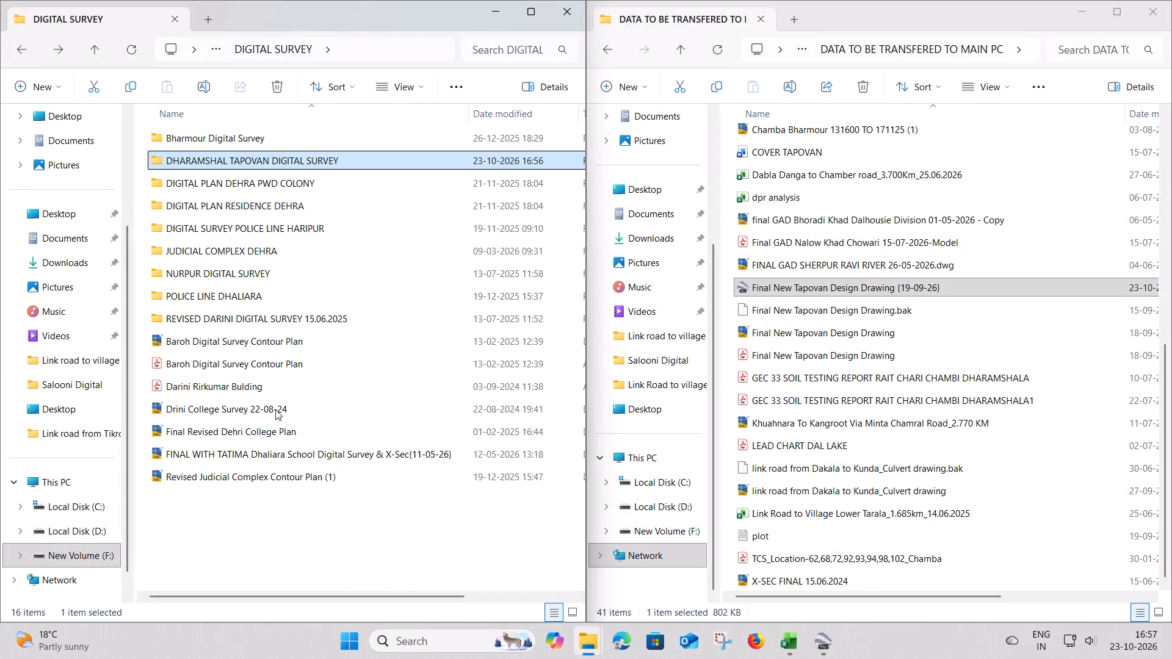
{"action": "left_click", "coordinate": [207, 318]}
{"action": "left_click", "coordinate": [278, 134]}
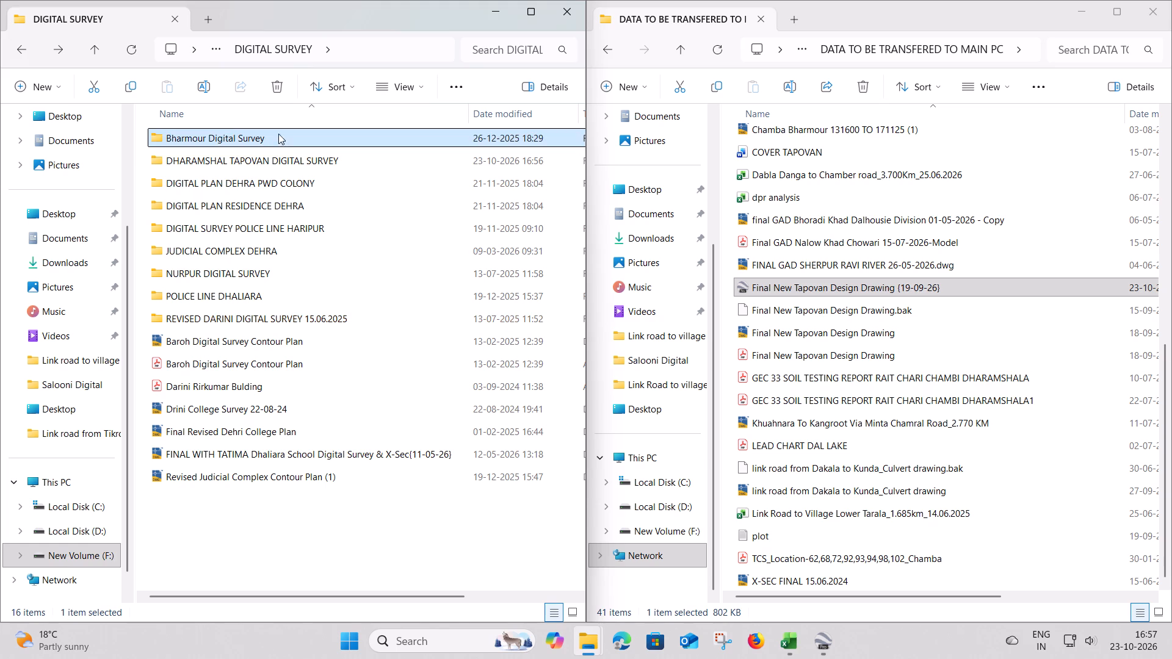
{"action": "left_click", "coordinate": [280, 162]}
{"action": "left_click", "coordinate": [277, 185]}
{"action": "left_click", "coordinate": [29, 43]}
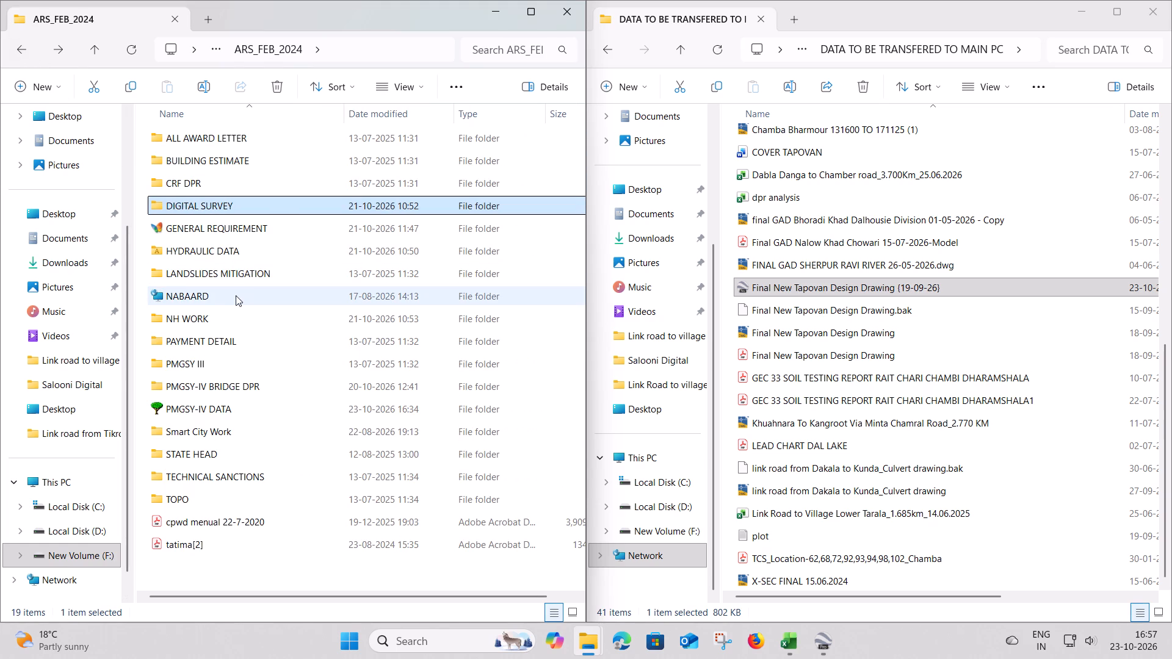
{"action": "double_click", "coordinate": [236, 295]}
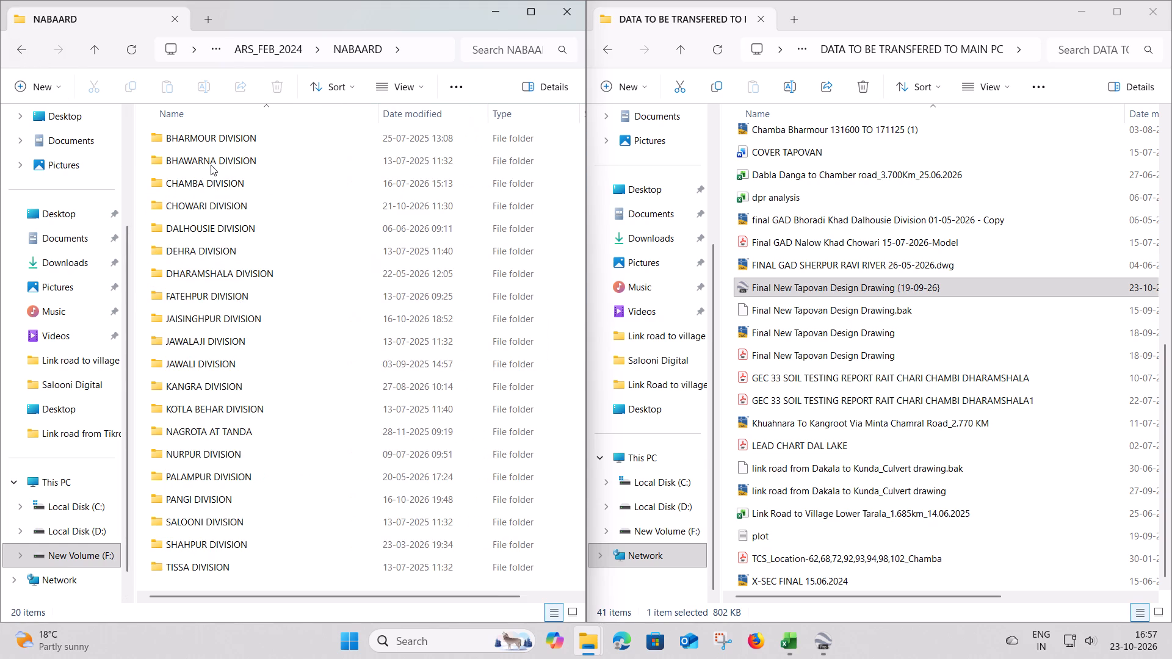
{"action": "left_click", "coordinate": [204, 195]}
{"action": "key", "text": "d"}
{"action": "key", "text": "d"}
{"action": "double_click", "coordinate": [228, 276]}
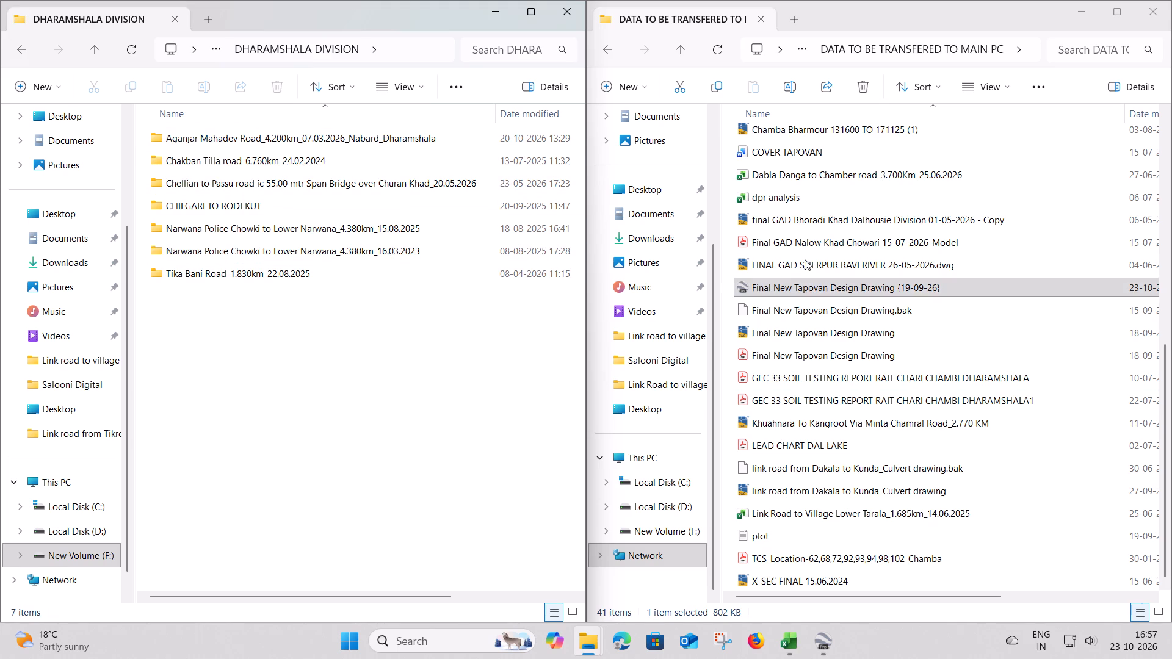
Search the DATA TO BE TRANSFERED TO MAIN PC network folder for "tapo".
{"action": "scroll", "coordinate": [899, 278], "scroll_direction": "up", "scroll_amount": 1}
{"action": "scroll", "coordinate": [898, 280], "scroll_direction": "down", "scroll_amount": 5}
{"action": "scroll", "coordinate": [797, 326], "scroll_direction": "up", "scroll_amount": 1}
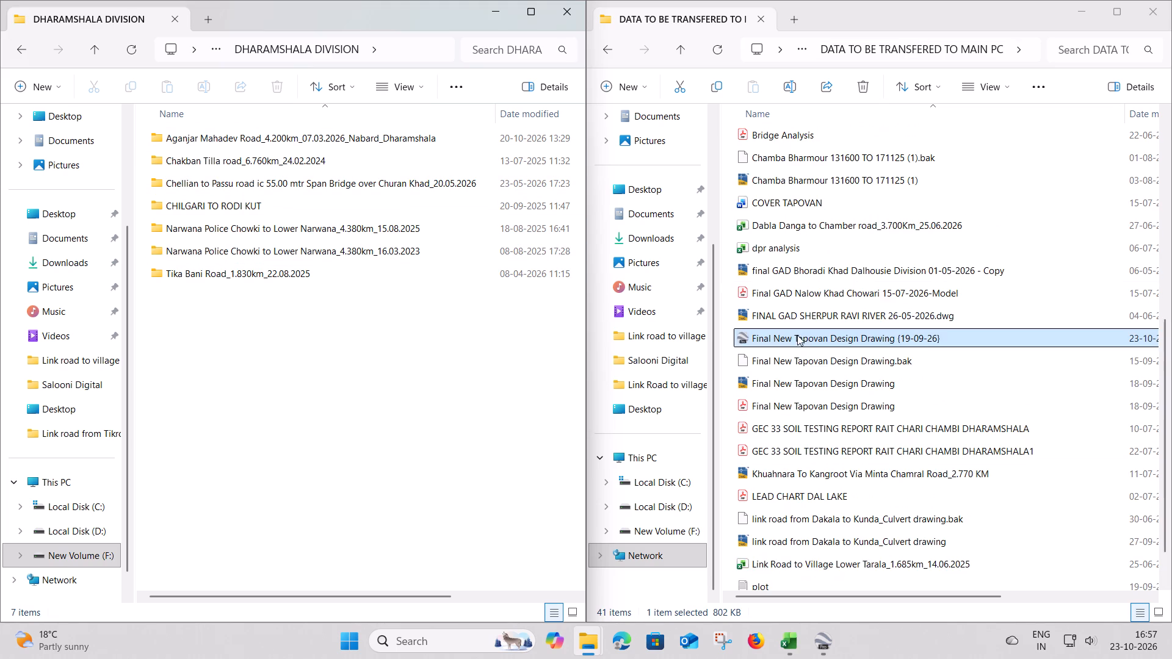
{"action": "scroll", "coordinate": [820, 316], "scroll_direction": "up", "scroll_amount": 1}
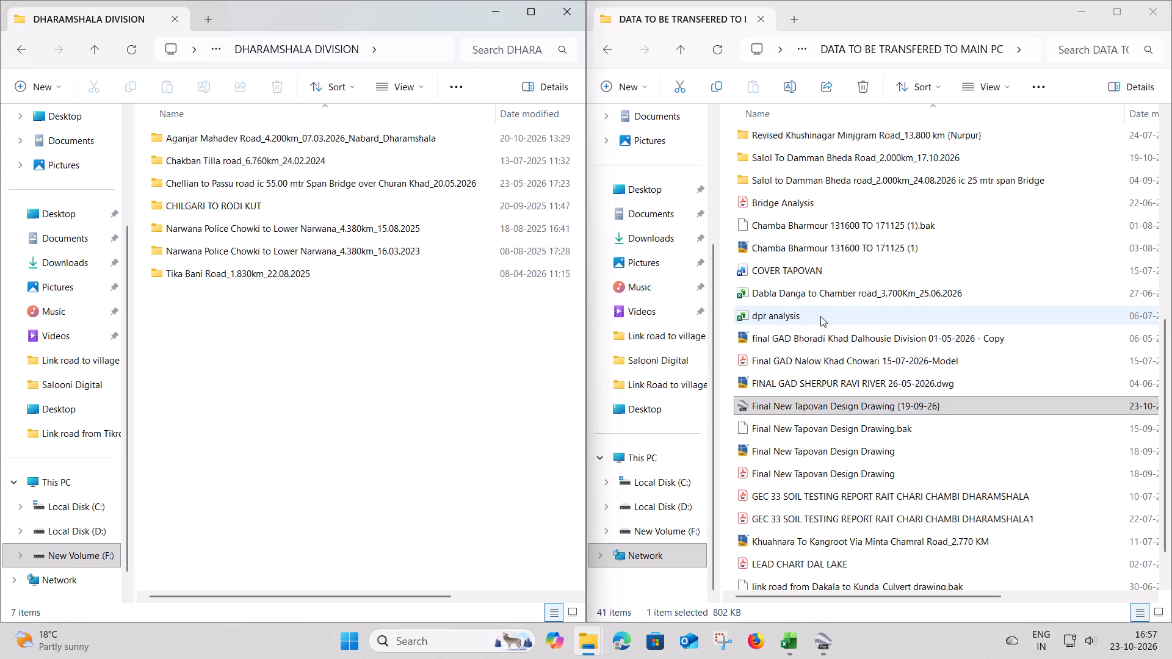
{"action": "scroll", "coordinate": [820, 316], "scroll_direction": "up", "scroll_amount": 3}
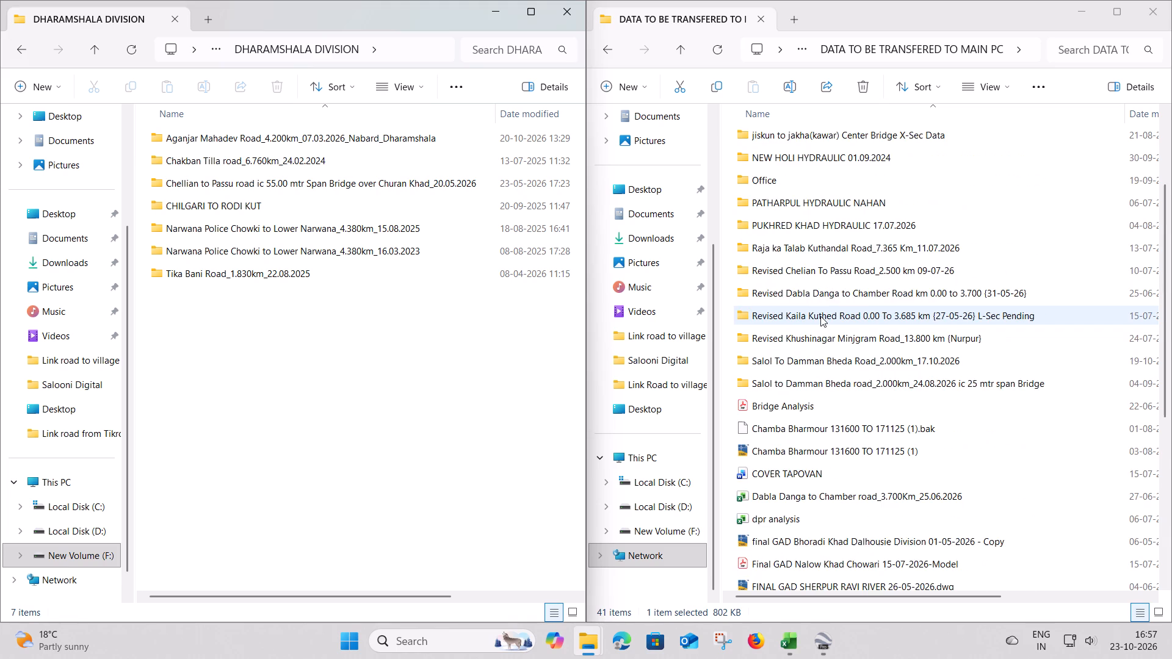
{"action": "scroll", "coordinate": [822, 309], "scroll_direction": "up", "scroll_amount": 5}
{"action": "left_click", "coordinate": [1098, 34]}
{"action": "left_click", "coordinate": [1087, 54]}
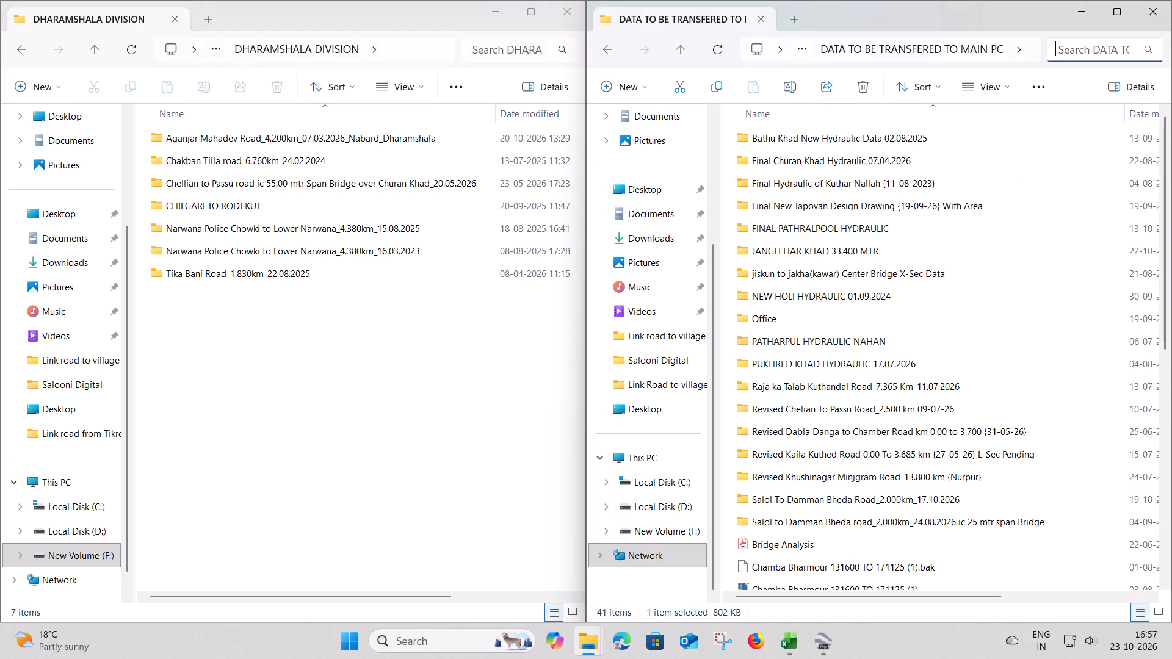
{"action": "type", "text": "tapo"}
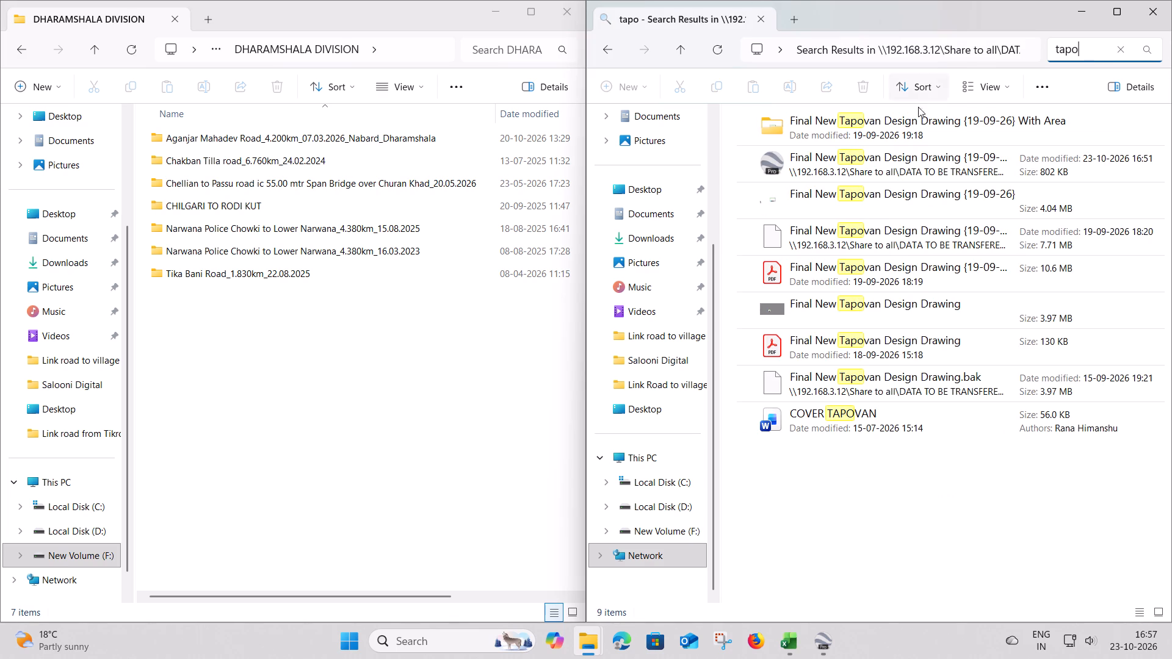
Open the DWG in the Final New Tapovan Design Drawing (19-09-26) With Area folder and examine layout 061 and the model's road alignment.
{"action": "double_click", "coordinate": [895, 128]}
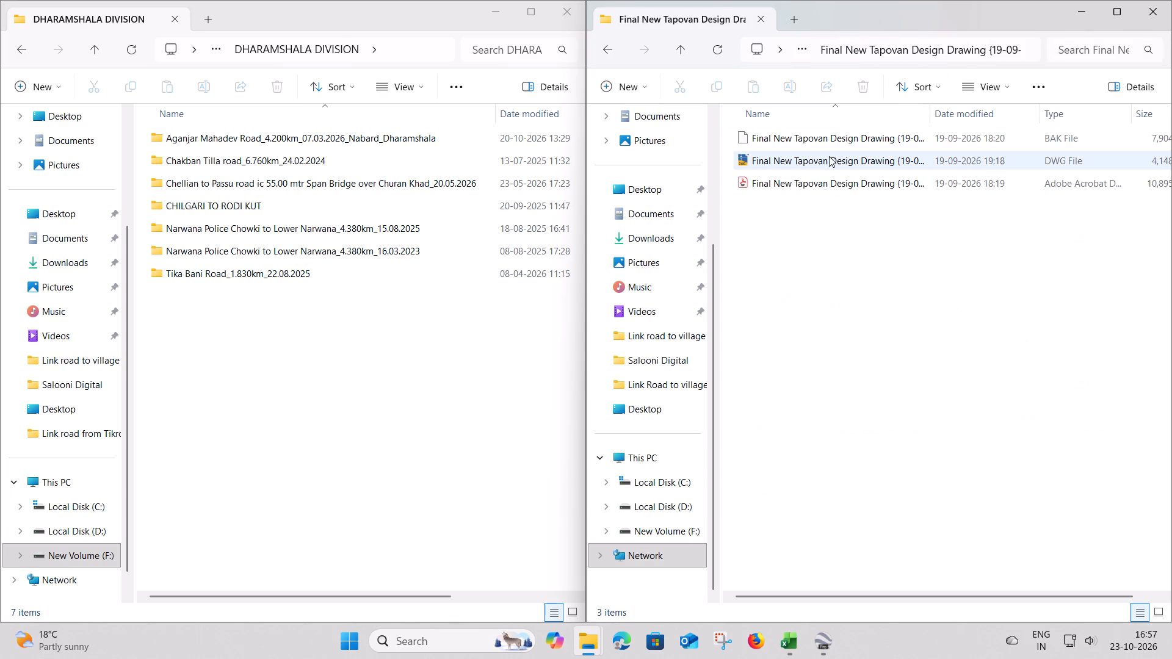
{"action": "double_click", "coordinate": [824, 165]}
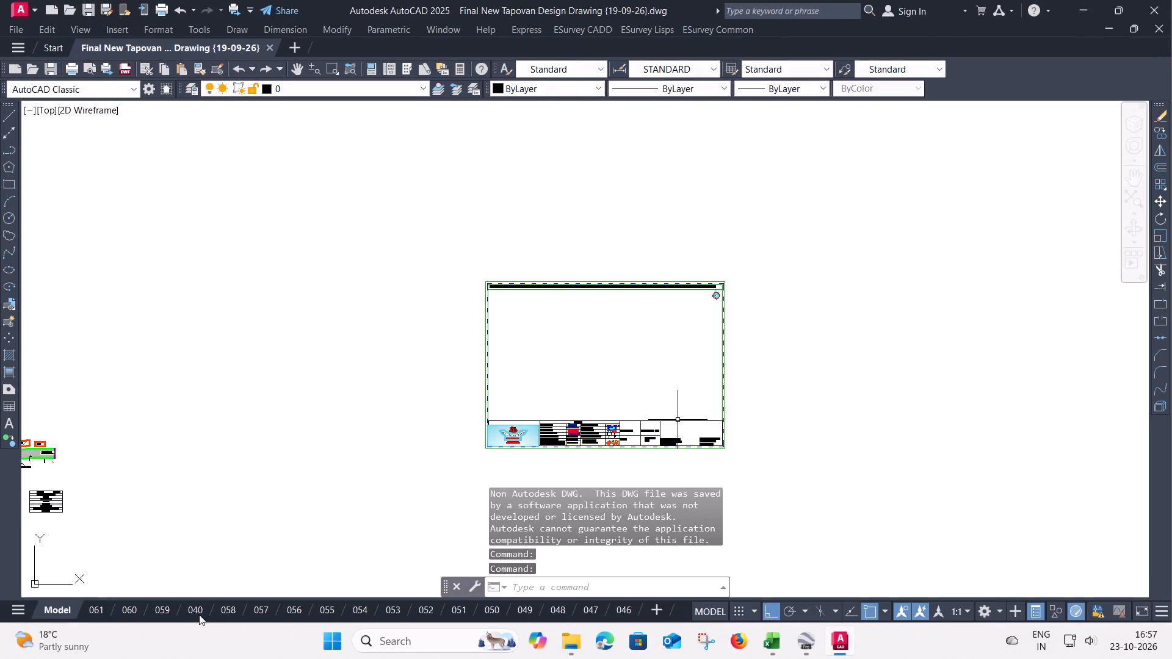
{"action": "left_click", "coordinate": [104, 605]}
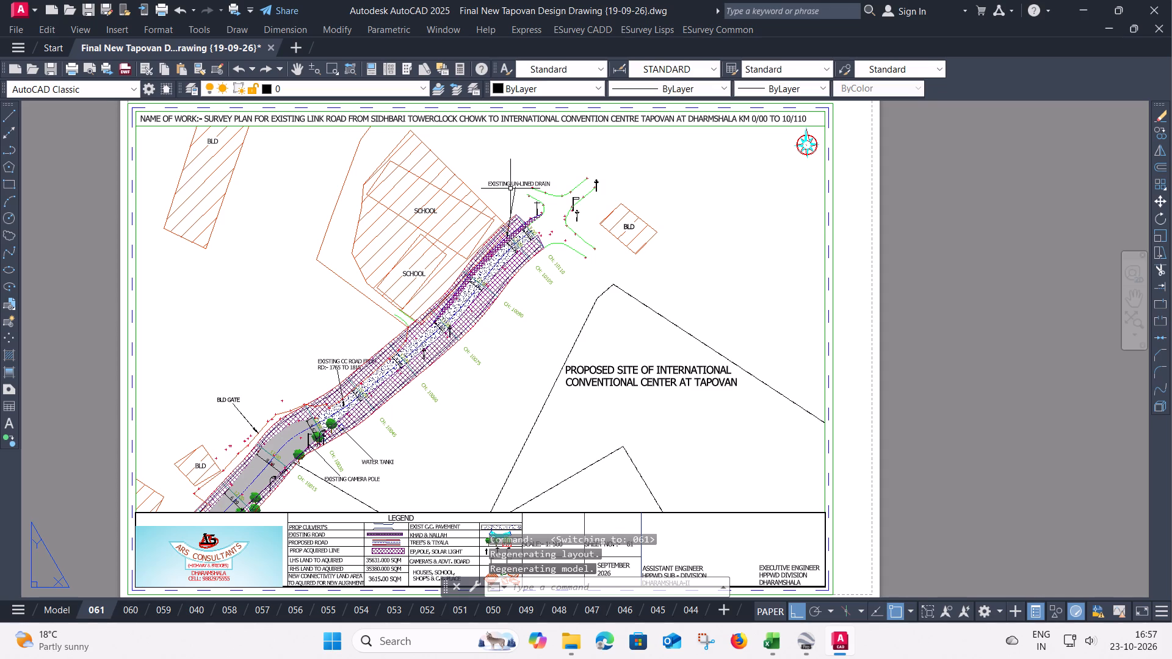
{"action": "left_click", "coordinate": [71, 603]}
{"action": "scroll", "coordinate": [595, 335], "scroll_direction": "down", "scroll_amount": 6}
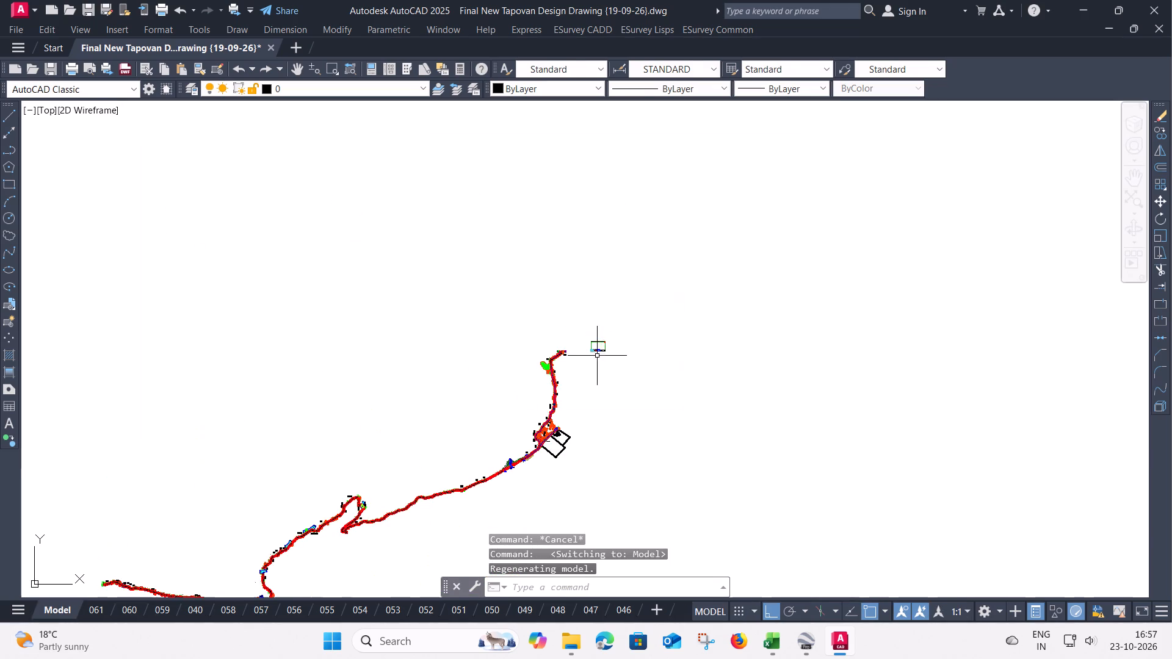
{"action": "scroll", "coordinate": [521, 418], "scroll_direction": "down", "scroll_amount": 2}
{"action": "middle_click_drag", "start_coordinate": [458, 489], "coordinate": [488, 436]}
{"action": "scroll", "coordinate": [479, 404], "scroll_direction": "up", "scroll_amount": 8}
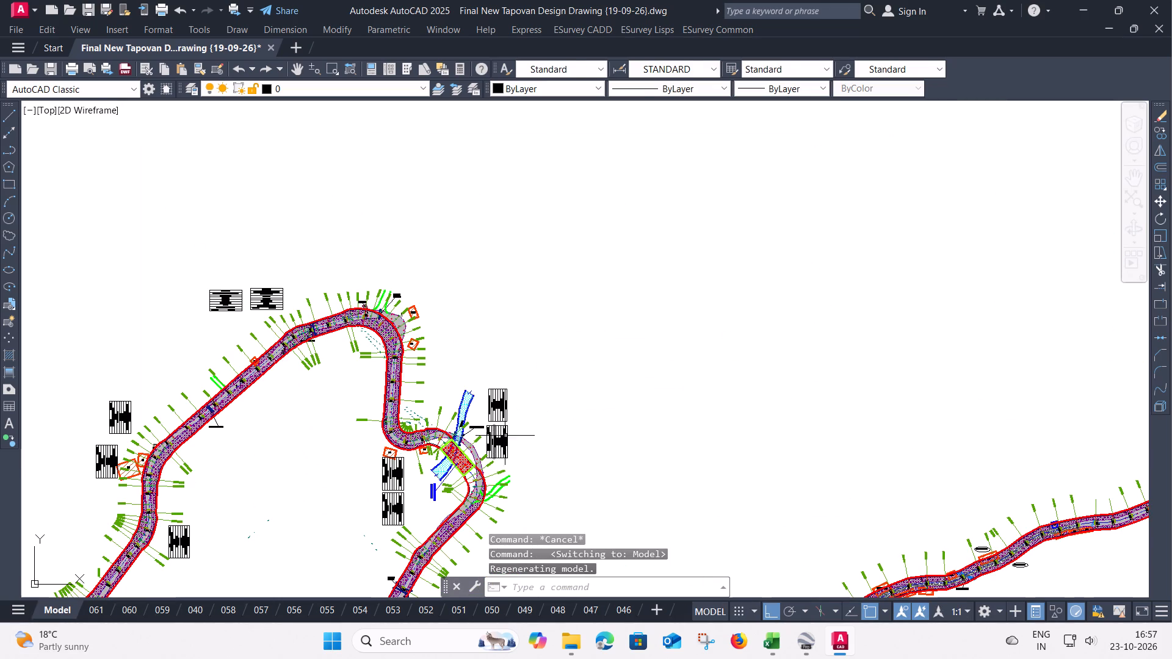
Close AutoCAD without saving changes to the Final New Tapovan Design Drawing (19-09-26).
{"action": "left_click", "coordinate": [1167, 2]}
{"action": "left_click", "coordinate": [626, 384]}
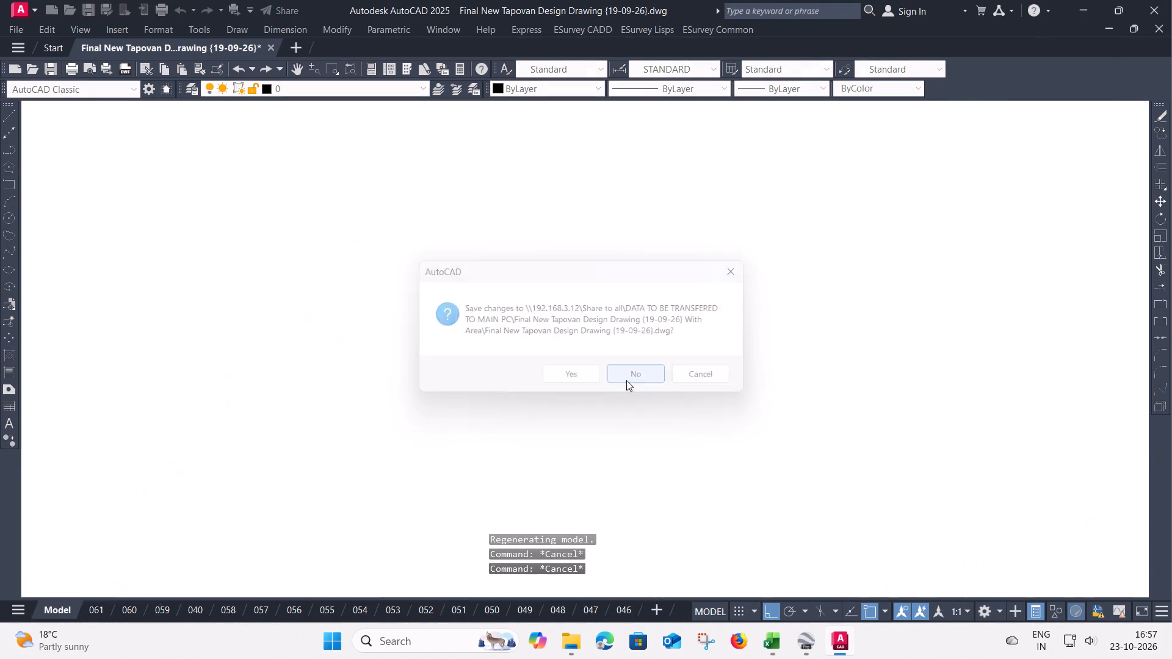
Copy the Final New Tapovan Design Drawing (19-09-26) With Area folder from the search results into the DHARAMSHALA DIVISION folder.
{"action": "left_click", "coordinate": [607, 52]}
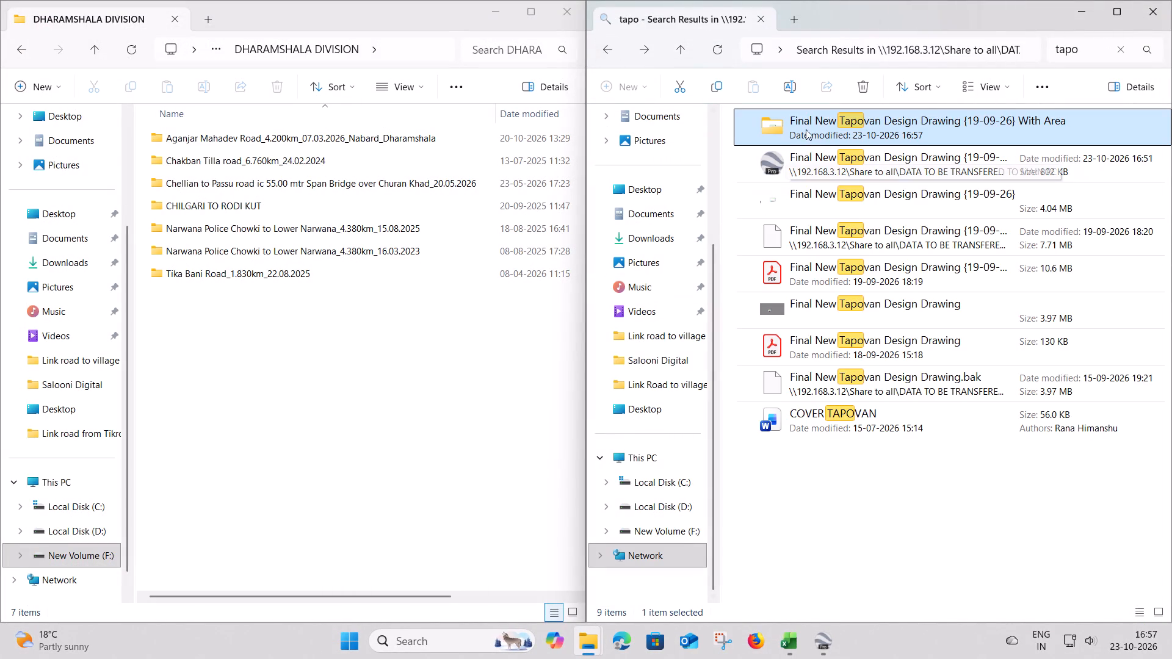
{"action": "left_click_drag", "start_coordinate": [820, 121], "coordinate": [369, 379]}
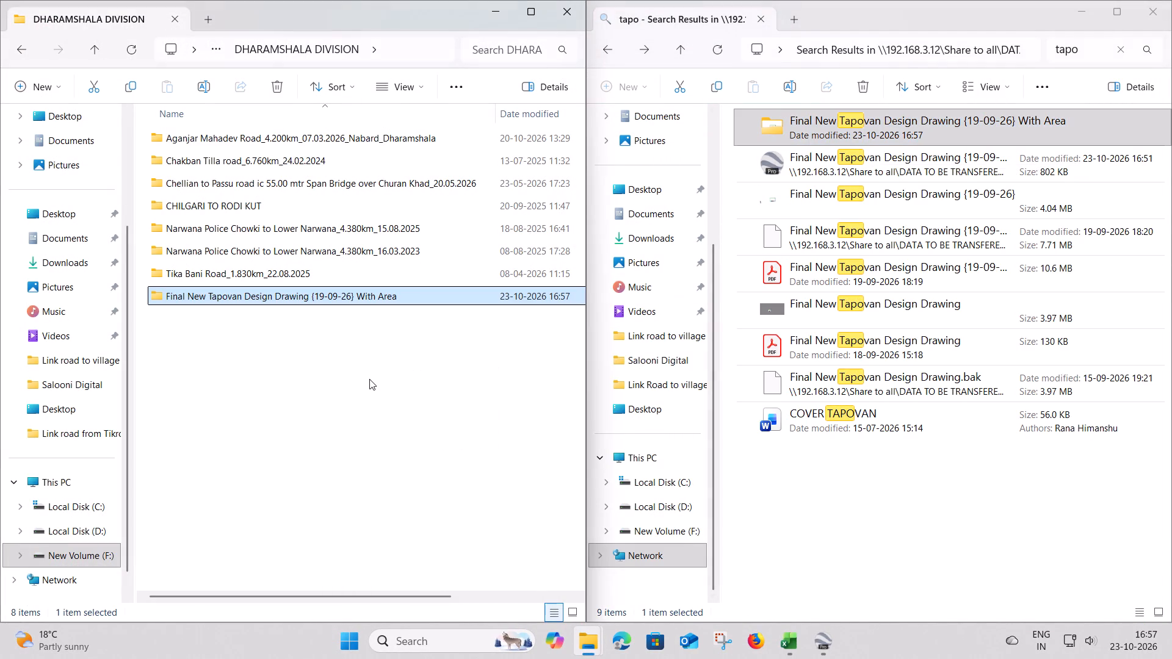
Copy the Final New Tapovan Design Drawing (19-09-26) KML file into the copied With Area folder.
{"action": "double_click", "coordinate": [437, 292]}
{"action": "left_click_drag", "start_coordinate": [784, 163], "coordinate": [565, 269]}
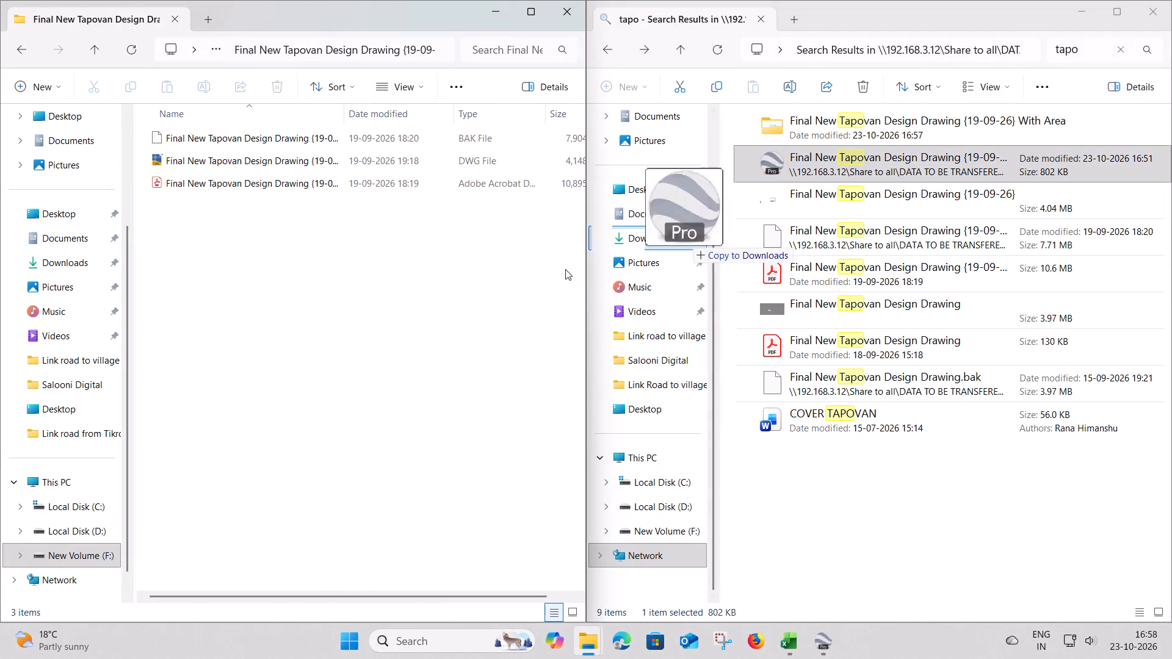
{"action": "left_click_drag", "start_coordinate": [565, 269], "coordinate": [389, 325]}
{"action": "left_click", "coordinate": [432, 260]}
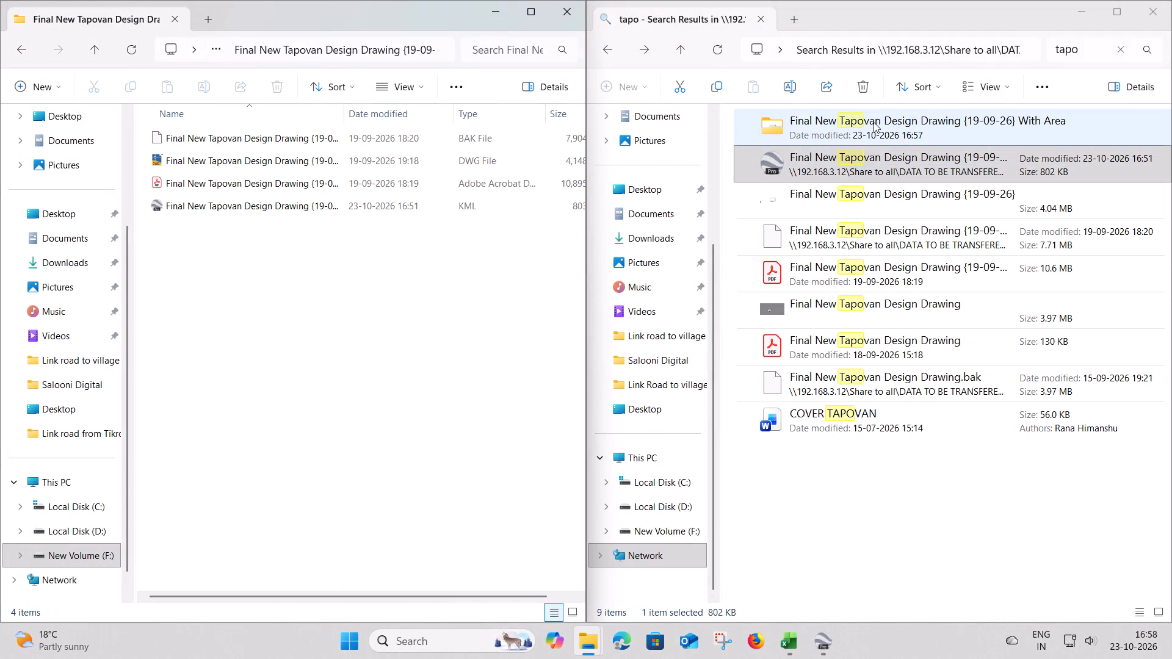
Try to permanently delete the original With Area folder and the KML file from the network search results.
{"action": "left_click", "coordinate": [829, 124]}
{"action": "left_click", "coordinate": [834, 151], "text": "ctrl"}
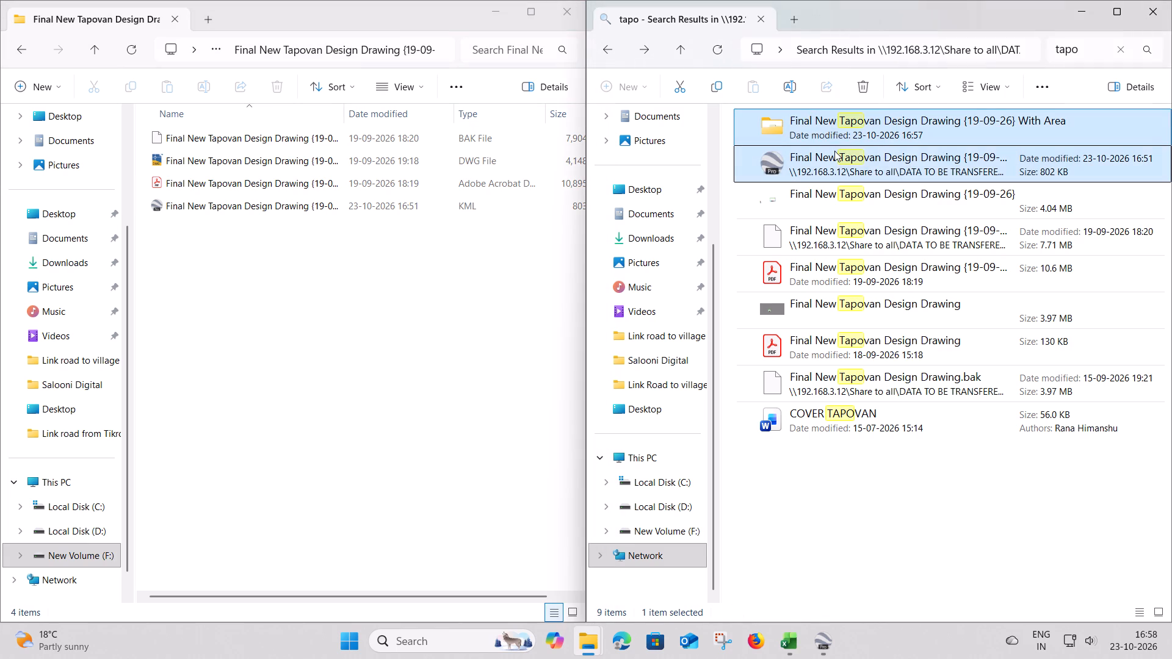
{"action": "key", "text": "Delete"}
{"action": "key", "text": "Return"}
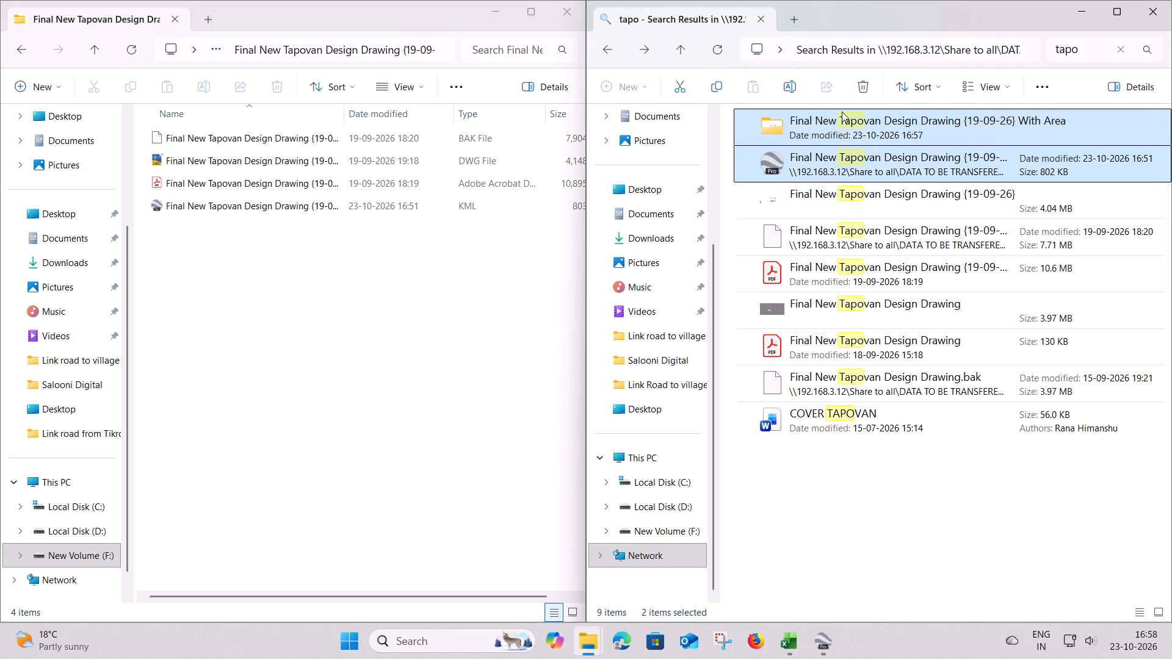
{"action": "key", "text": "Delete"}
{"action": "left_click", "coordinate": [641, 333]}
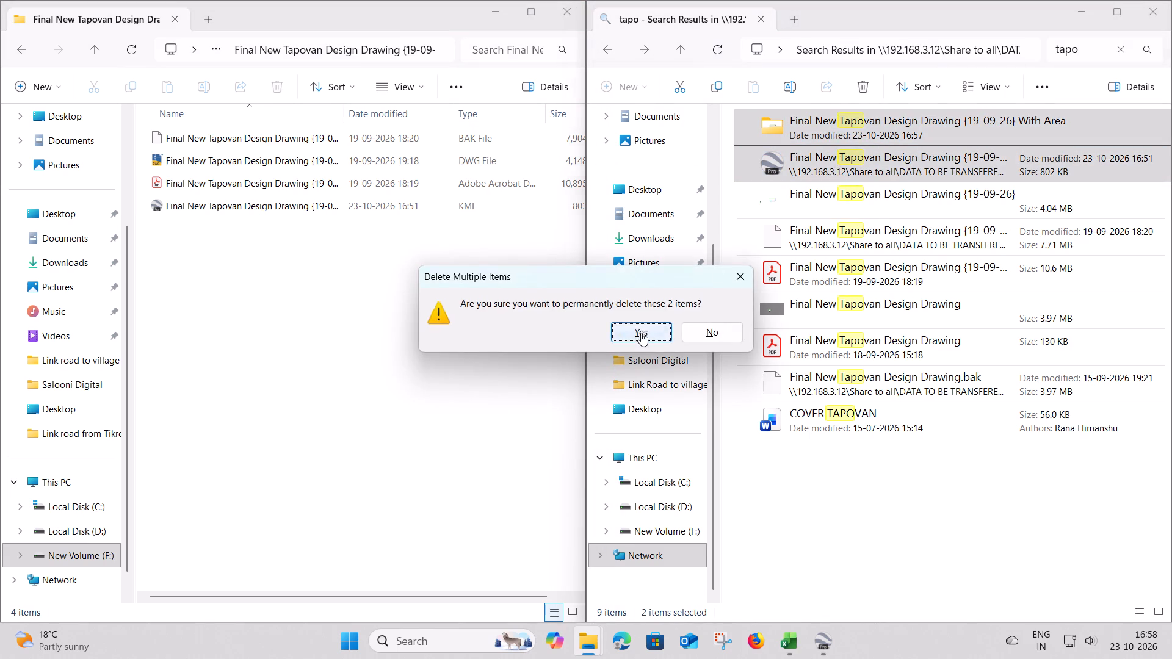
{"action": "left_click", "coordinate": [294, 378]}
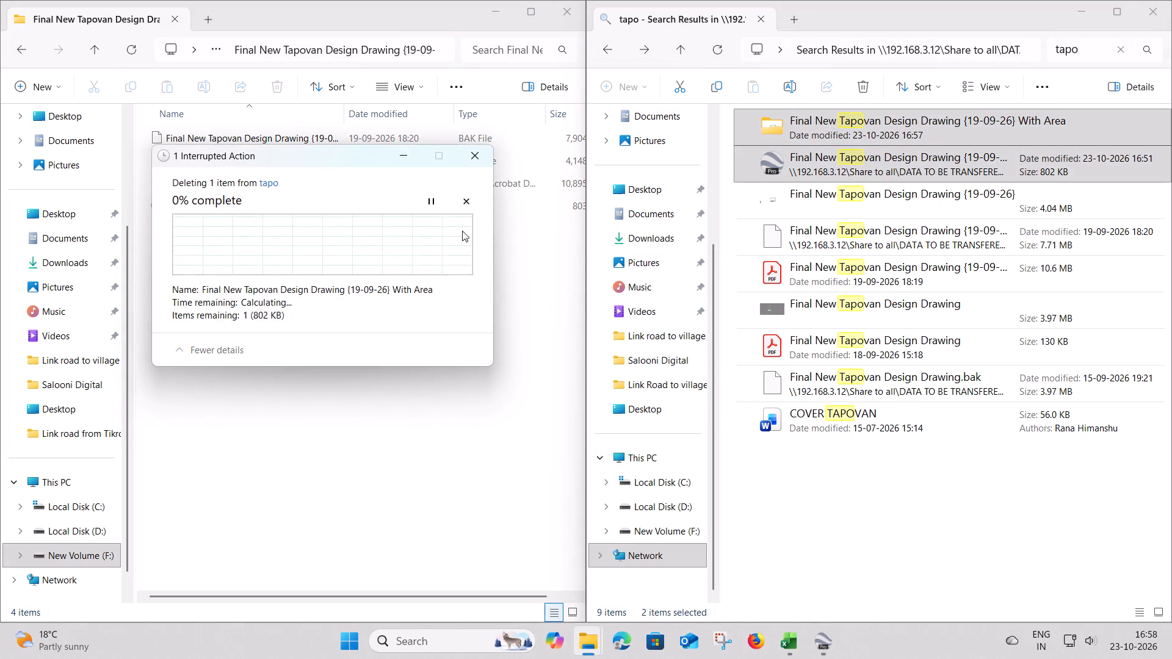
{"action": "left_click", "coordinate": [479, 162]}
Close both file windows, the network search results and the copied Tapovan folder.
{"action": "left_click", "coordinate": [883, 254]}
{"action": "left_click", "coordinate": [1171, 0]}
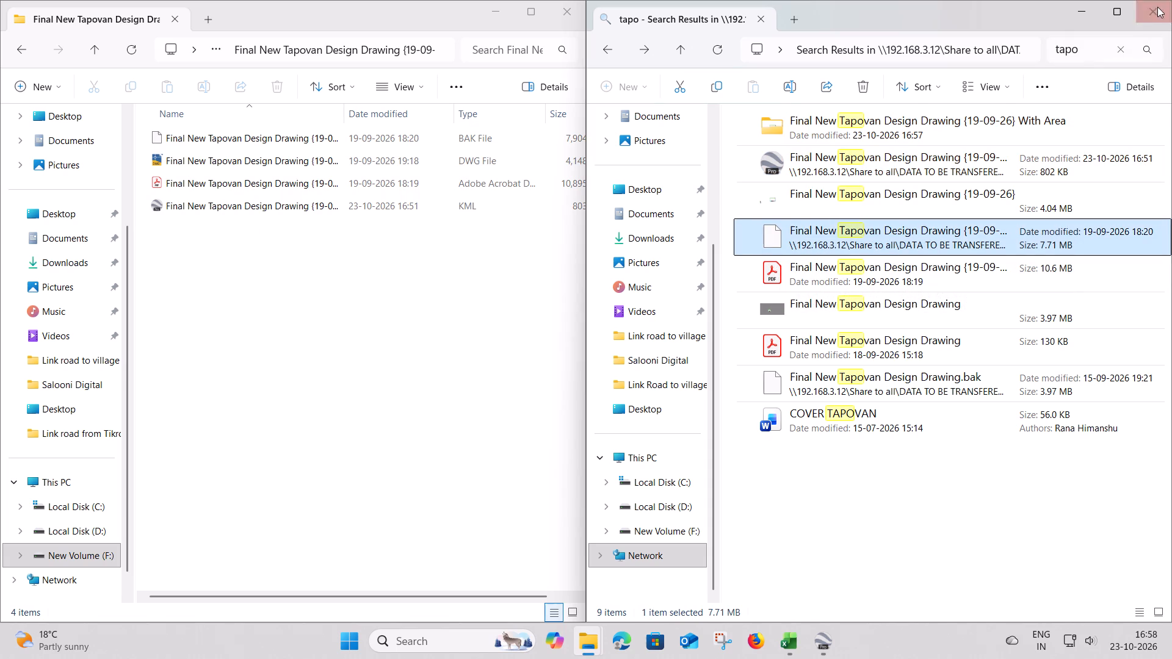
{"action": "left_click", "coordinate": [1170, 7]}
{"action": "left_click", "coordinate": [433, 262]}
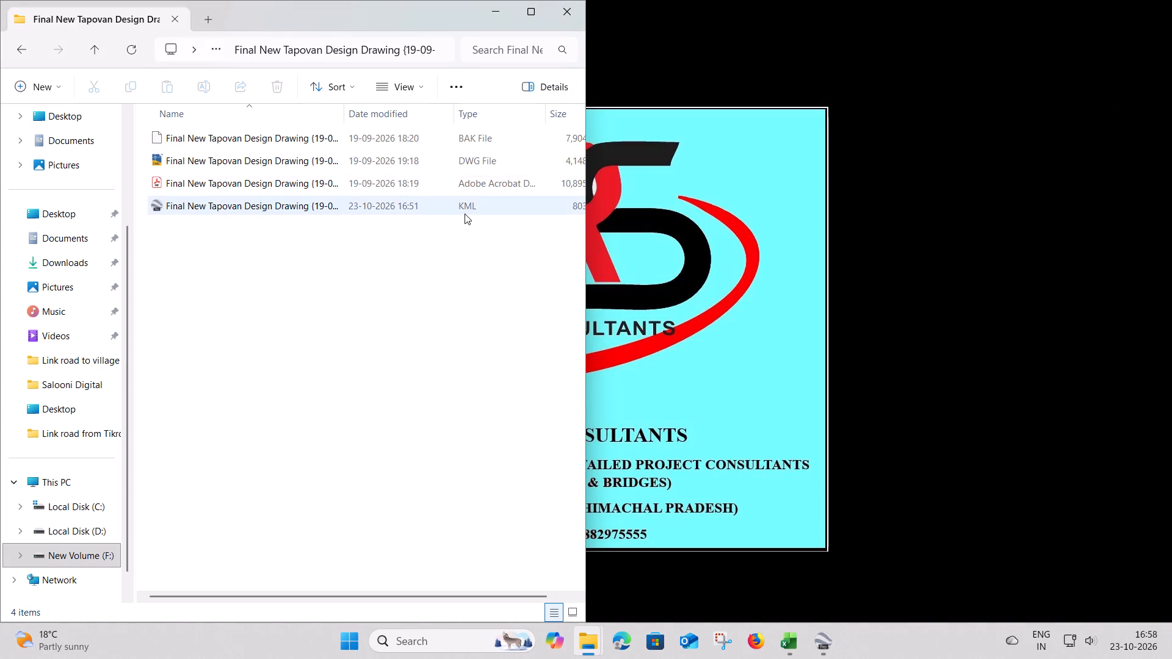
{"action": "left_click", "coordinate": [573, 12]}
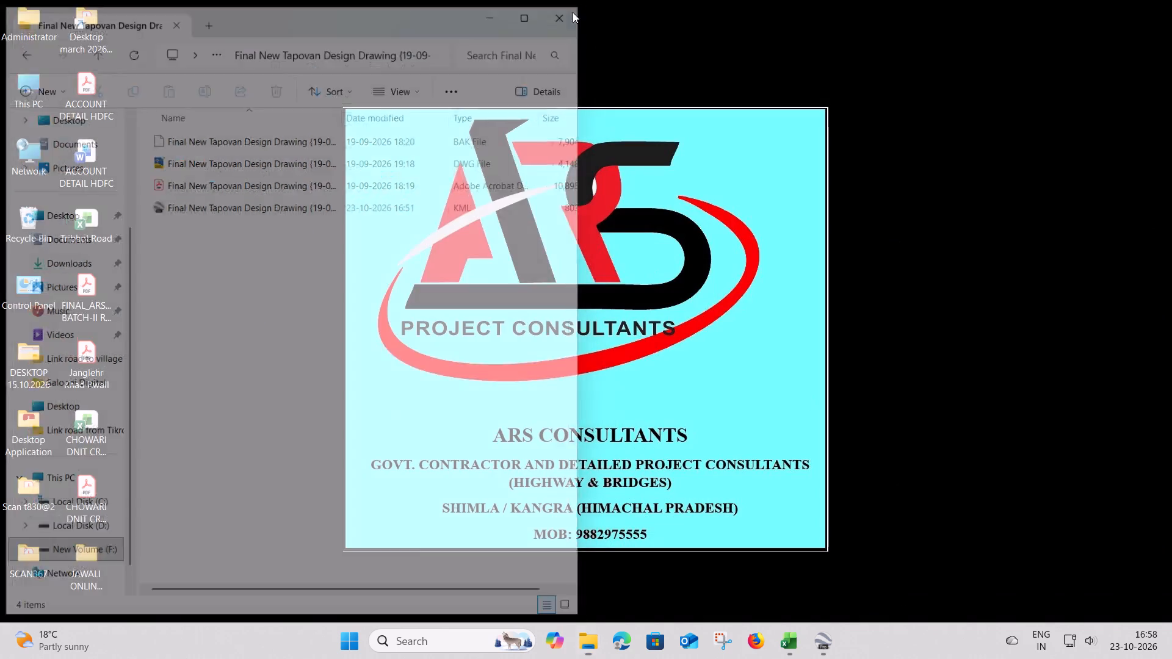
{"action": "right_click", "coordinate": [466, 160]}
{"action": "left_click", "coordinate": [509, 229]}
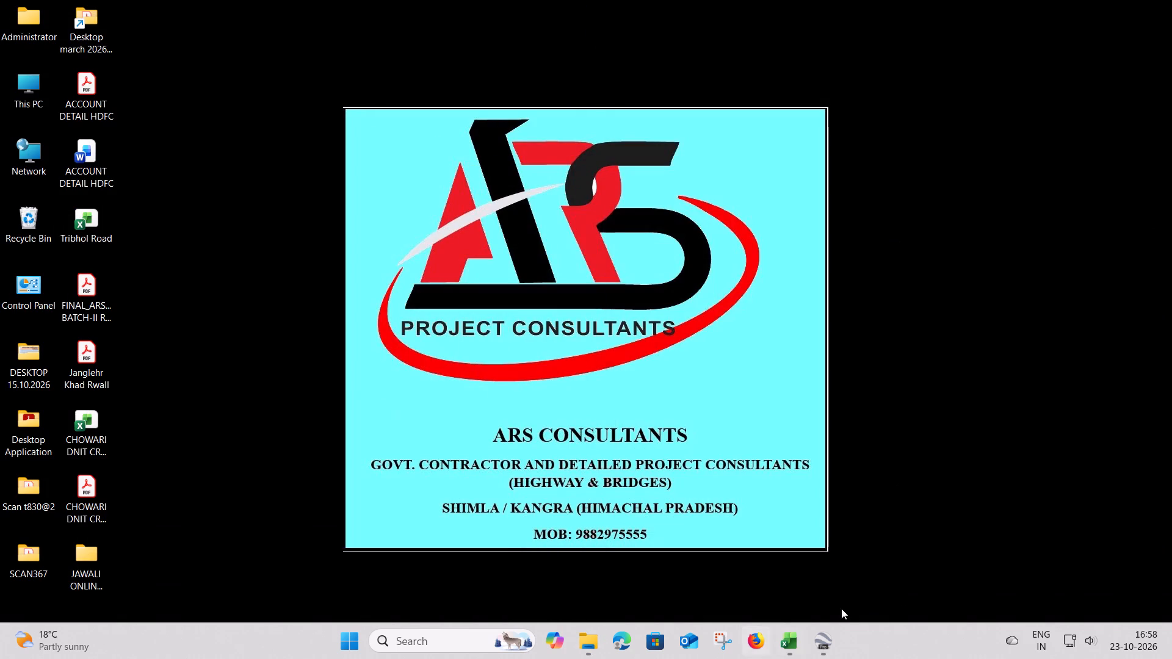
Switch to Google Earth showing the Tapovan design KML and close the program.
{"action": "left_click", "coordinate": [808, 650]}
{"action": "middle_click_drag", "start_coordinate": [753, 449], "coordinate": [742, 218]}
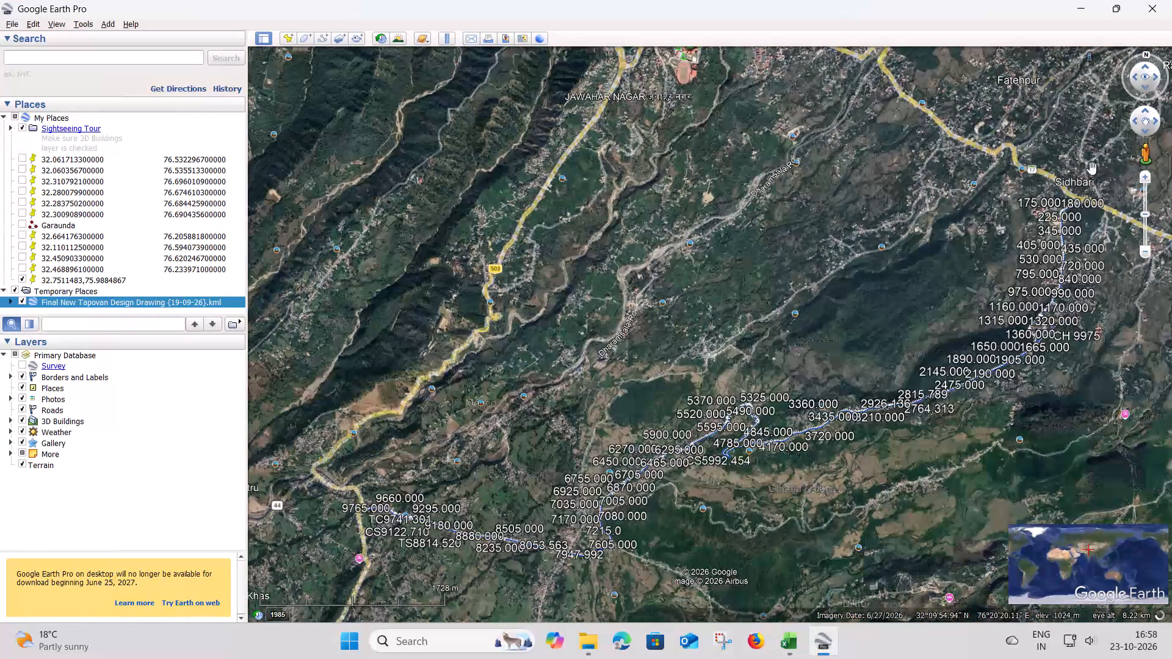
{"action": "left_click", "coordinate": [1171, 0]}
{"action": "left_click", "coordinate": [652, 331]}
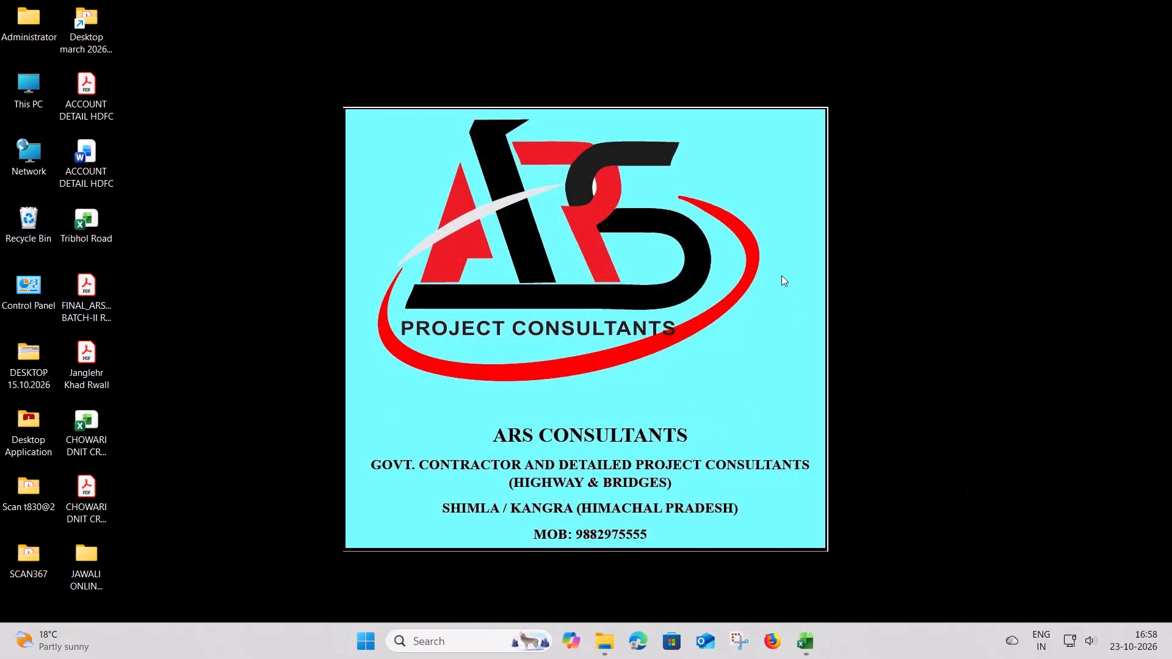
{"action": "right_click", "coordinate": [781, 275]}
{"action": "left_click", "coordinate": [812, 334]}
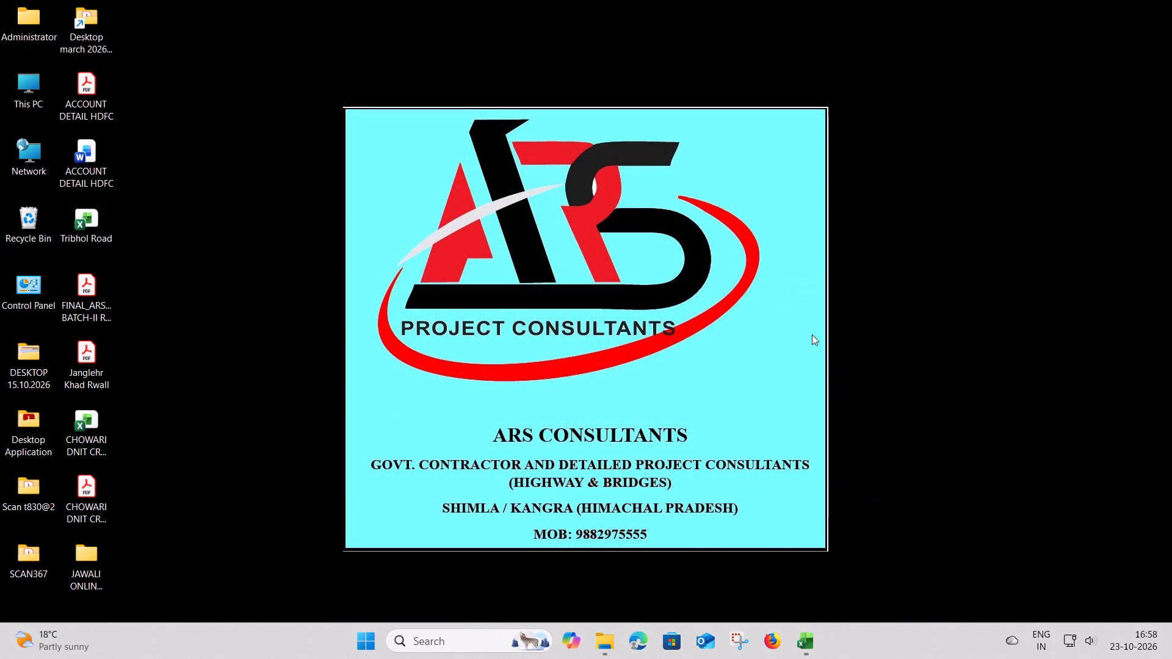
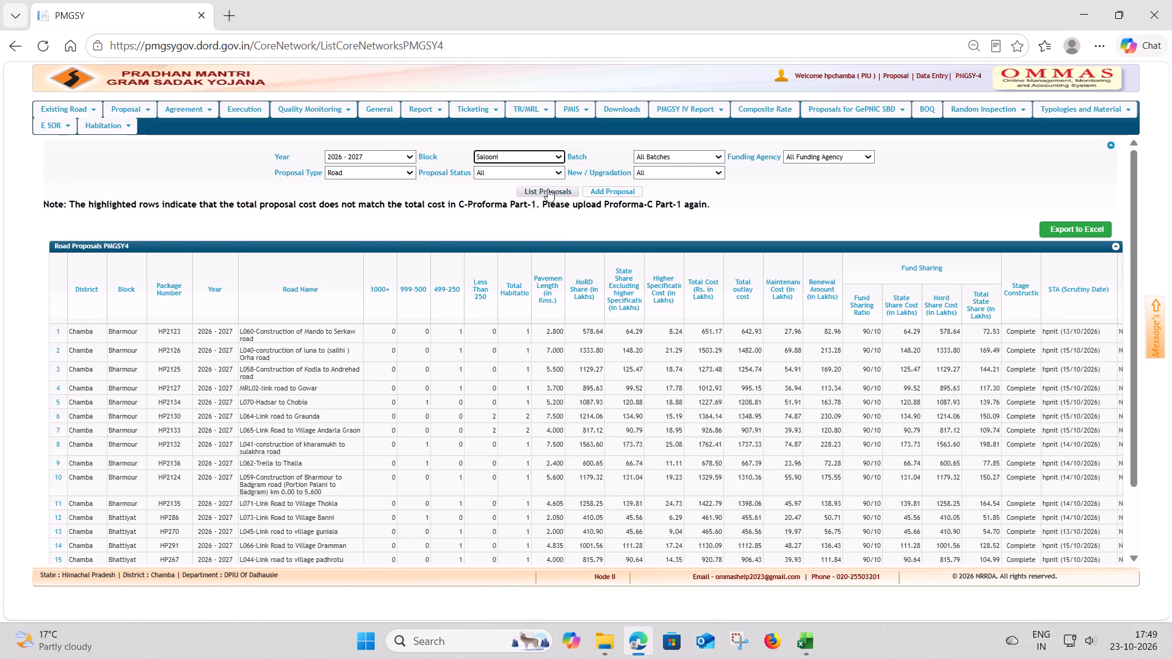
List the 2026-2027 road proposals for Salooni block and go through both pages of results.
{"action": "left_click", "coordinate": [550, 192]}
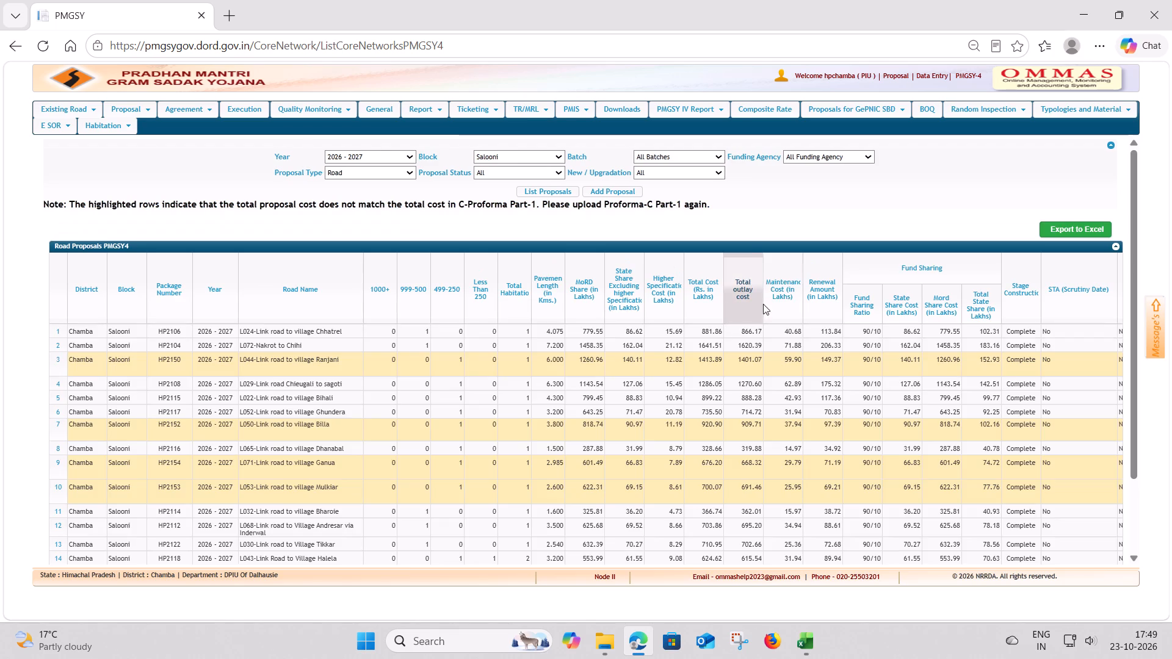
{"action": "scroll", "coordinate": [714, 386], "scroll_direction": "down", "scroll_amount": 5}
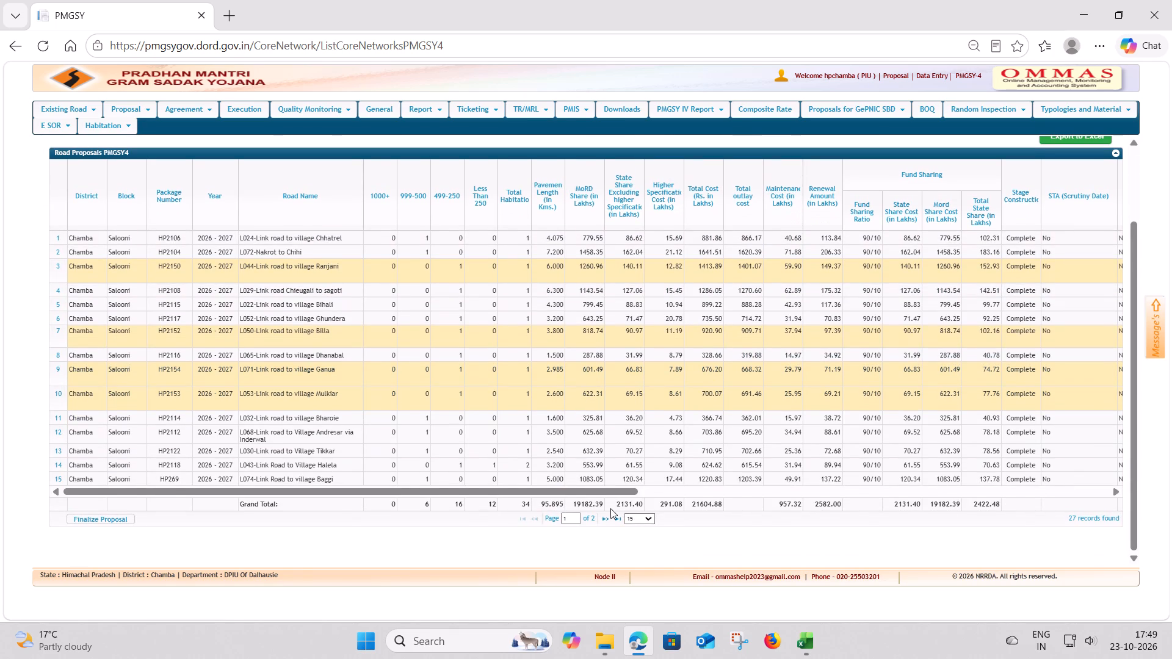
{"action": "left_click", "coordinate": [604, 520]}
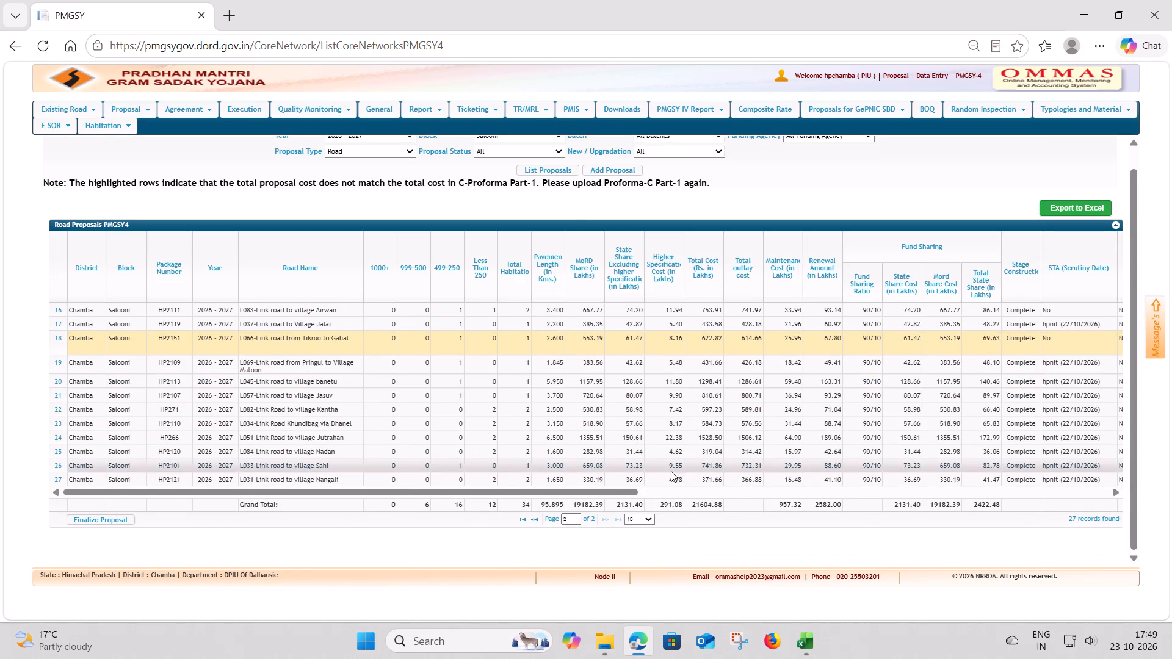
List the 2026-2027 road proposals for Pangi block.
{"action": "scroll", "coordinate": [458, 214], "scroll_direction": "up", "scroll_amount": 5}
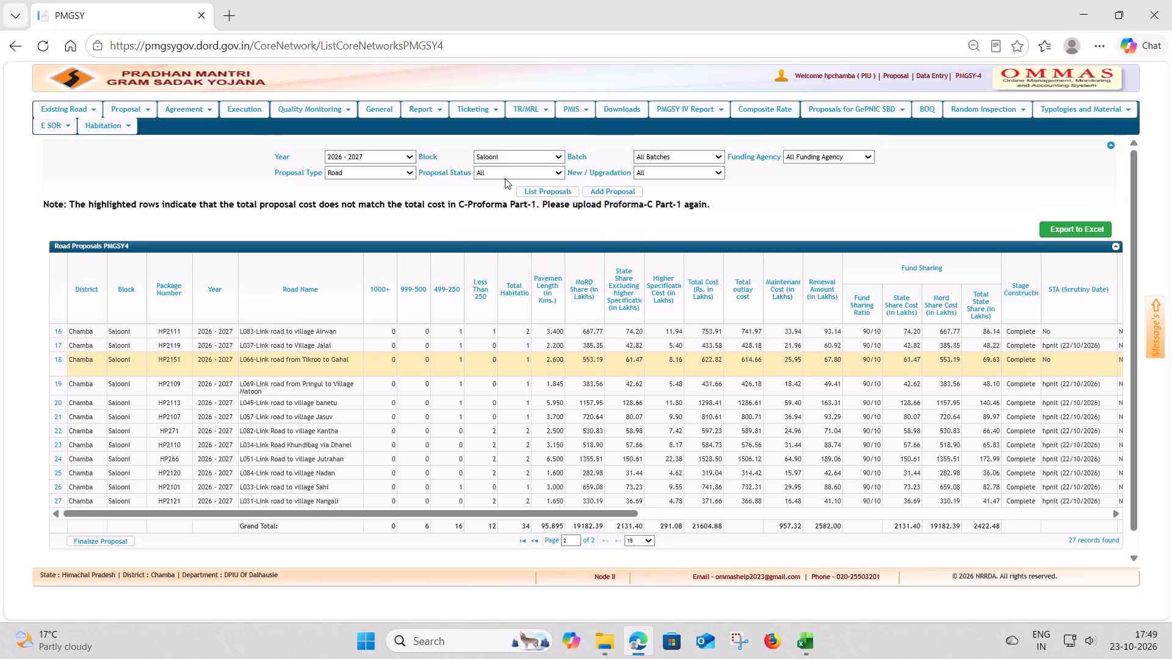
{"action": "left_click", "coordinate": [524, 158]}
{"action": "left_click", "coordinate": [504, 262]}
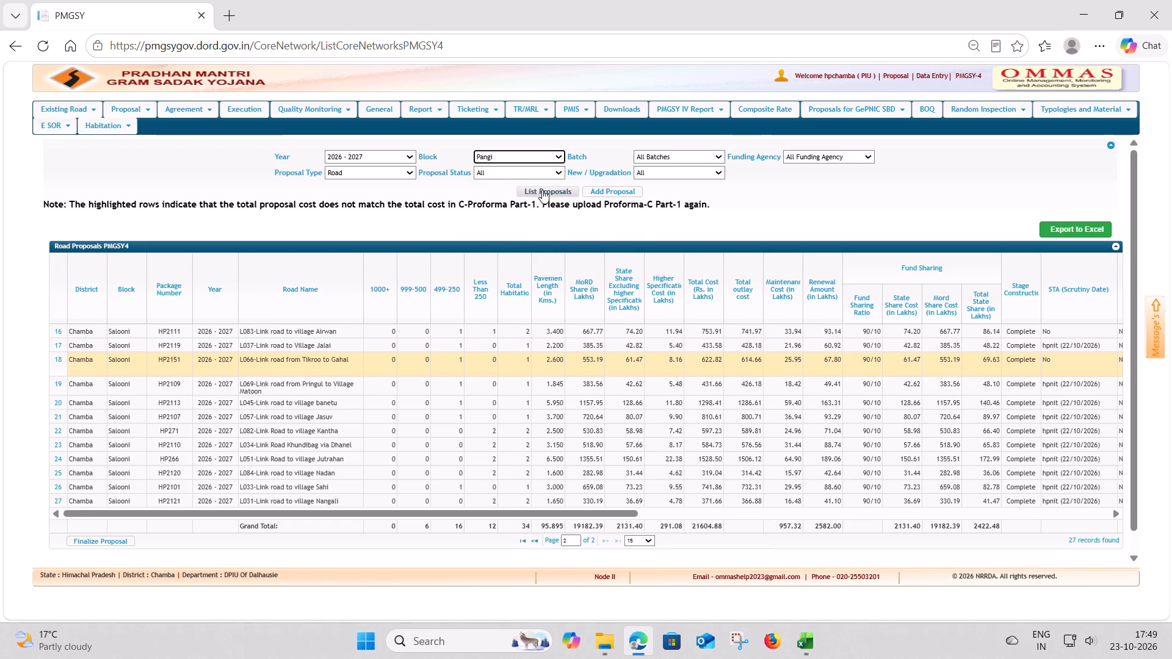
{"action": "left_click", "coordinate": [545, 189]}
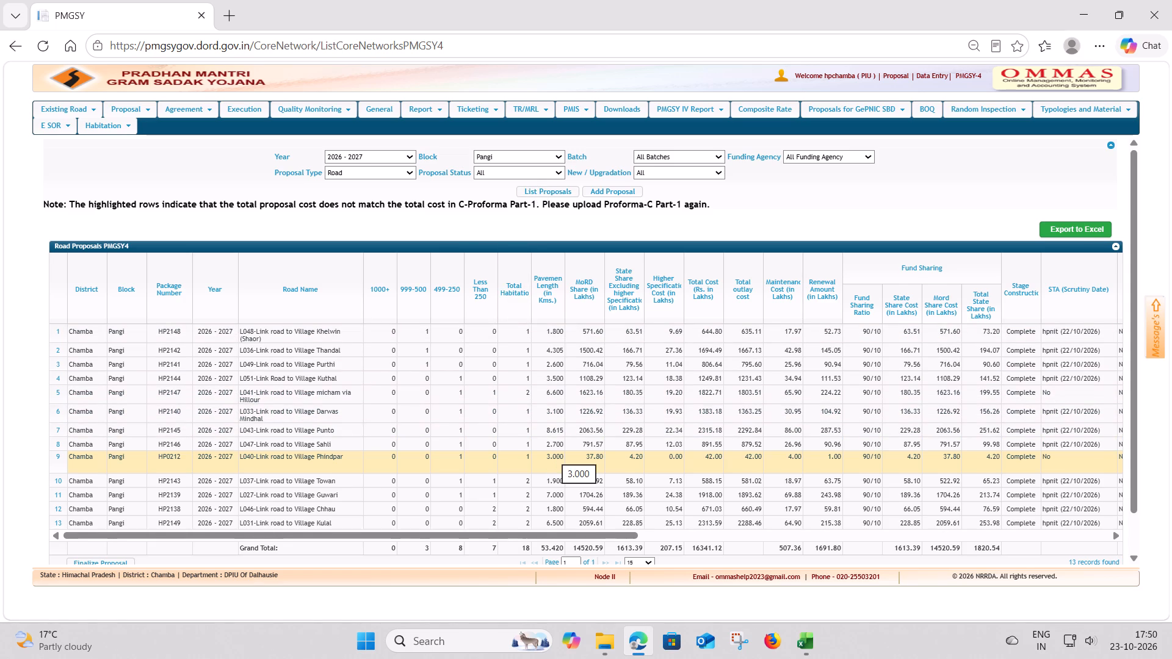
{"action": "scroll", "coordinate": [554, 453], "scroll_direction": "down", "scroll_amount": 2}
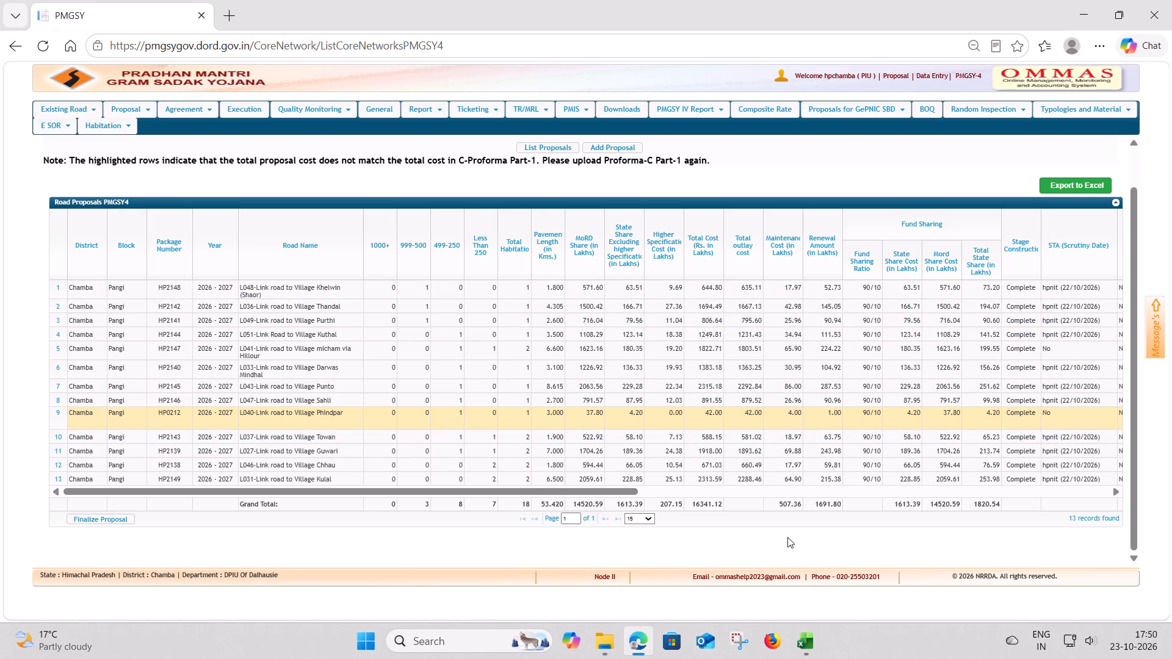
{"action": "left_click_drag", "start_coordinate": [617, 489], "coordinate": [1027, 478]}
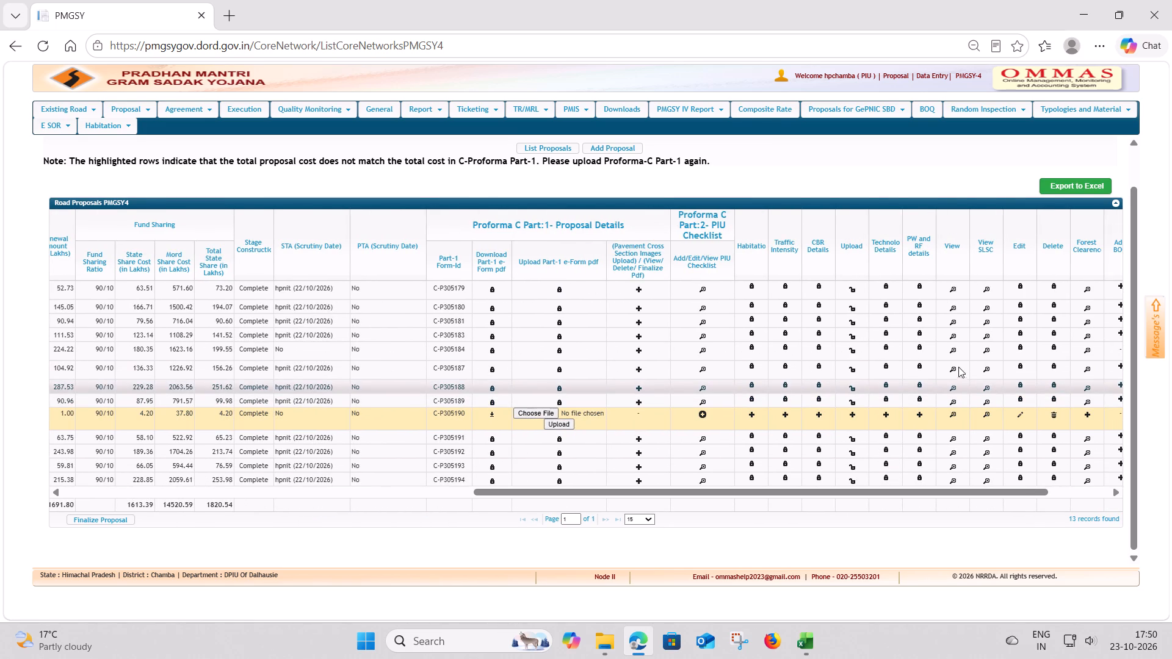
{"action": "left_click", "coordinate": [953, 349]}
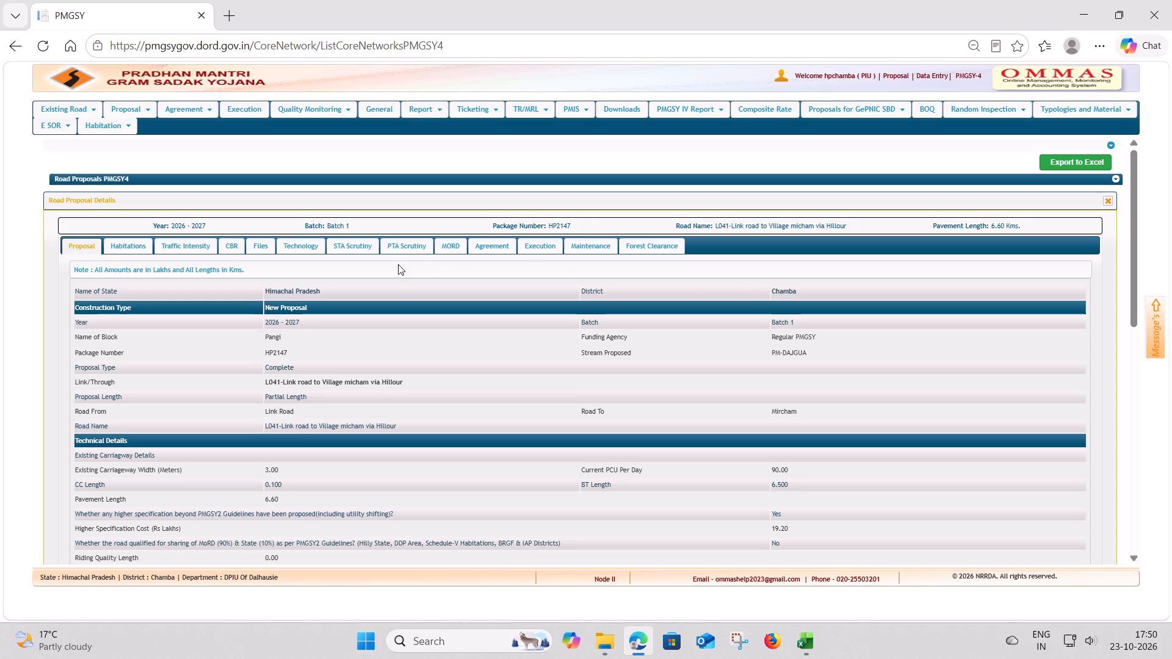
{"action": "left_click", "coordinate": [258, 250]}
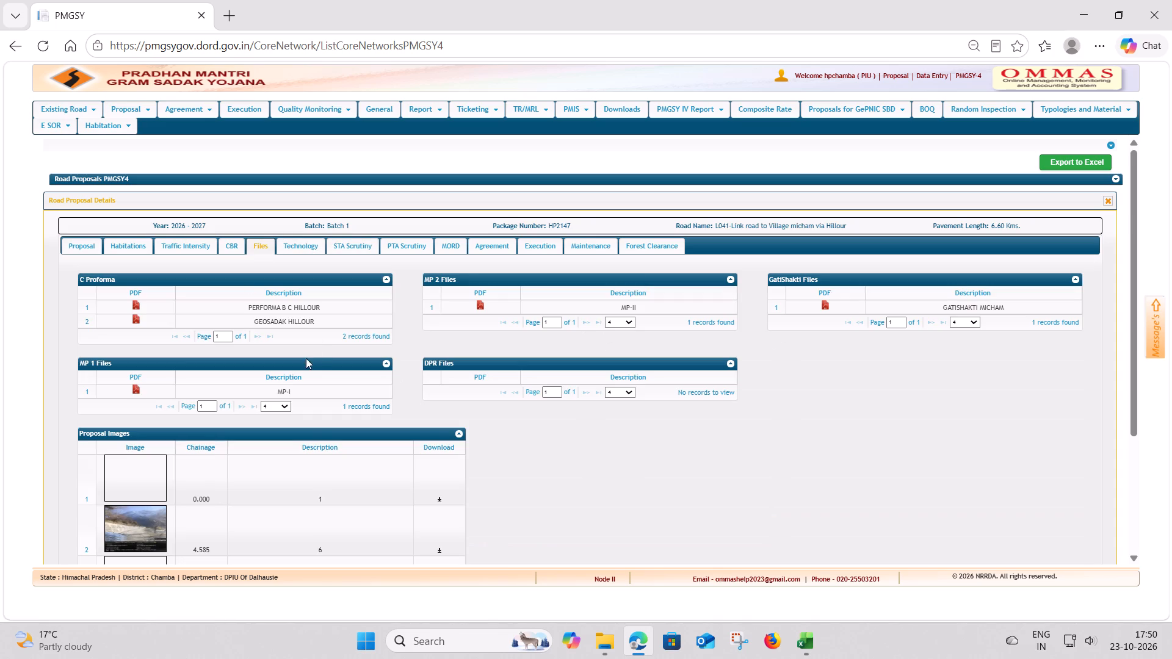
{"action": "left_click", "coordinate": [136, 303]}
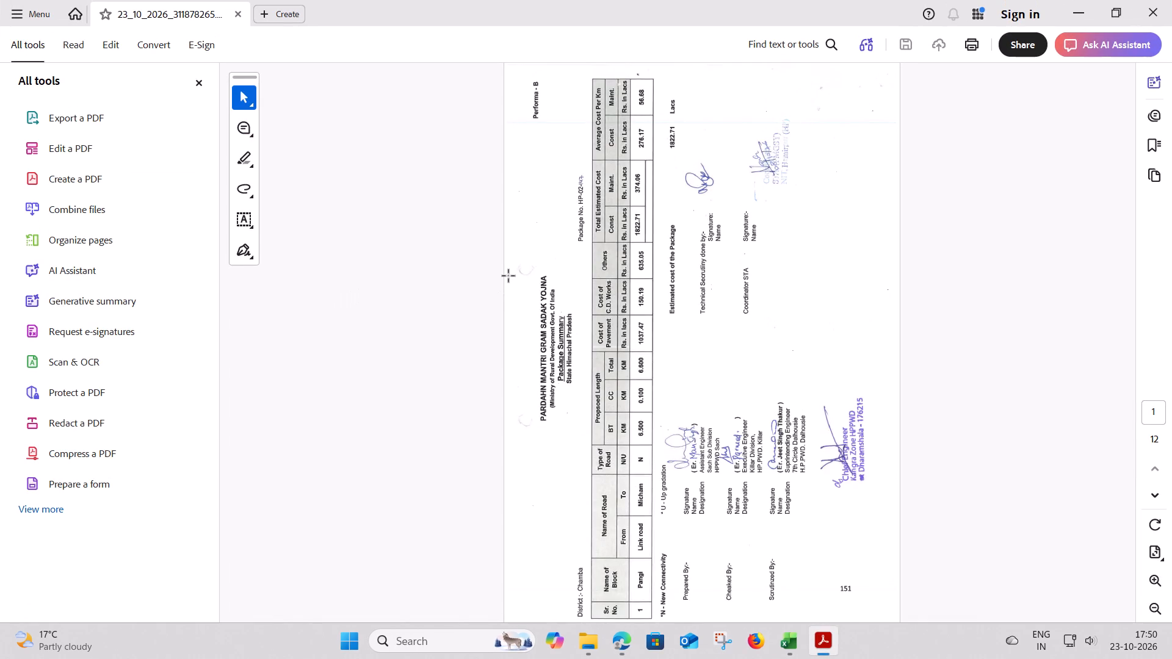
{"action": "left_click", "coordinate": [1156, 11]}
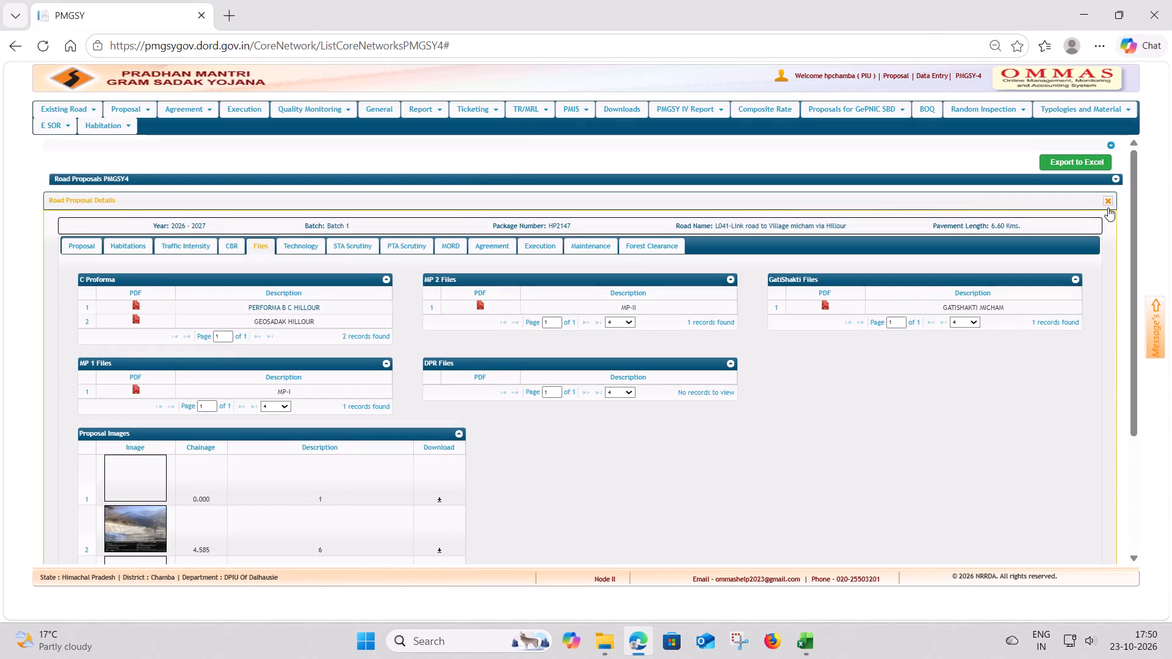
{"action": "left_click", "coordinate": [1108, 202]}
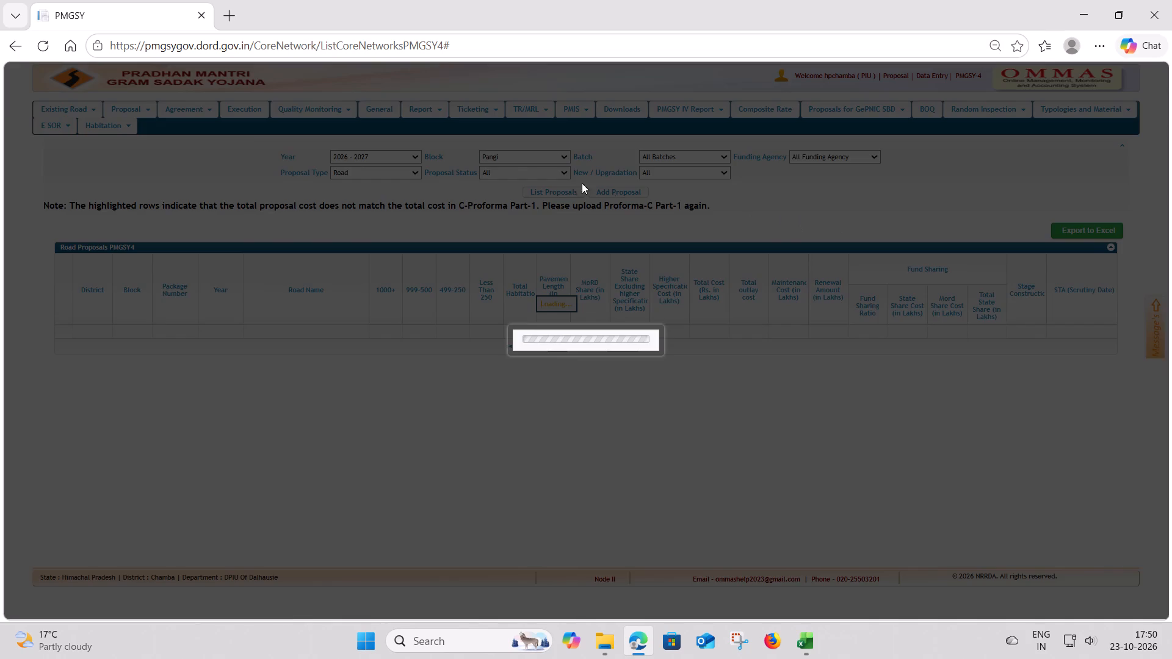
List the 2026-2027 road proposals for Salooni block again.
{"action": "left_click", "coordinate": [527, 158]}
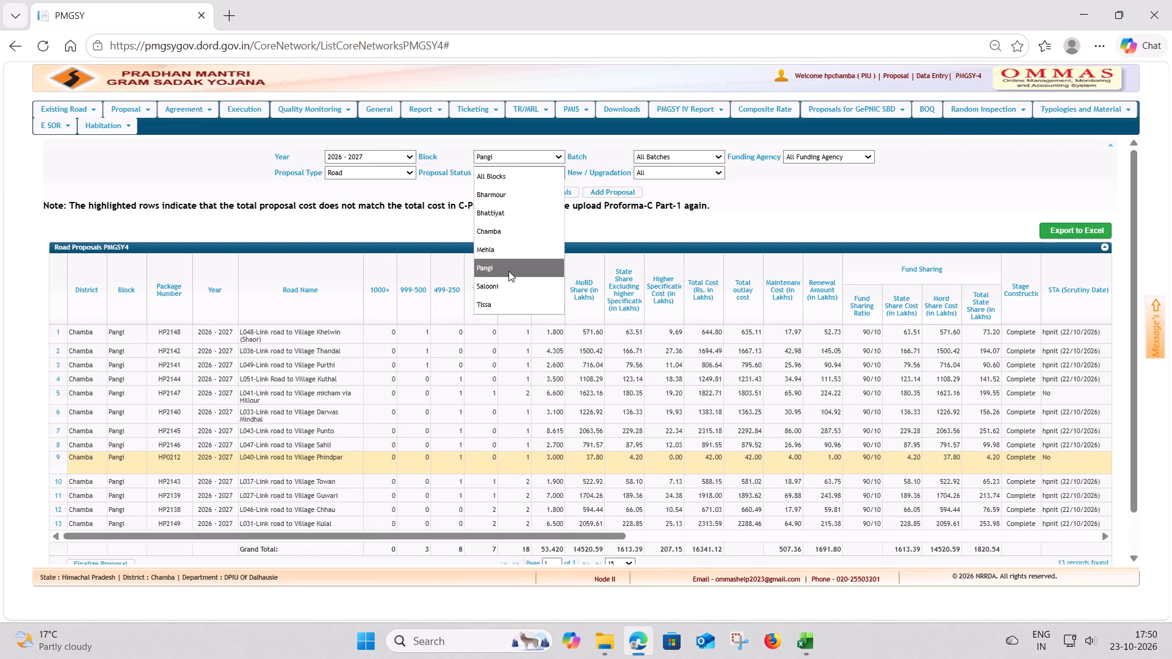
{"action": "left_click", "coordinate": [499, 287]}
{"action": "left_click", "coordinate": [530, 193]}
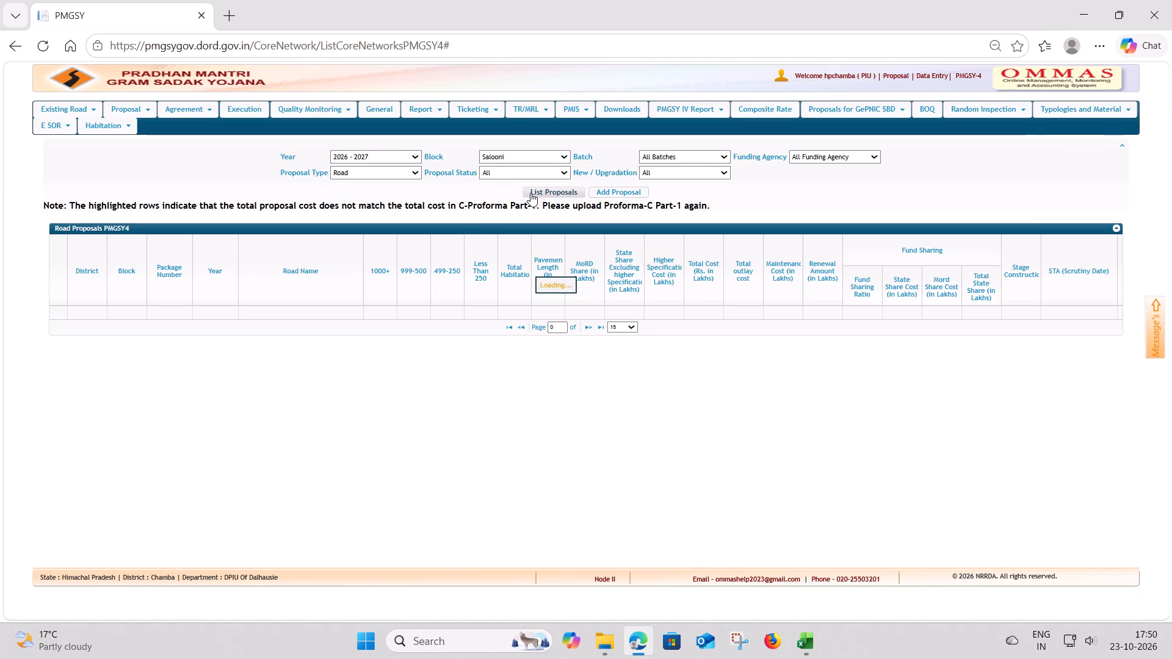
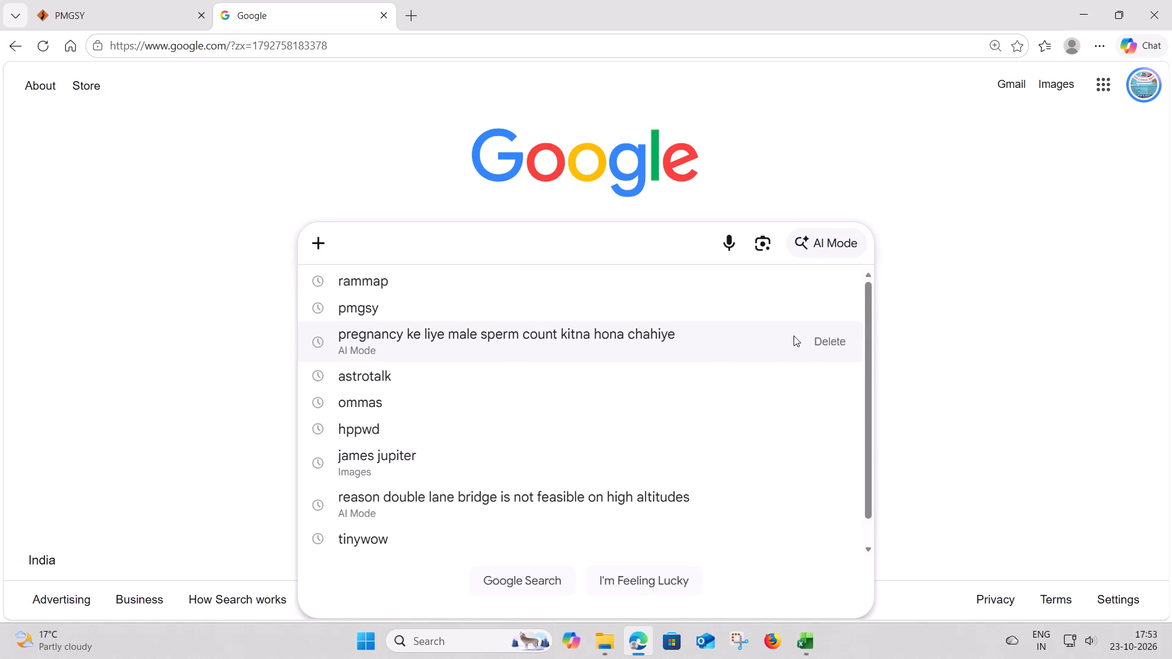
Remove the personal health, Suzuki scooty price, Himachal Pradesh Labarda head and phone number location tracker queries from Google's recent searches.
{"action": "left_click", "coordinate": [827, 340]}
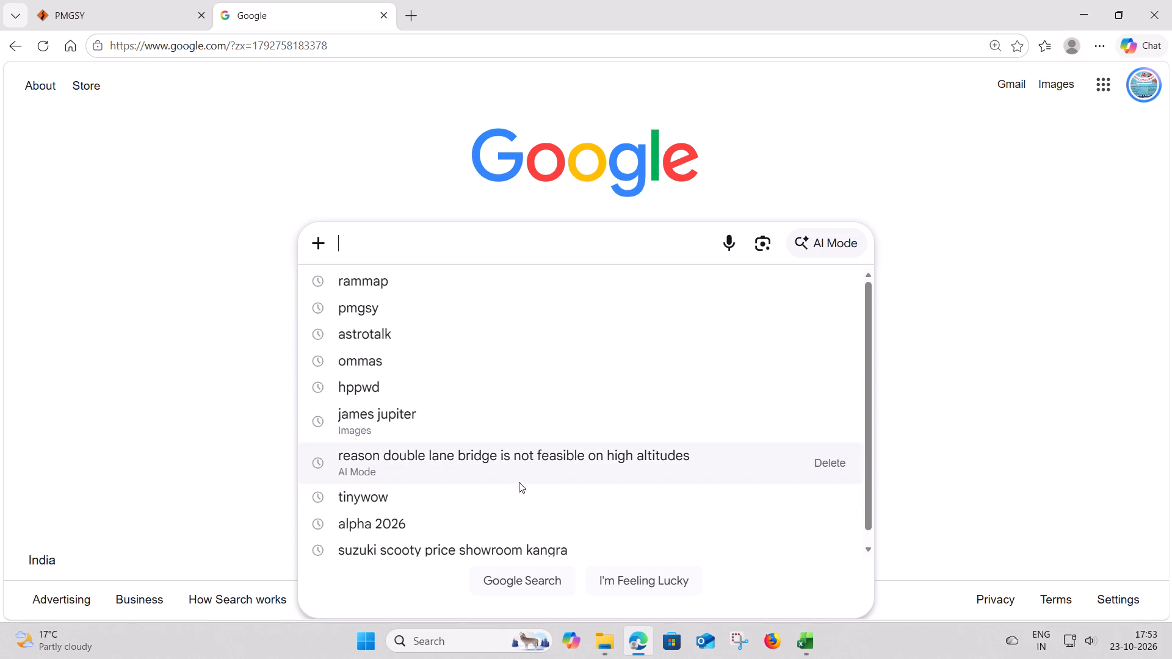
{"action": "scroll", "coordinate": [494, 489], "scroll_direction": "down", "scroll_amount": 1}
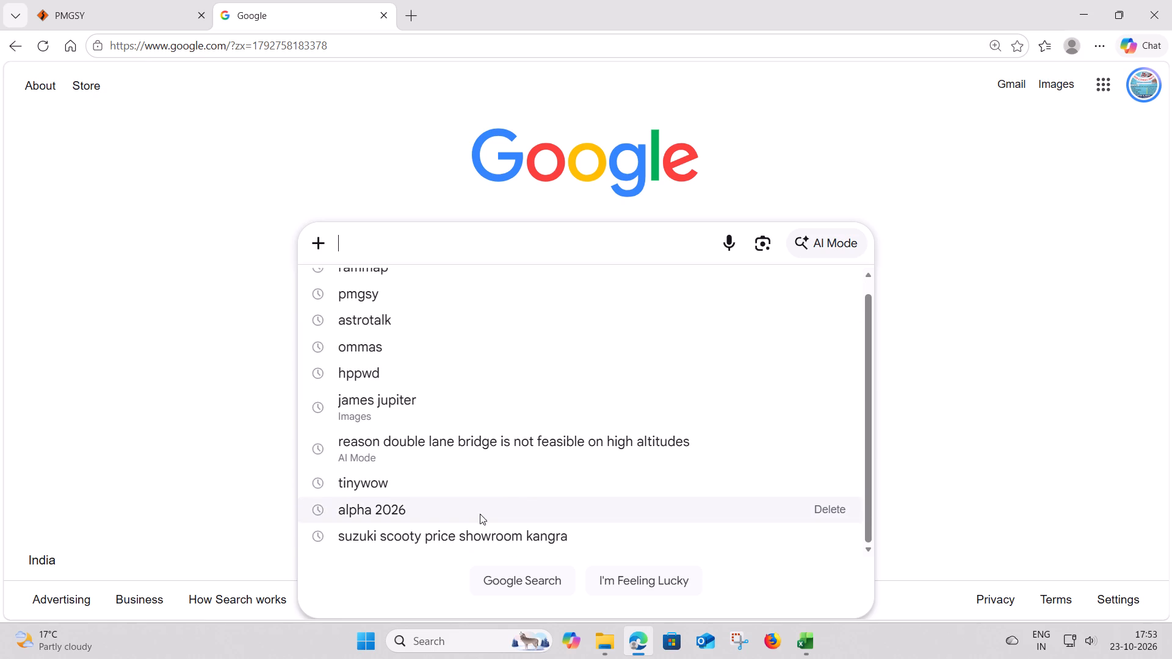
{"action": "left_click", "coordinate": [819, 538]}
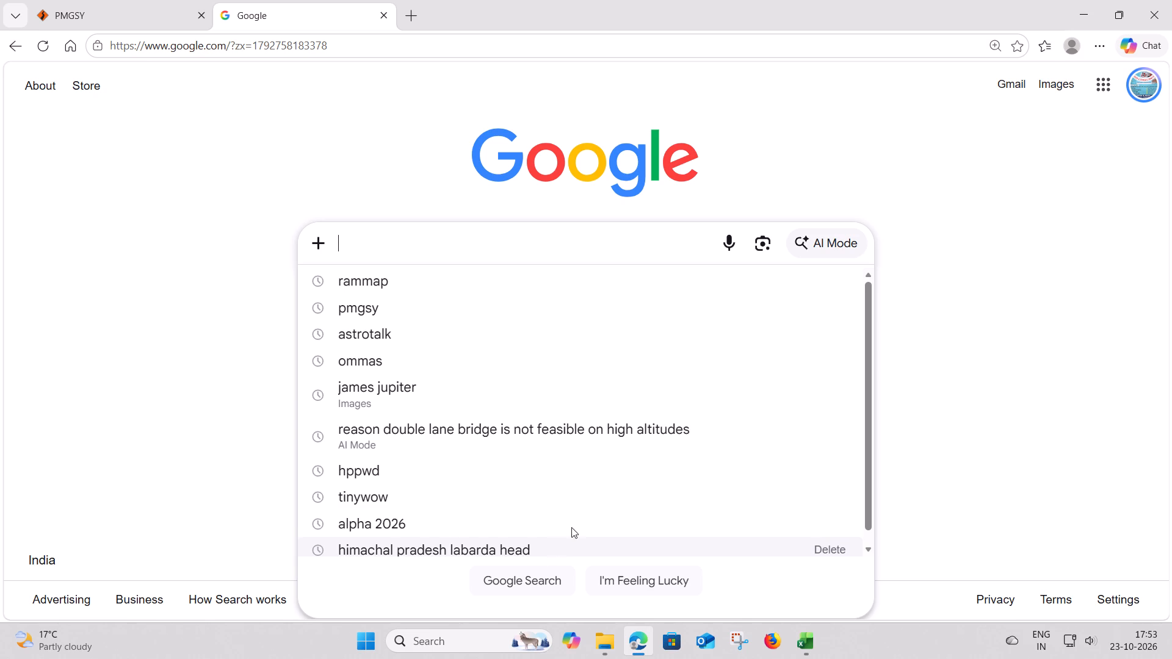
{"action": "scroll", "coordinate": [578, 512], "scroll_direction": "down", "scroll_amount": 3}
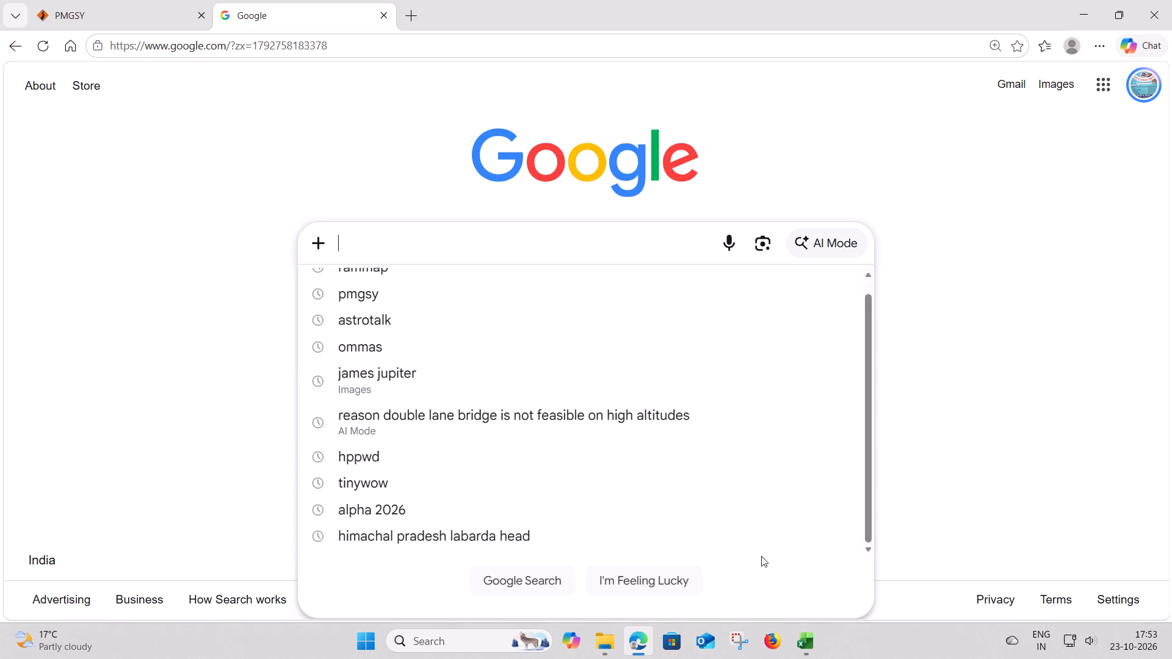
{"action": "left_click", "coordinate": [833, 535]}
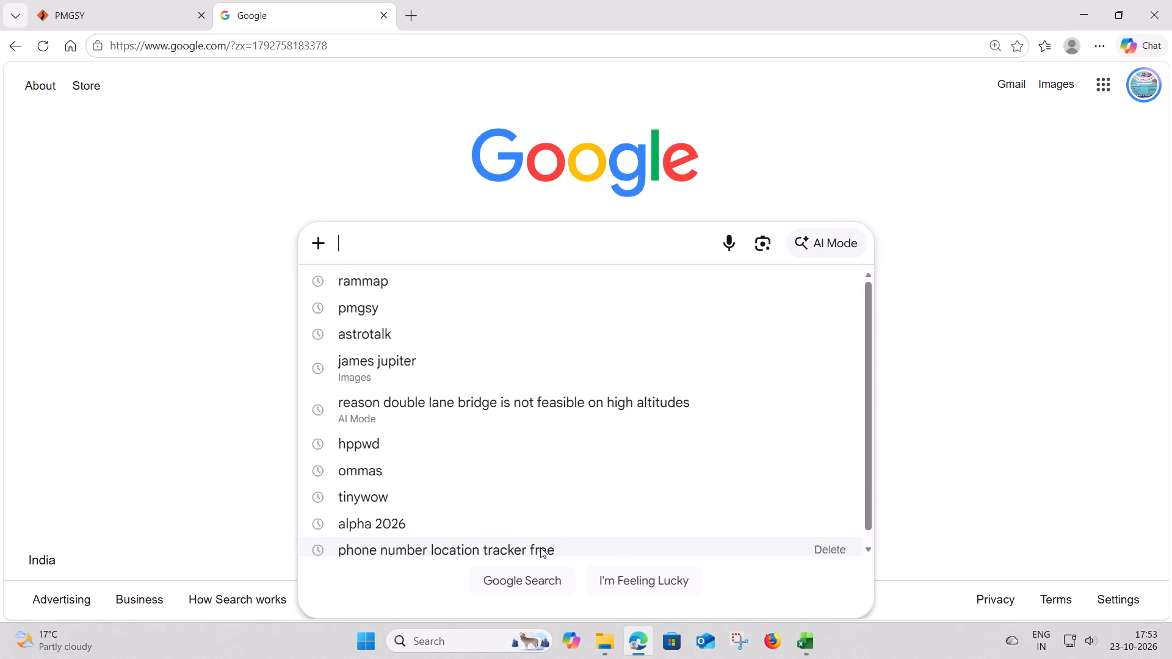
{"action": "scroll", "coordinate": [526, 505], "scroll_direction": "down", "scroll_amount": 2}
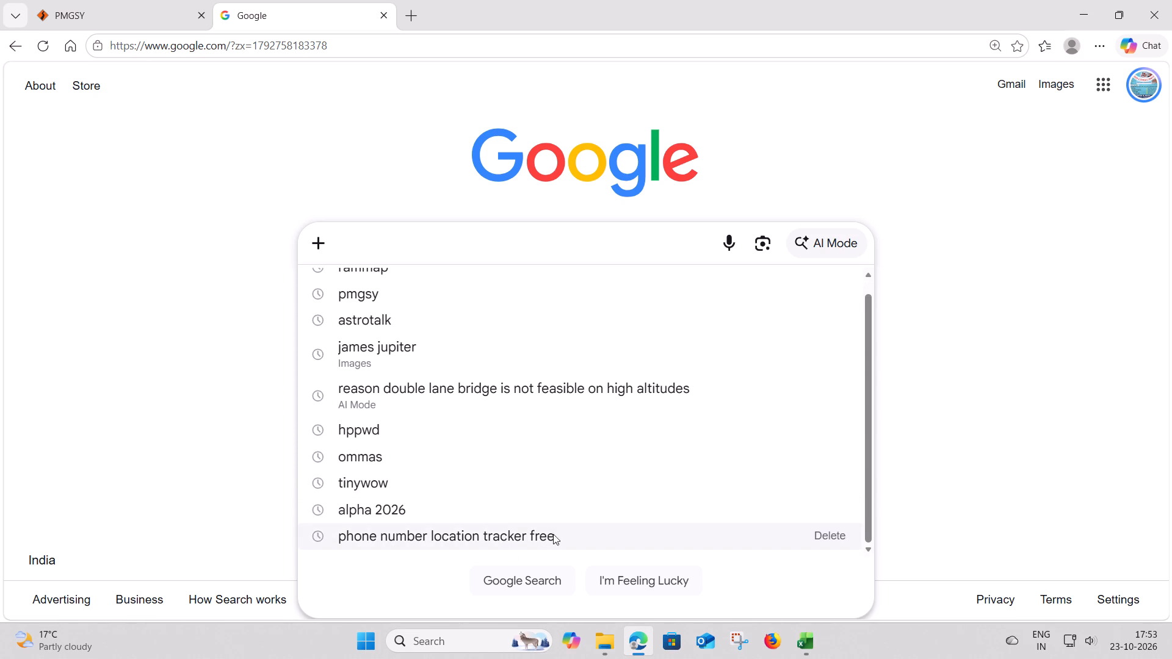
{"action": "left_click", "coordinate": [828, 536]}
Remove the alpha 2026, ramdev steel birta and labour wages rates queries from Google's recent searches.
{"action": "scroll", "coordinate": [519, 527], "scroll_direction": "down", "scroll_amount": 3}
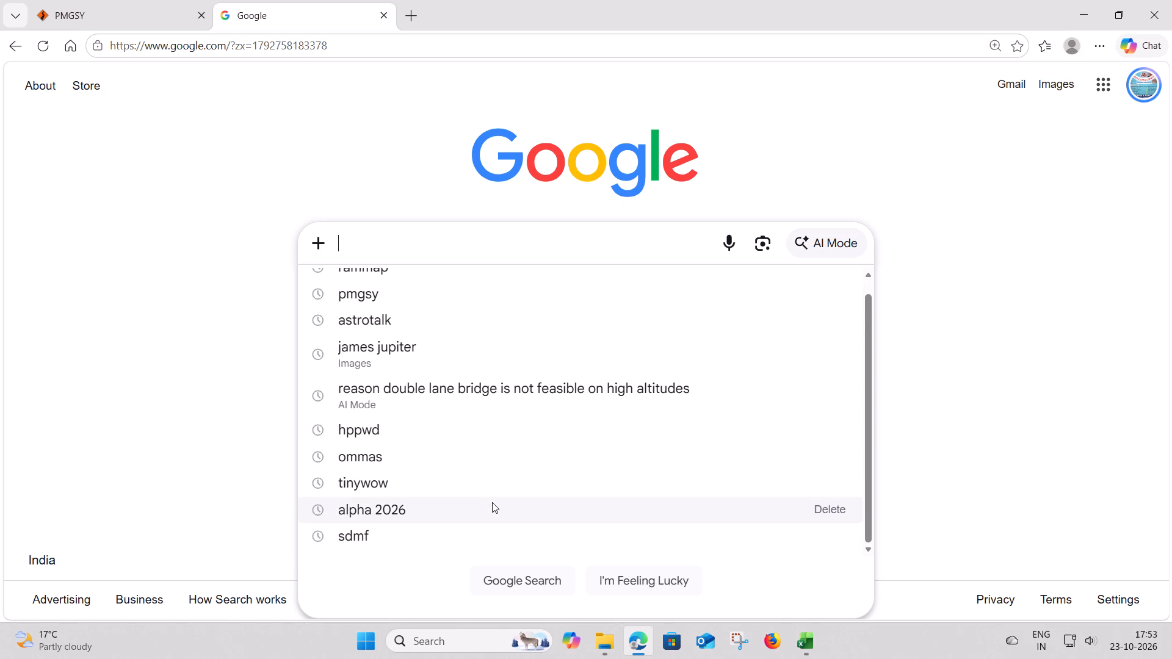
{"action": "left_click", "coordinate": [833, 510]}
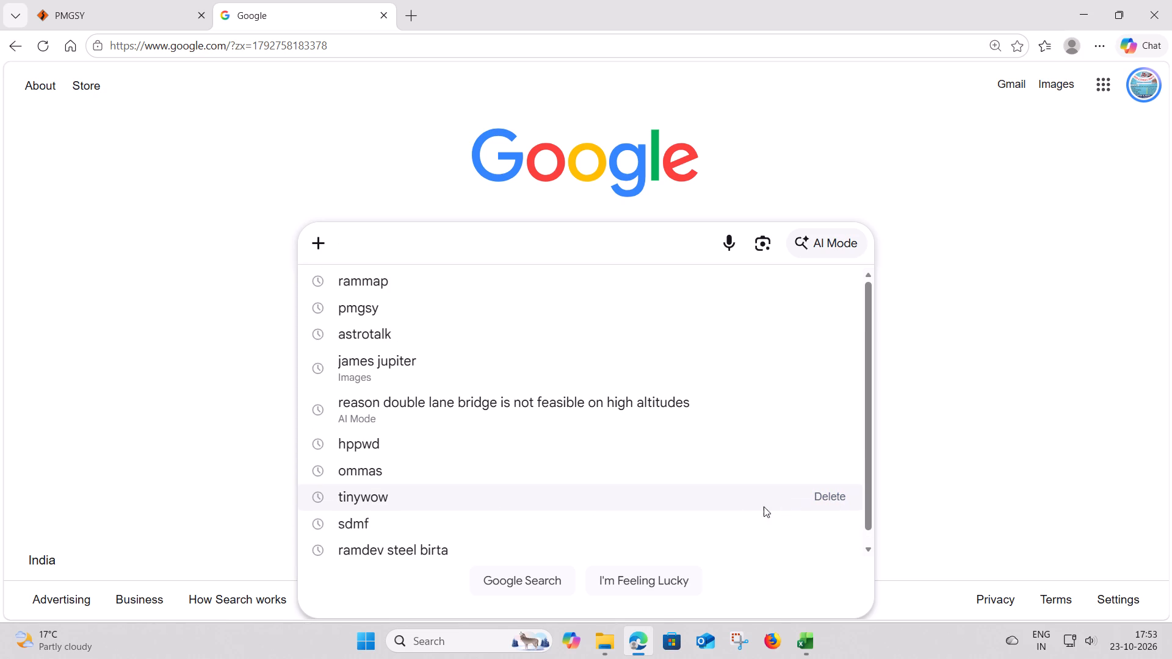
{"action": "scroll", "coordinate": [449, 494], "scroll_direction": "down", "scroll_amount": 5}
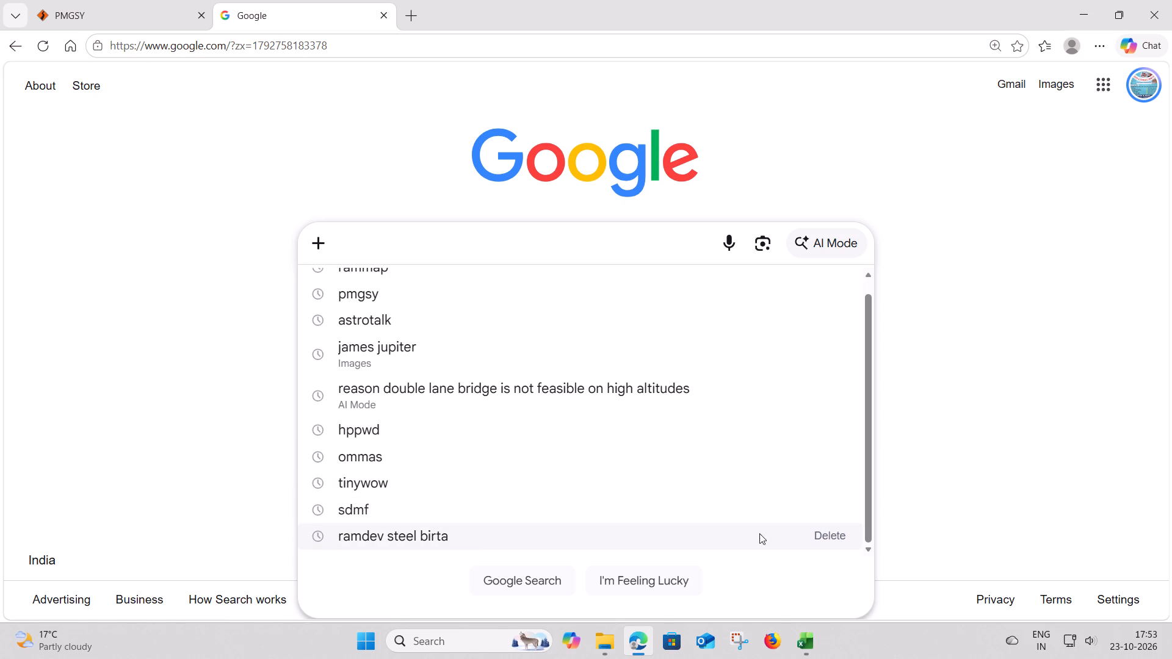
{"action": "left_click", "coordinate": [838, 535]}
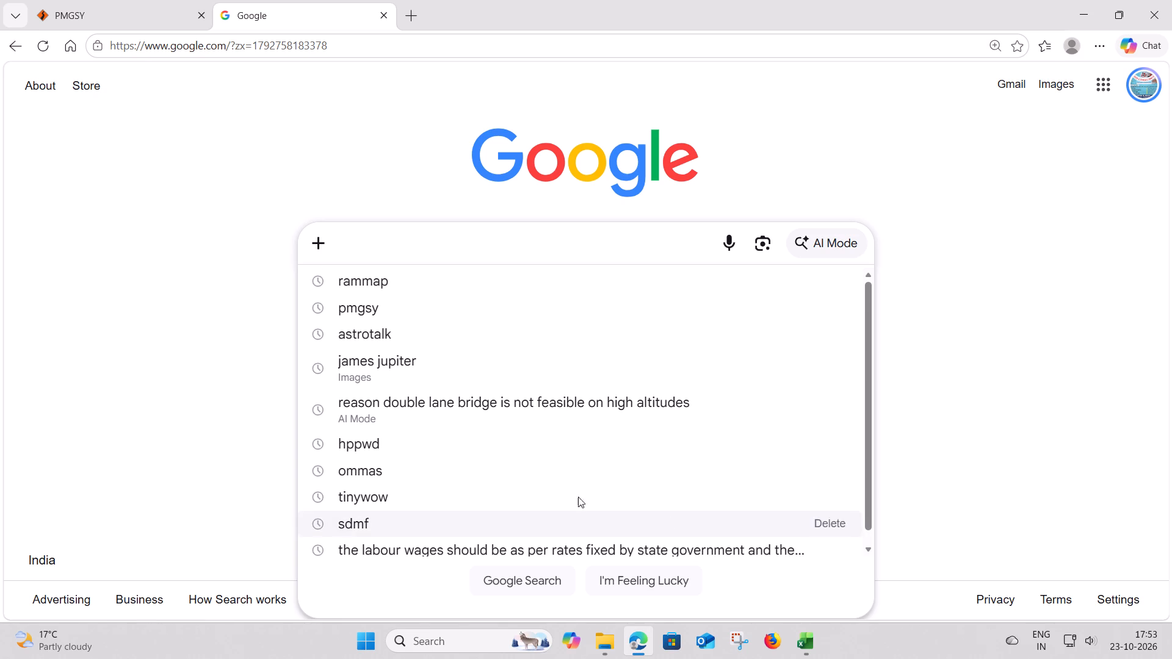
{"action": "scroll", "coordinate": [556, 460], "scroll_direction": "down", "scroll_amount": 3}
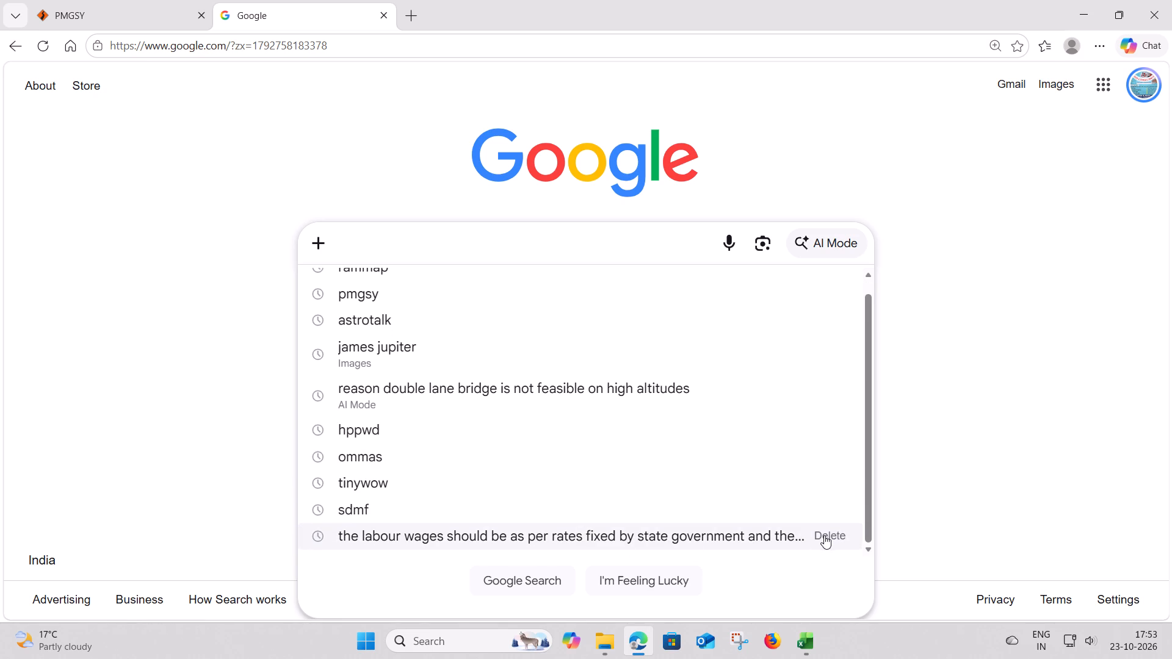
{"action": "left_click", "coordinate": [826, 535]}
Remove the james jupiter, astrotalk and tinywow queries from Google's recent searches.
{"action": "scroll", "coordinate": [478, 470], "scroll_direction": "down", "scroll_amount": 6}
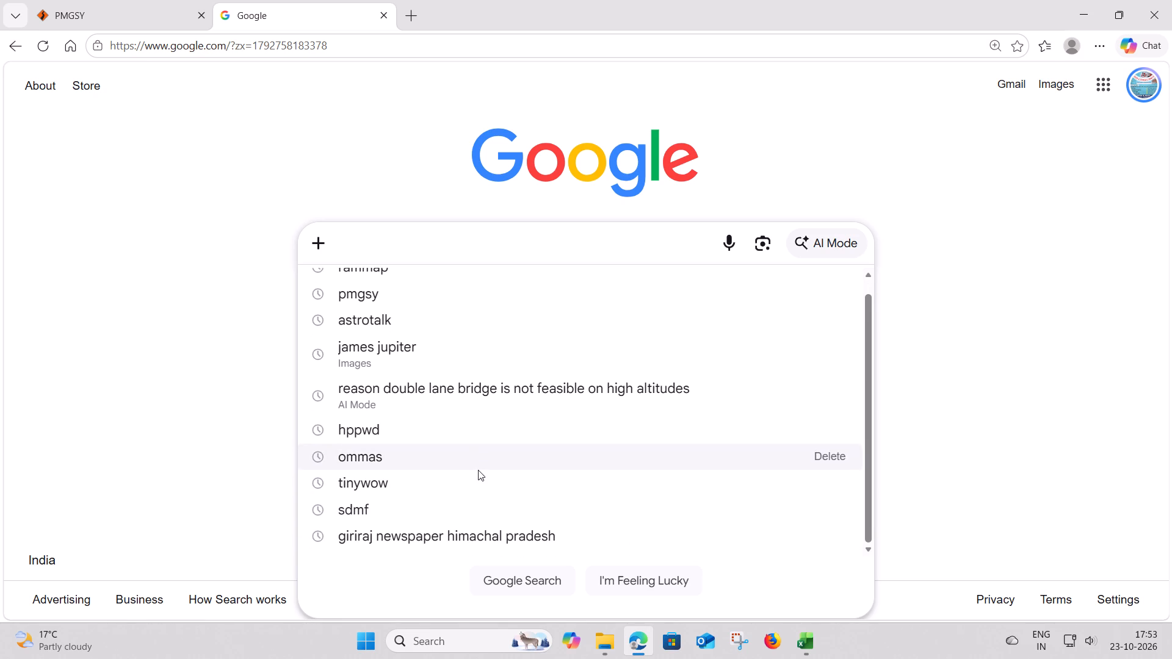
{"action": "scroll", "coordinate": [478, 470], "scroll_direction": "up", "scroll_amount": 4}
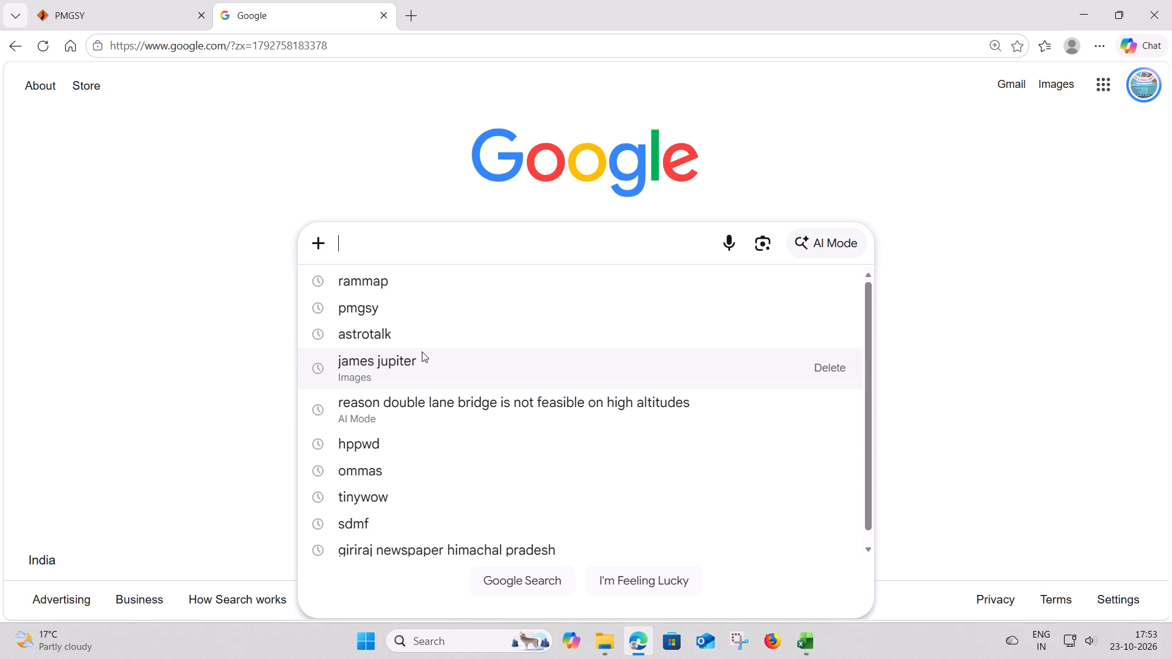
{"action": "left_click", "coordinate": [829, 369]}
{"action": "left_click", "coordinate": [837, 331]}
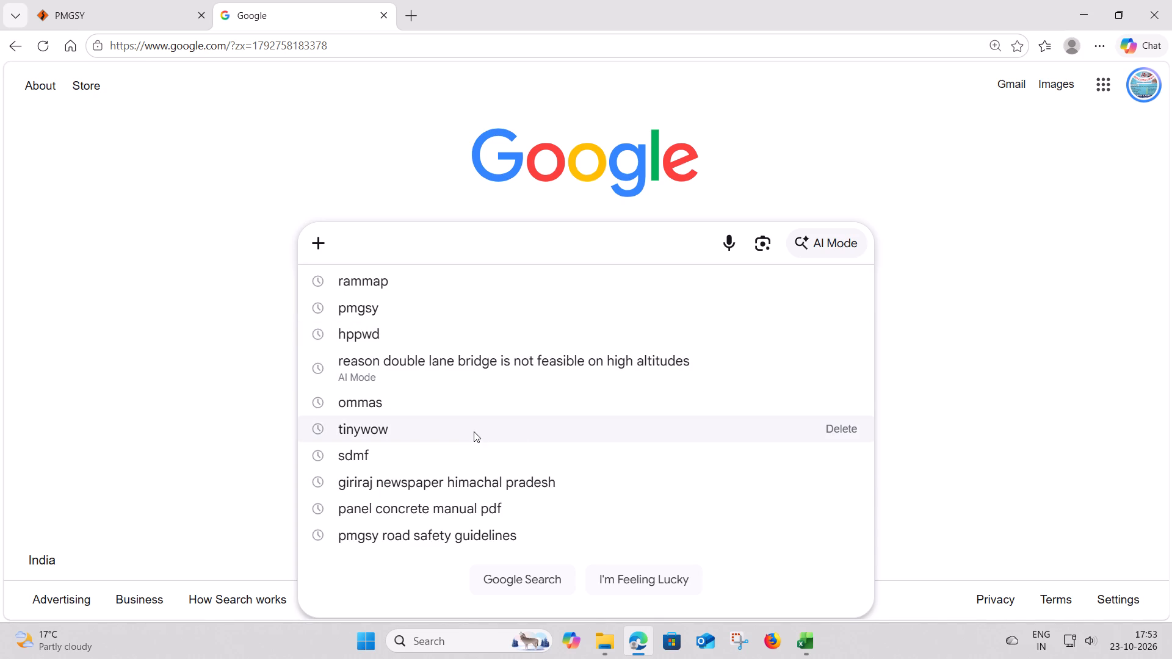
{"action": "left_click", "coordinate": [844, 425]}
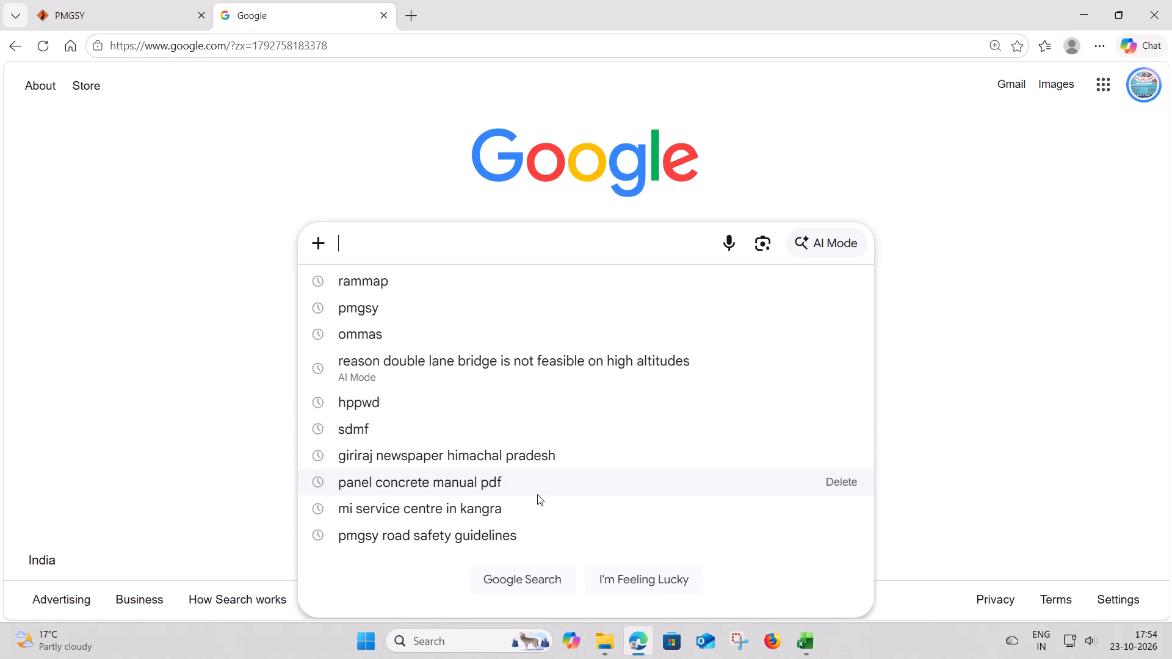
{"action": "scroll", "coordinate": [537, 494], "scroll_direction": "down", "scroll_amount": 1}
Return to the open PMGSY page from the Google search page.
{"action": "left_click", "coordinate": [129, 12]}
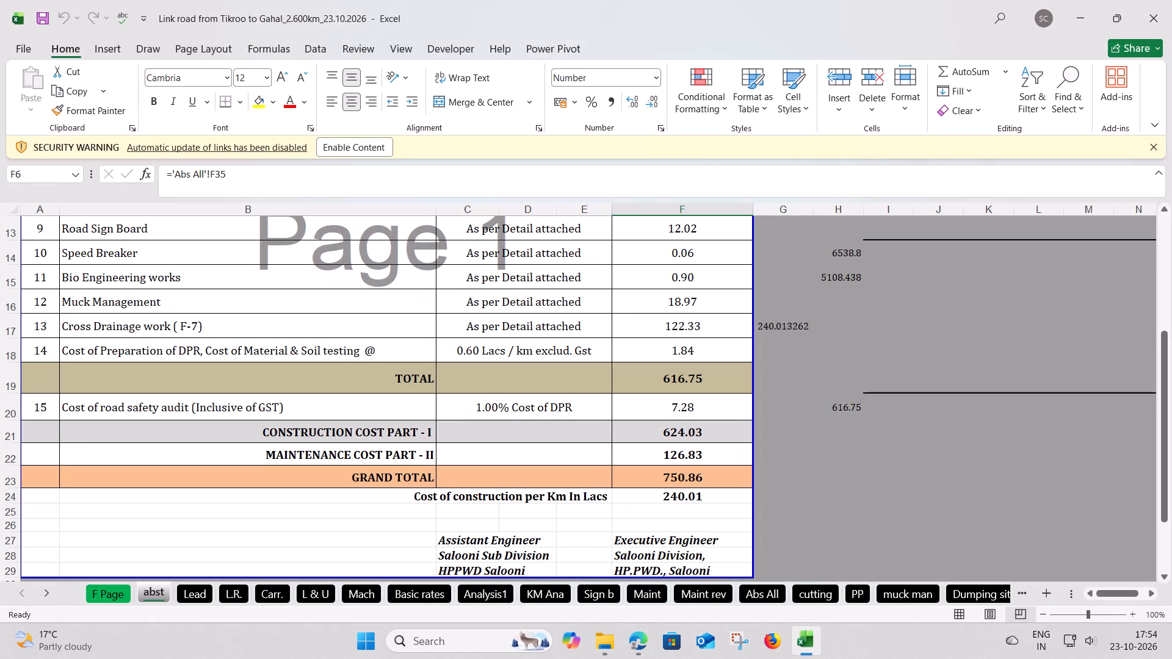
Close the Excel workbook for the Link road from Tikroo to Gahal, 2.600 km.
{"action": "left_click", "coordinate": [1163, 13]}
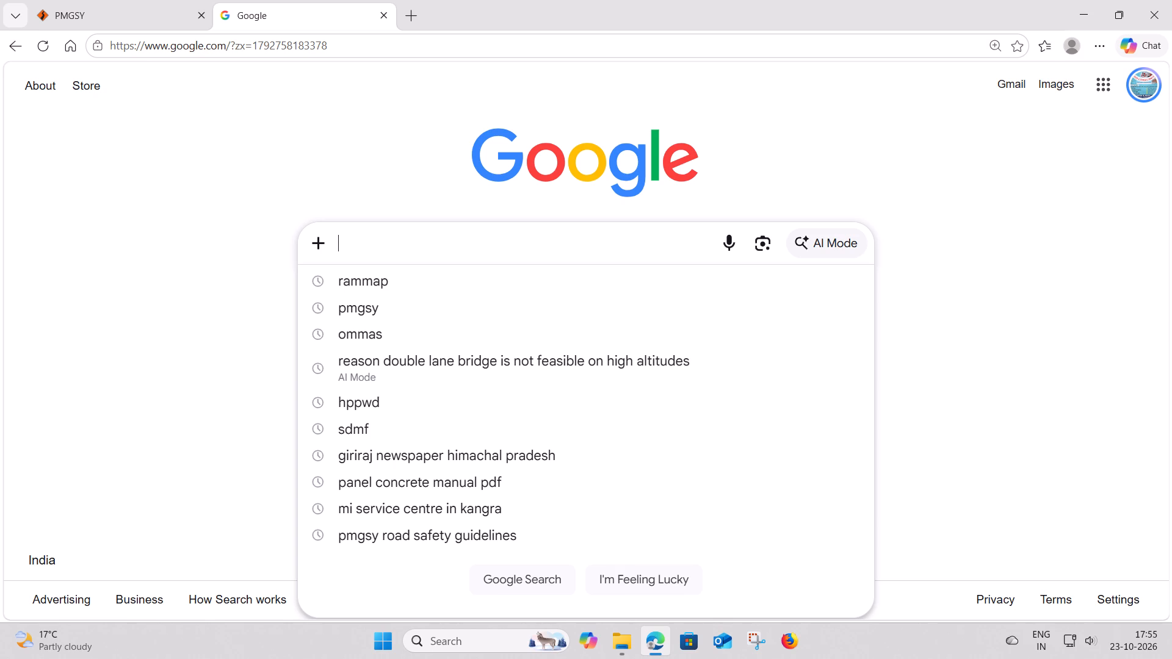
Open the bookmarked Indian Roads Congress standards list in a new browser tab and look through its entries.
{"action": "left_click", "coordinate": [409, 16]}
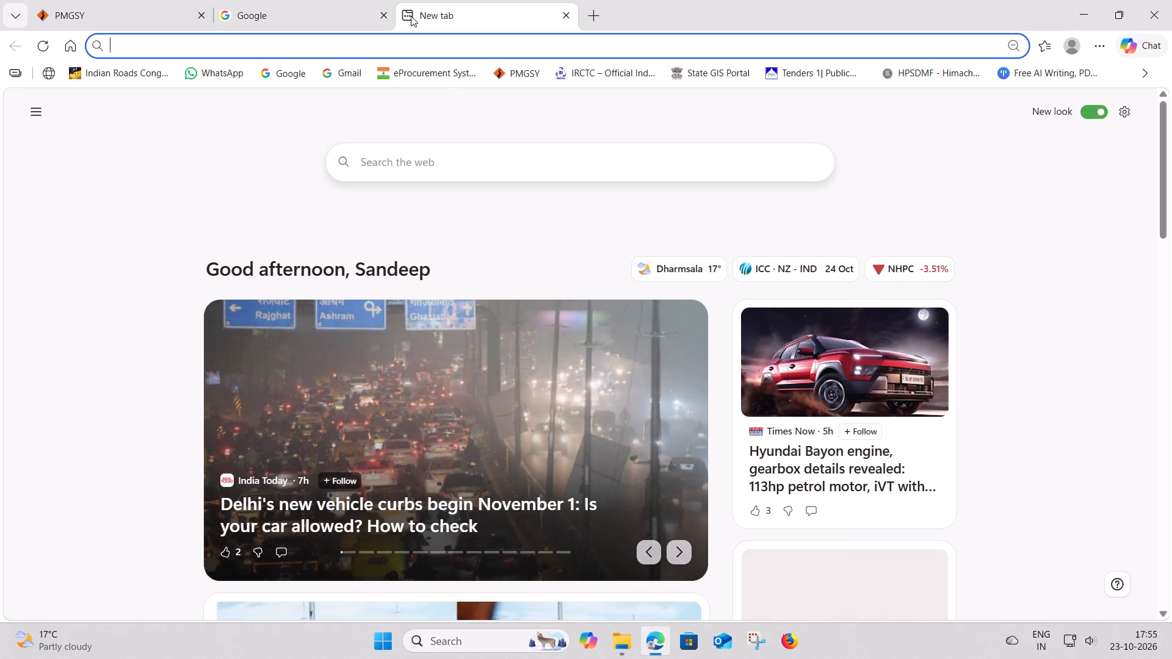
{"action": "left_click", "coordinate": [126, 70]}
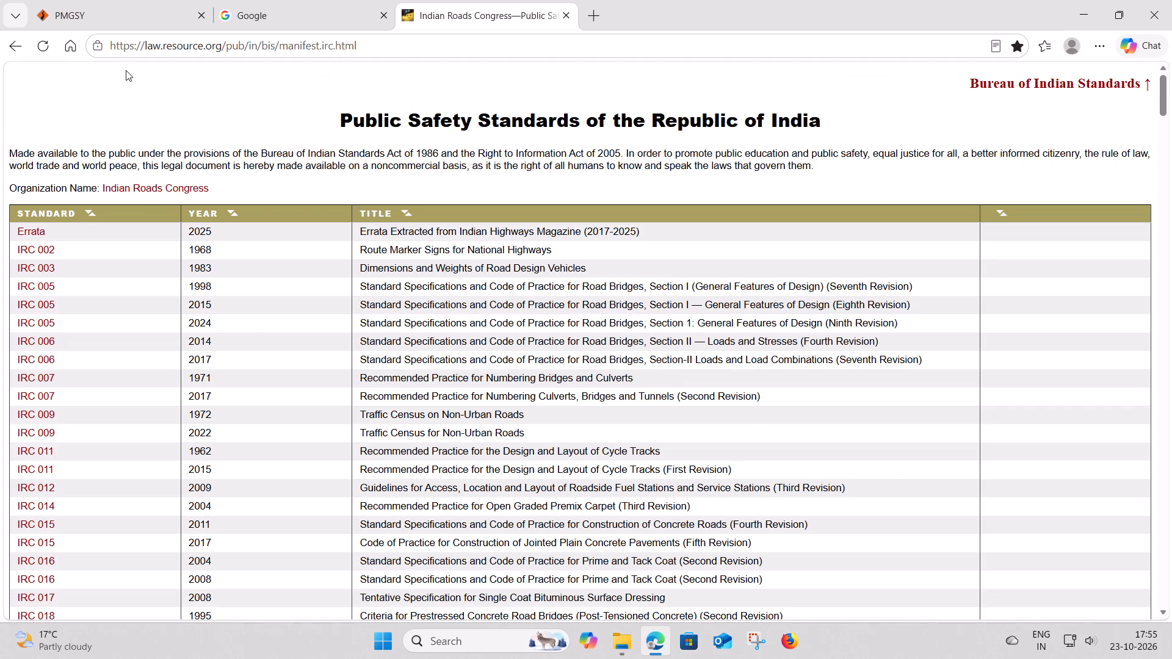
{"action": "scroll", "coordinate": [245, 325], "scroll_direction": "down", "scroll_amount": 17}
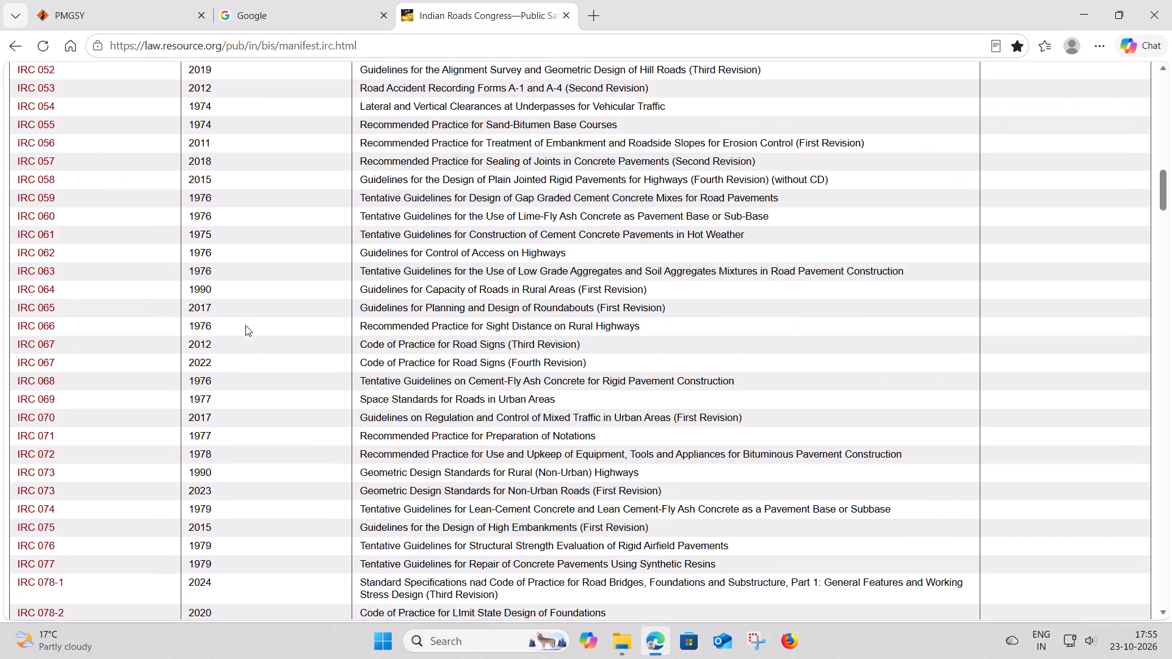
{"action": "scroll", "coordinate": [245, 325], "scroll_direction": "down", "scroll_amount": 4}
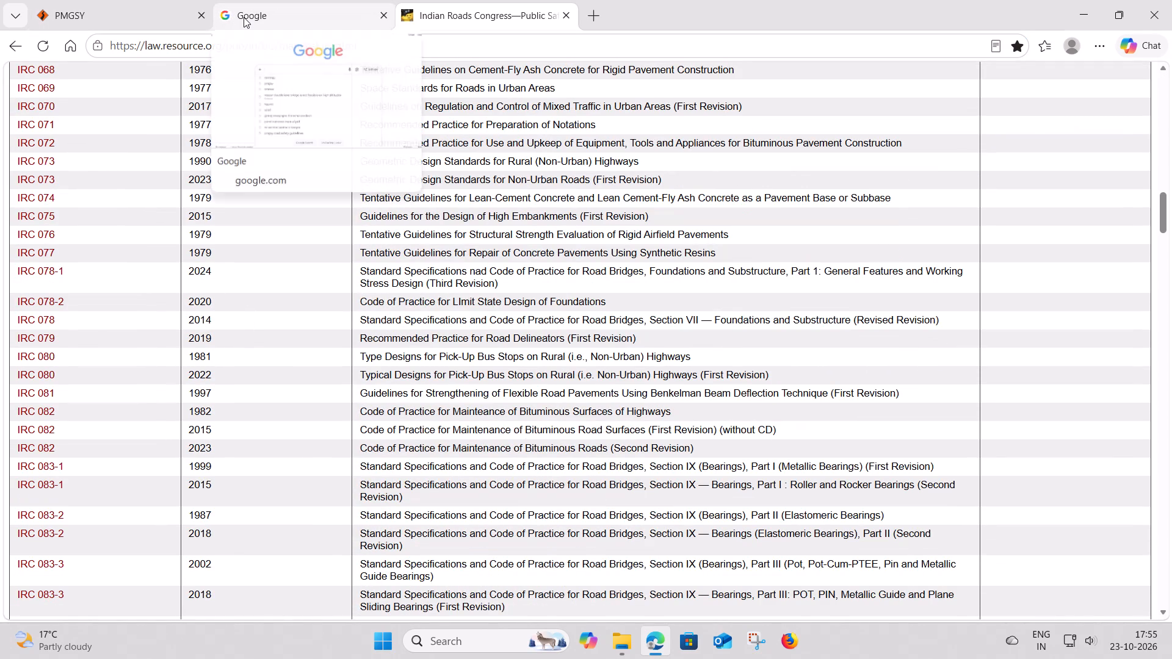
Find the Compliance of NRIDA Remarks 14-10 PDF in the Downloads folder, view it and close it.
{"action": "key", "text": "super+e"}
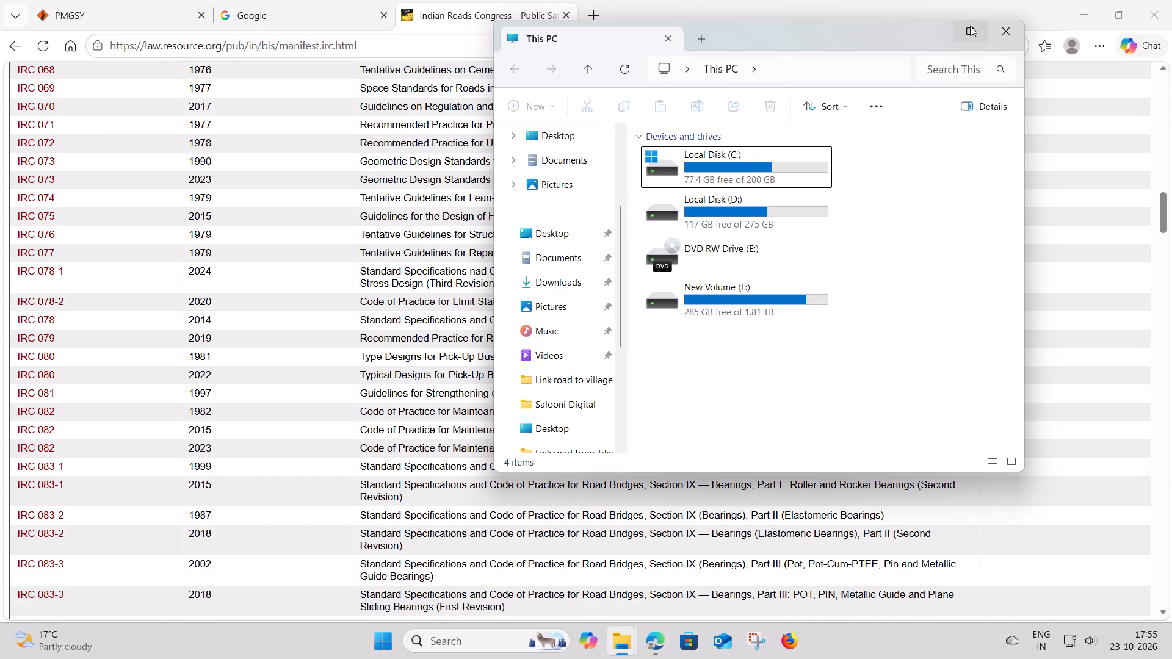
{"action": "left_click", "coordinate": [969, 29]}
{"action": "left_click", "coordinate": [53, 253]}
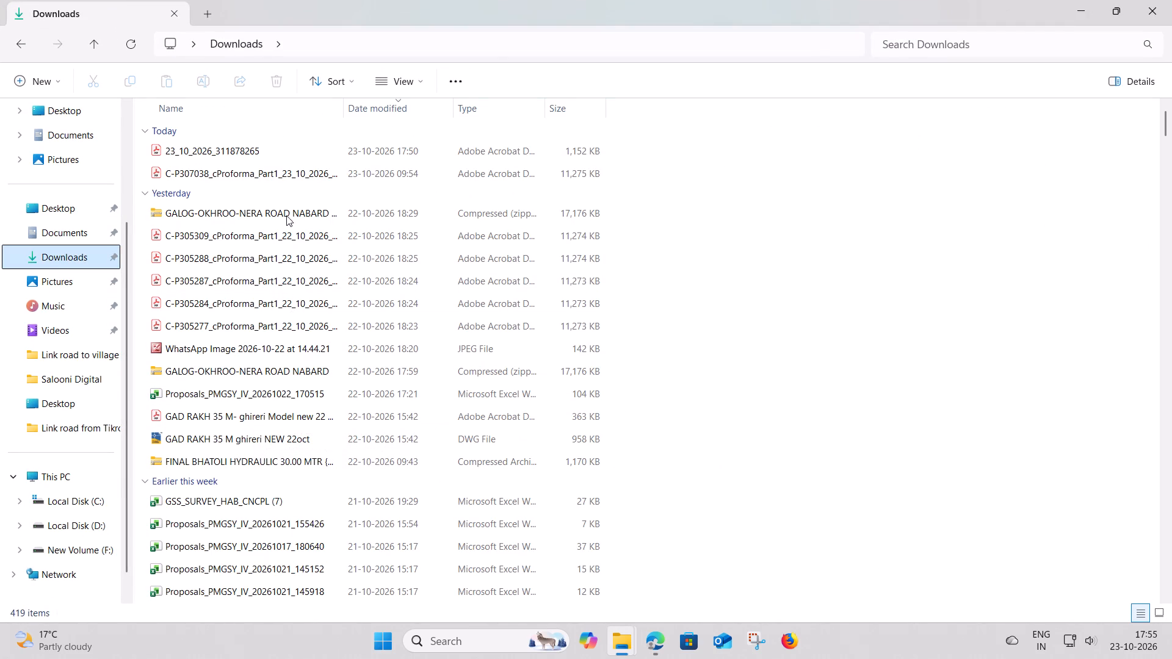
{"action": "scroll", "coordinate": [272, 448], "scroll_direction": "down", "scroll_amount": 1}
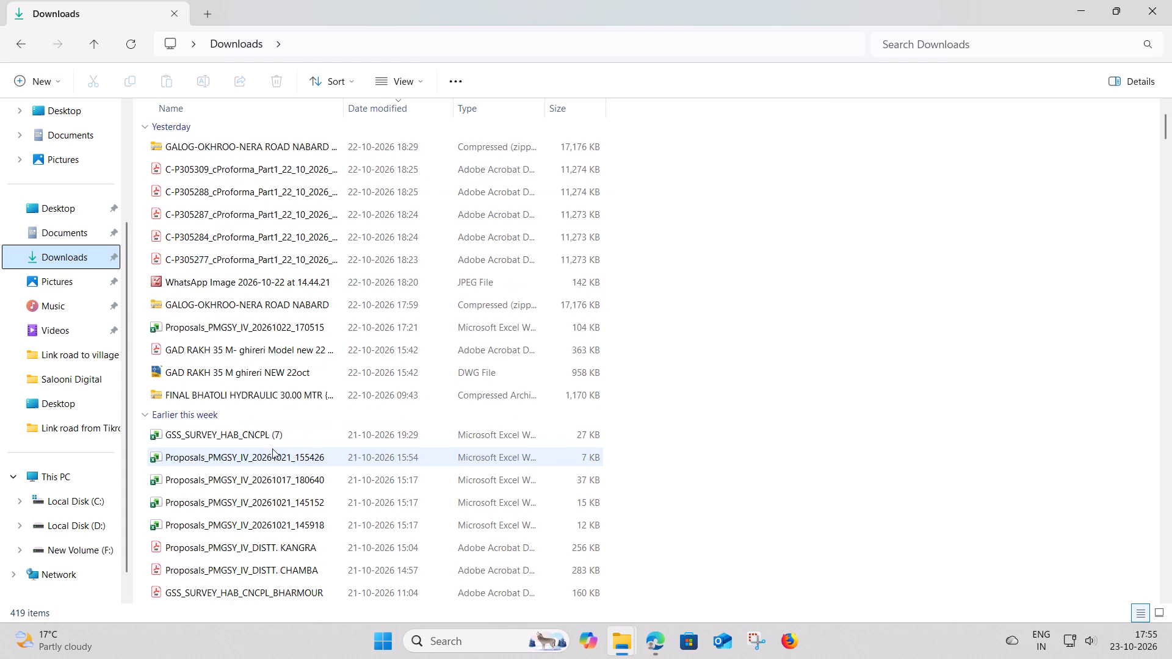
{"action": "scroll", "coordinate": [272, 448], "scroll_direction": "down", "scroll_amount": 1}
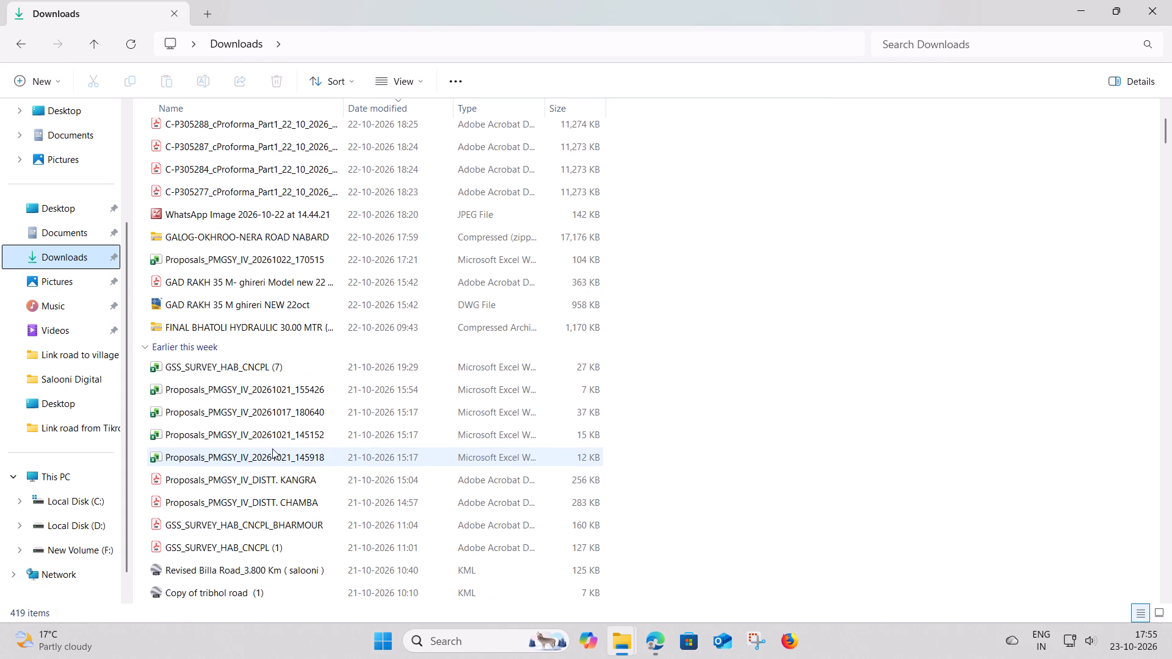
{"action": "scroll", "coordinate": [272, 448], "scroll_direction": "down", "scroll_amount": 5}
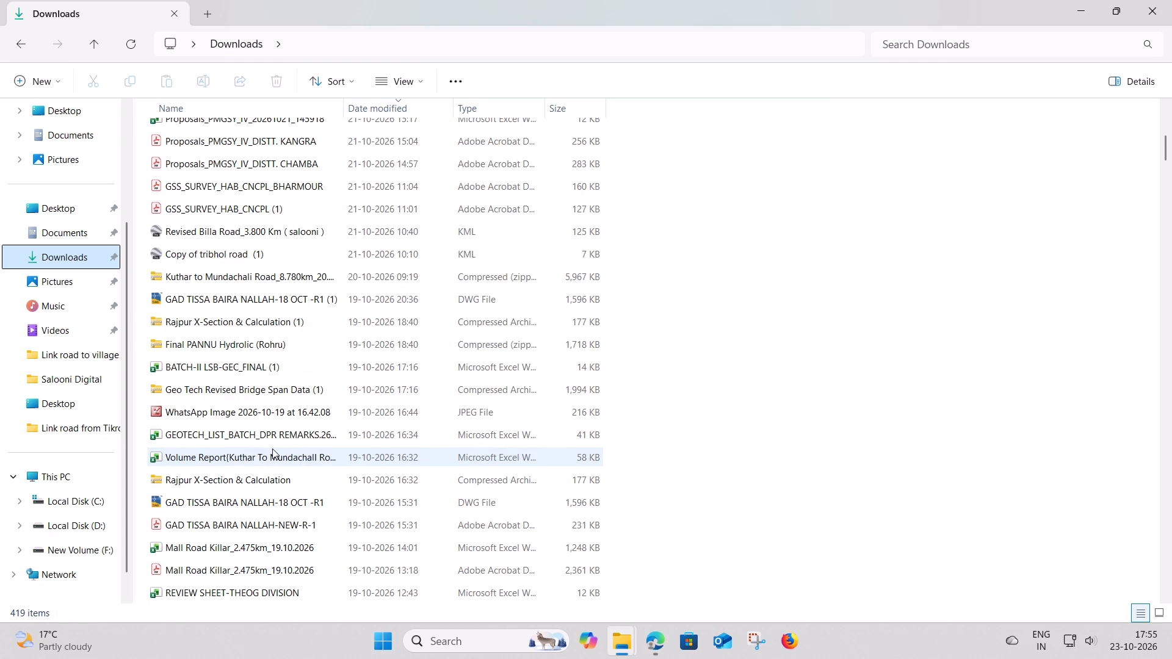
{"action": "scroll", "coordinate": [272, 448], "scroll_direction": "down", "scroll_amount": 6}
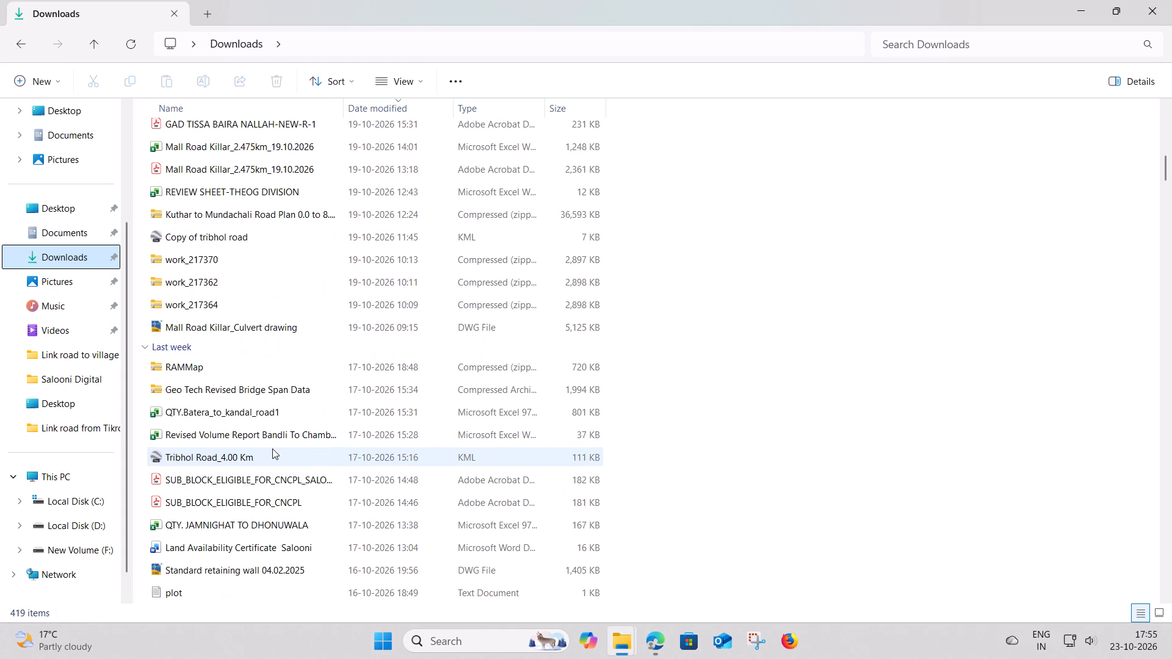
{"action": "scroll", "coordinate": [272, 448], "scroll_direction": "down", "scroll_amount": 3}
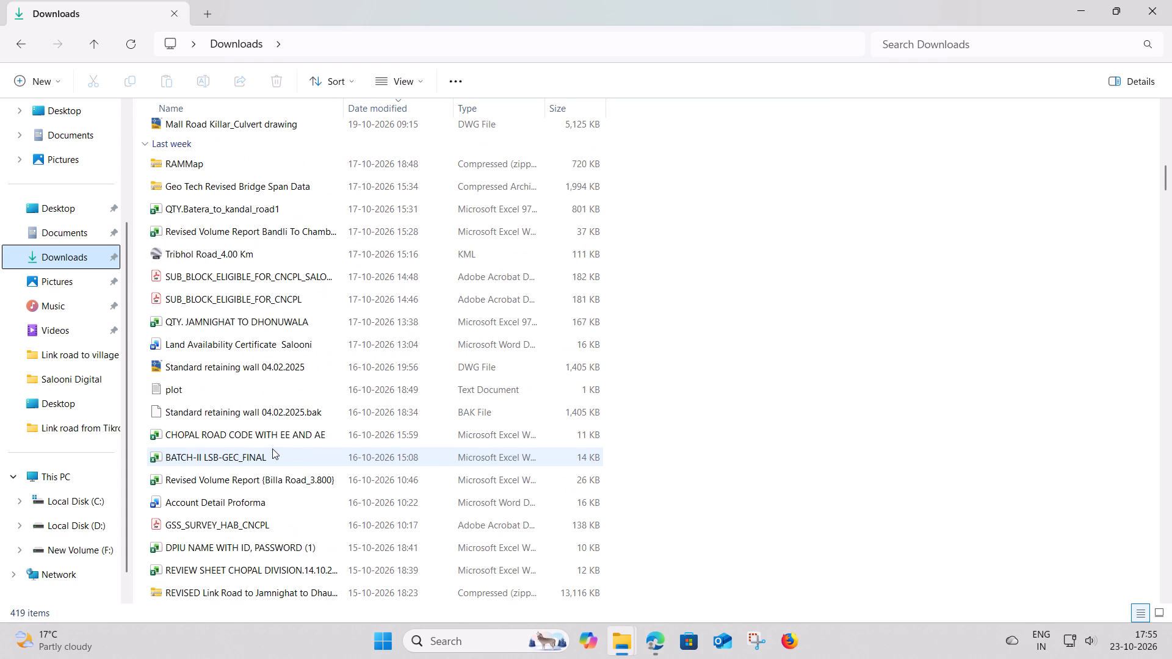
{"action": "scroll", "coordinate": [272, 448], "scroll_direction": "down", "scroll_amount": 3}
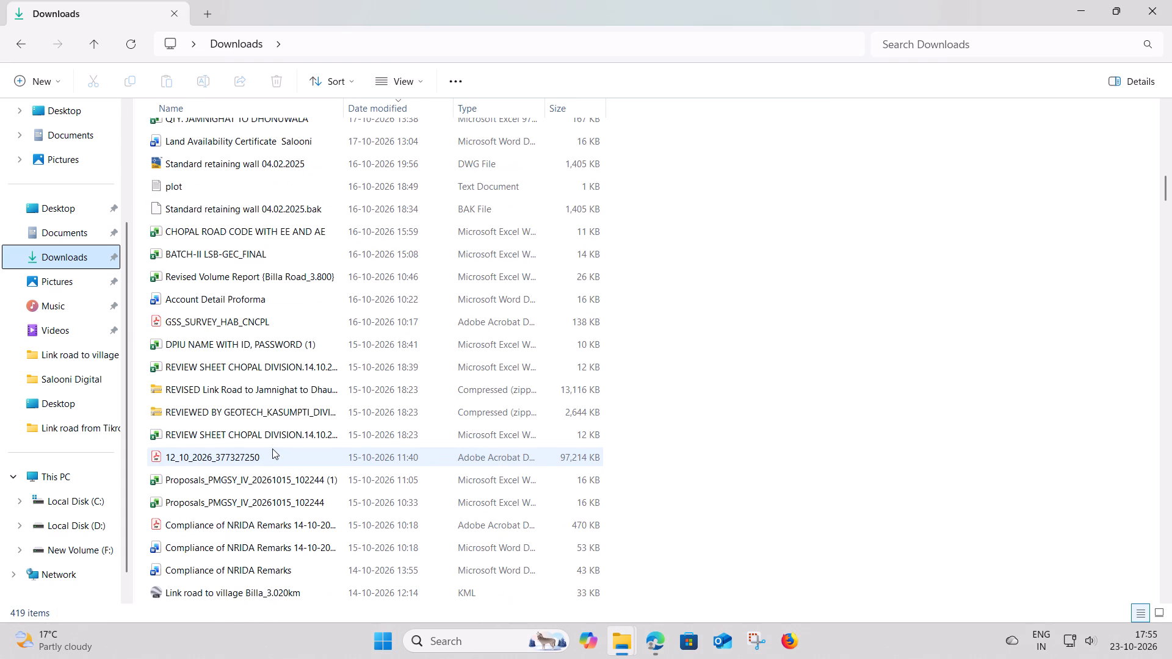
{"action": "double_click", "coordinate": [248, 527]}
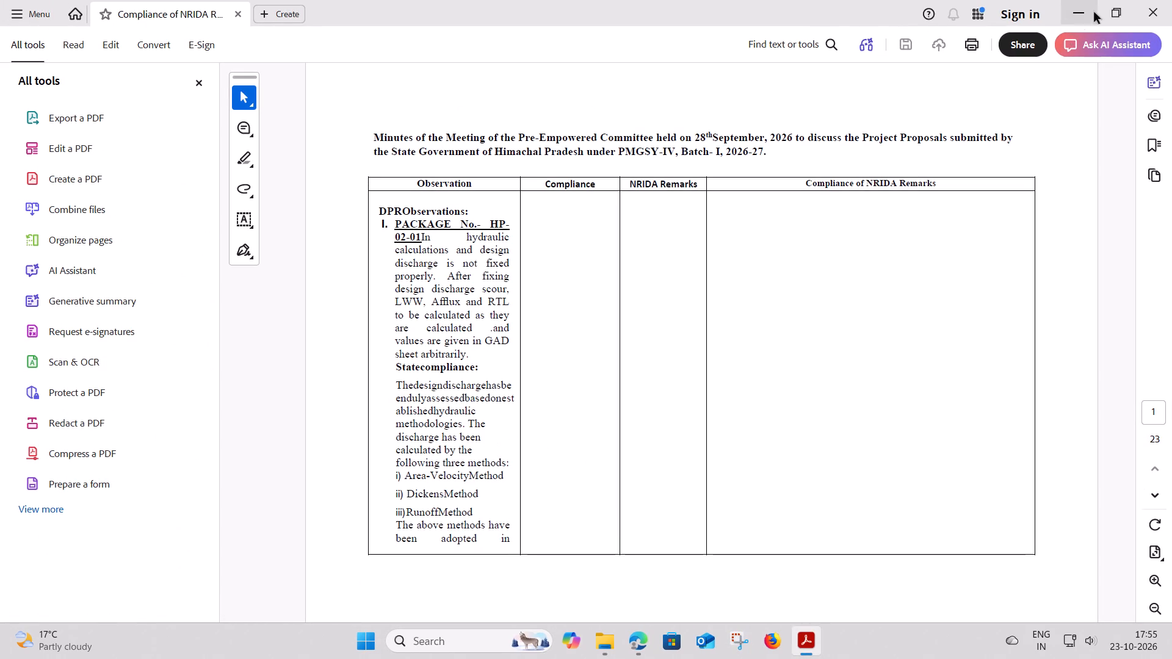
{"action": "left_click", "coordinate": [1151, 10]}
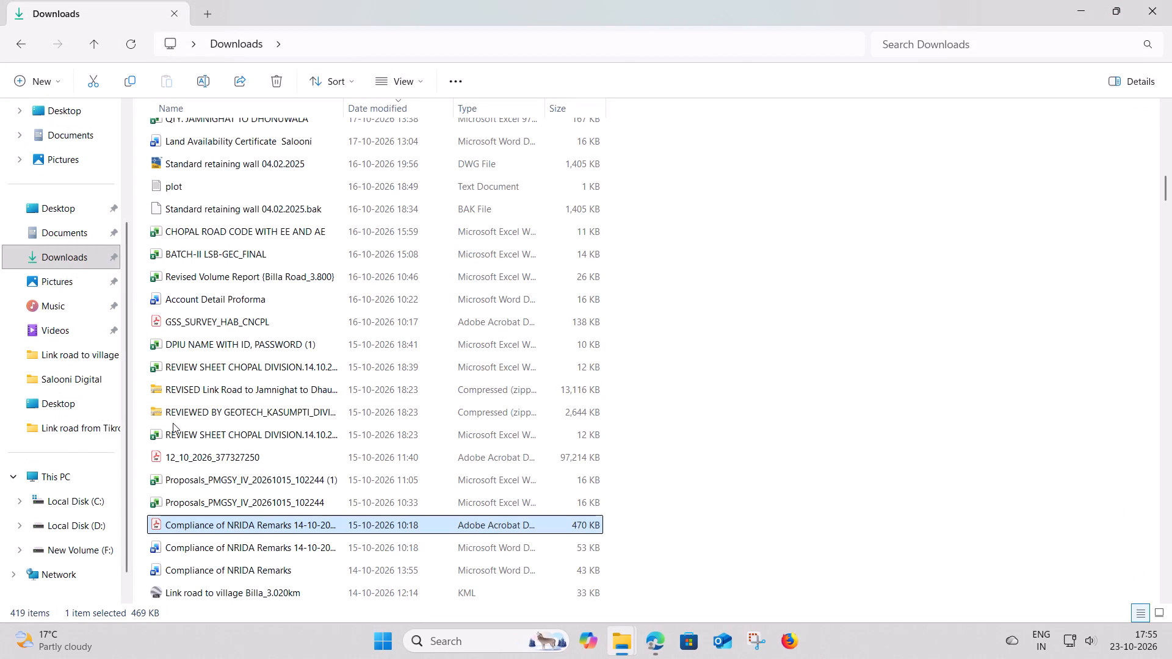
Look back through the most recent files in the Downloads folder.
{"action": "scroll", "coordinate": [173, 423], "scroll_direction": "up", "scroll_amount": 14}
{"action": "scroll", "coordinate": [173, 423], "scroll_direction": "up", "scroll_amount": 12}
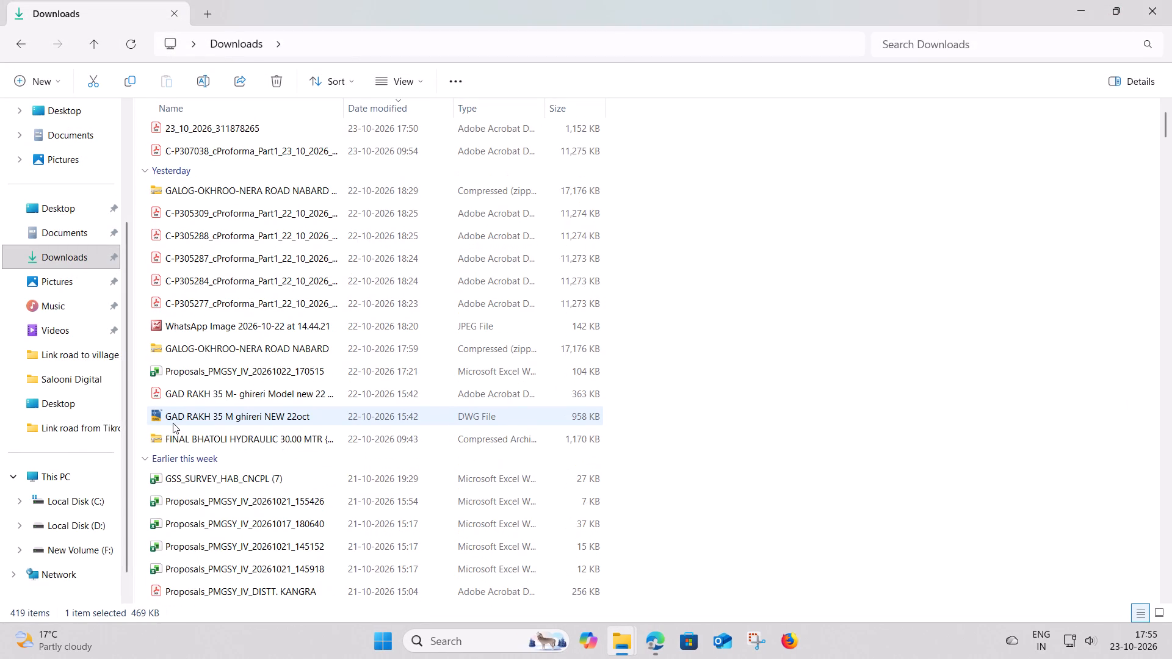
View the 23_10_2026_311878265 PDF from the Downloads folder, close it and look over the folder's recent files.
{"action": "double_click", "coordinate": [258, 148]}
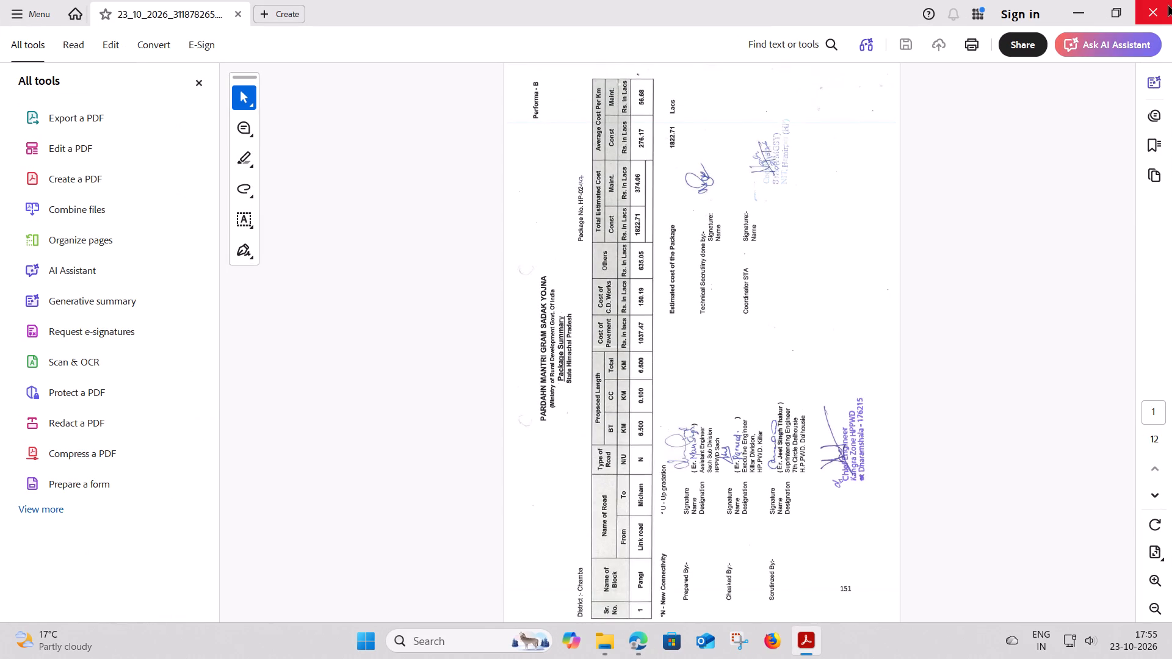
{"action": "left_click", "coordinate": [1167, 7]}
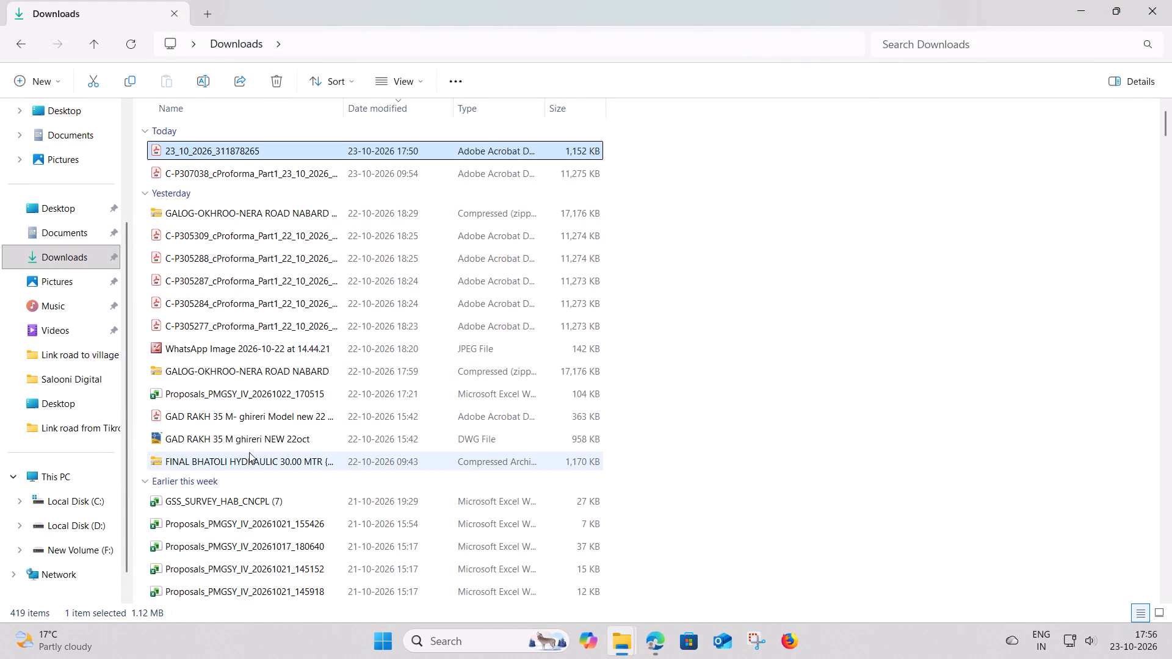
{"action": "scroll", "coordinate": [262, 432], "scroll_direction": "down", "scroll_amount": 1}
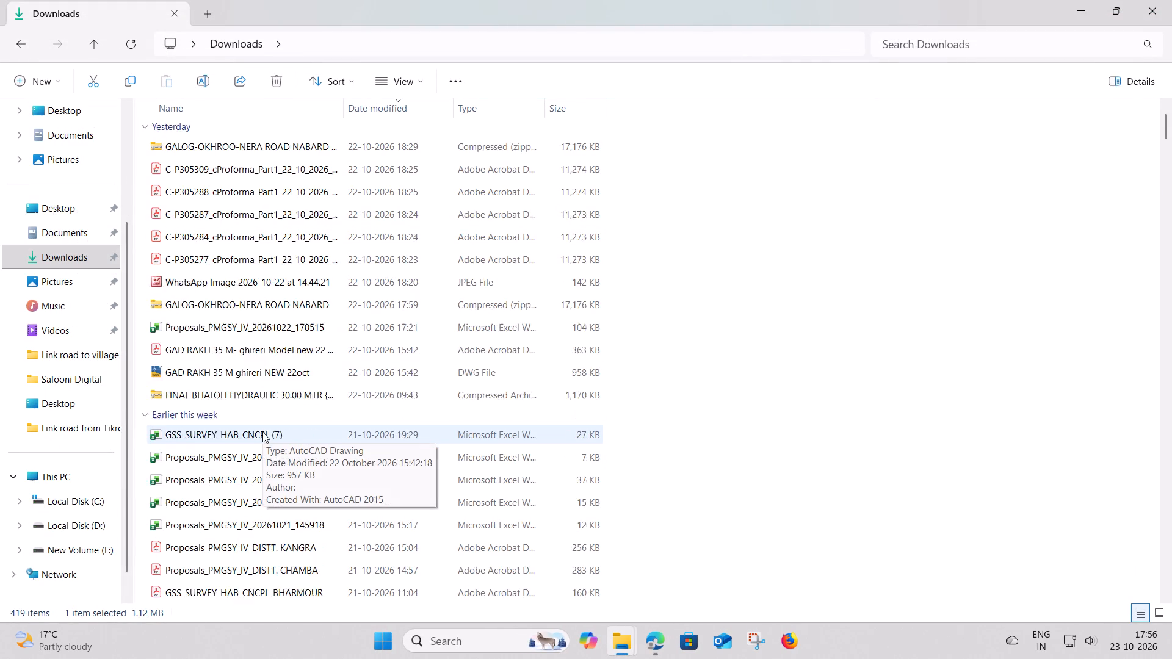
{"action": "scroll", "coordinate": [262, 432], "scroll_direction": "down", "scroll_amount": 1}
{"action": "scroll", "coordinate": [262, 432], "scroll_direction": "up", "scroll_amount": 7}
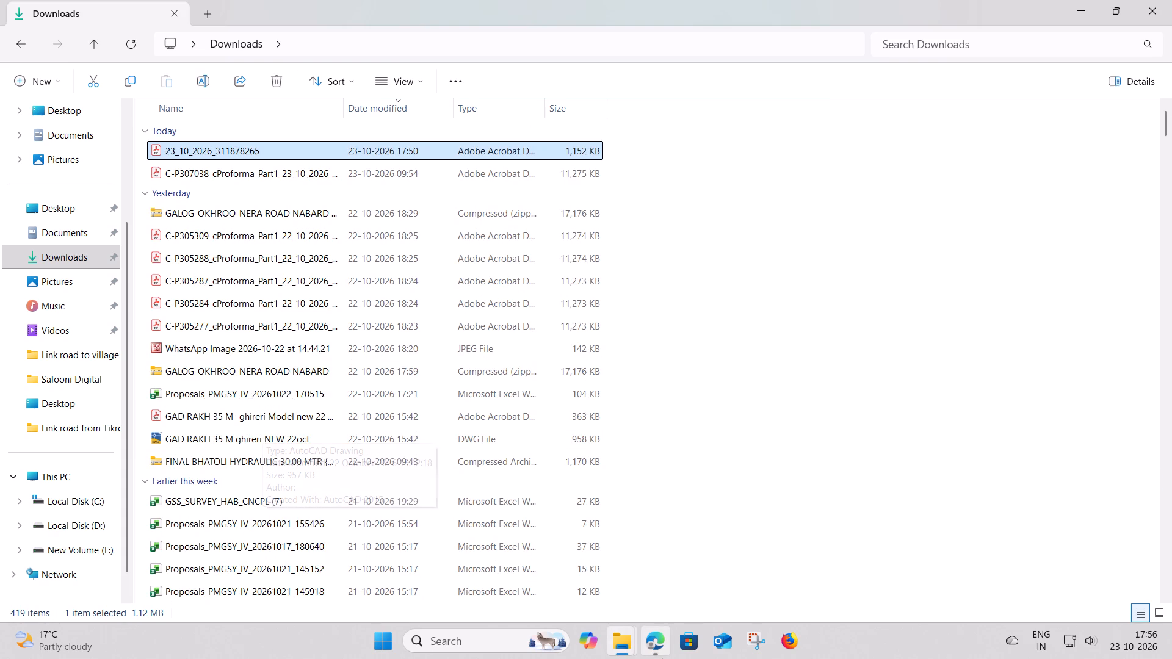
Switch to Microsoft Edge and open the bookmarked WhatsApp site in a new browser tab.
{"action": "left_click", "coordinate": [646, 636]}
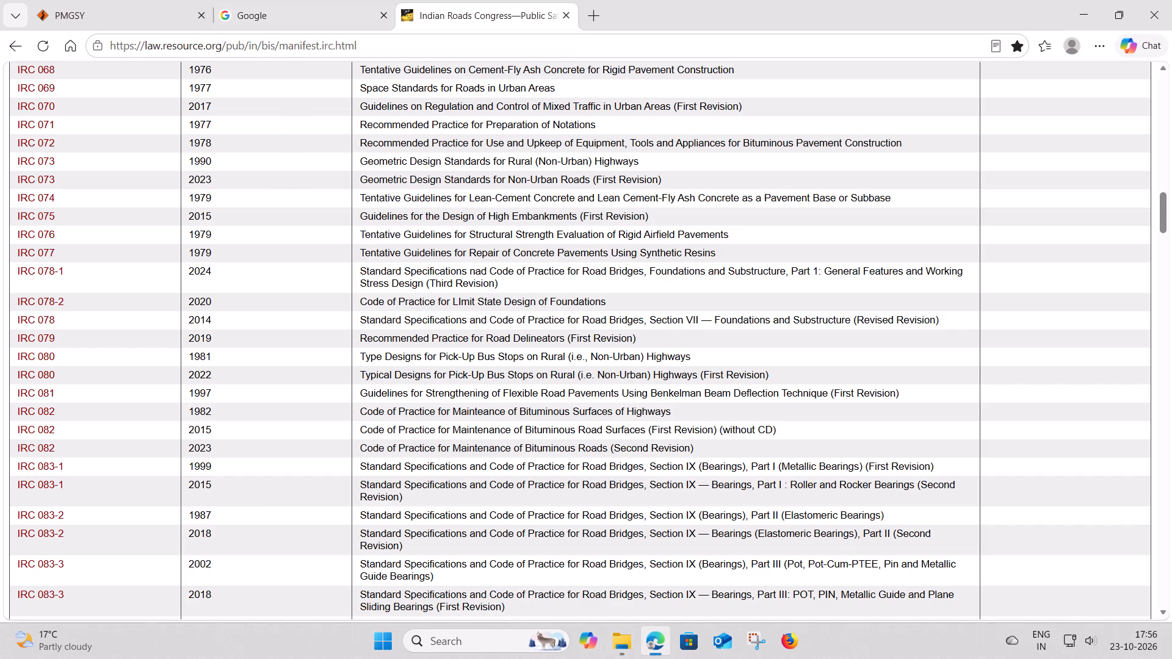
{"action": "left_click", "coordinate": [591, 14]}
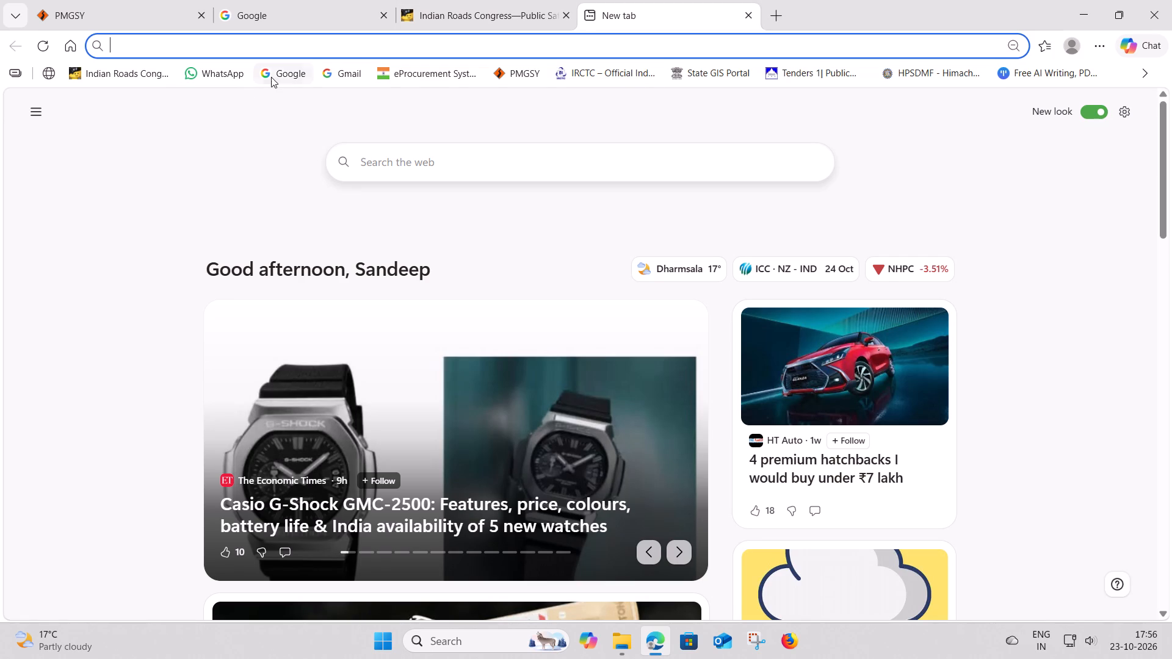
{"action": "left_click", "coordinate": [231, 79]}
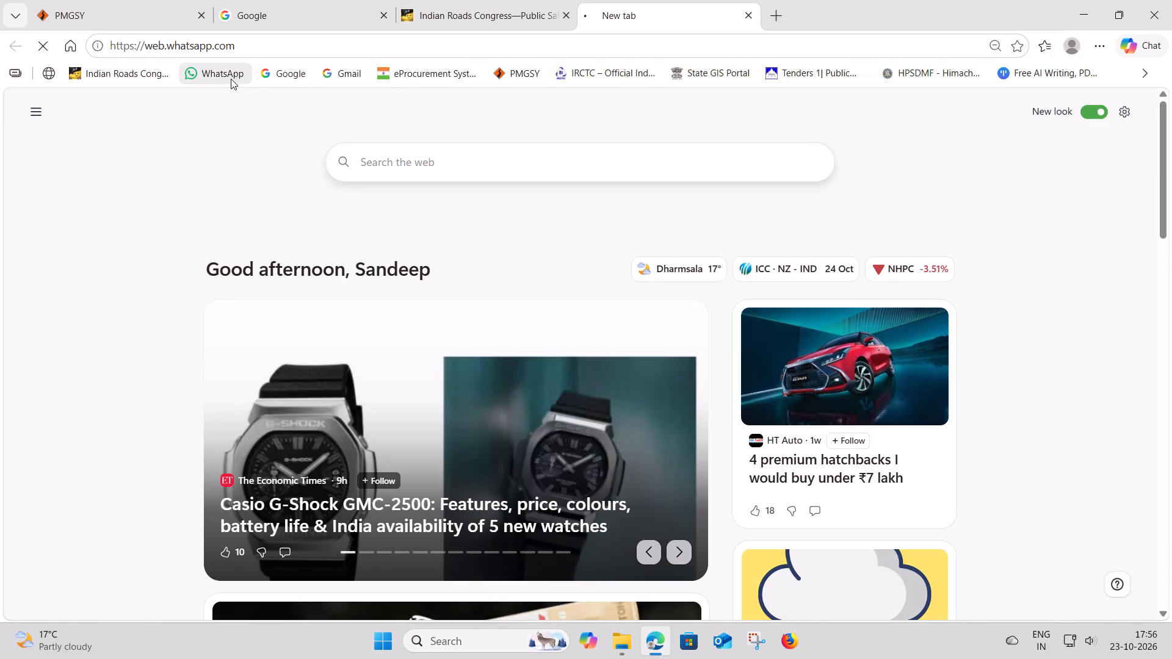